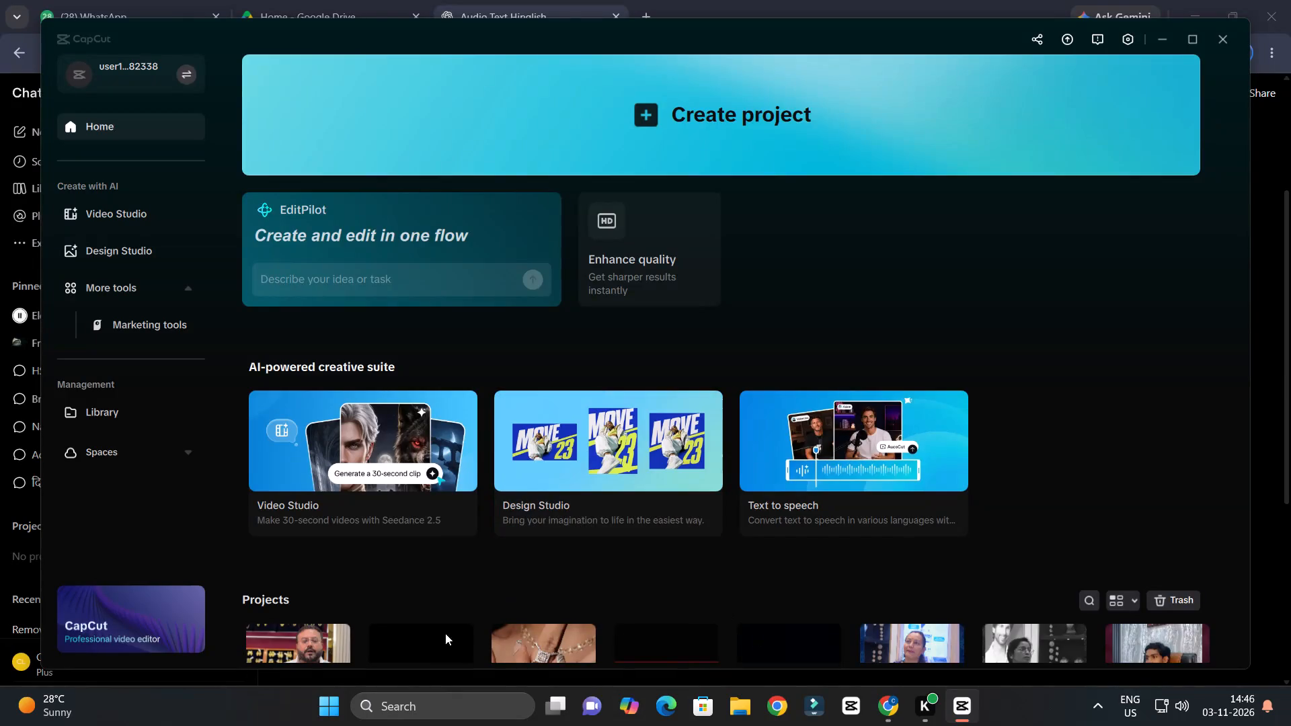
Open the first existing project in the Projects list, the one whose thumbnail shows a bearded man.
scroll(473, 582, down, 2)
click(311, 555)
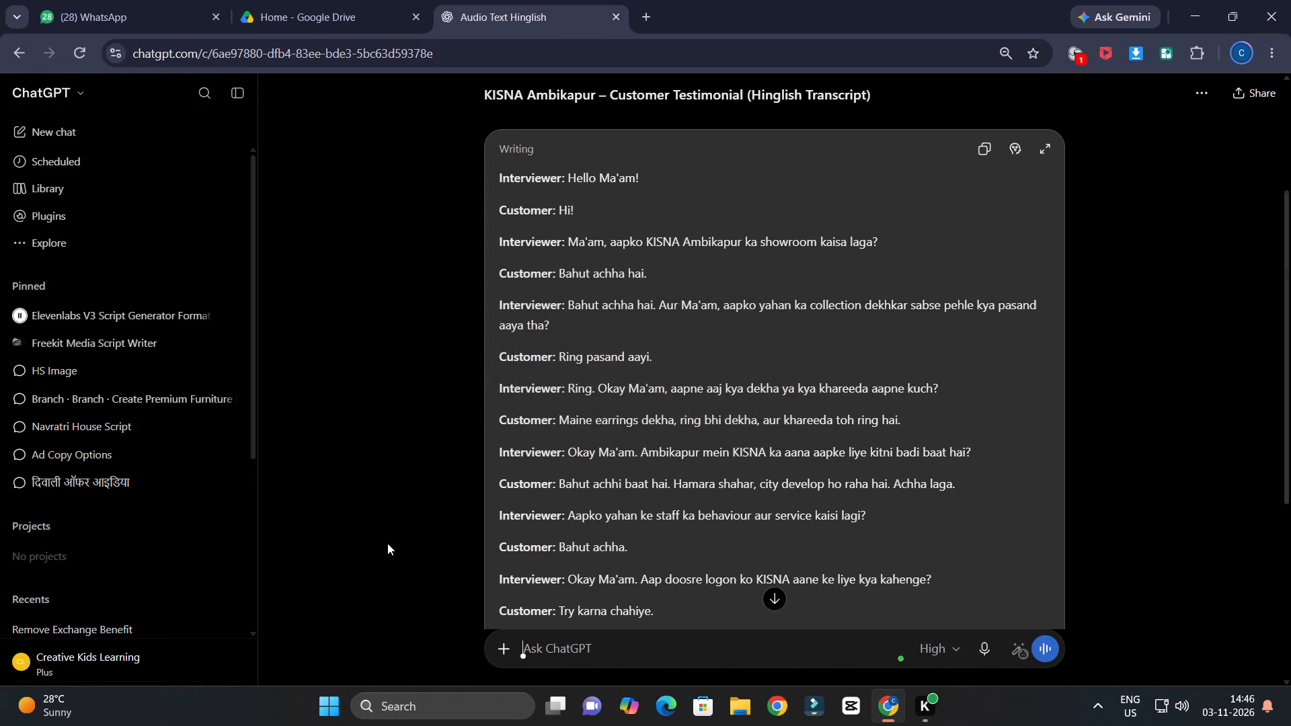
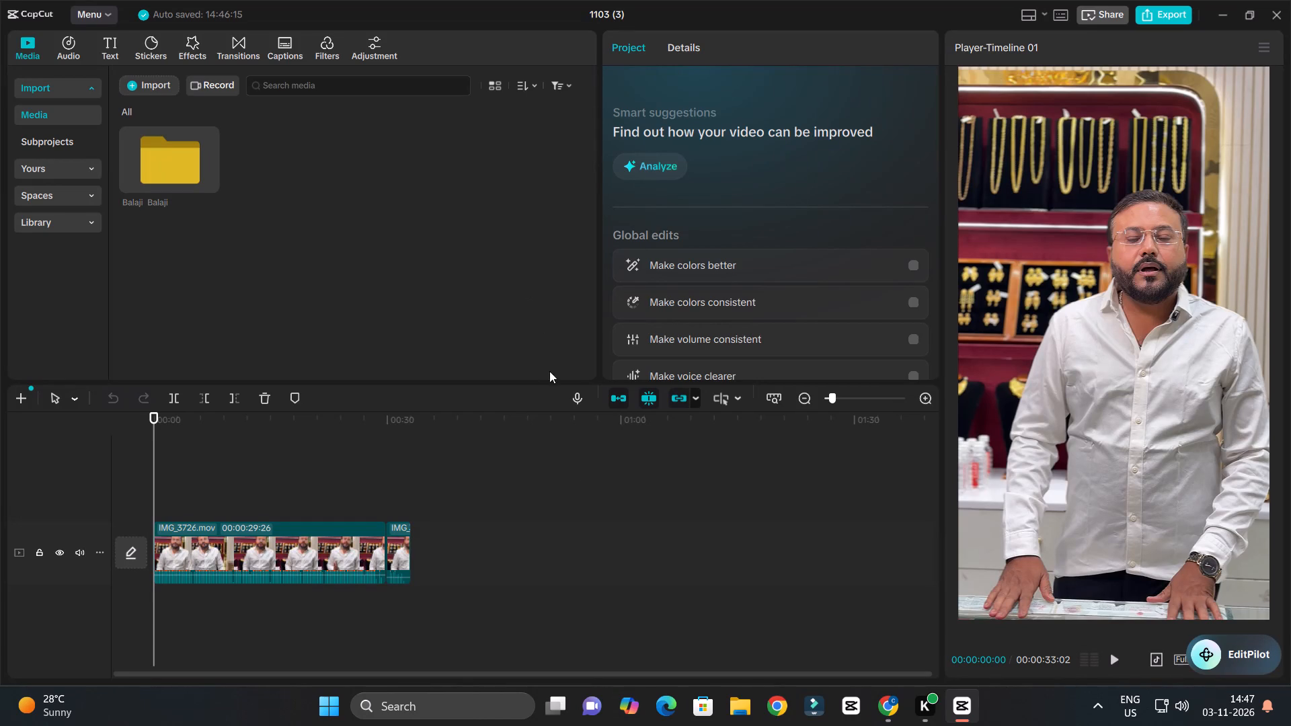
Play the timeline from the beginning to review the footage of the bearded man.
drag(179, 415, 71, 448)
key(space)
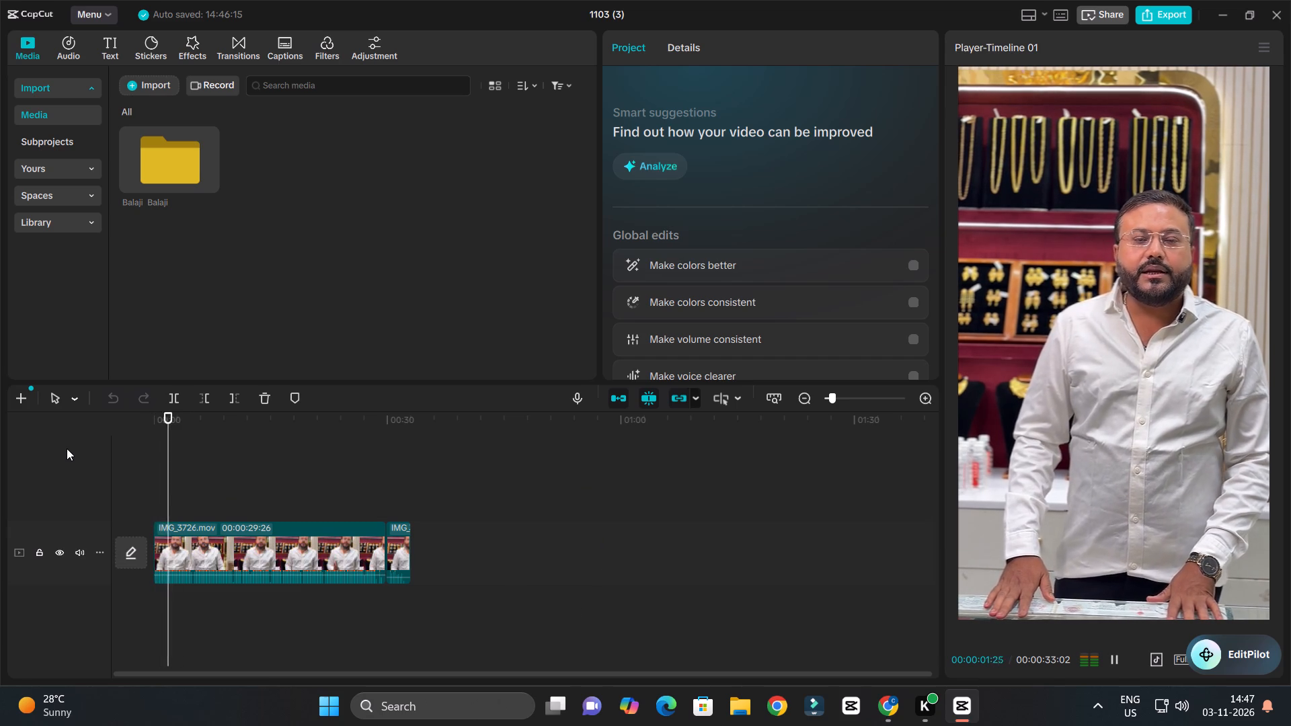
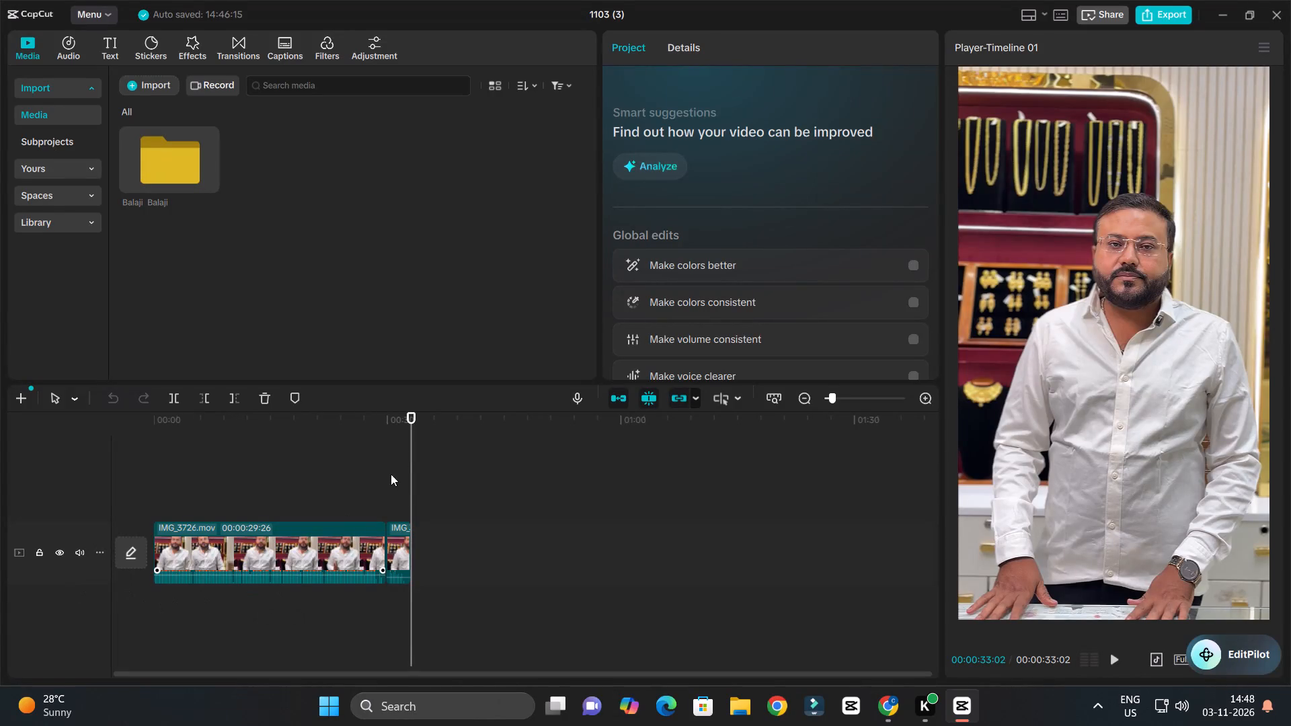
Play the timeline from the beginning to review IMG_3726.mov up to about 24 seconds.
drag(410, 434, 389, 444)
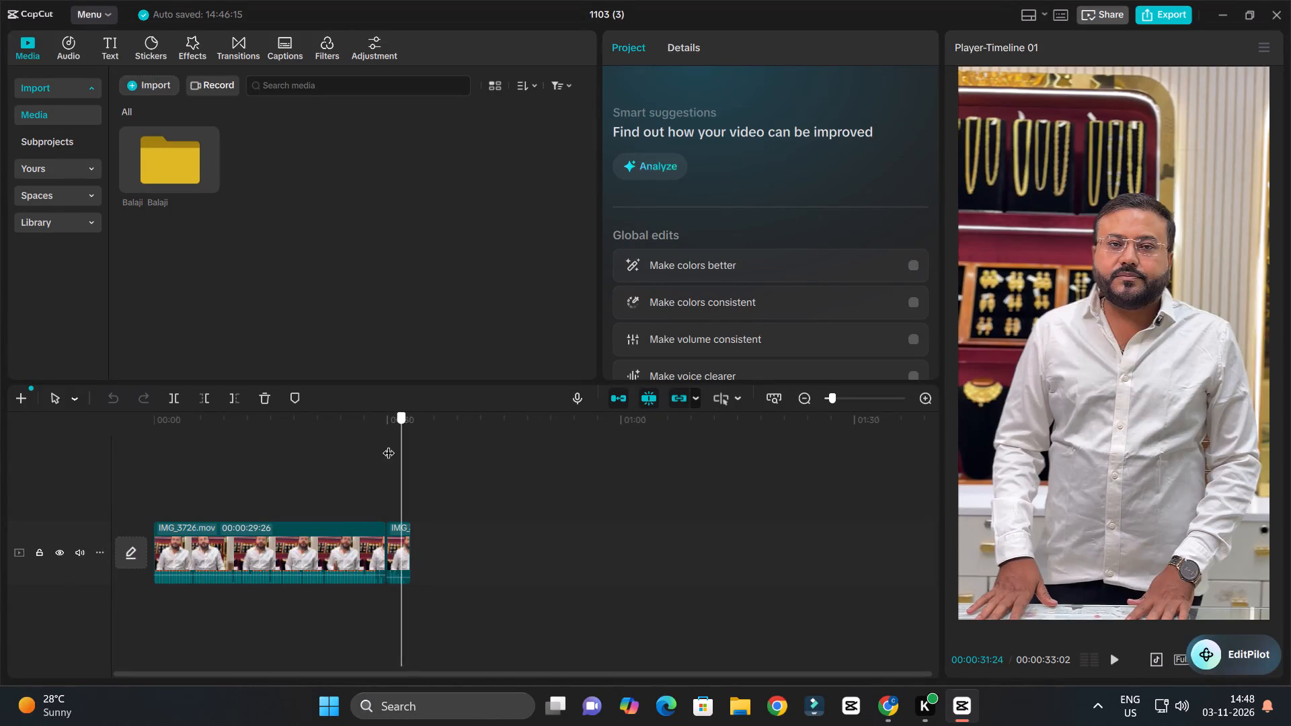
drag(389, 444, 0, 512)
key(space)
ctrl+scroll(425, 482, up, 10)
ctrl+scroll(426, 482, down, 3)
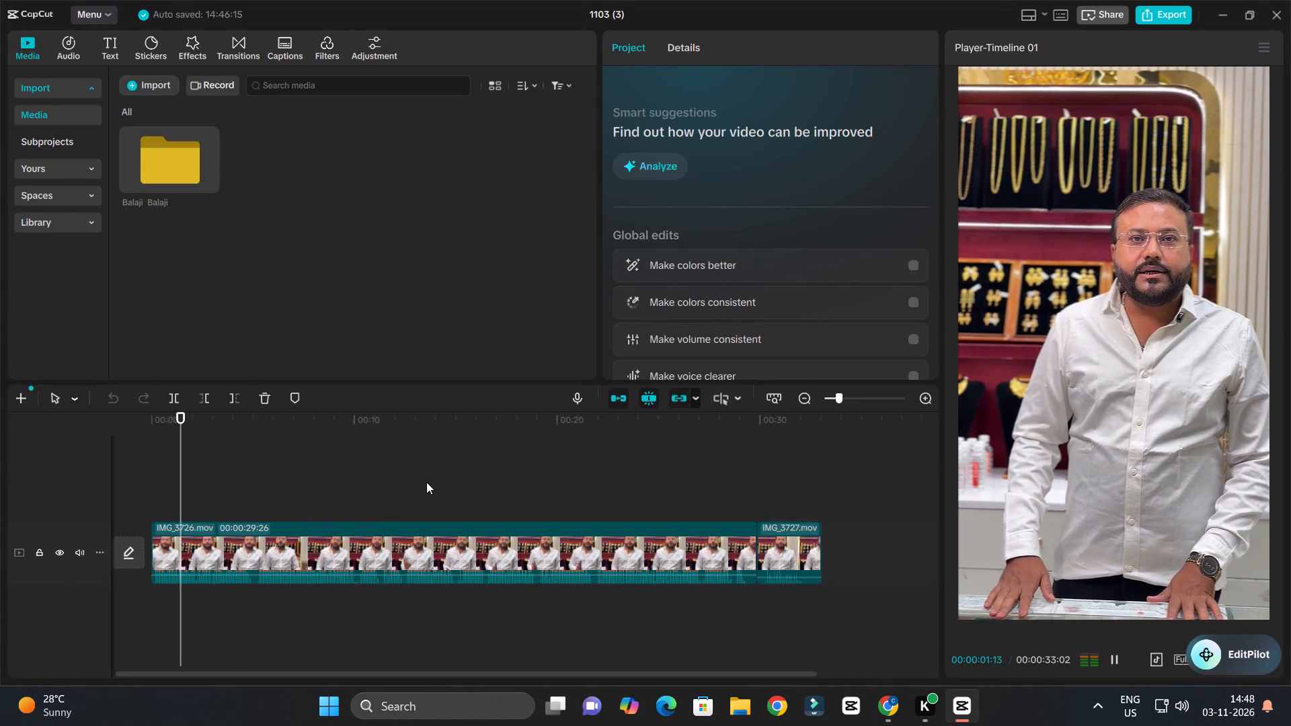
ctrl+scroll(426, 482, down, 4)
ctrl+scroll(427, 482, up, 5)
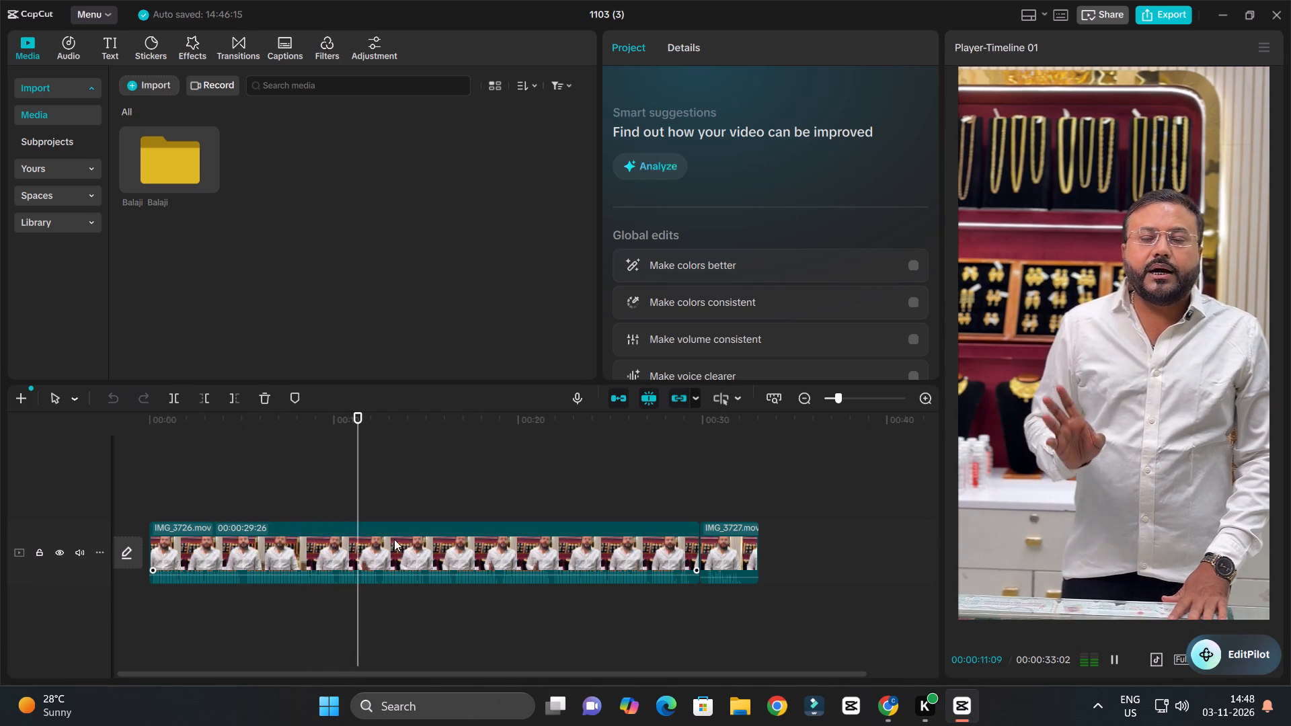
ctrl+scroll(408, 530, up, 2)
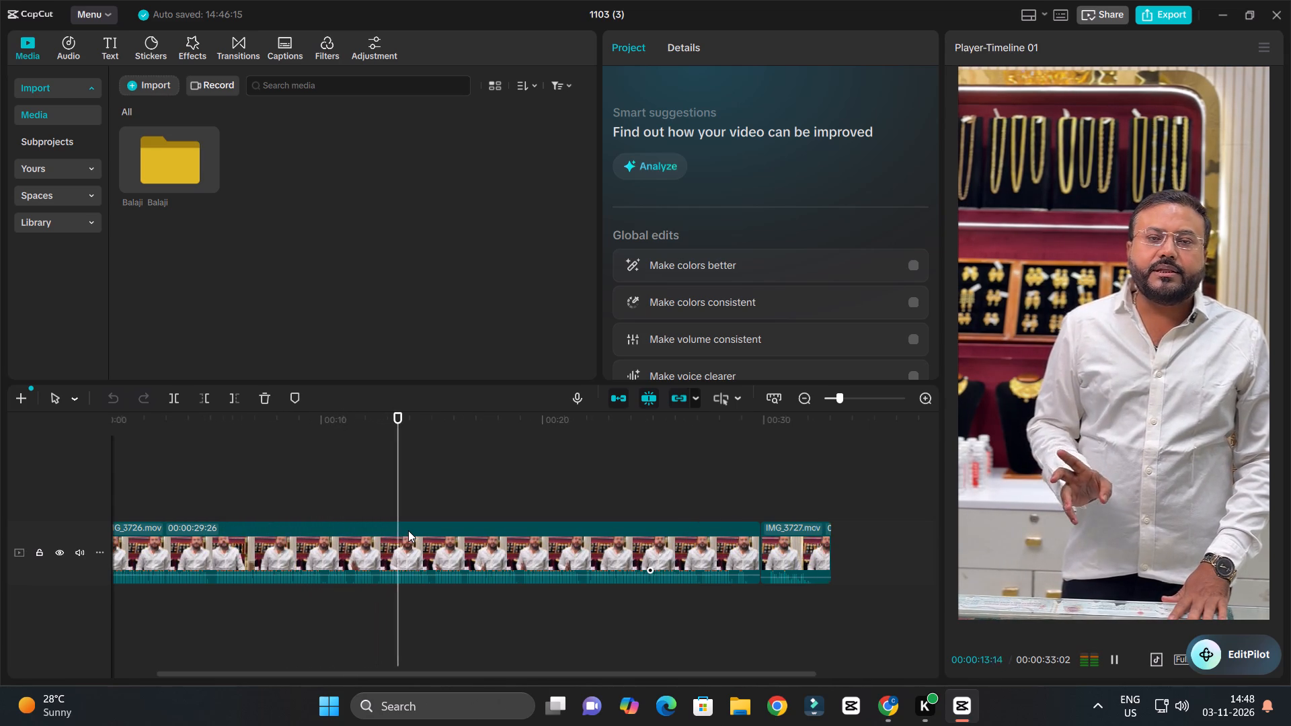
ctrl+scroll(407, 530, down, 3)
ctrl+scroll(407, 531, up, 3)
ctrl+scroll(405, 531, down, 4)
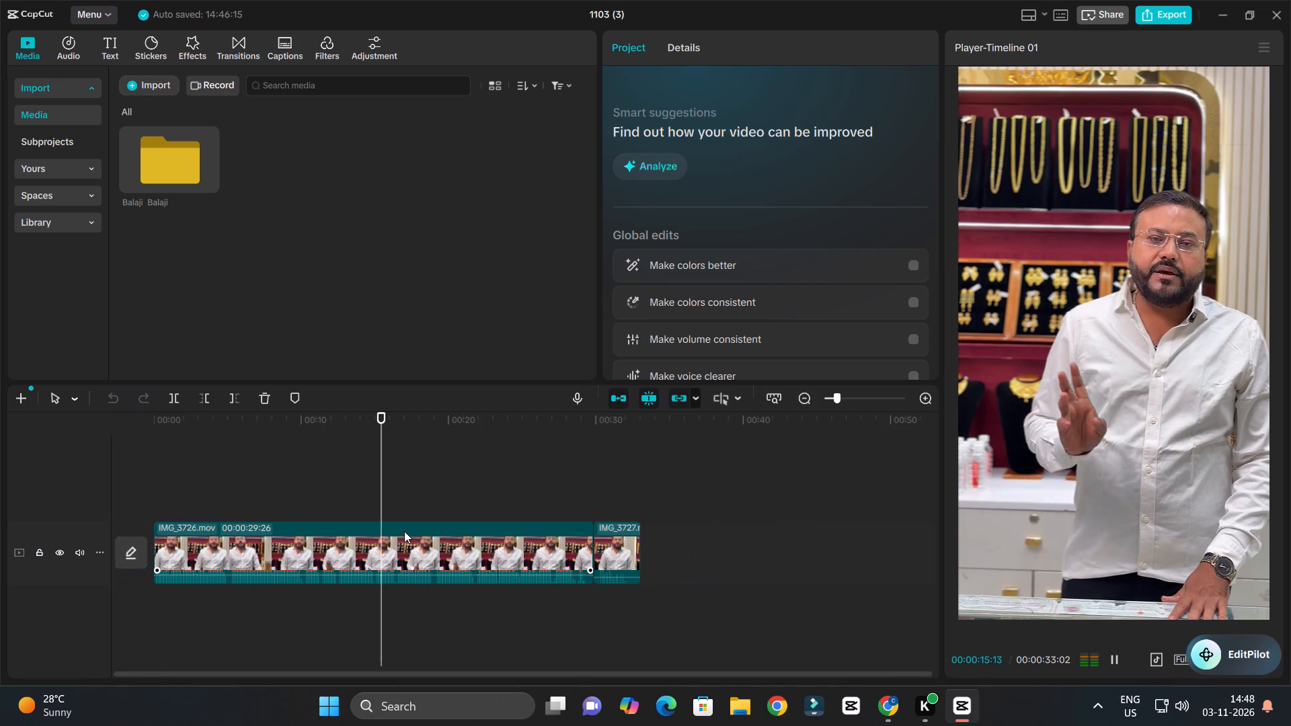
ctrl+scroll(404, 531, up, 3)
ctrl+scroll(403, 532, down, 3)
ctrl+scroll(403, 532, up, 2)
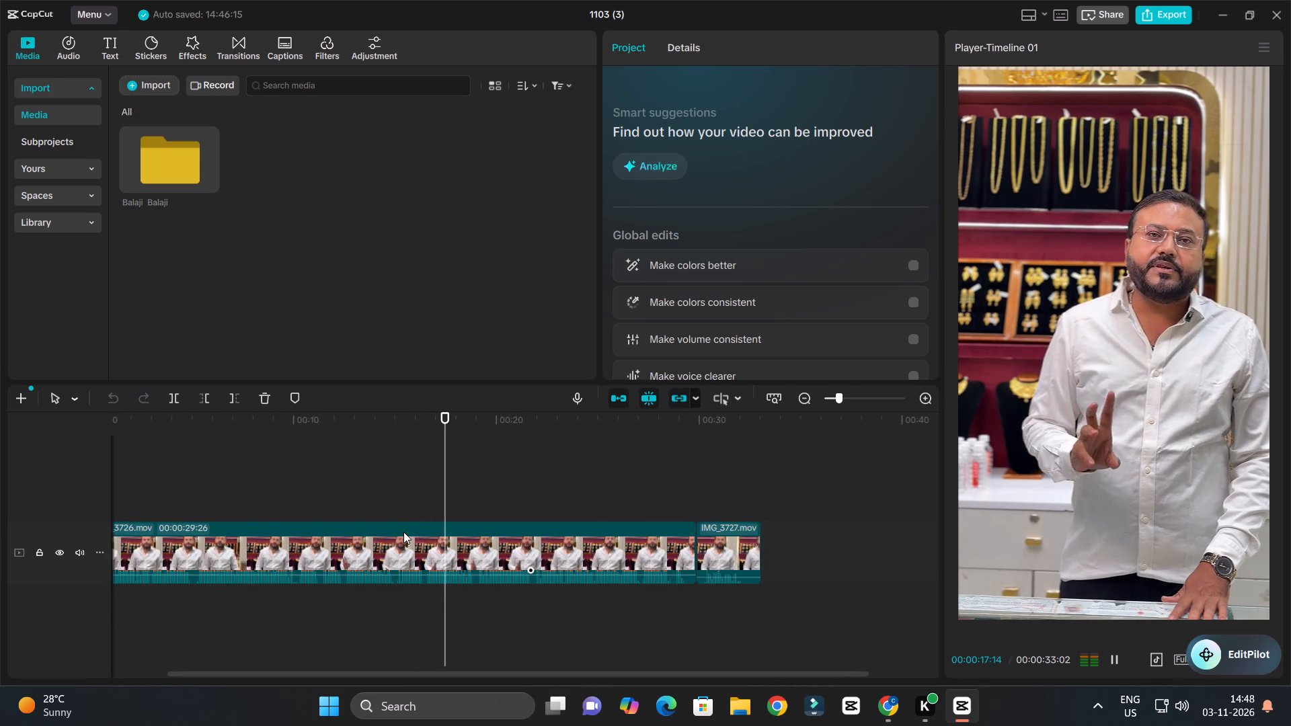
scroll(403, 532, down, 3)
ctrl+scroll(403, 532, up, 3)
ctrl+scroll(403, 532, down, 2)
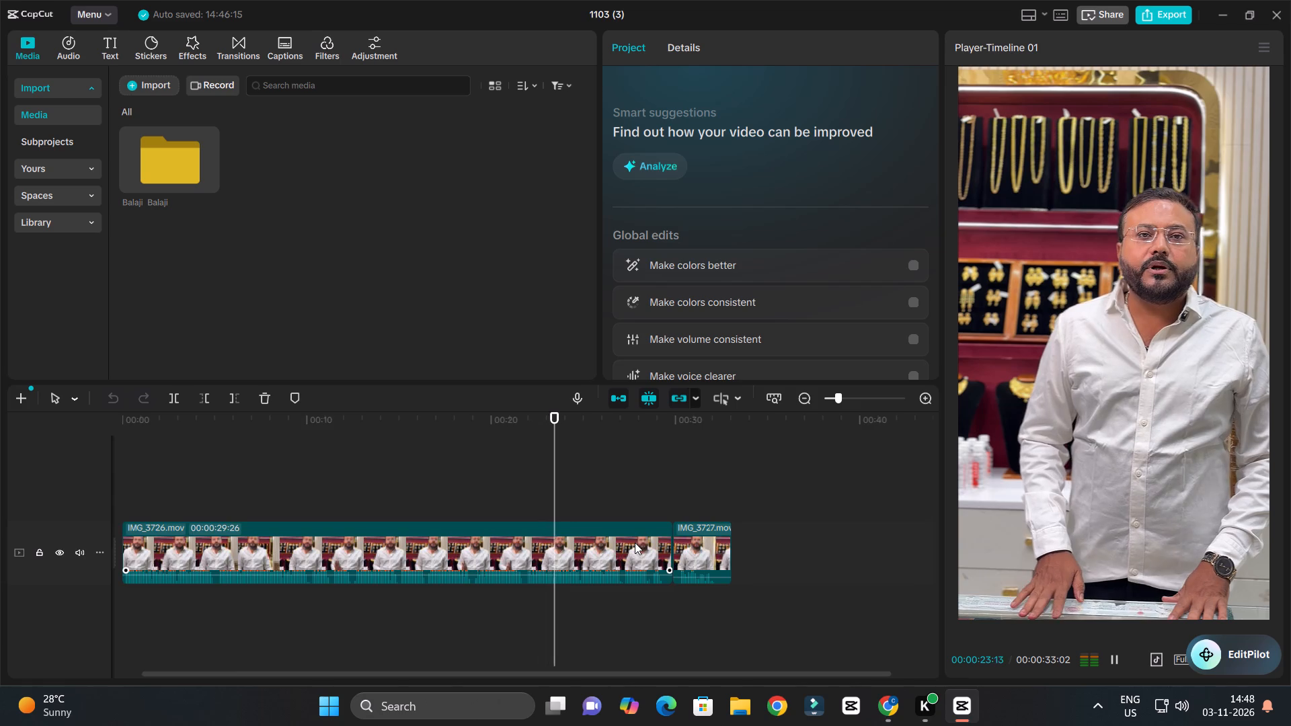
ctrl+scroll(635, 543, up, 6)
ctrl+scroll(635, 543, down, 3)
ctrl+scroll(635, 543, up, 11)
Replay the passage around 24 seconds to find the cut point and split IMG_3726.mov at 00:00:24:12.
key(space)
drag(529, 430, 518, 430)
key(space)
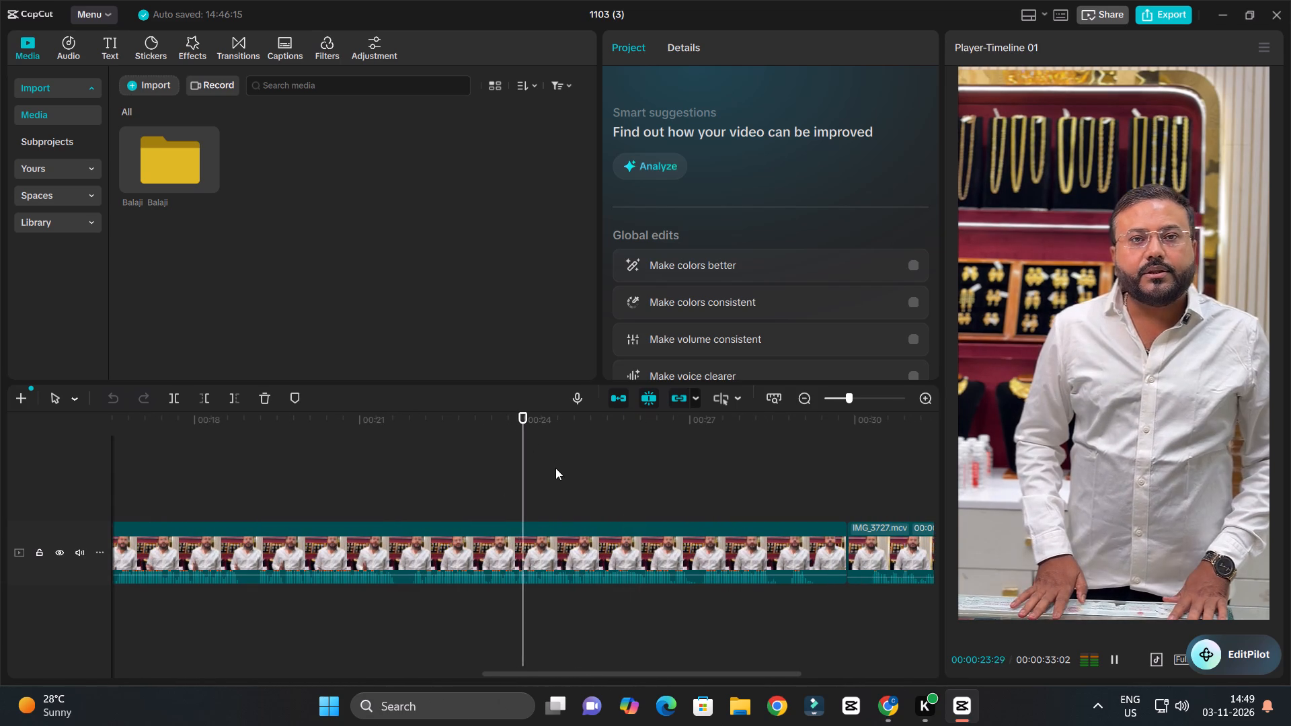
ctrl+scroll(555, 470, up, 7)
key(space)
drag(543, 432, 541, 468)
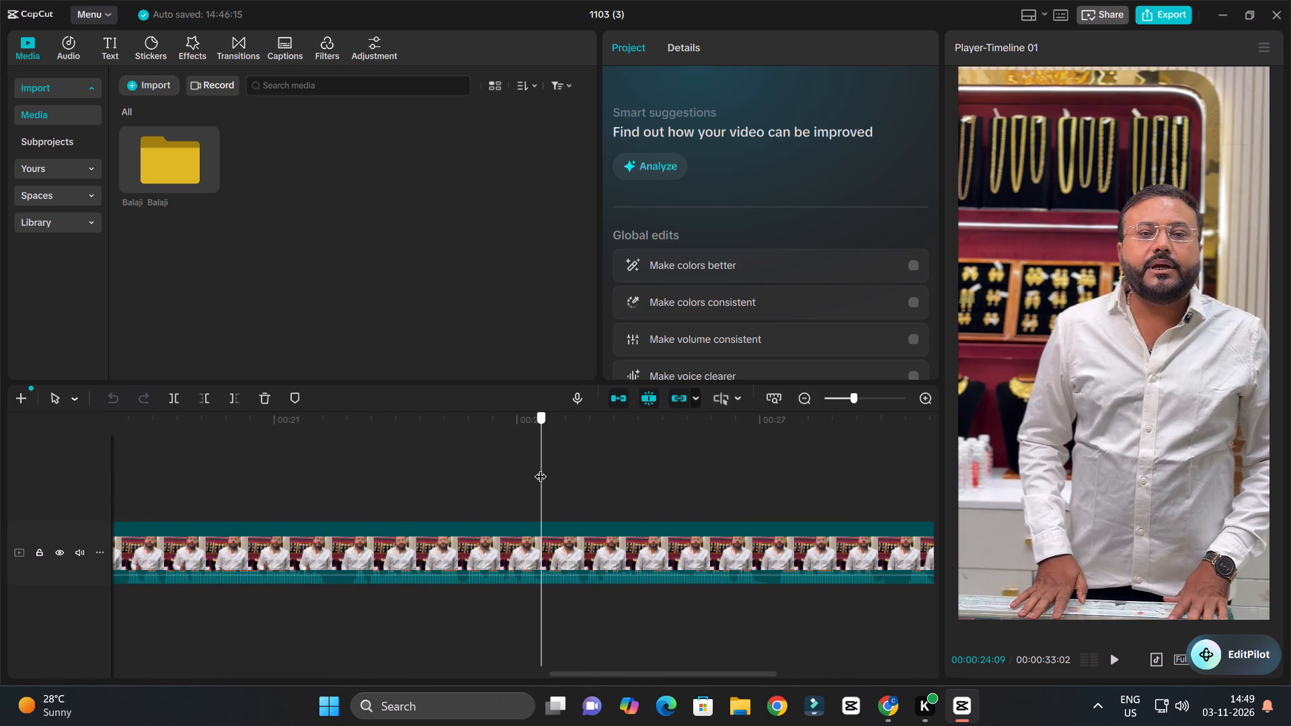
drag(541, 468, 524, 485)
key(space)
key(space)
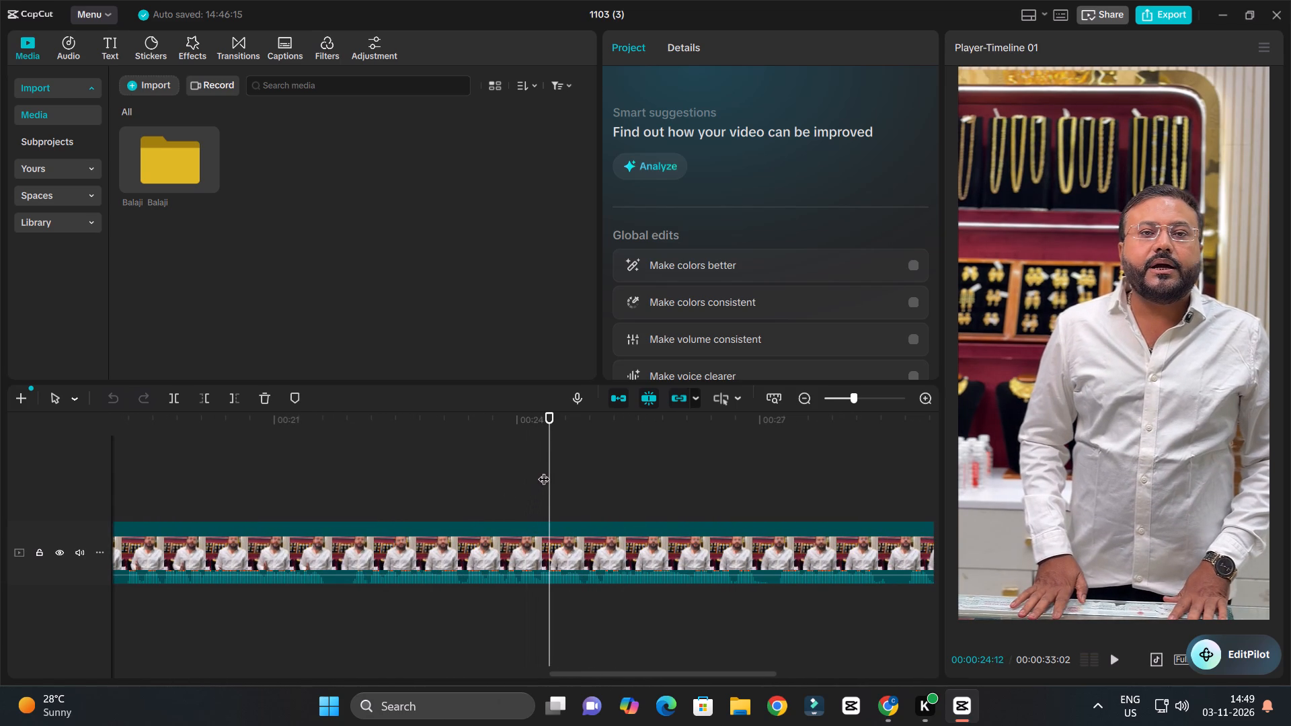
drag(555, 480, 512, 503)
key(space)
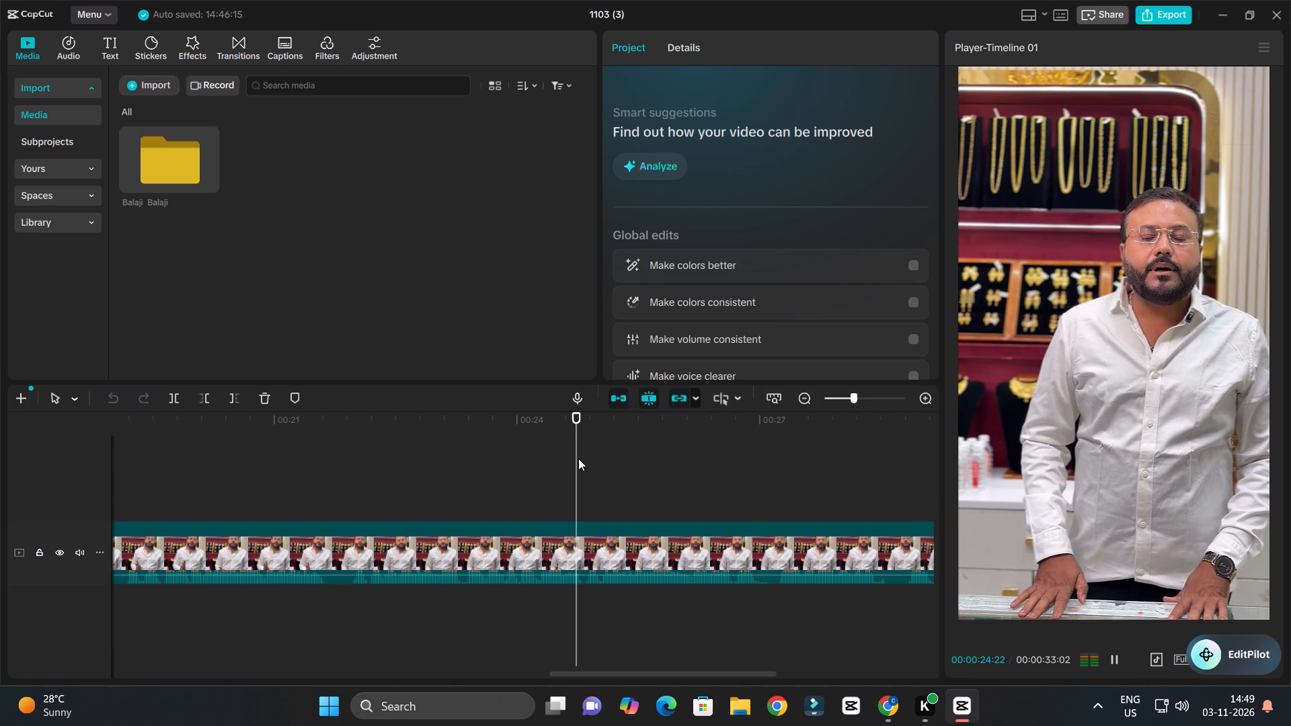
key(space)
key(space)
key(space)
drag(589, 421, 512, 477)
key(space)
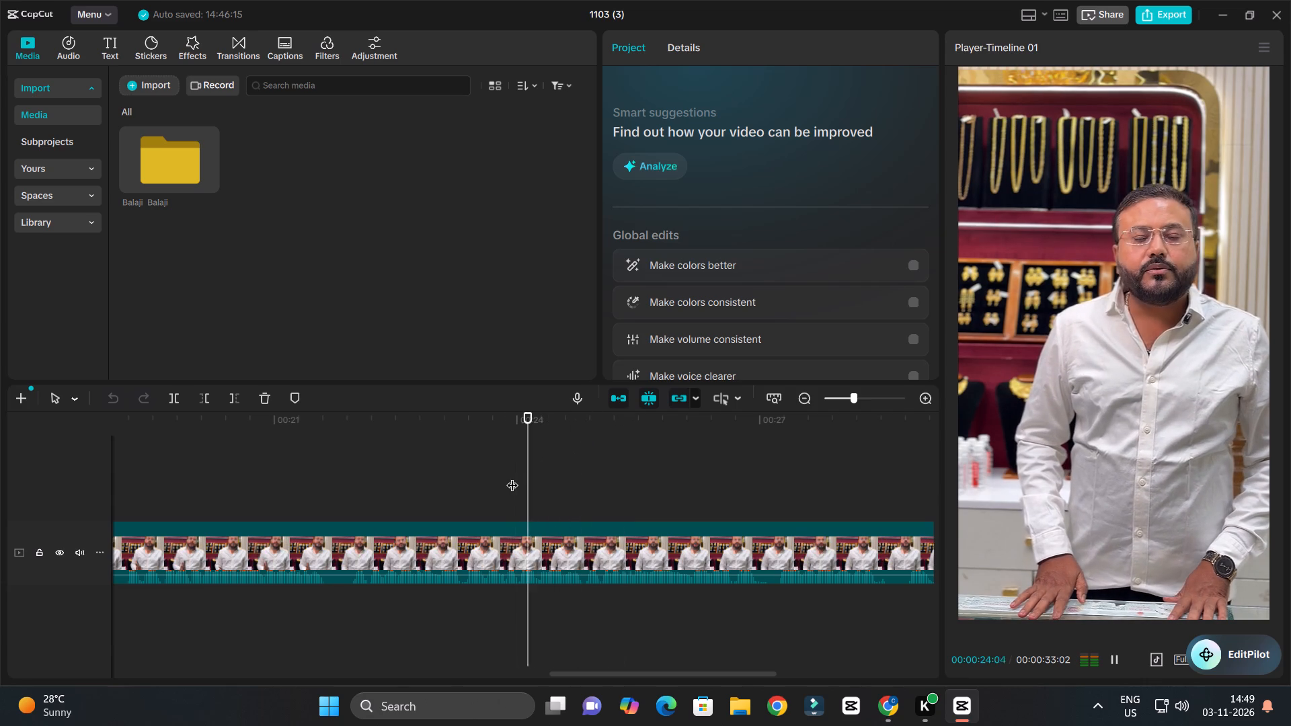
key(space)
ctrl+scroll(552, 512, up, 12)
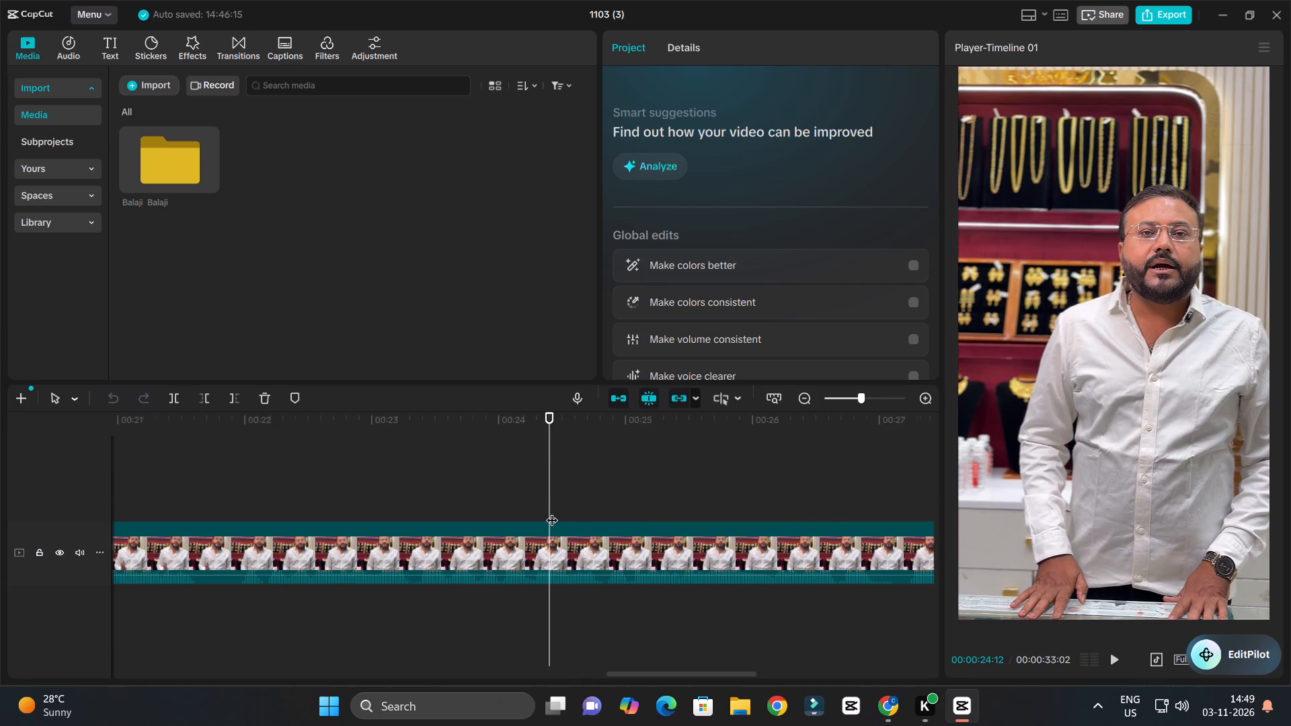
ctrl+scroll(552, 512, up, 2)
drag(550, 465, 549, 512)
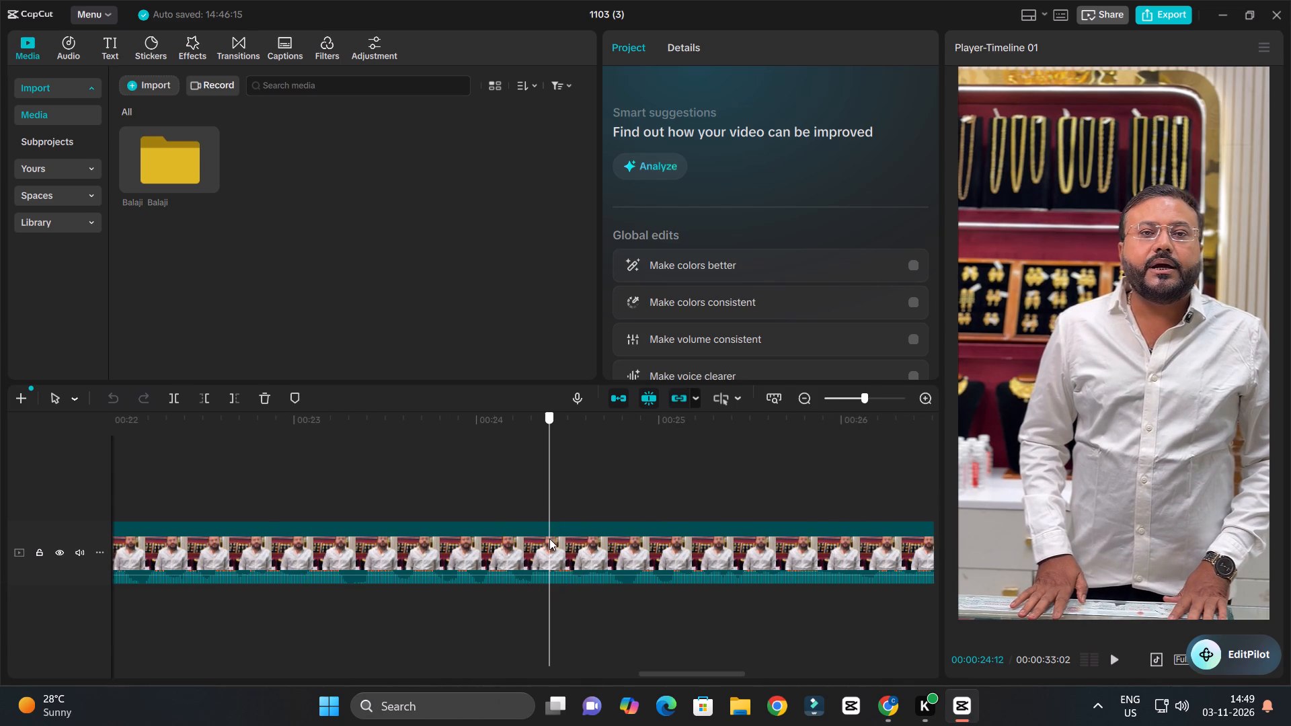
click(551, 546)
key(c)
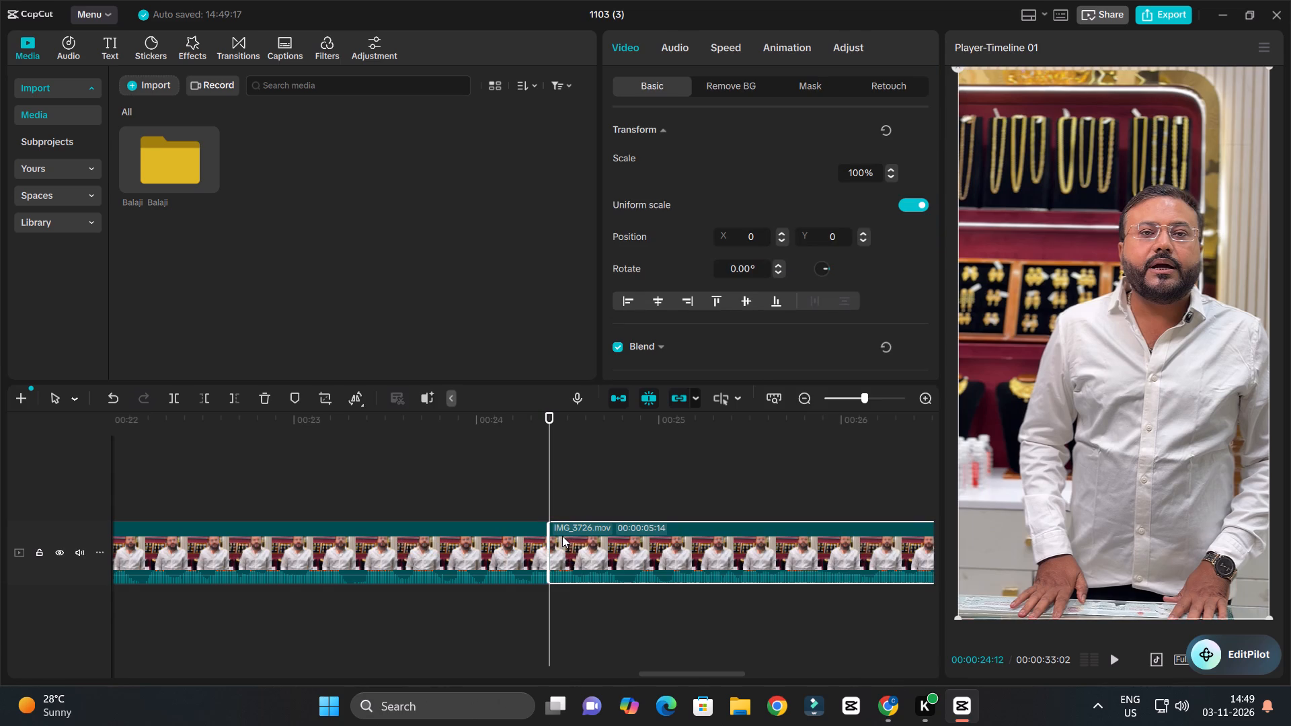
key(c)
Trim the start of the second IMG_3726.mov part up to 00:00:24:26, closing the gap.
key(space)
key(space)
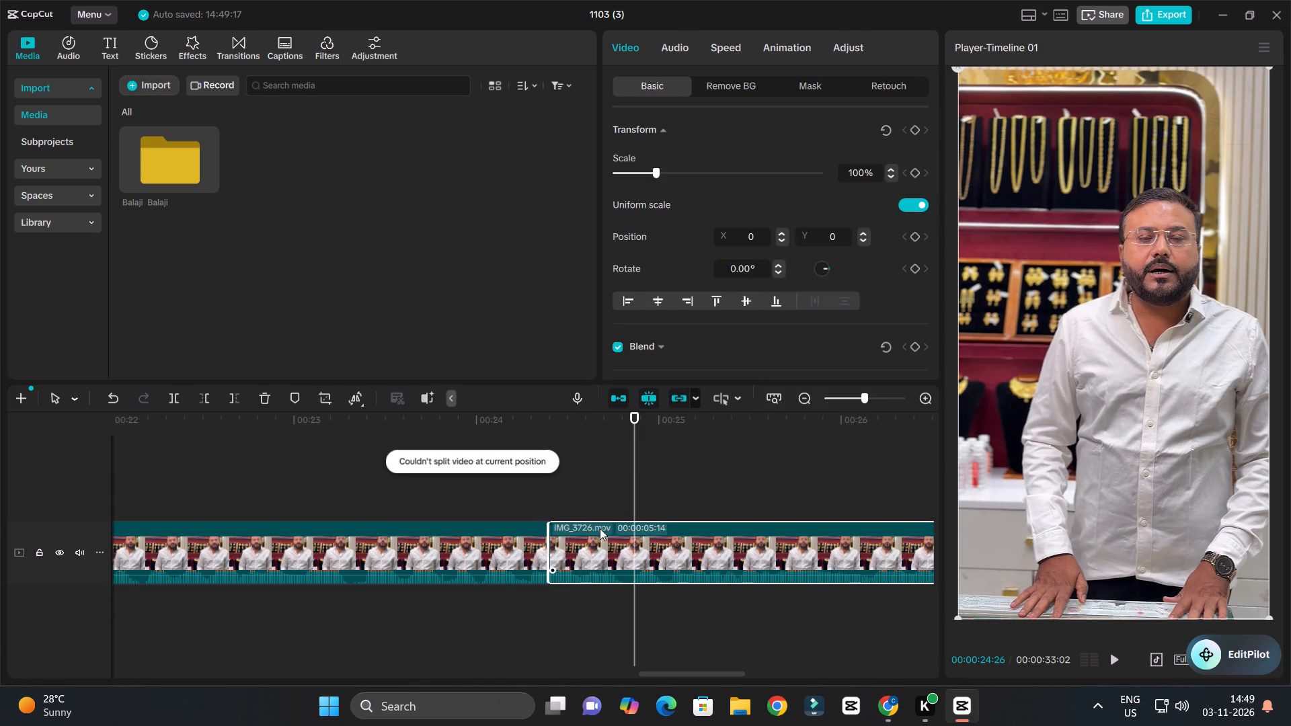
key(q)
Replay the cut between the two IMG_3726.mov parts several times to check how the speech flows.
click(404, 433)
key(space)
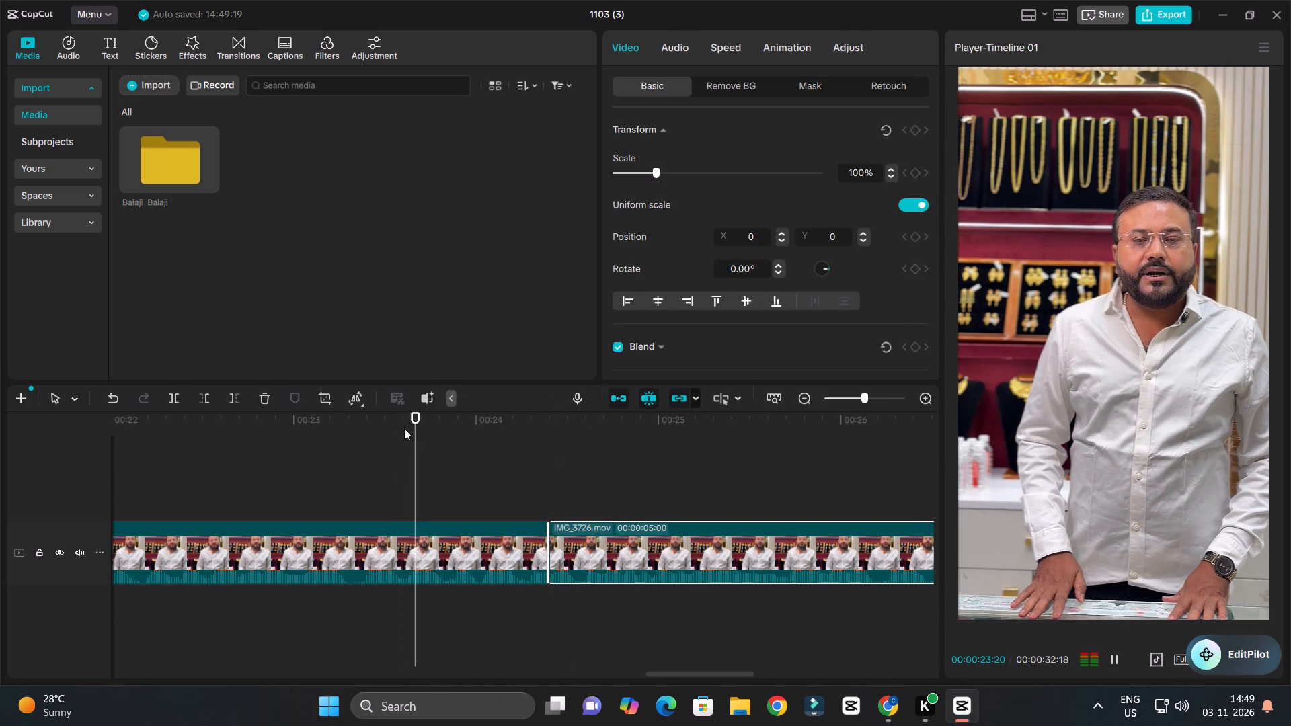
ctrl+scroll(482, 472, down, 3)
ctrl+scroll(504, 485, up, 6)
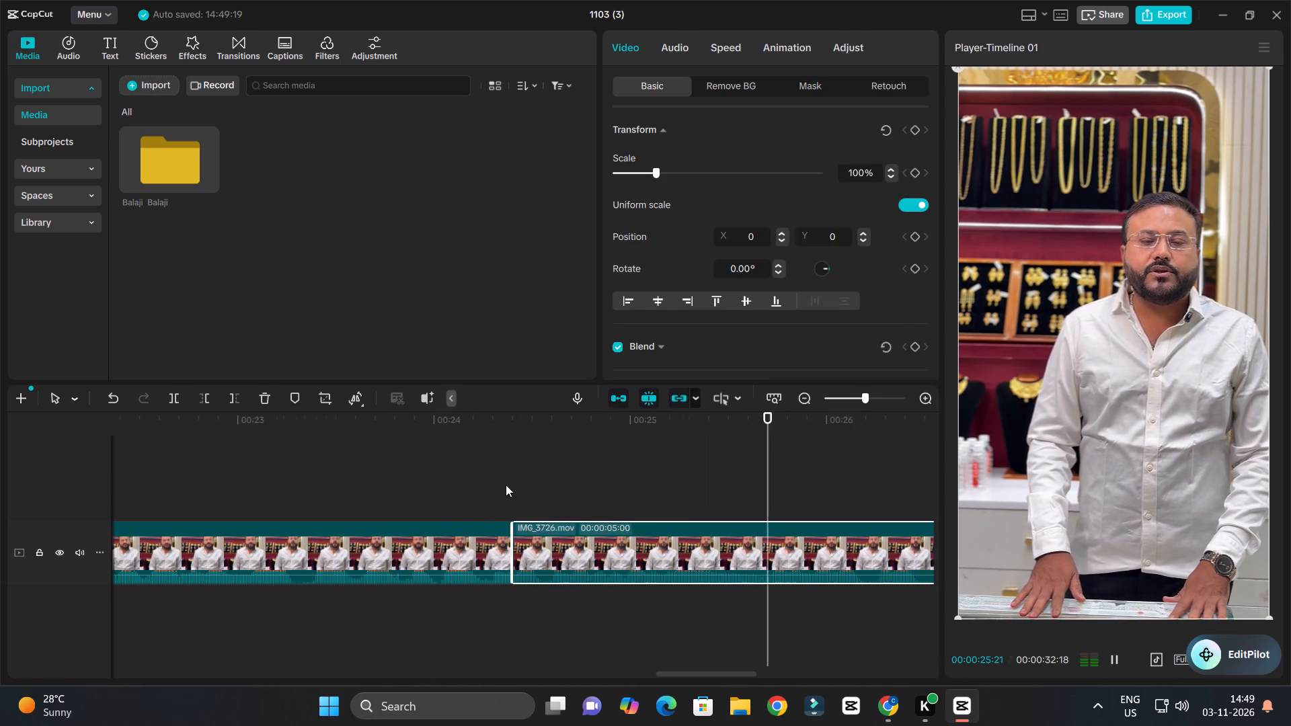
ctrl+scroll(506, 485, up, 2)
key(space)
drag(334, 424, 256, 451)
key(space)
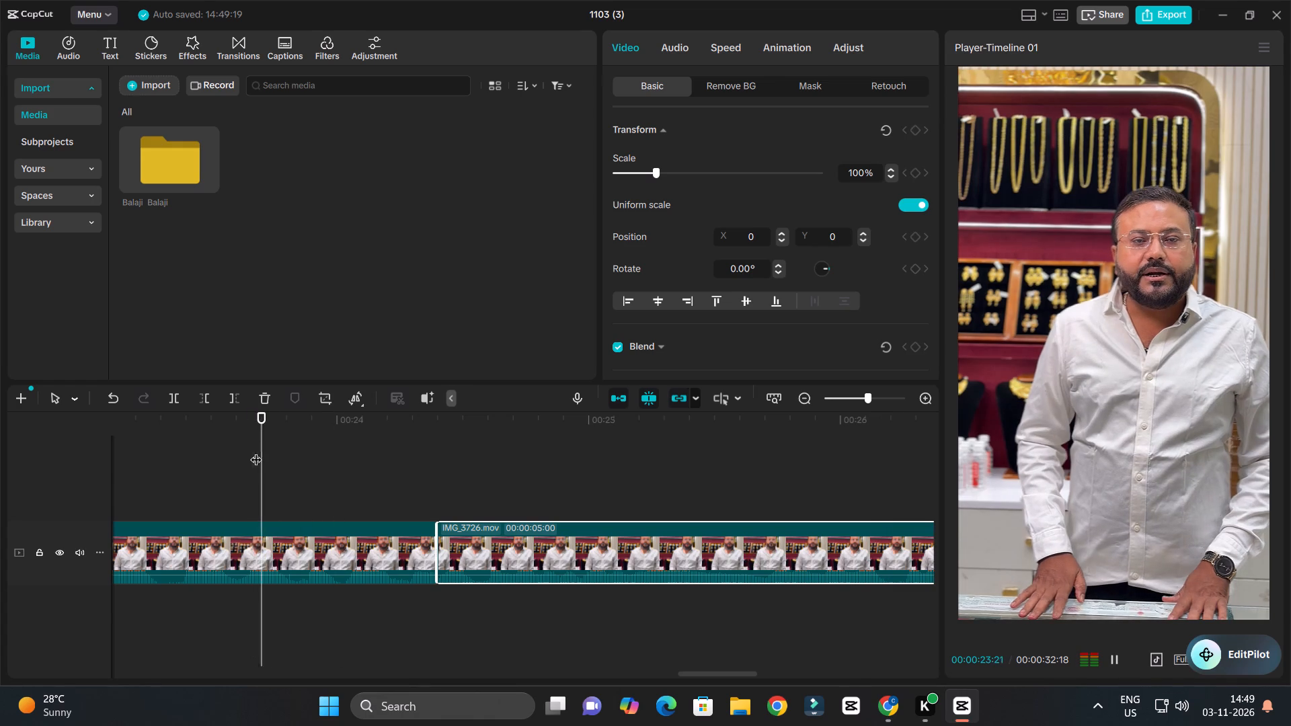
key(space)
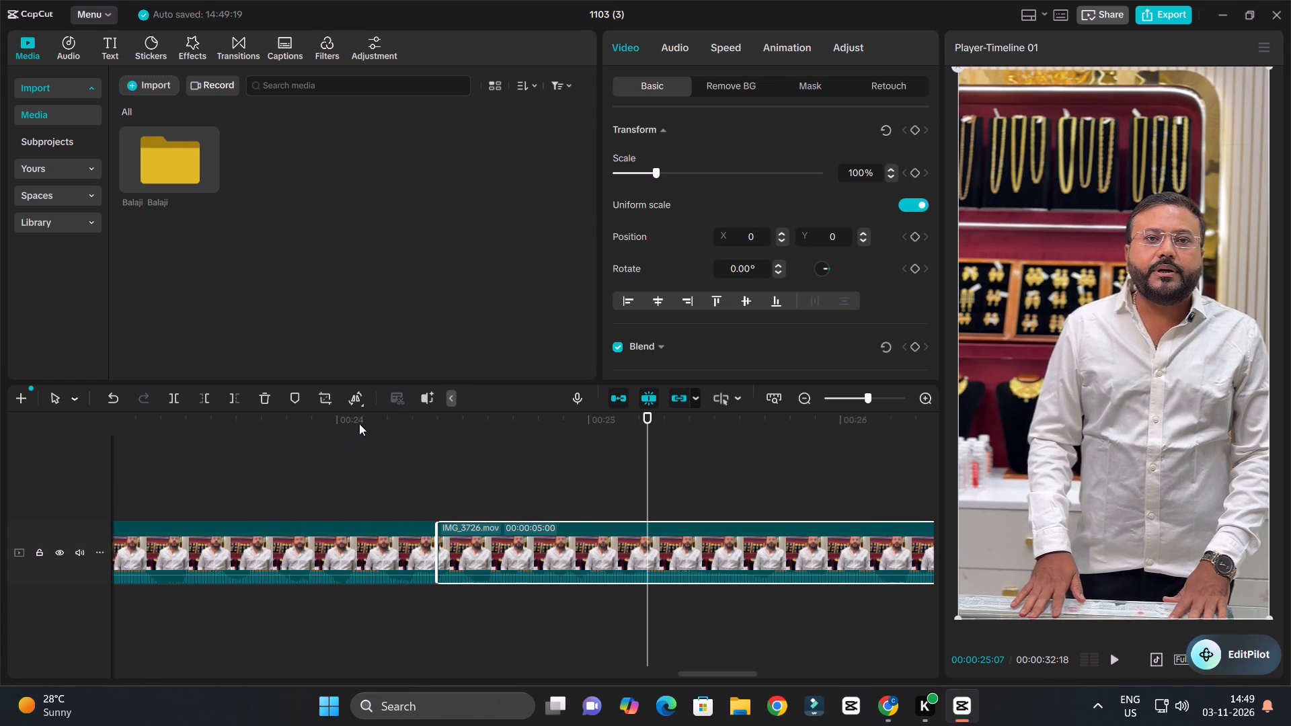
click(361, 422)
key(space)
key(space)
Extend the start of the second IMG_3726.mov part so the clip lasts 00:00:05:01.
ctrl+scroll(428, 491, up, 4)
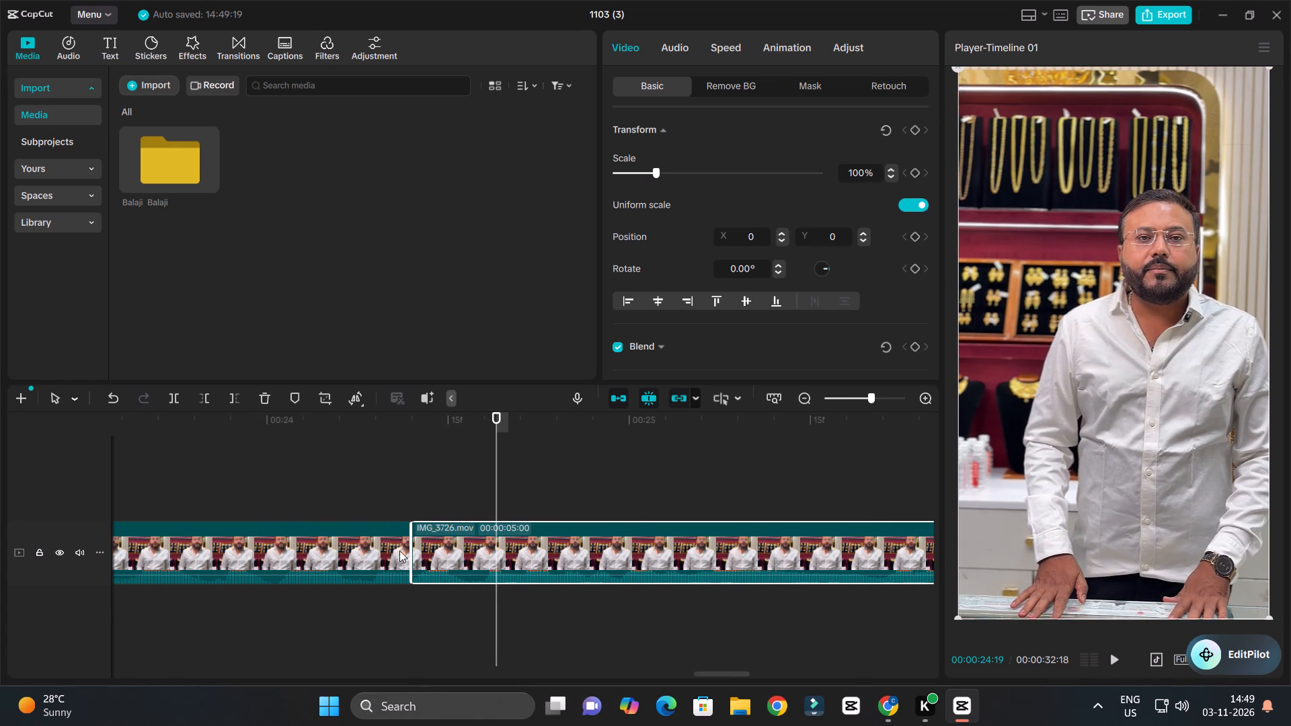
drag(439, 541, 457, 540)
drag(413, 553, 380, 555)
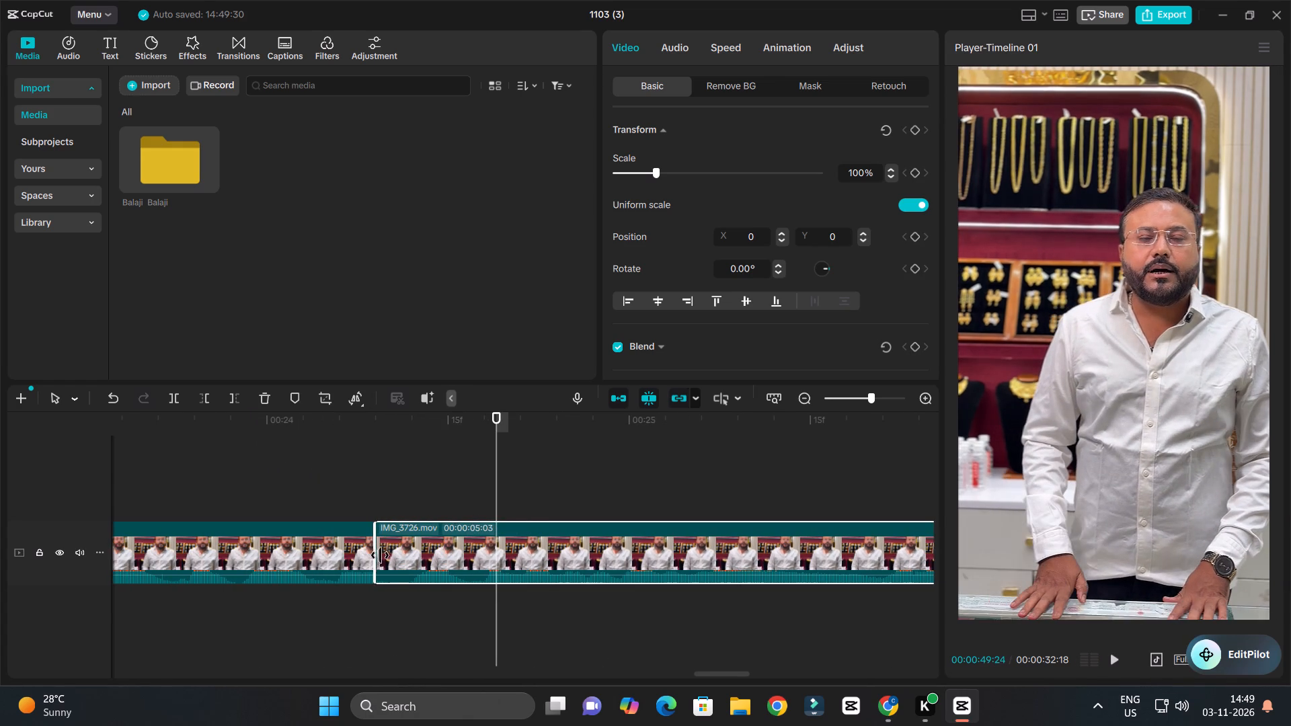
drag(380, 555, 401, 560)
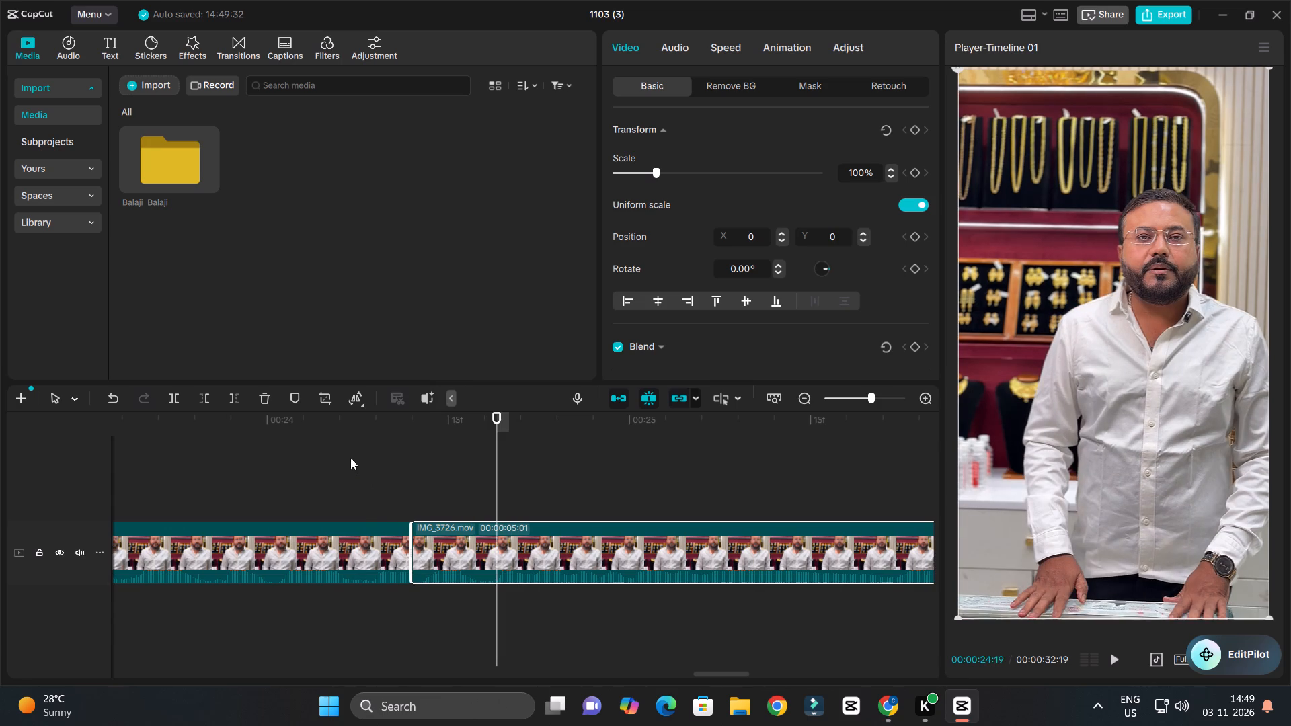
Replay the adjusted cut and the rest of the second IMG_3726.mov part up to about 29 seconds.
click(326, 436)
key(space)
ctrl+scroll(363, 462, down, 8)
key(space)
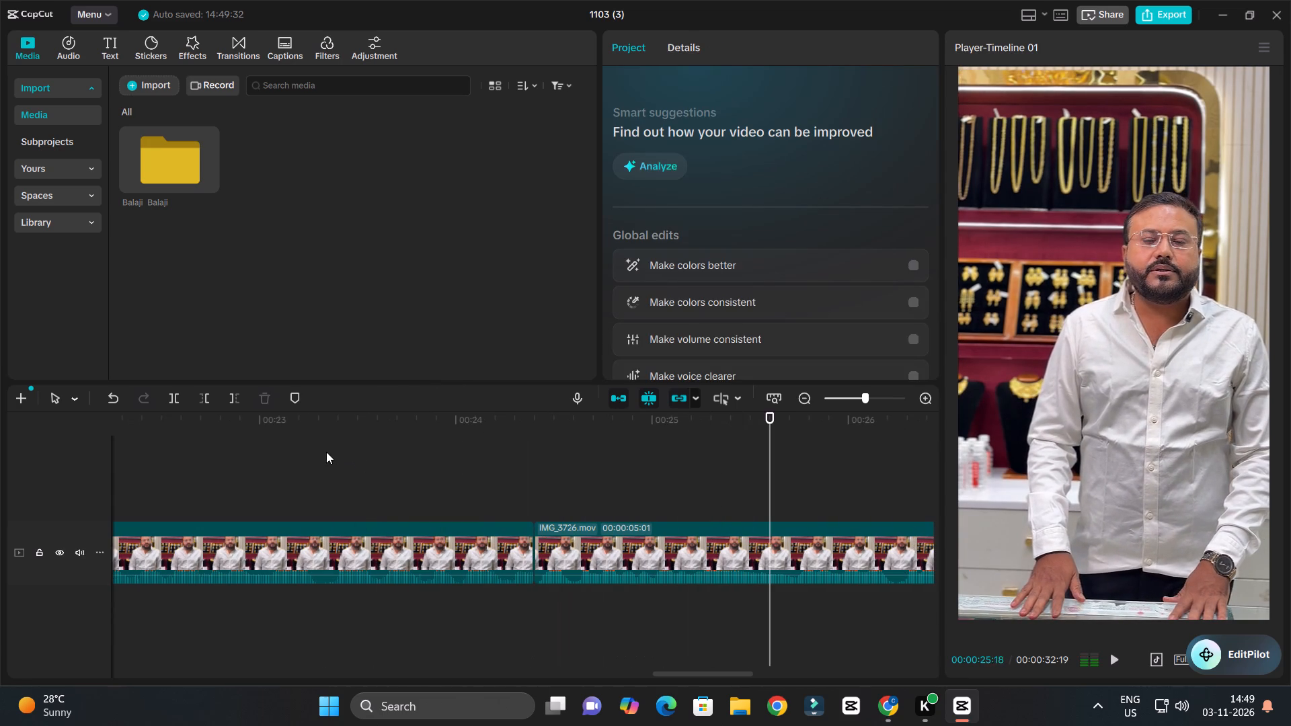
click(253, 427)
key(space)
ctrl+scroll(406, 477, down, 4)
ctrl+scroll(405, 477, up, 2)
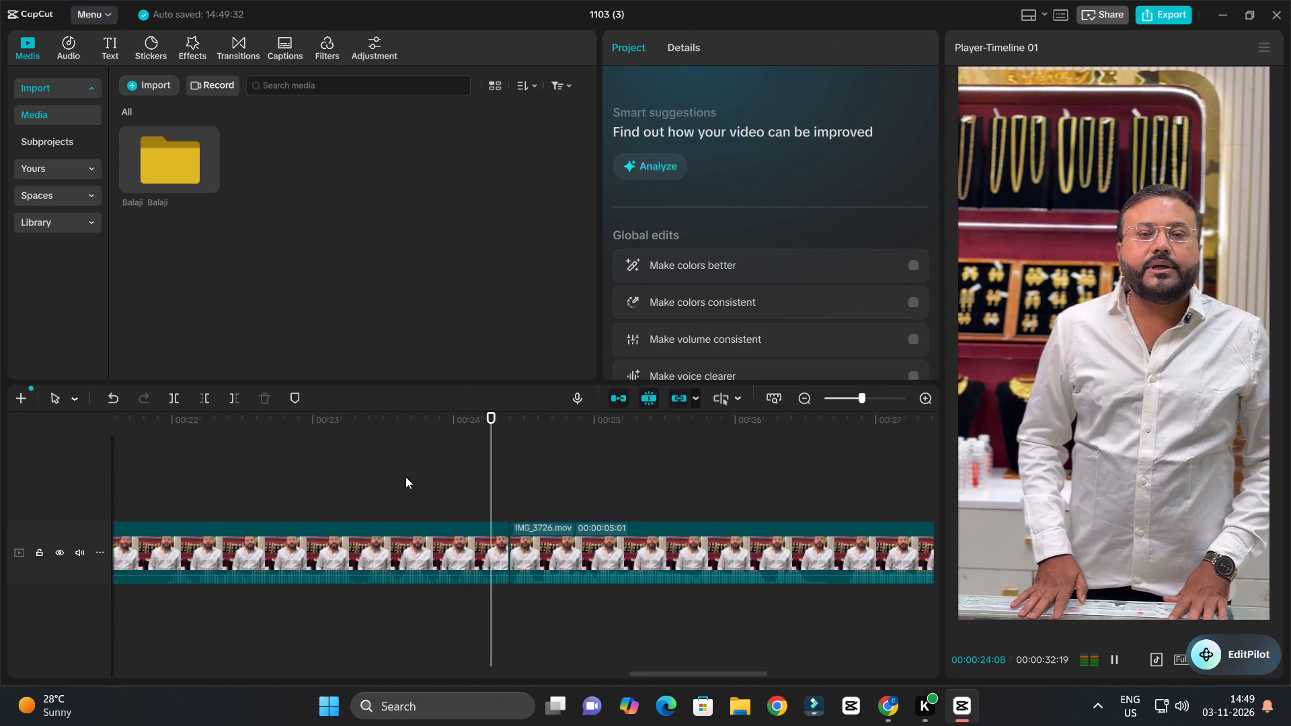
ctrl+scroll(405, 477, up, 1)
scroll(405, 477, down, 4)
ctrl+scroll(405, 477, down, 12)
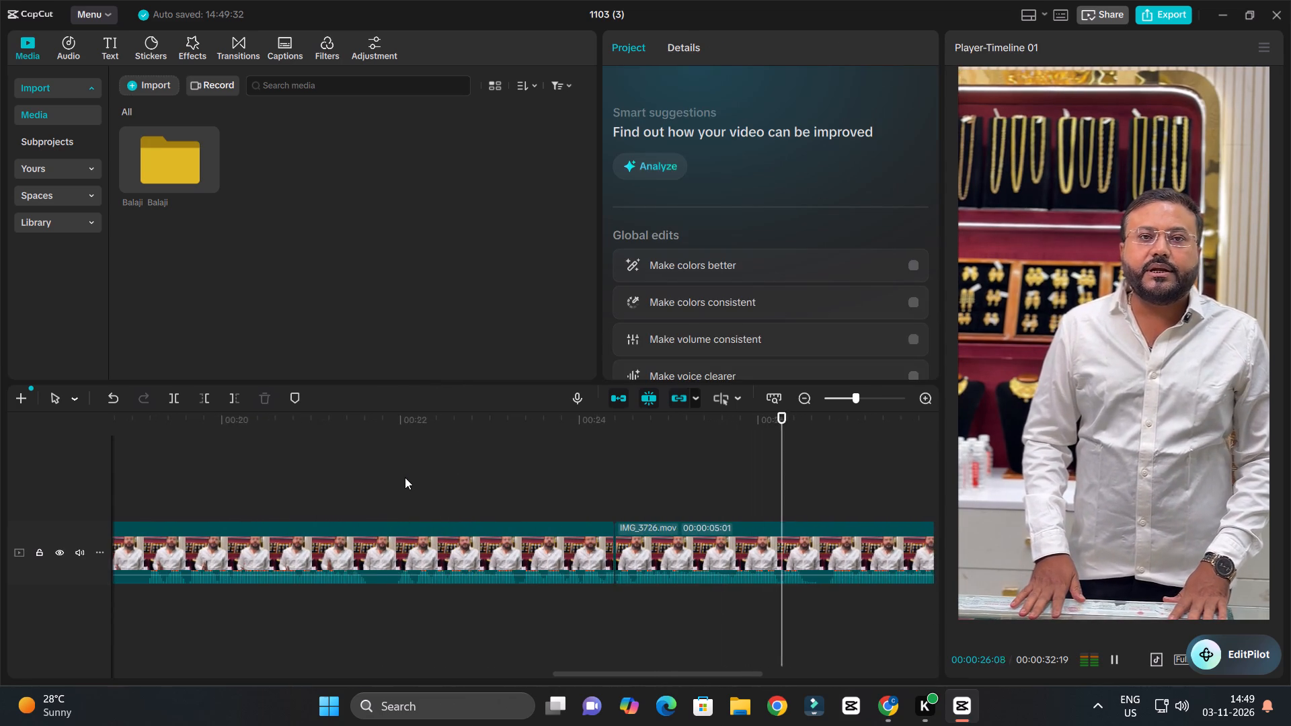
ctrl+scroll(405, 477, down, 4)
ctrl+scroll(475, 491, up, 4)
scroll(475, 491, down, 4)
ctrl+scroll(475, 492, down, 8)
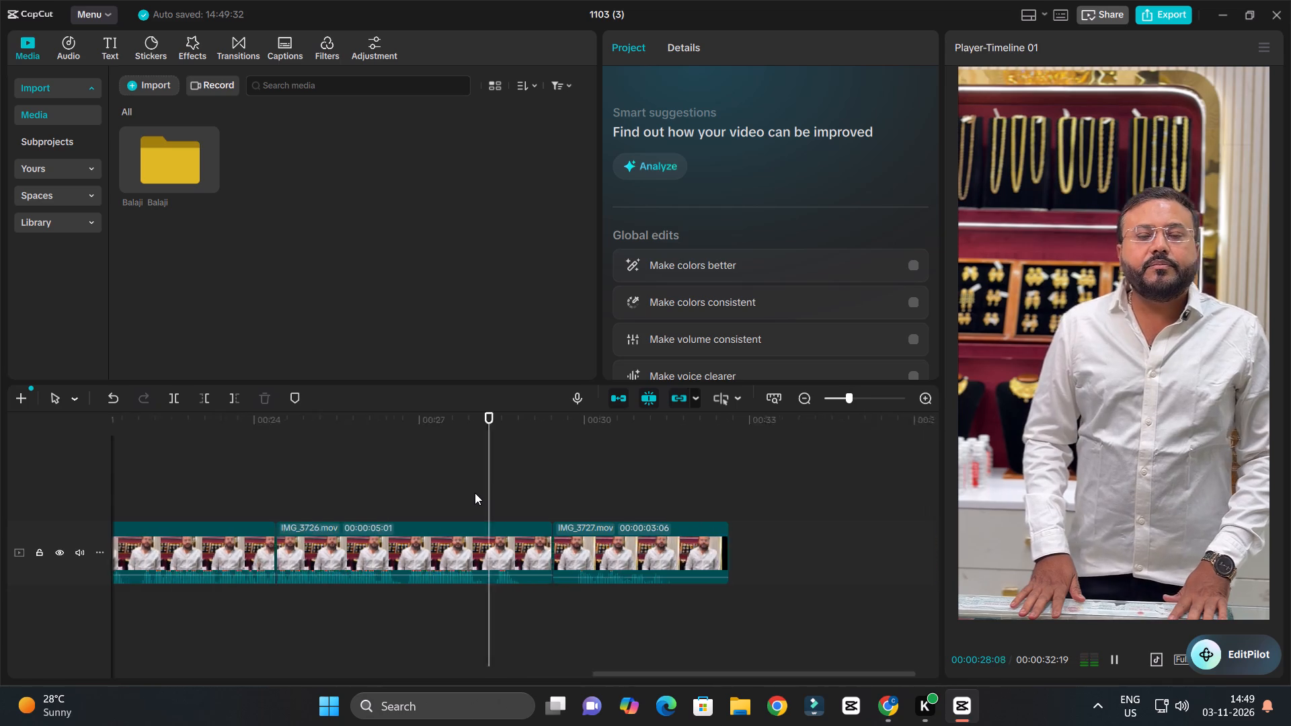
ctrl+scroll(475, 493, down, 1)
key(space)
ctrl+scroll(514, 491, up, 7)
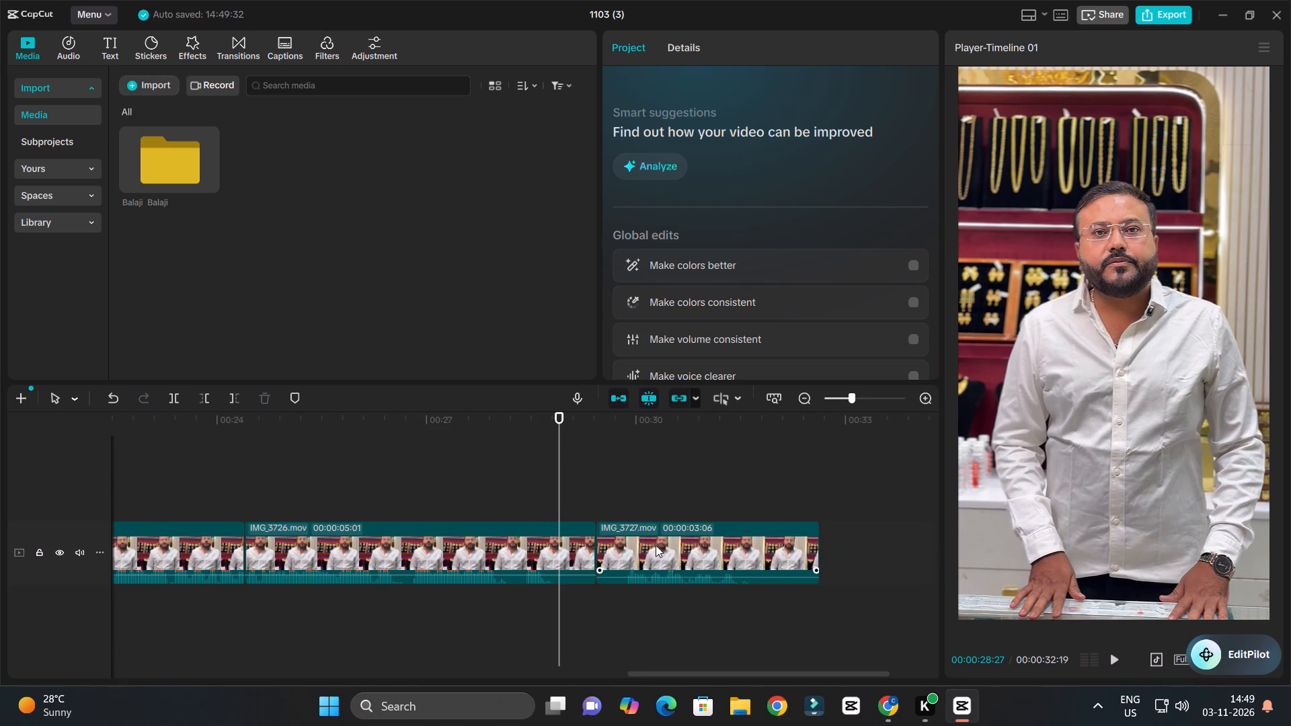
Play from about 27 seconds into the IMG_3727.mov clip to compare its sound with the preceding clip.
click(656, 545)
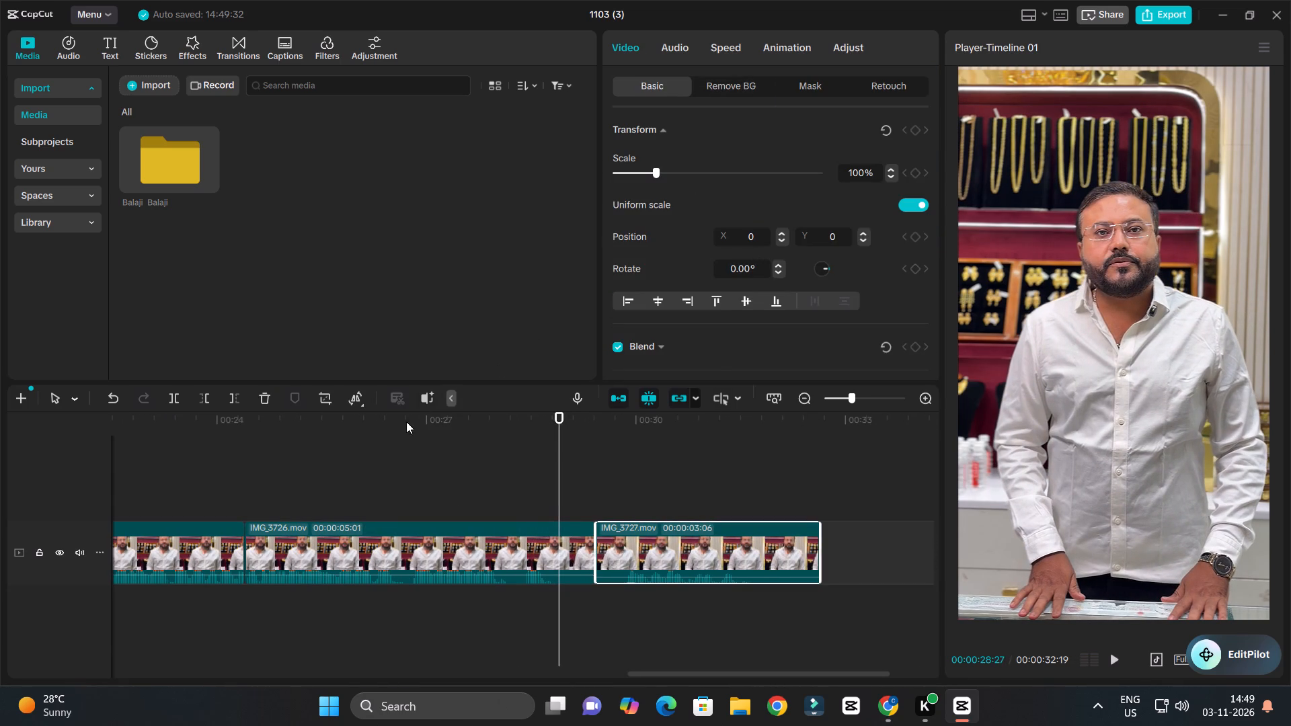
click(403, 426)
key(space)
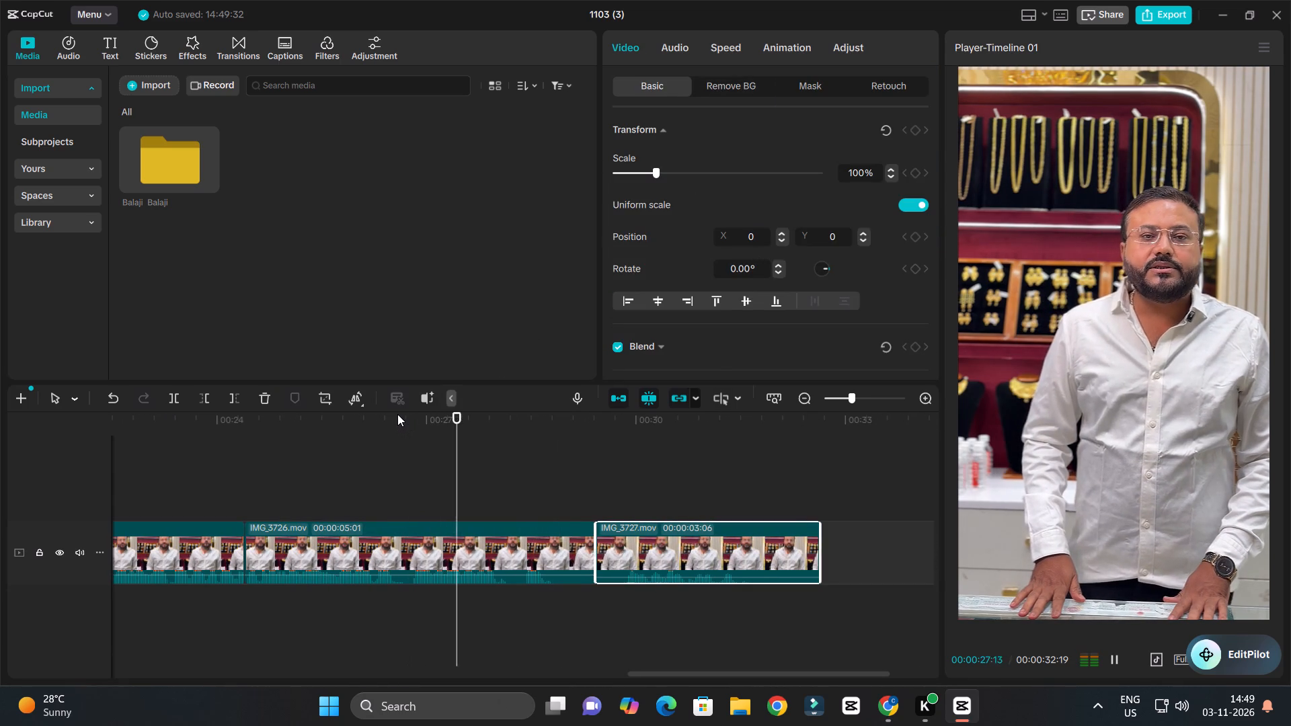
key(space)
click(416, 429)
key(space)
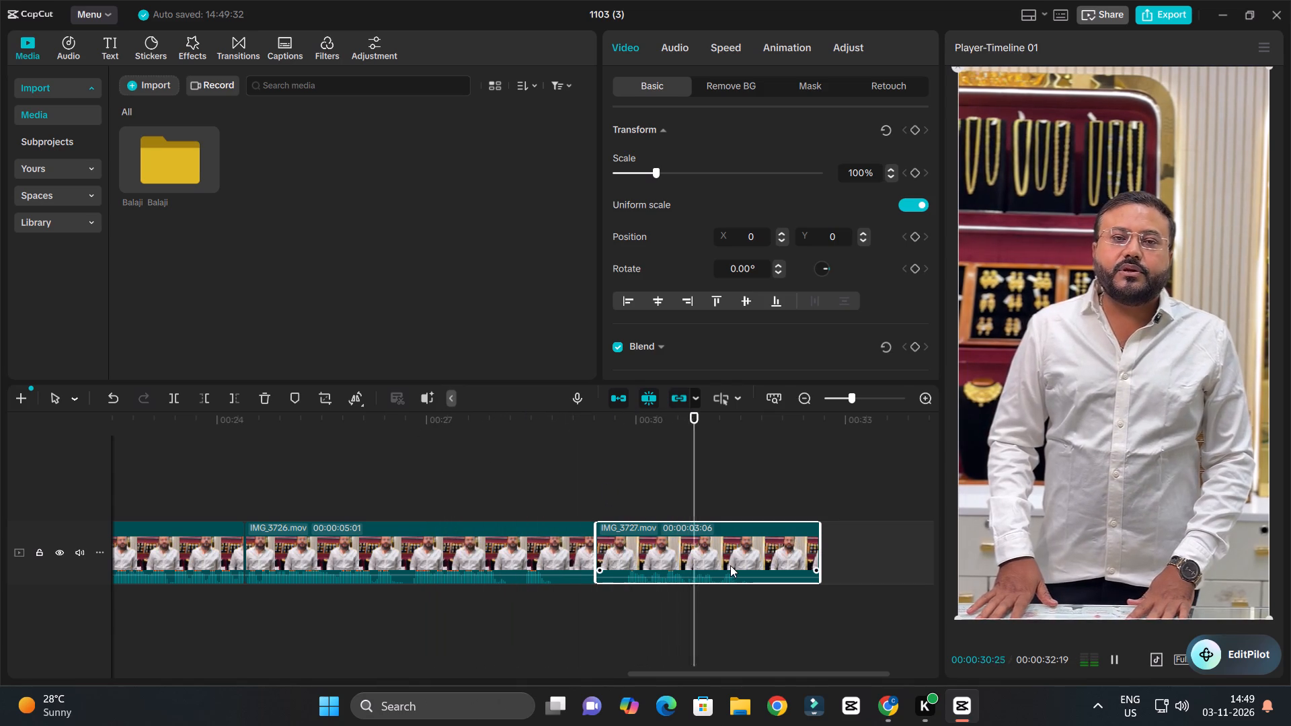
key(space)
Set the volume of the IMG_3727.mov clip to 11.6 dB and play it back to check.
click(734, 558)
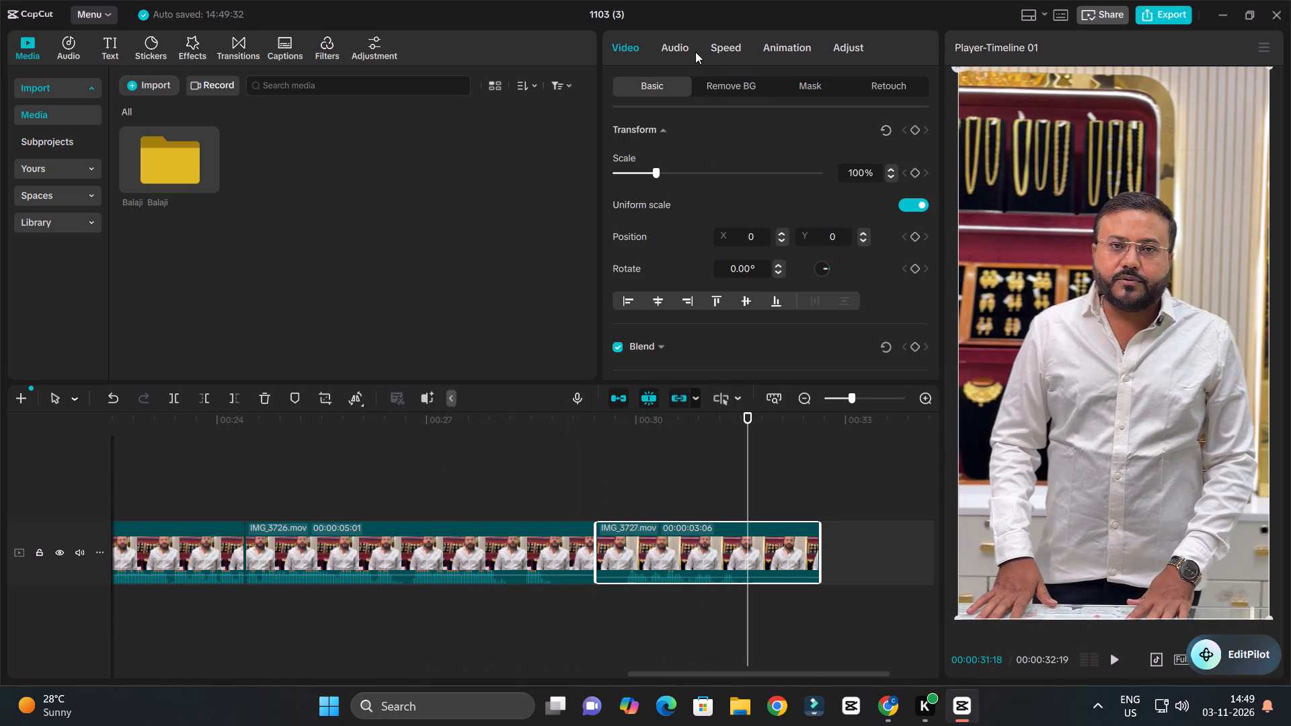
click(689, 48)
scroll(674, 225, down, 1)
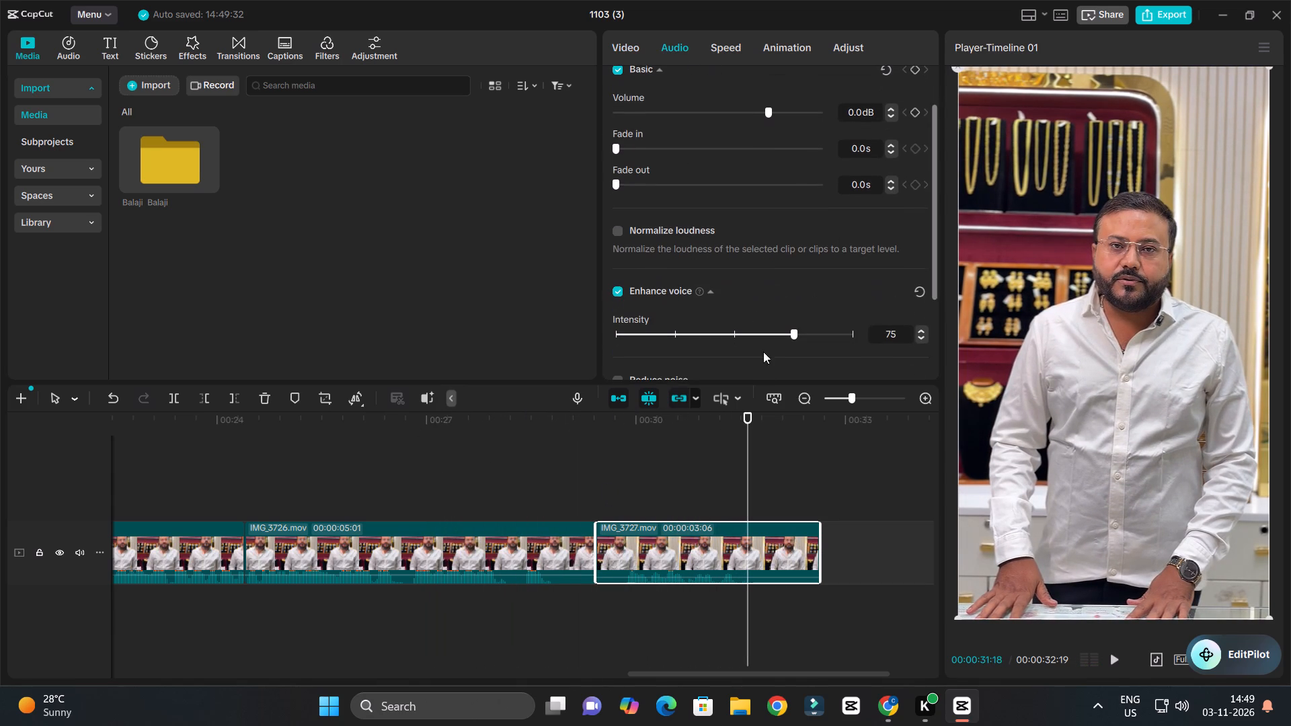
drag(762, 108, 795, 125)
click(607, 422)
key(space)
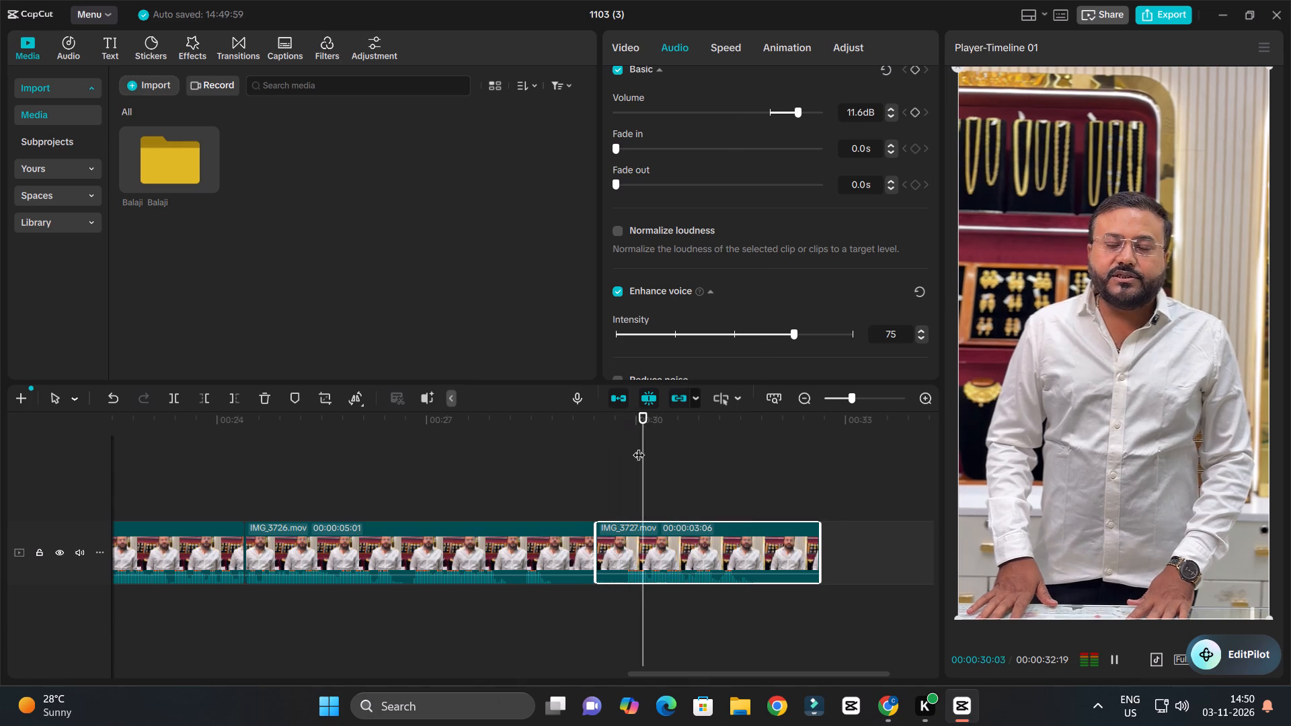
ctrl+scroll(639, 446, down, 3)
ctrl+scroll(640, 451, up, 3)
key(space)
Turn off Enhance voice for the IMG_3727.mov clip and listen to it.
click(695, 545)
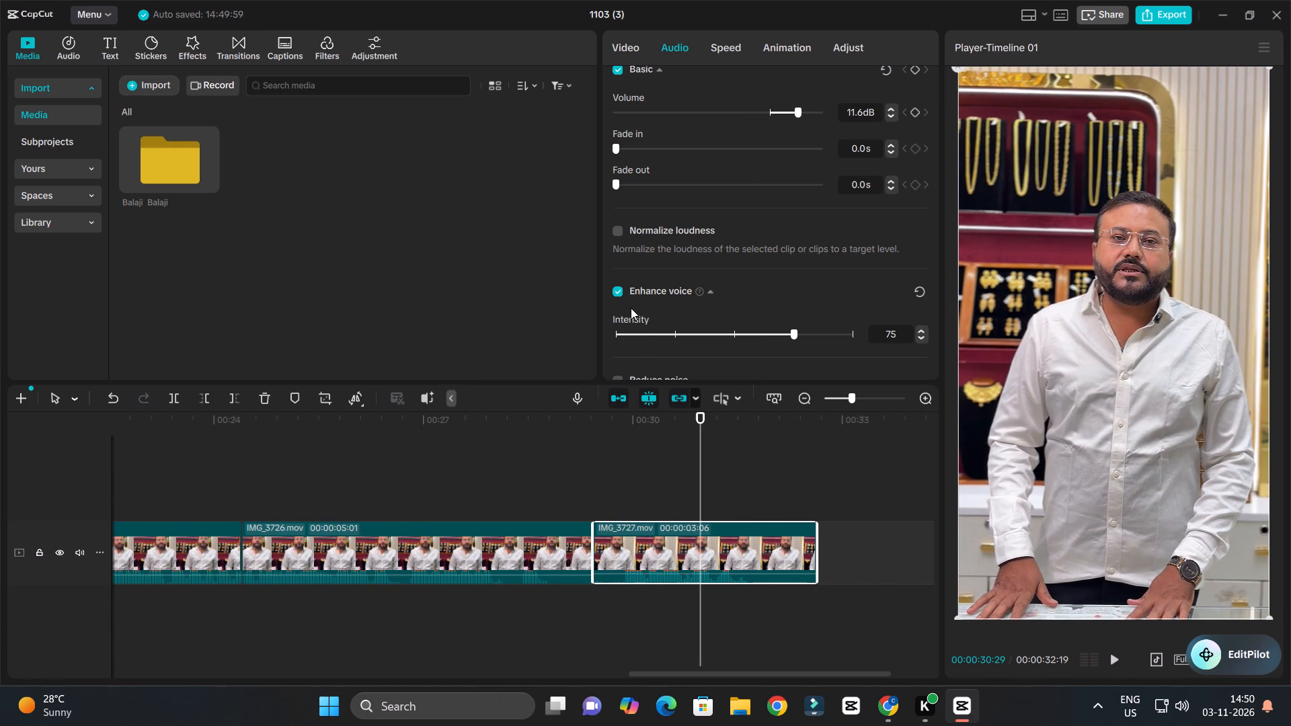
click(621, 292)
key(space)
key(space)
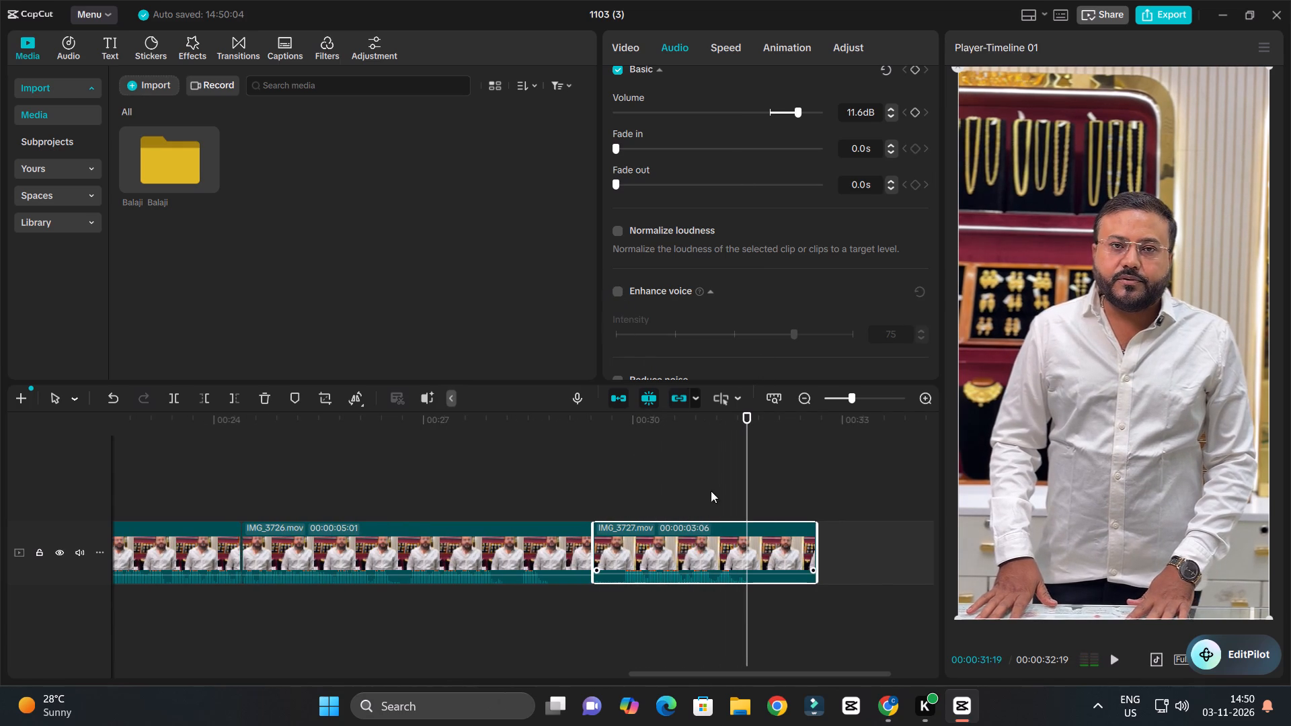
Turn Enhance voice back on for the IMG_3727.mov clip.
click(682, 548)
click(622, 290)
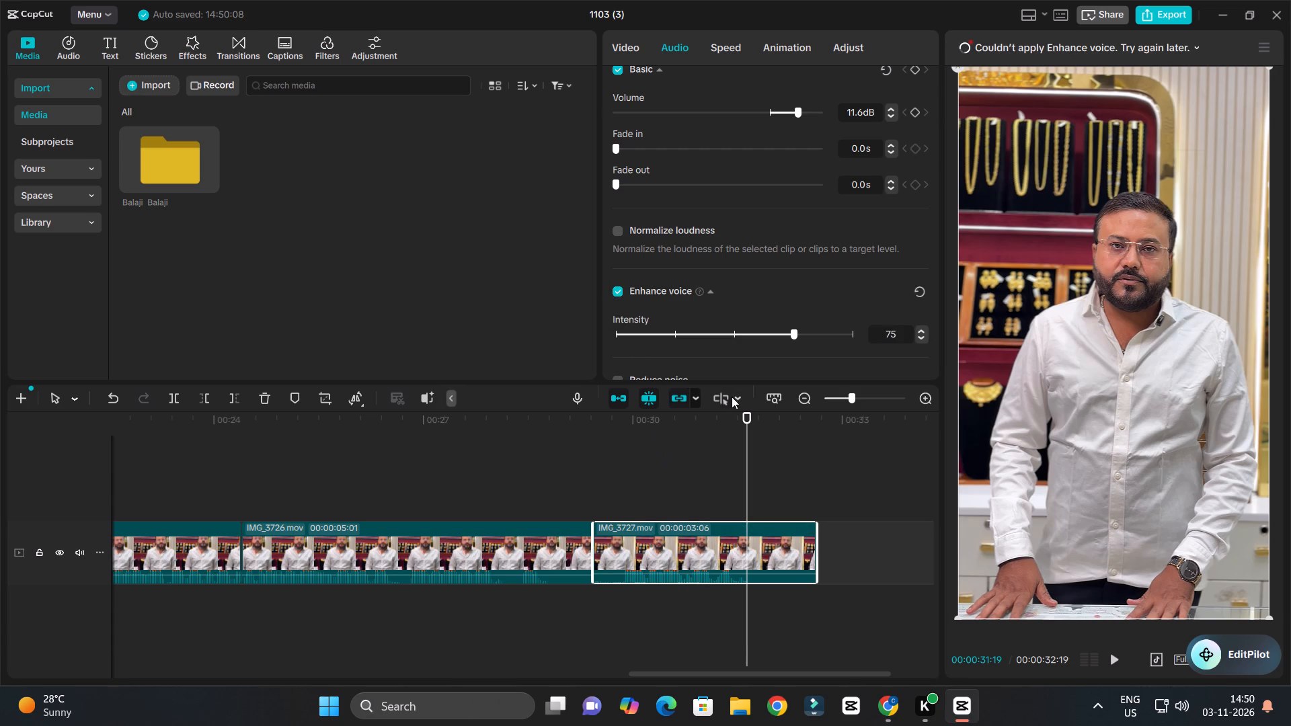
Close the project and exit CapCut.
click(1270, 18)
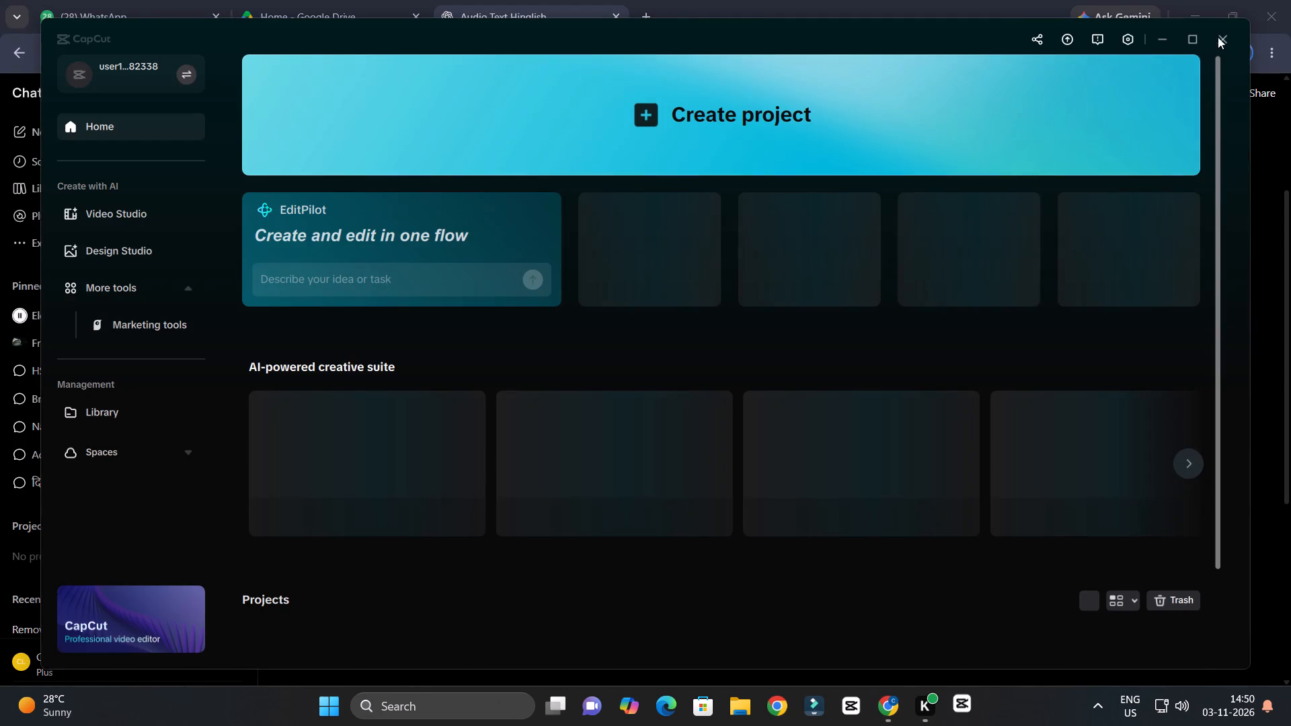
click(1220, 36)
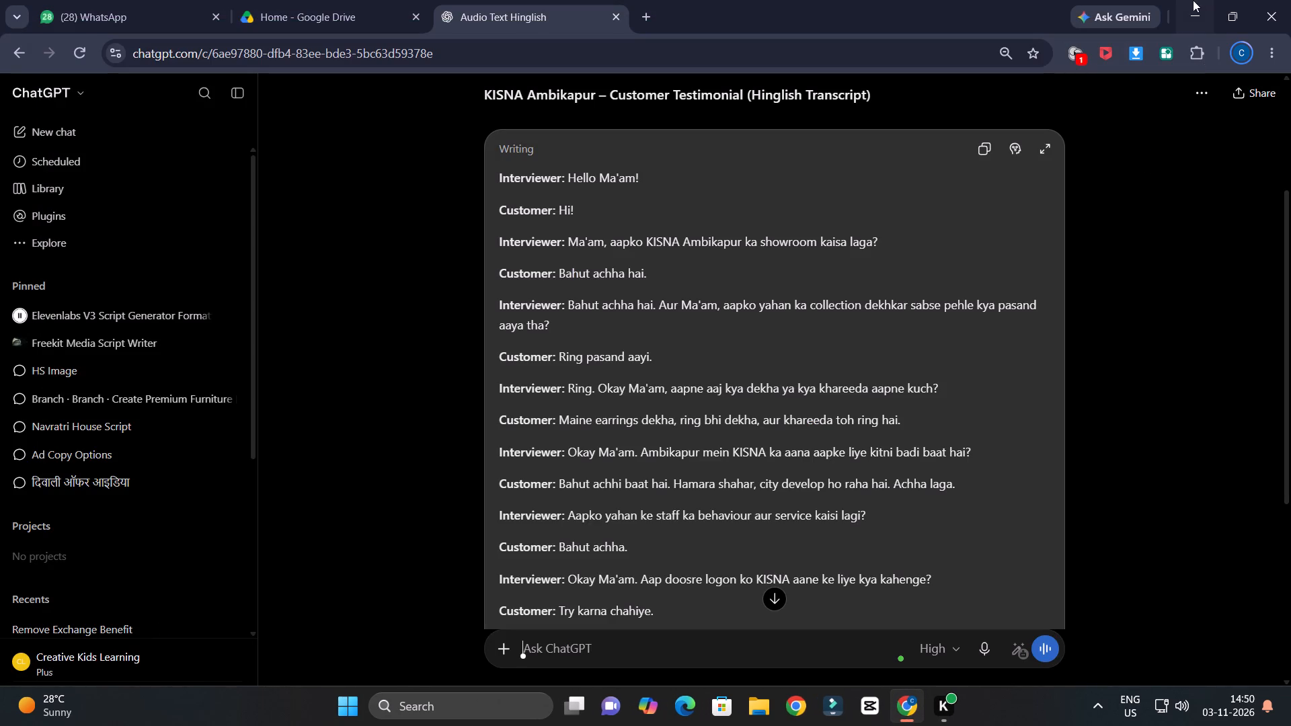
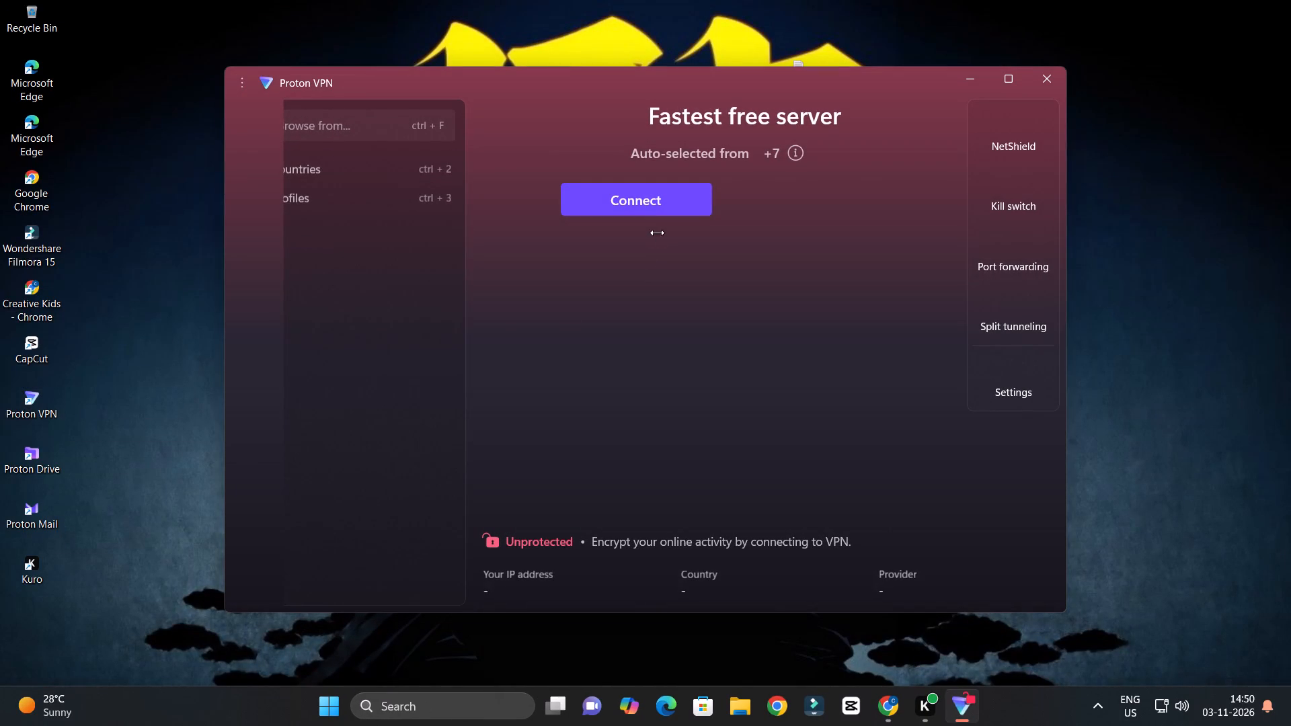
Connect Proton VPN to the fastest free server.
click(662, 204)
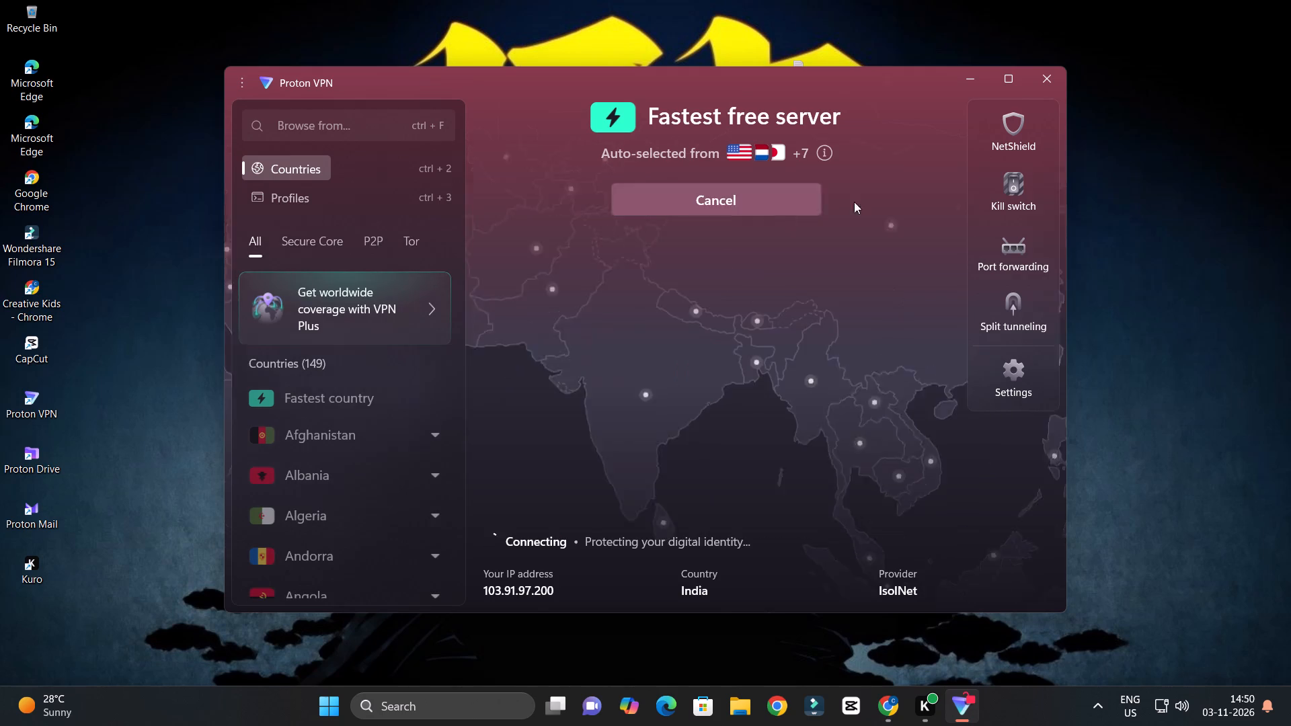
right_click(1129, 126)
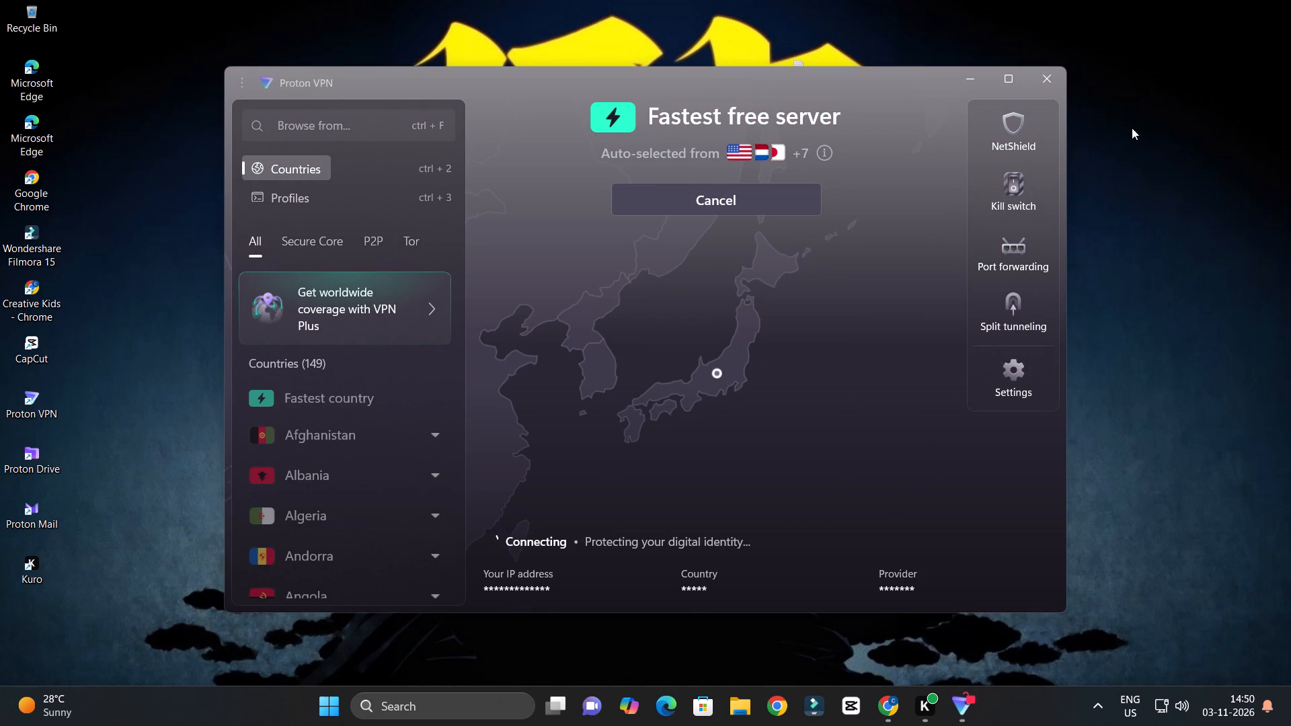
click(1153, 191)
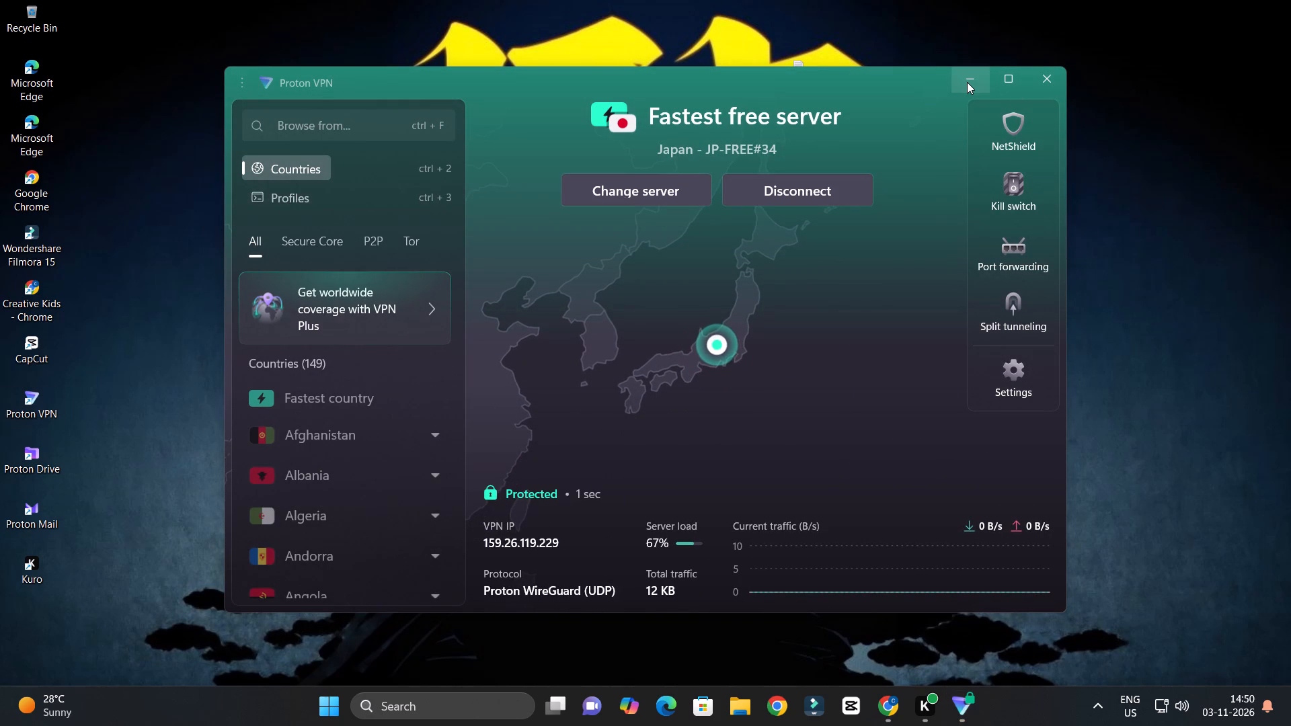
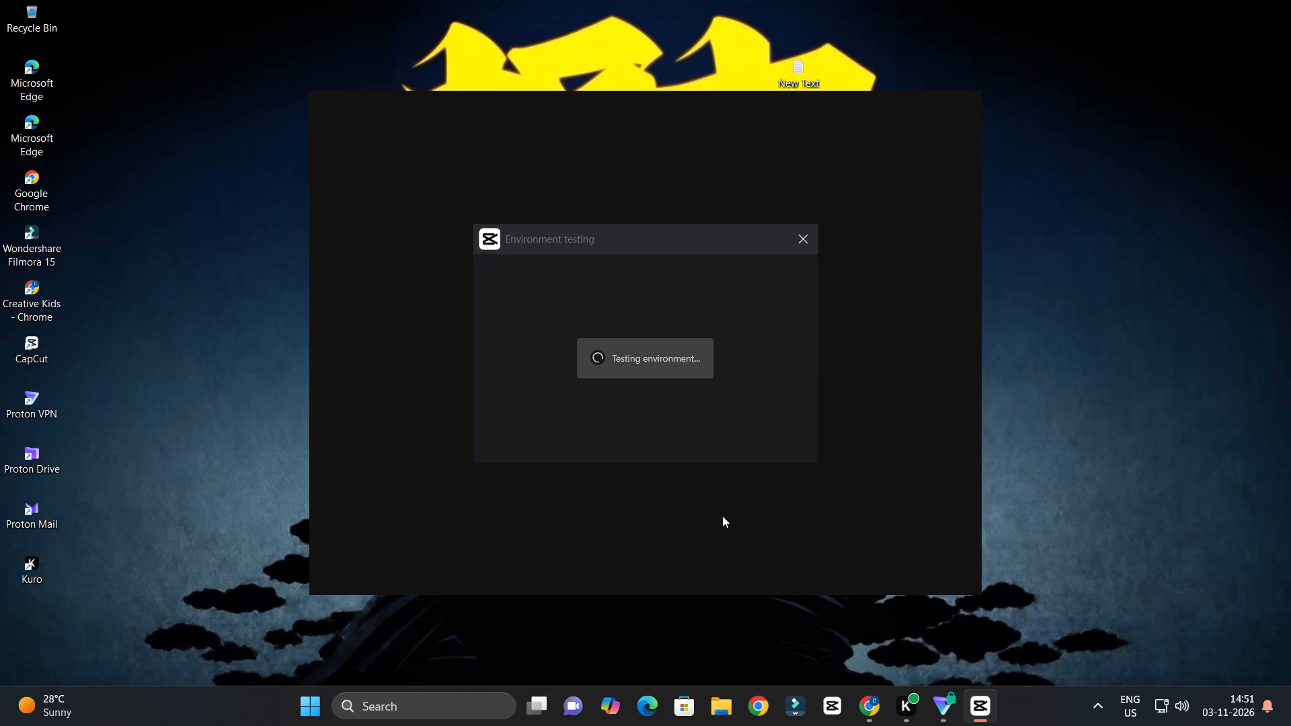
Close the environment test in CapCut and go to the saved projects on the home page.
click(715, 454)
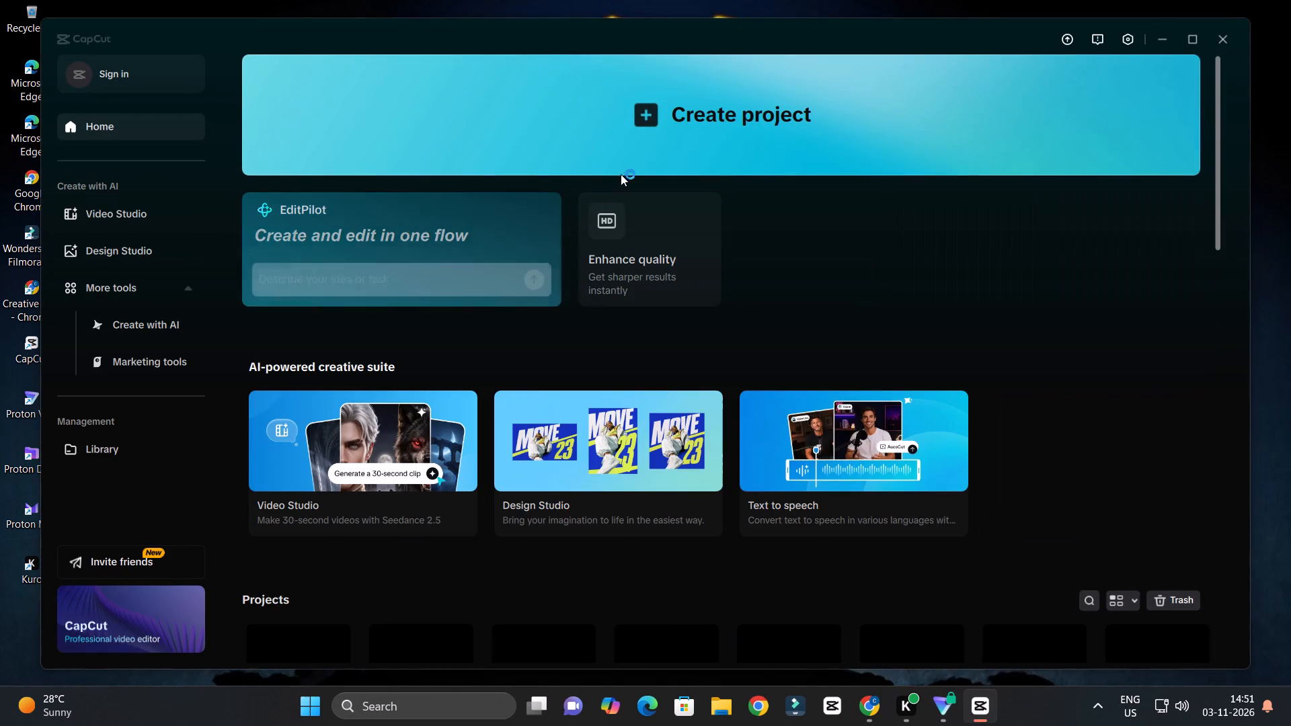
scroll(474, 380, down, 5)
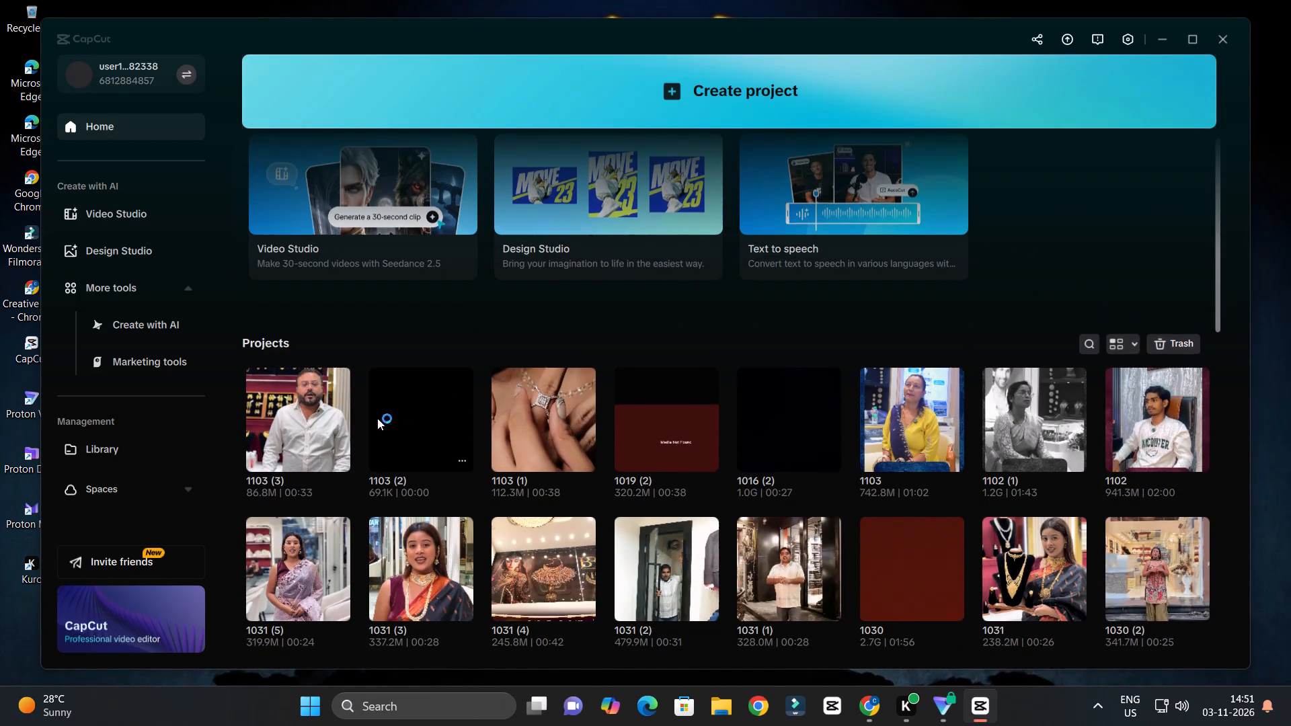
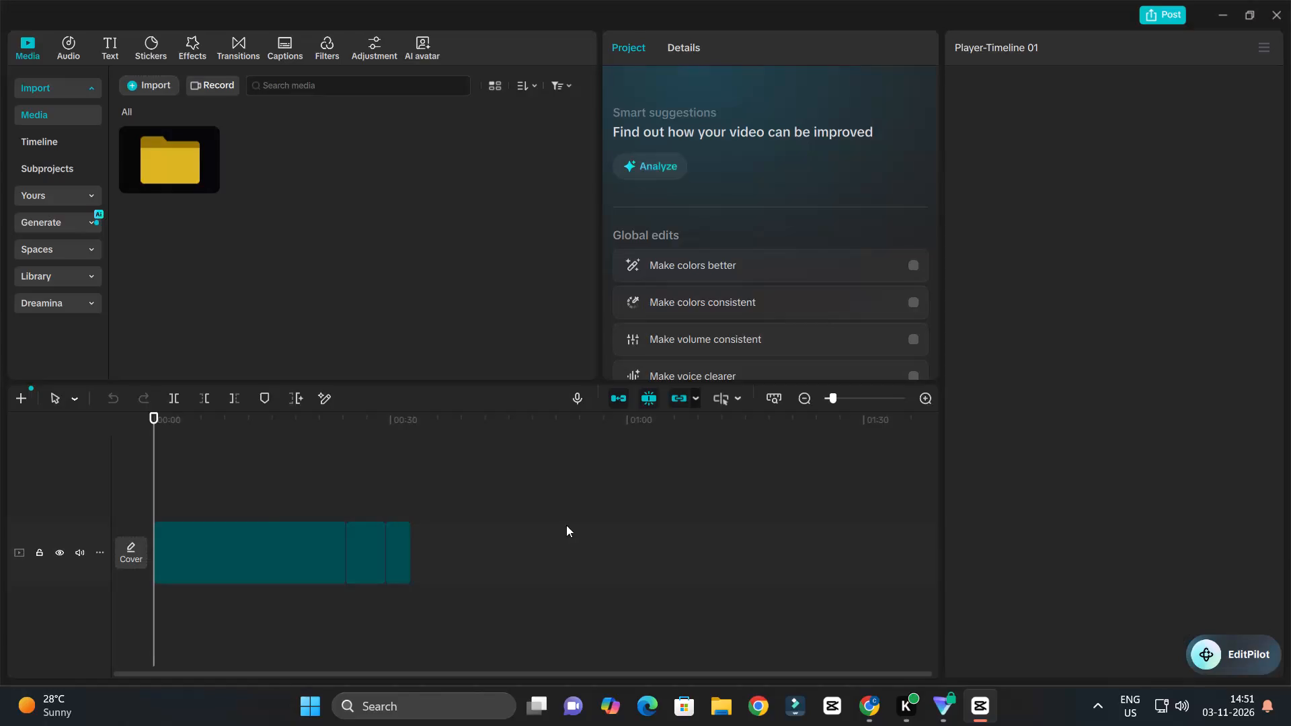
Check the audio settings of the final IMG_3727.mov clip and play it against the preceding clip to compare their sound.
key(space)
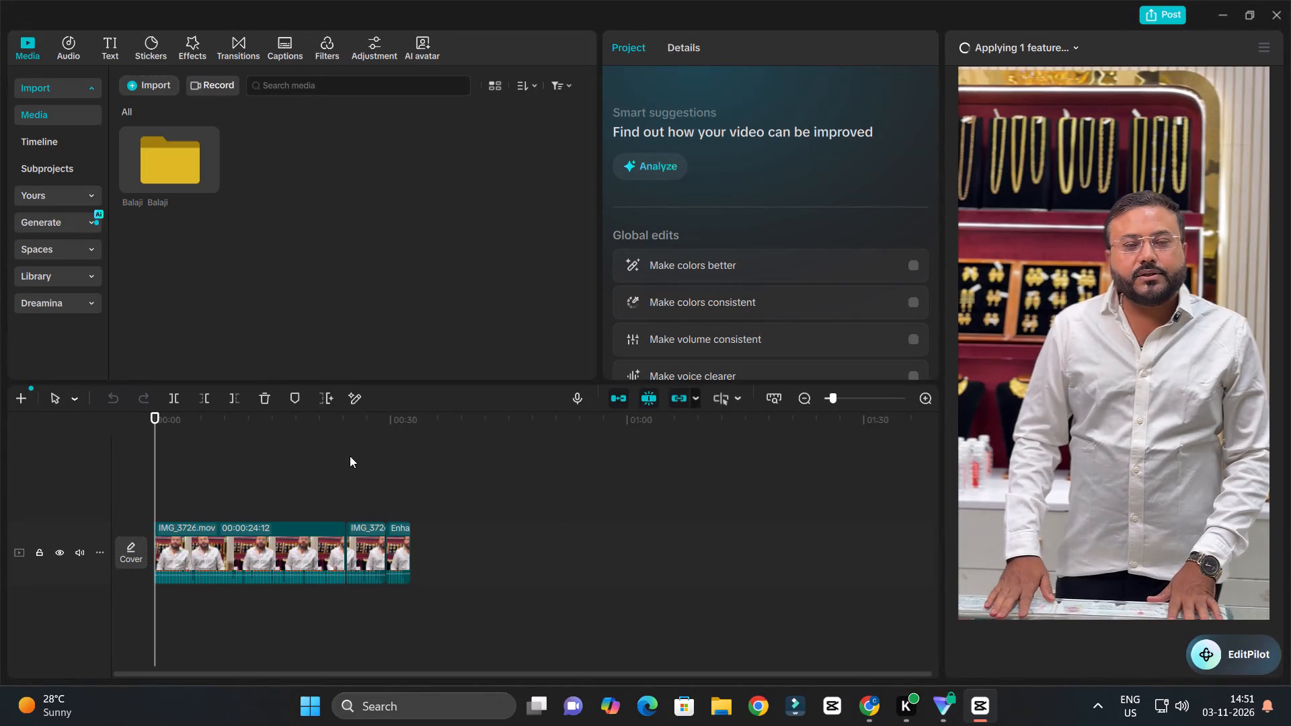
click(346, 428)
key(space)
ctrl+scroll(428, 516, up, 8)
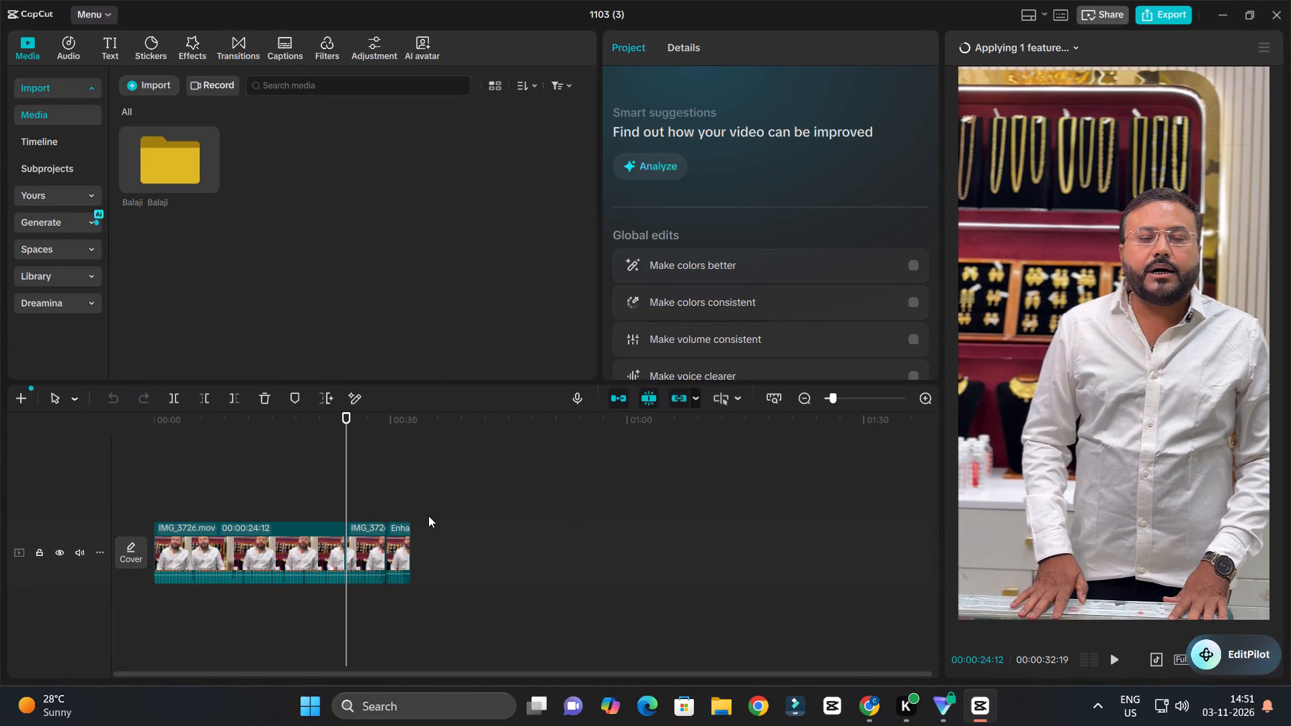
ctrl+scroll(428, 516, up, 4)
ctrl+scroll(451, 508, down, 5)
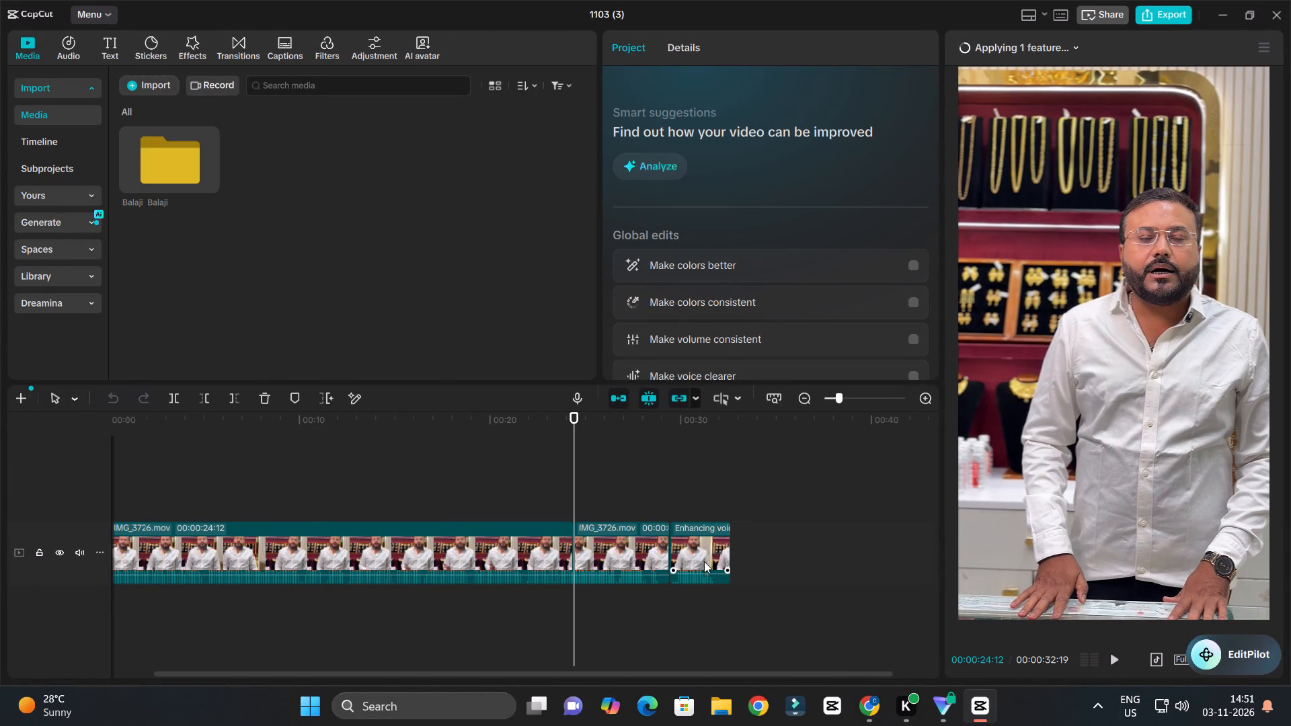
click(704, 557)
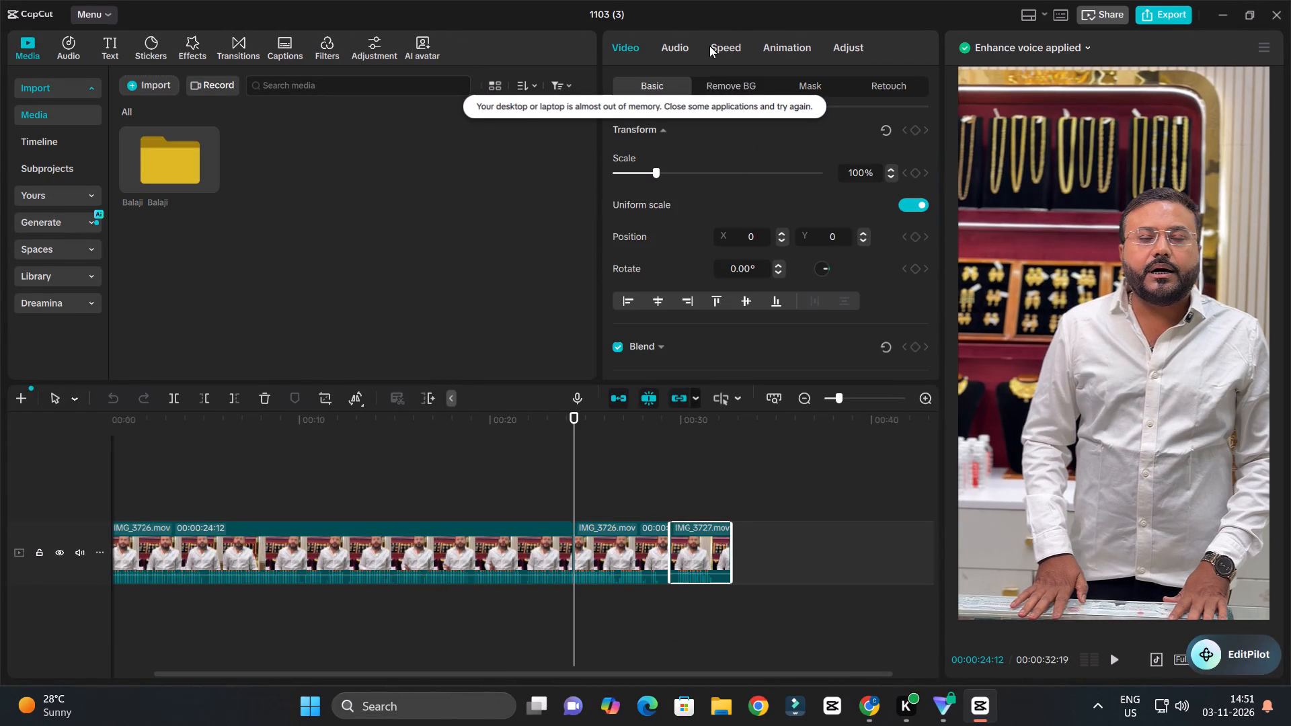
click(680, 44)
scroll(685, 335, down, 3)
click(664, 432)
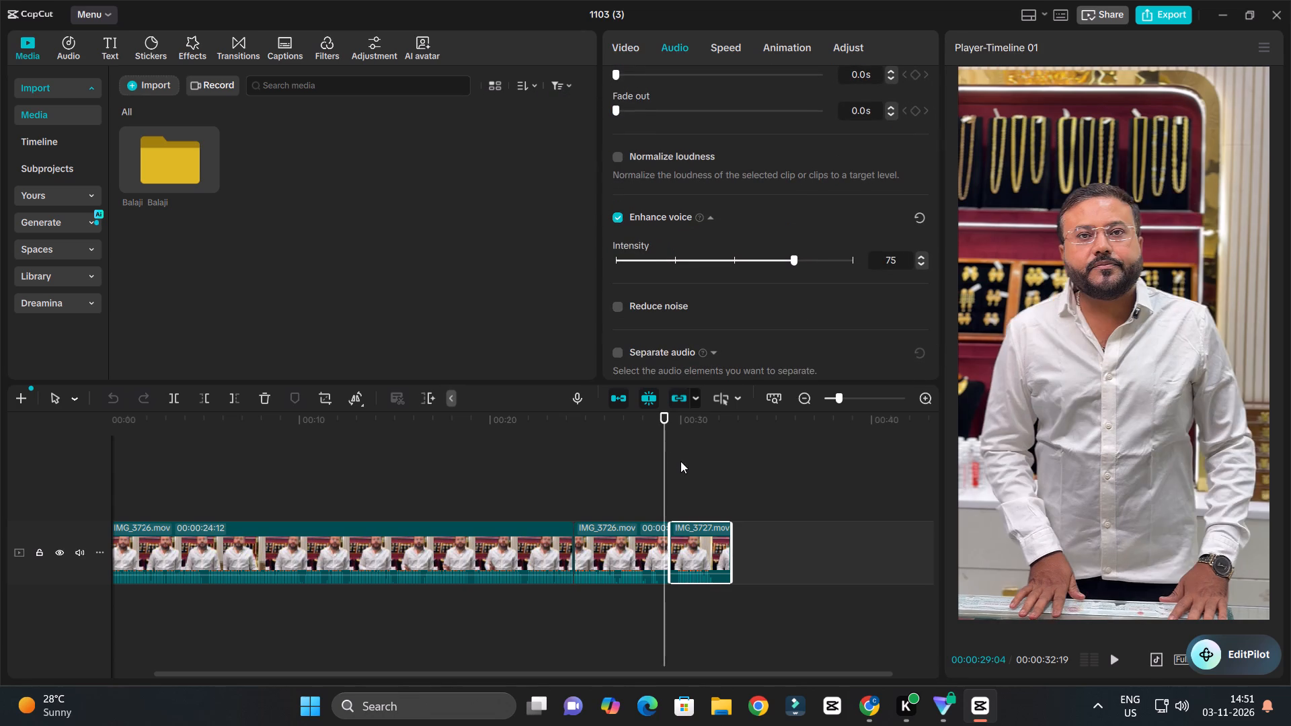
key(space)
ctrl+scroll(690, 467, up, 4)
ctrl+scroll(690, 463, down, 4)
ctrl+scroll(690, 461, up, 7)
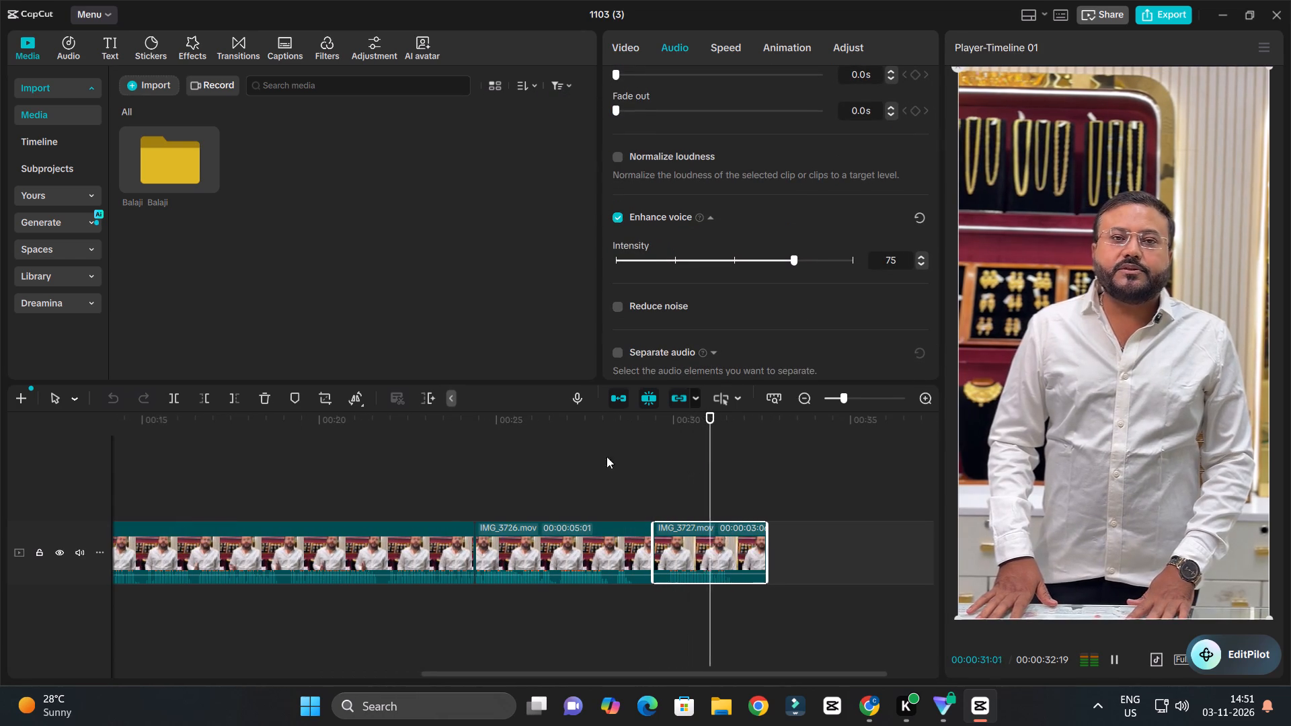
key(space)
key(space)
key(space)
click(476, 421)
key(space)
ctrl+scroll(543, 426, down, 4)
key(space)
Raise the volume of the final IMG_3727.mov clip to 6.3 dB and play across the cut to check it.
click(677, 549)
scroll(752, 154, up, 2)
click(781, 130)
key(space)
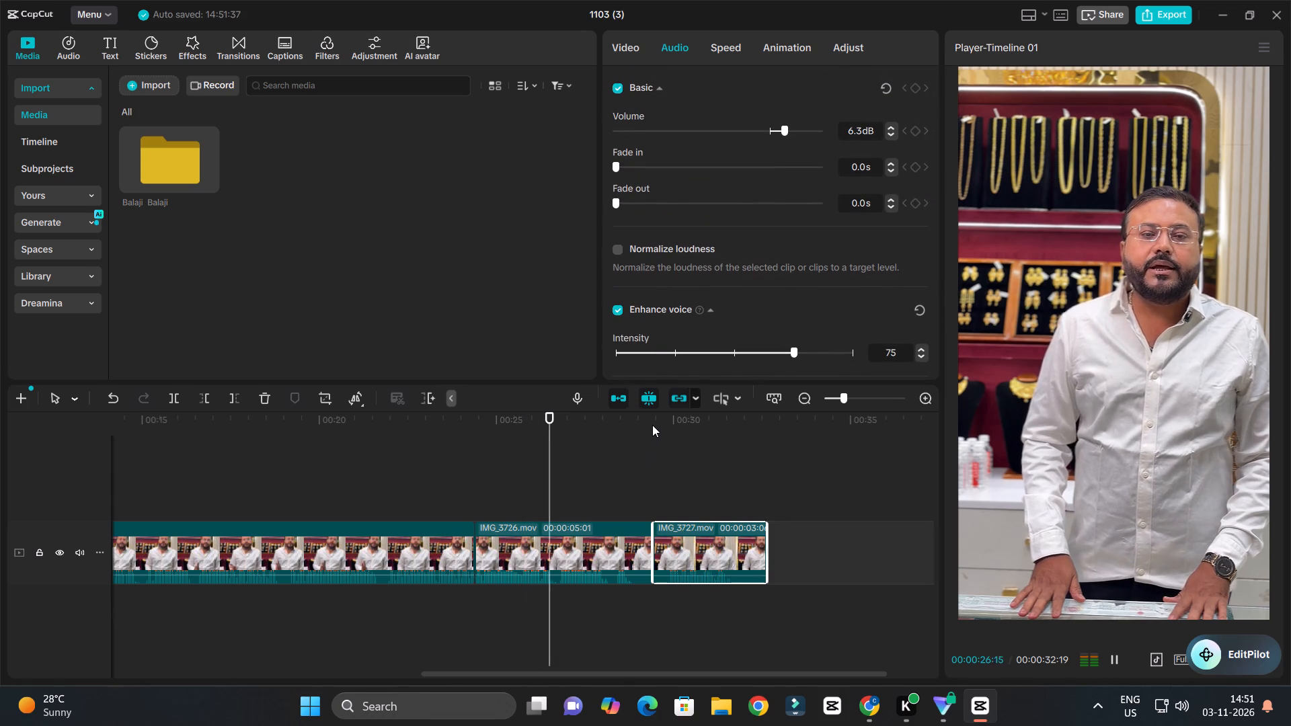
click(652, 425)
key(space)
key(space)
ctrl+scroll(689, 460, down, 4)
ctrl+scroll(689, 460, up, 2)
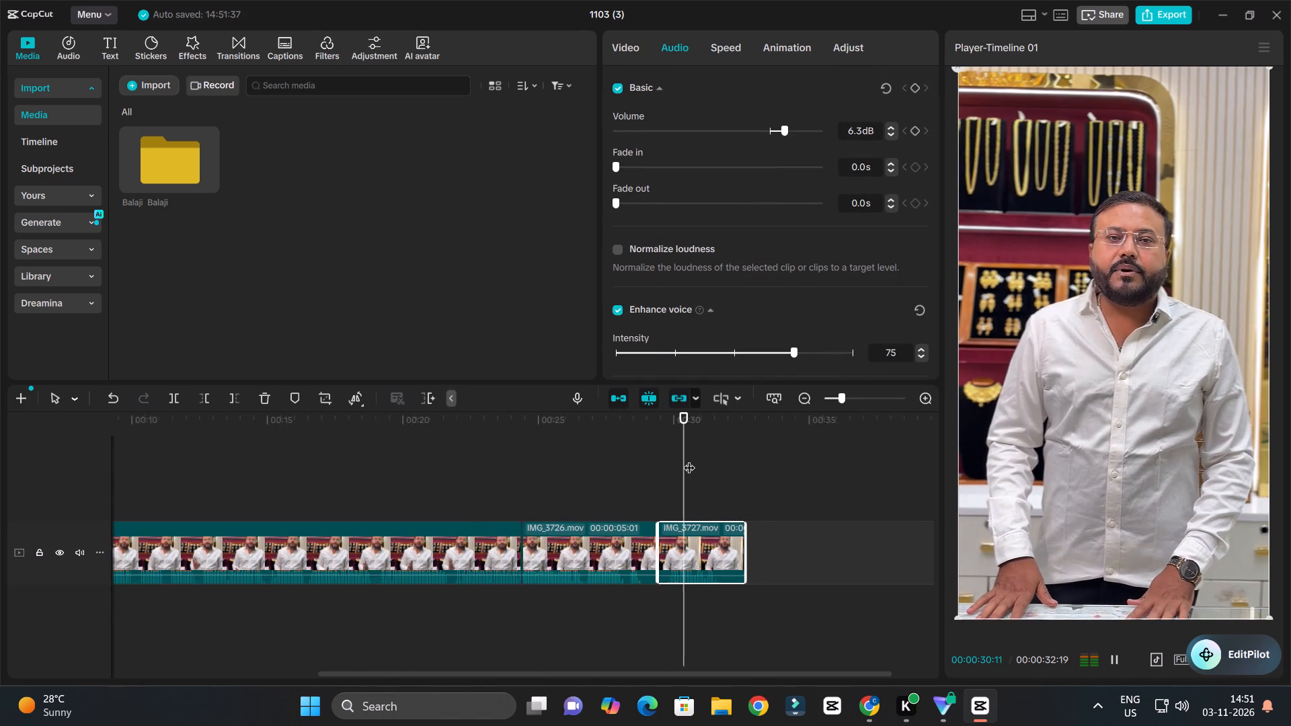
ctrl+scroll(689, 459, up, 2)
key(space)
Set the volume of the final IMG_3727.mov clip to 7.9 dB and play it back.
click(785, 131)
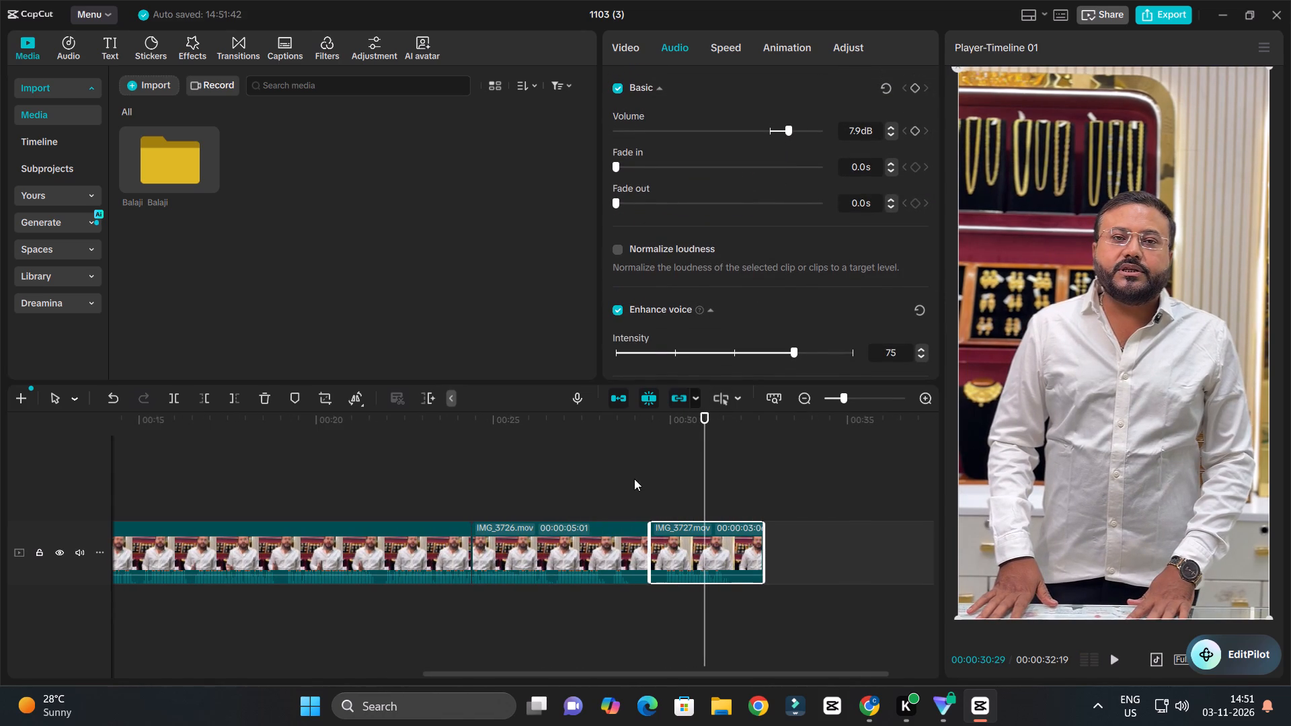
key(space)
ctrl+scroll(656, 512, up, 4)
key(space)
Play the opening seconds of the video from the start of the timeline to check its sound.
drag(527, 419, 0, 513)
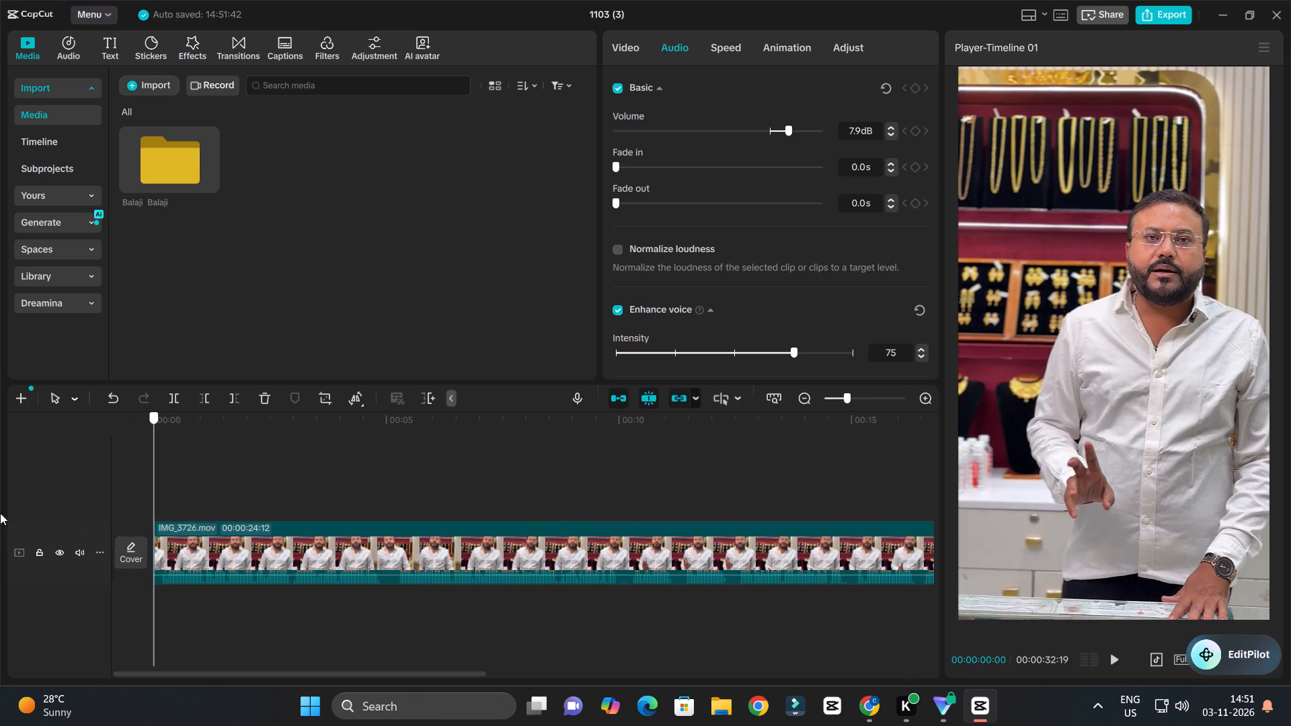
drag(0, 513, 0, 511)
key(space)
ctrl+scroll(387, 495, down, 7)
ctrl+scroll(335, 544, up, 4)
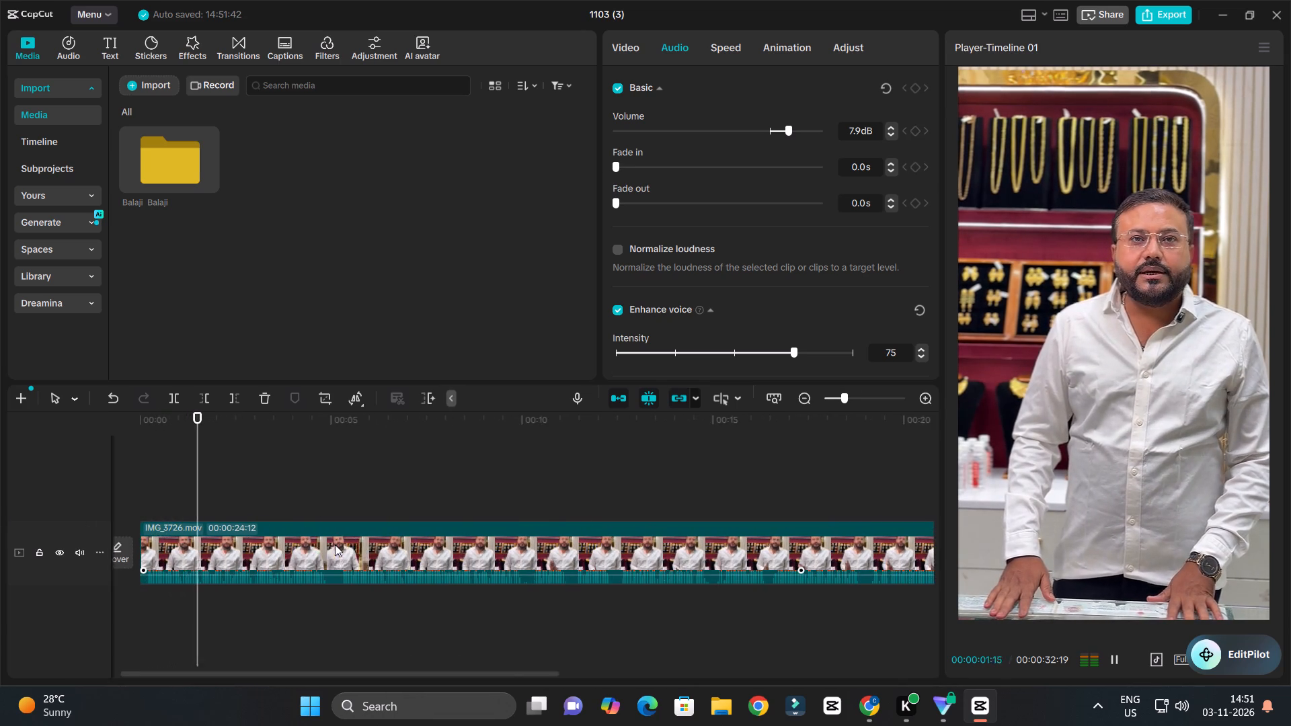
ctrl+scroll(335, 544, down, 7)
key(space)
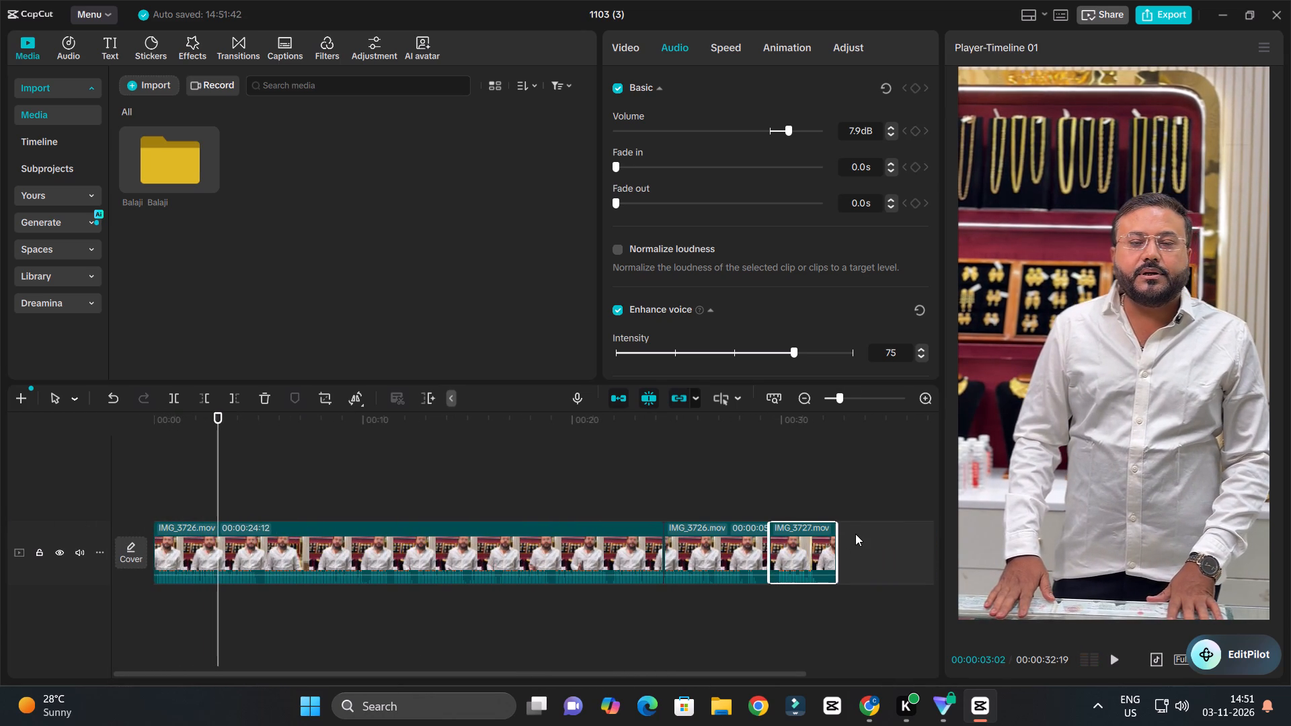
key(space)
key(space)
ctrl+scroll(669, 477, down, 4)
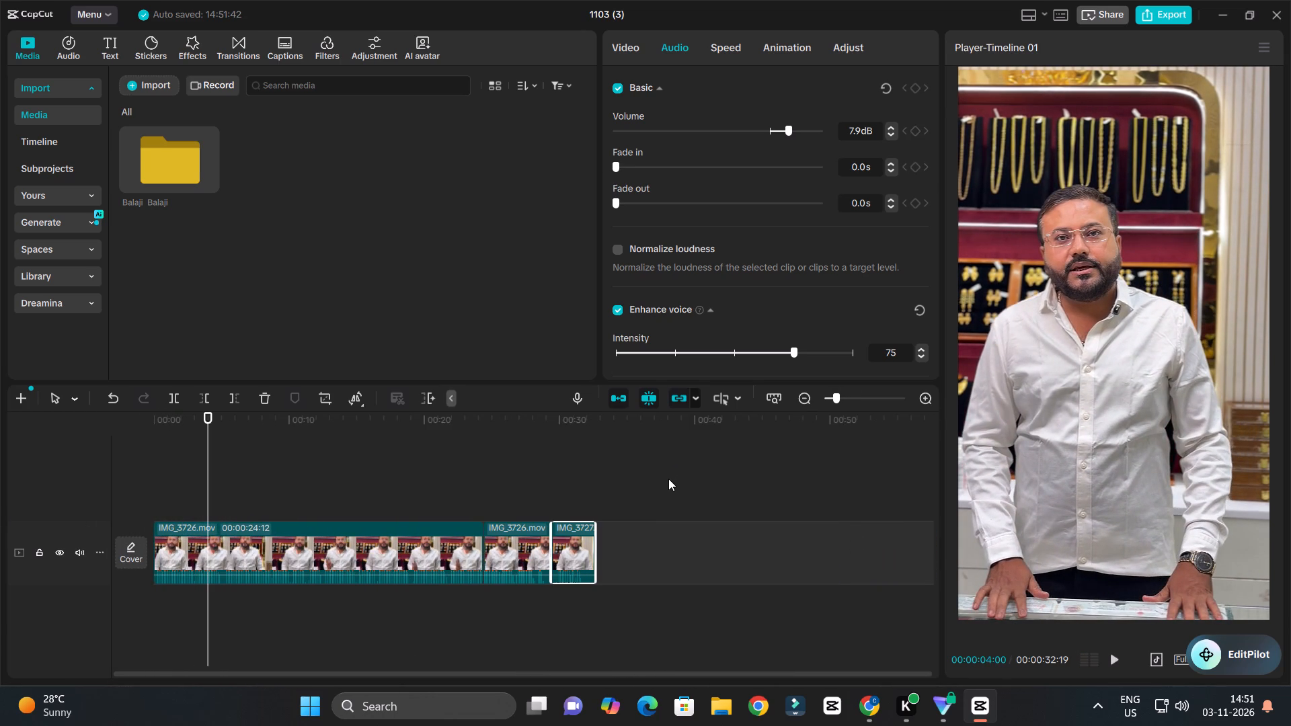
Set up the project's export as audio only in MP3 format, with video export turned off.
click(647, 510)
click(1155, 15)
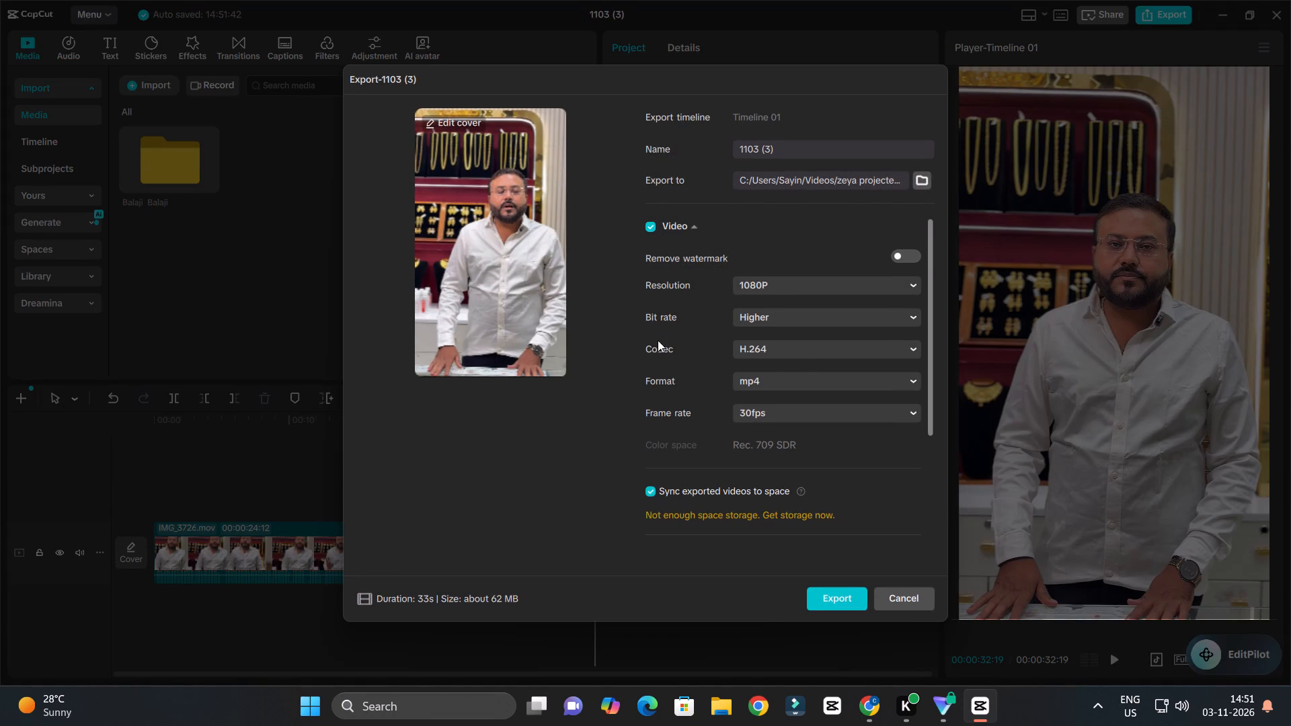
scroll(658, 347, down, 4)
click(653, 394)
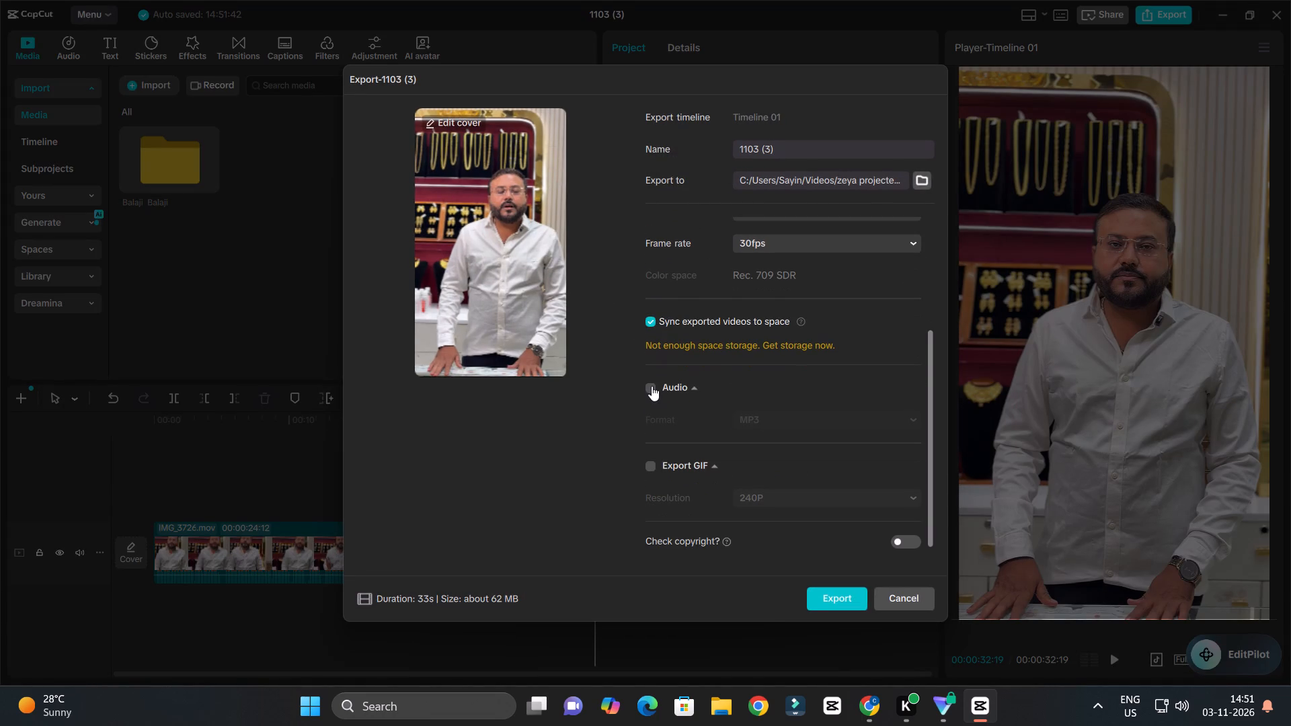
click(652, 386)
scroll(694, 333, up, 7)
click(650, 227)
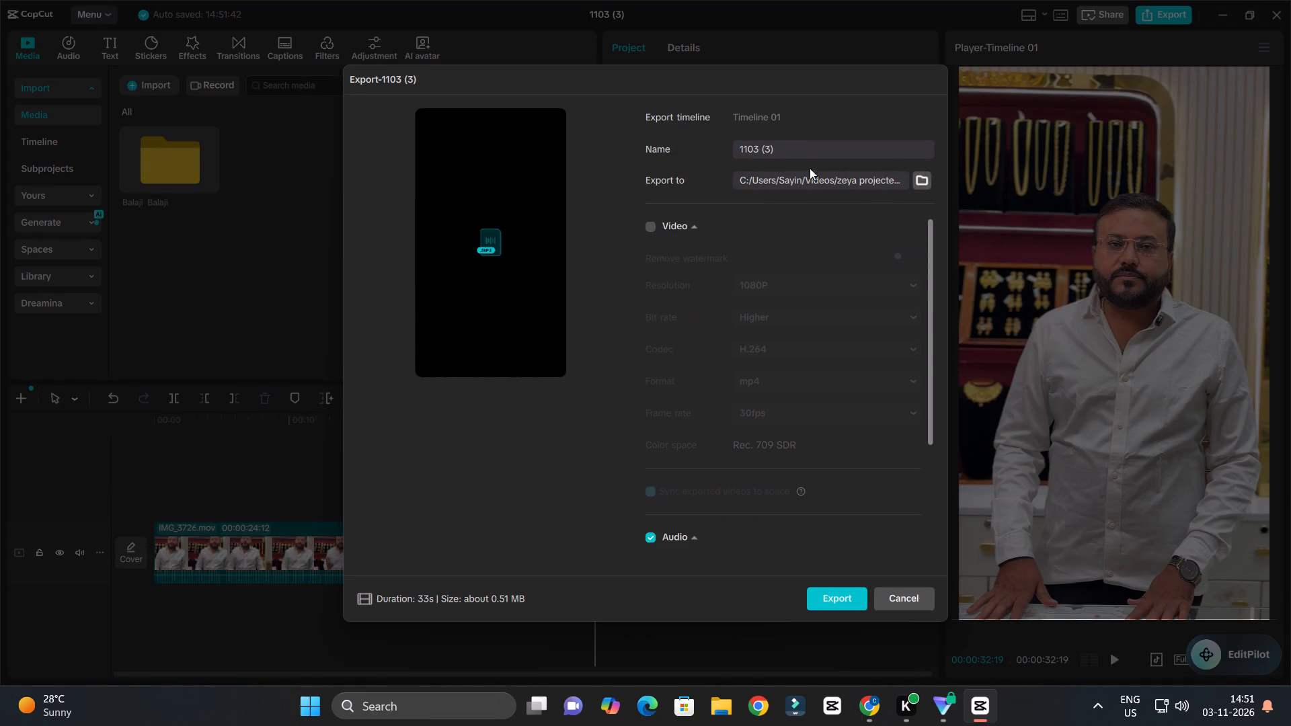
Name the export "bbj sm owner video 1 mp3" and export the audio.
drag(792, 150, 672, 147)
key(b)
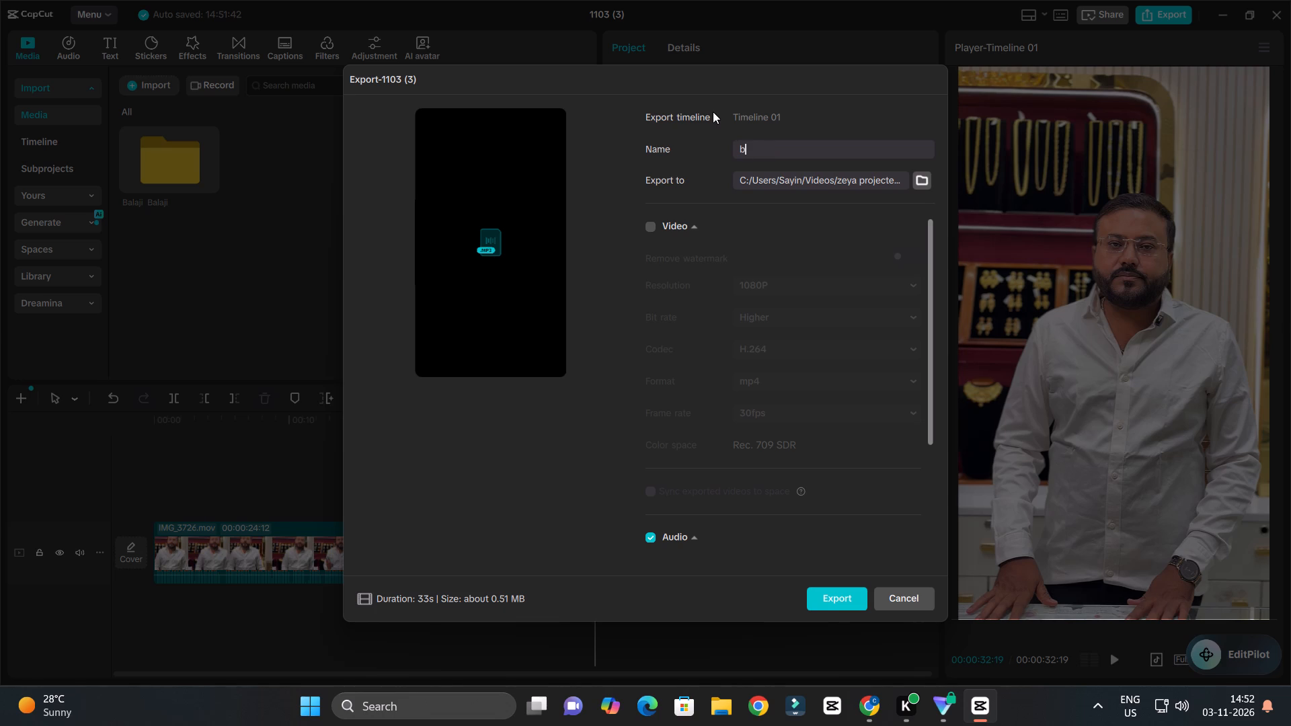
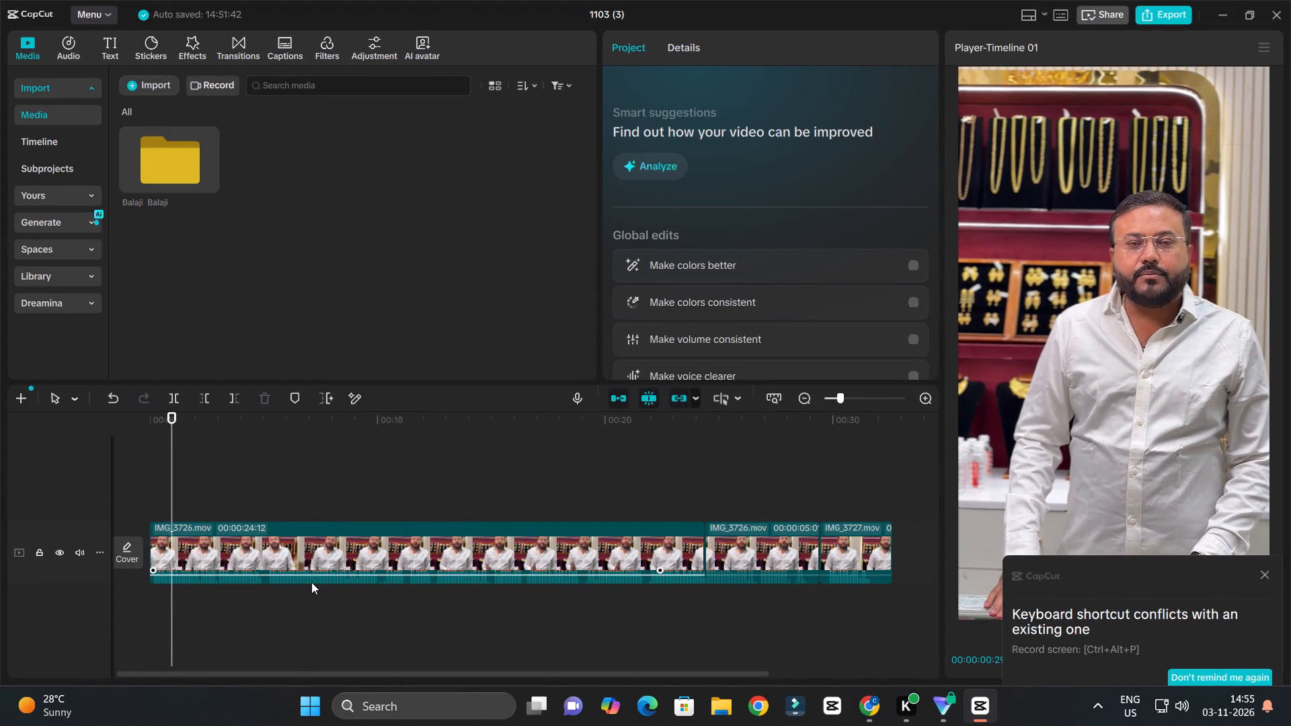
Review playback of the first IMG_3726.mov clip through about 13 seconds and return the playhead to about 00:00:09 to recheck that passage.
ctrl+scroll(280, 557, down, 5)
ctrl+scroll(313, 531, up, 4)
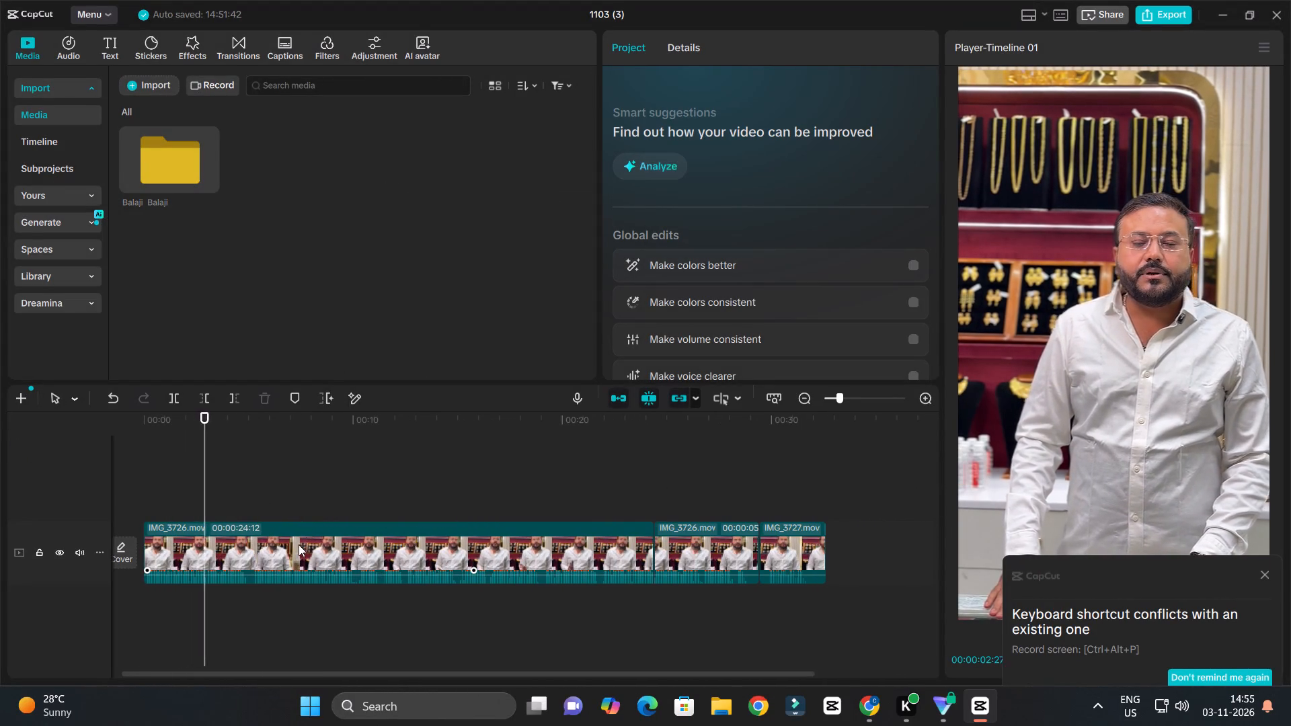
ctrl+scroll(276, 549, up, 4)
ctrl+scroll(277, 547, down, 3)
ctrl+scroll(278, 547, up, 4)
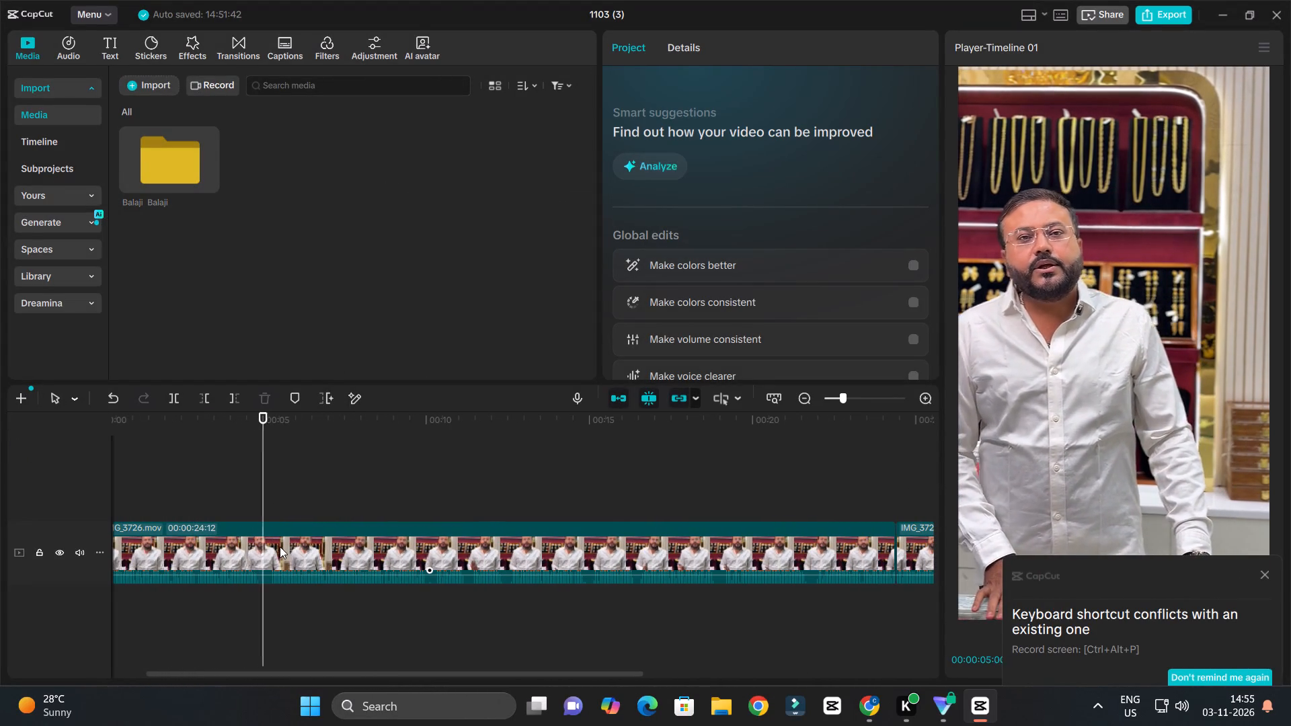
ctrl+scroll(280, 547, down, 3)
ctrl+scroll(280, 547, up, 3)
ctrl+scroll(280, 547, down, 3)
ctrl+scroll(280, 547, up, 1)
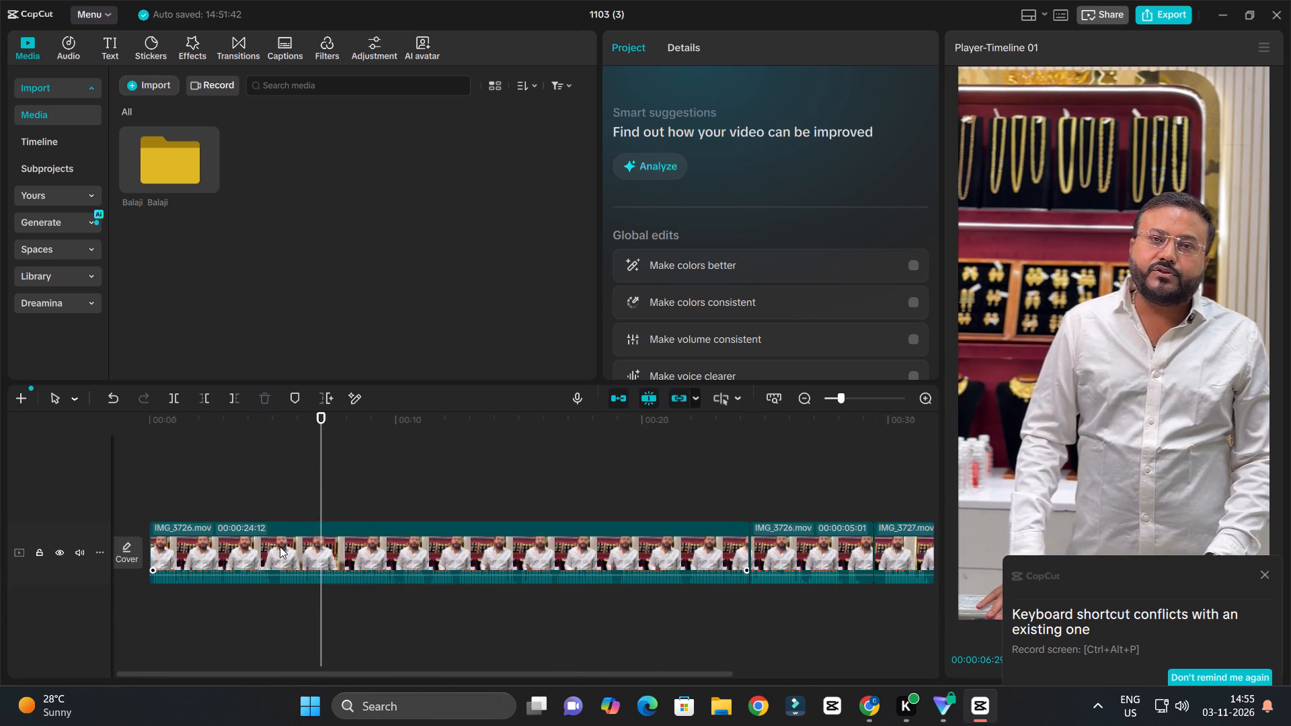
ctrl+scroll(280, 547, up, 6)
ctrl+scroll(280, 547, down, 2)
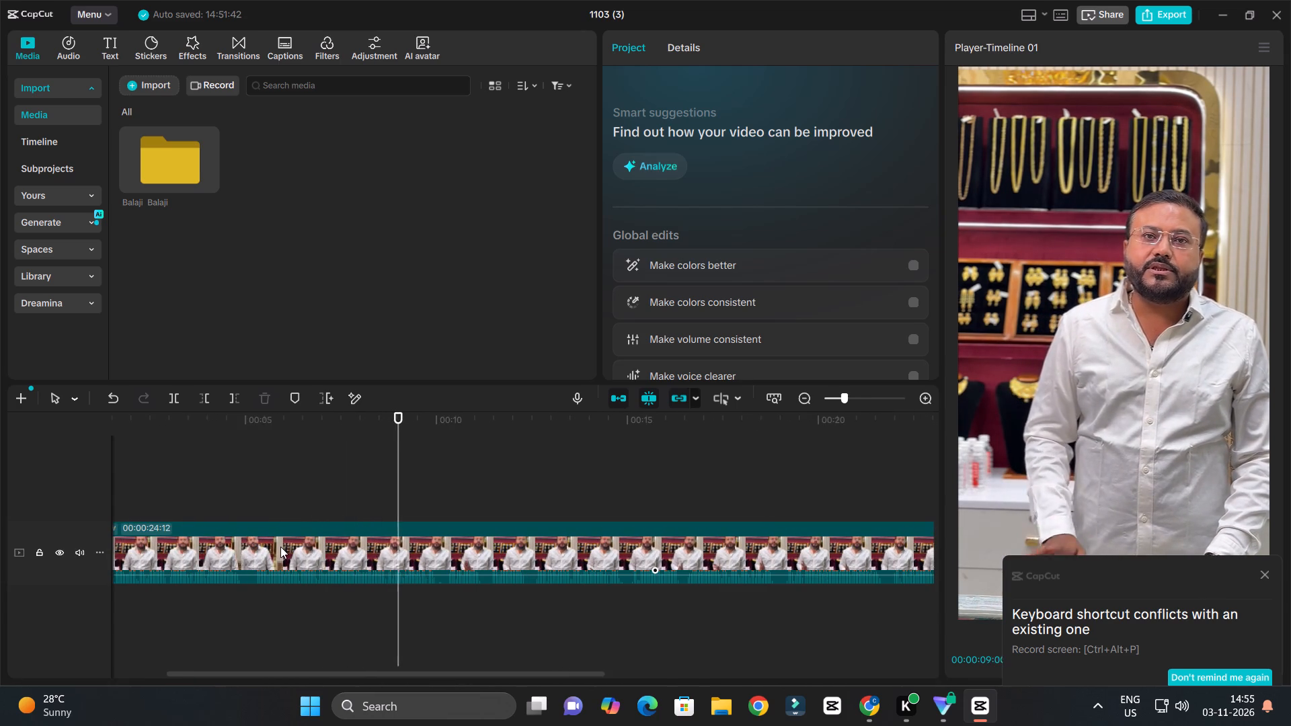
ctrl+scroll(282, 547, up, 2)
ctrl+scroll(284, 547, down, 3)
ctrl+scroll(284, 547, up, 3)
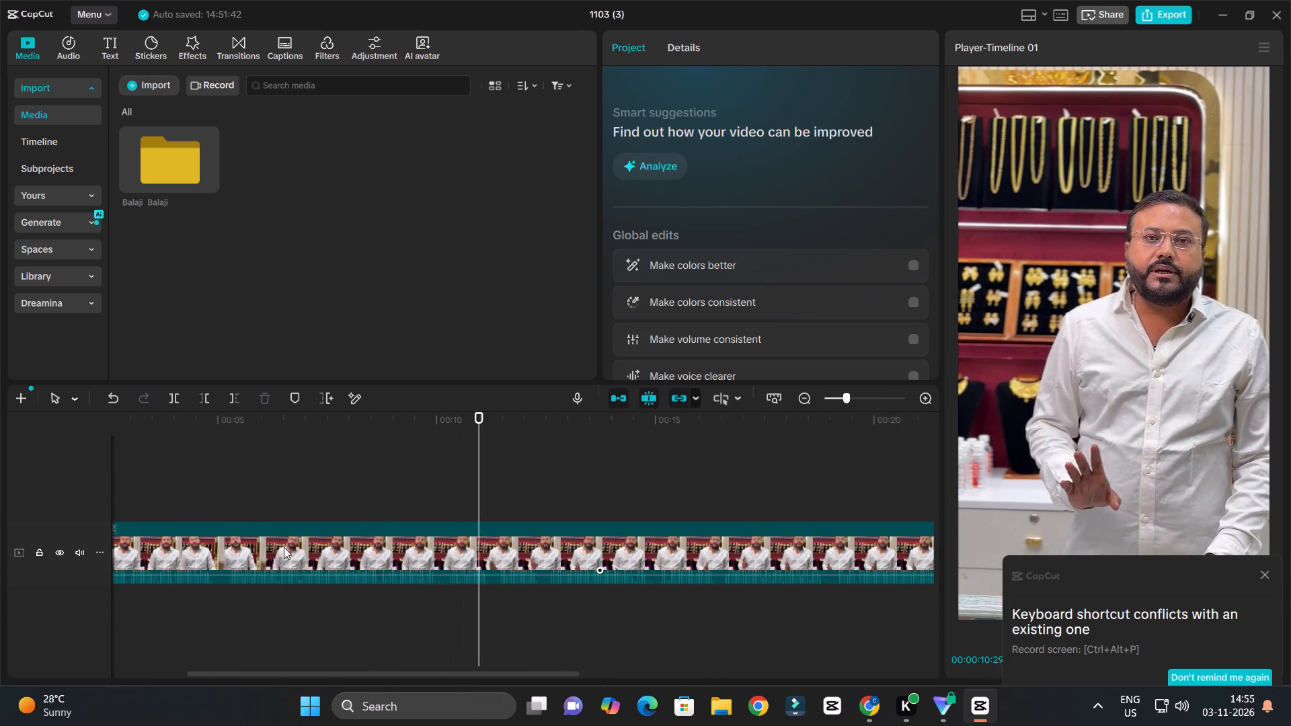
scroll(284, 547, down, 3)
ctrl+scroll(292, 548, up, 3)
ctrl+scroll(294, 548, down, 3)
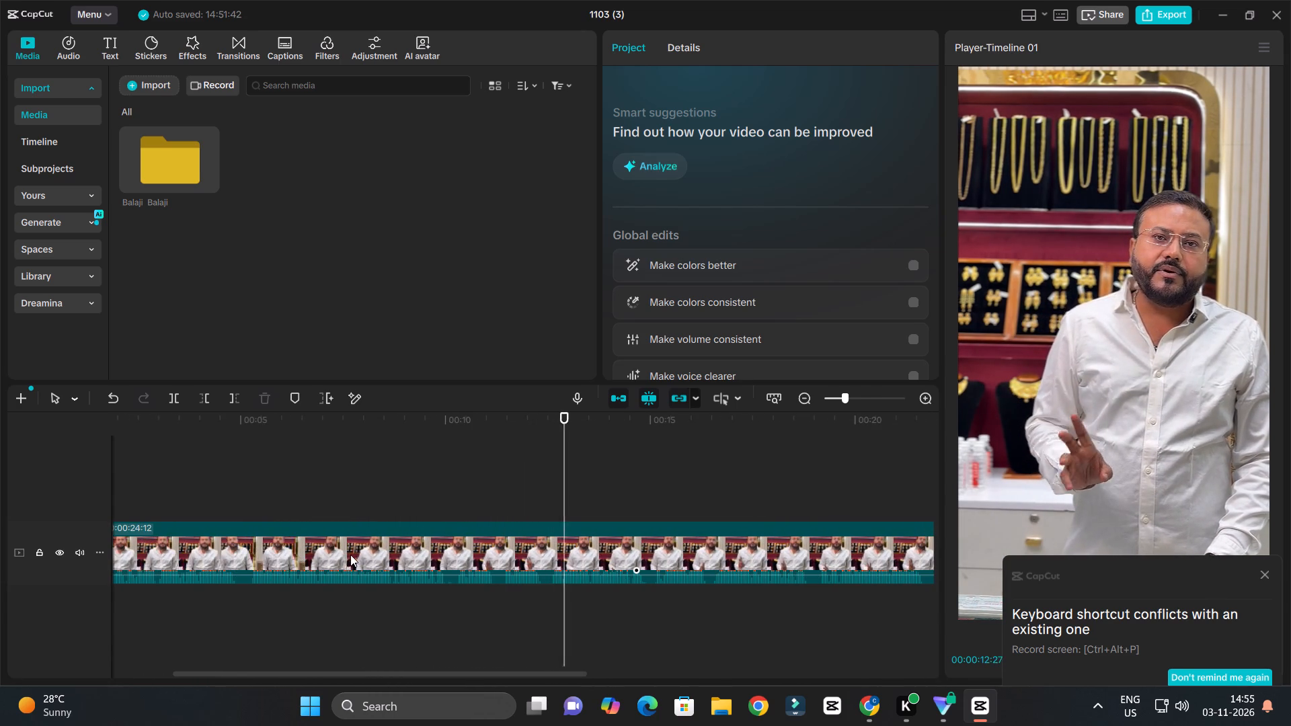
ctrl+scroll(350, 555, up, 5)
click(390, 422)
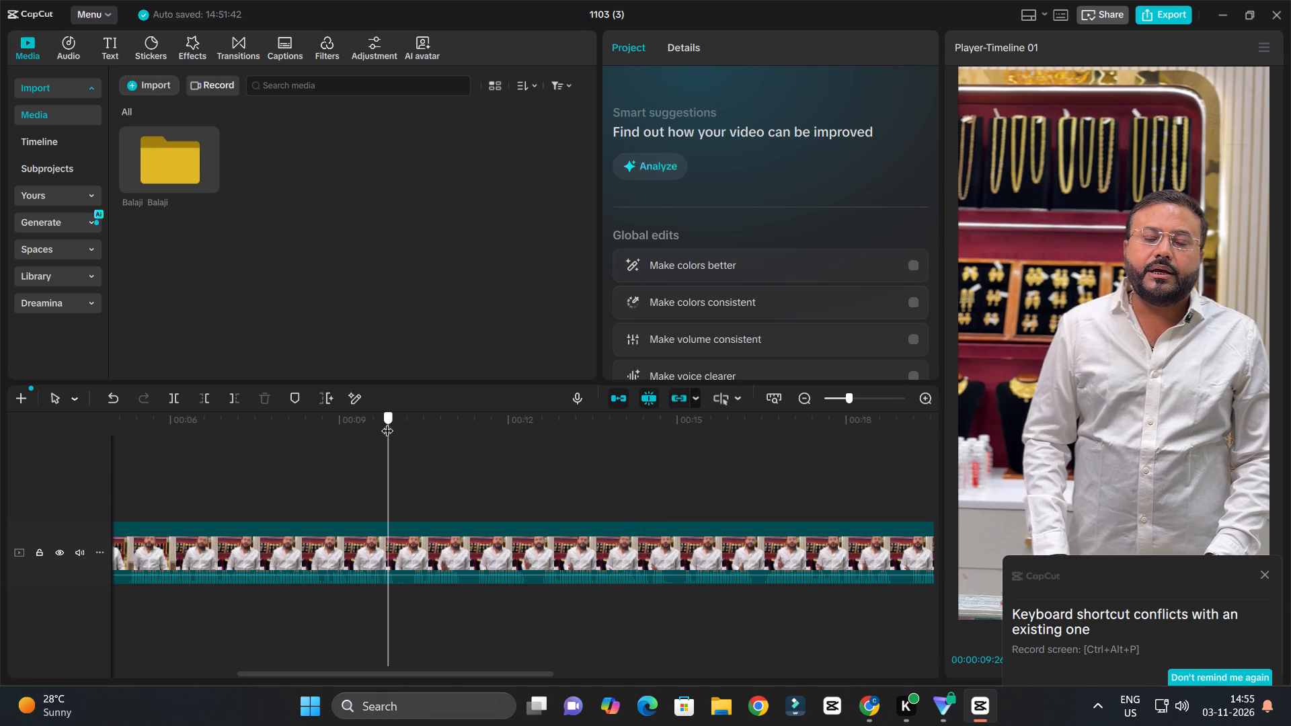
Find the pause in the first IMG_3726.mov clip and cut out the section from 00:00:11:05 to about 00:00:11:13.
key(space)
key(space)
ctrl+scroll(407, 522, up, 10)
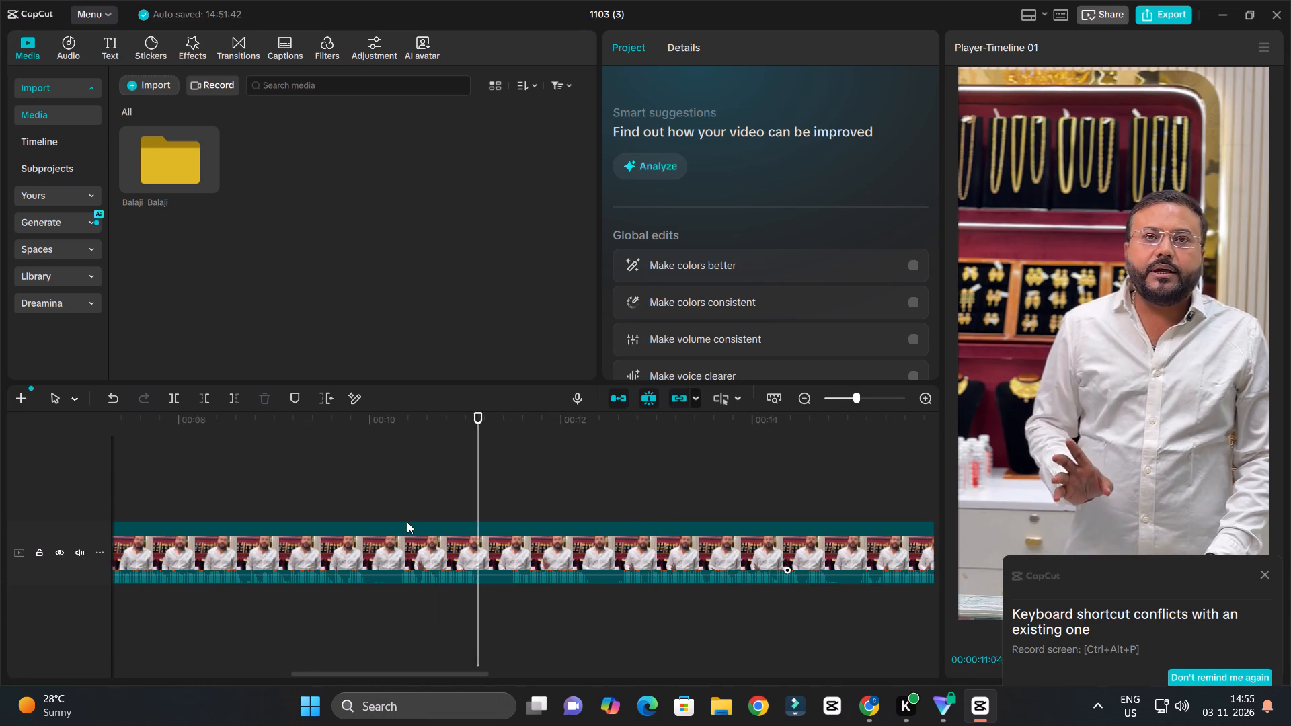
key(space)
drag(362, 421, 368, 439)
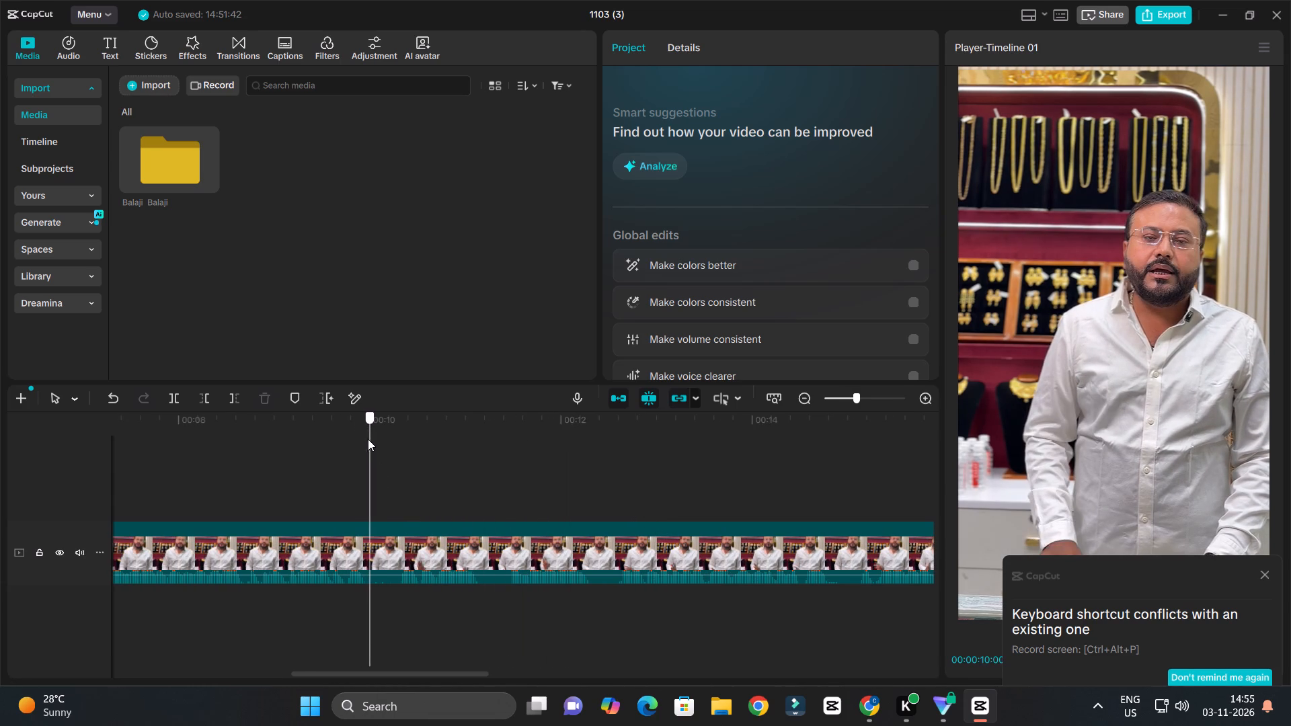
drag(368, 439, 367, 439)
key(space)
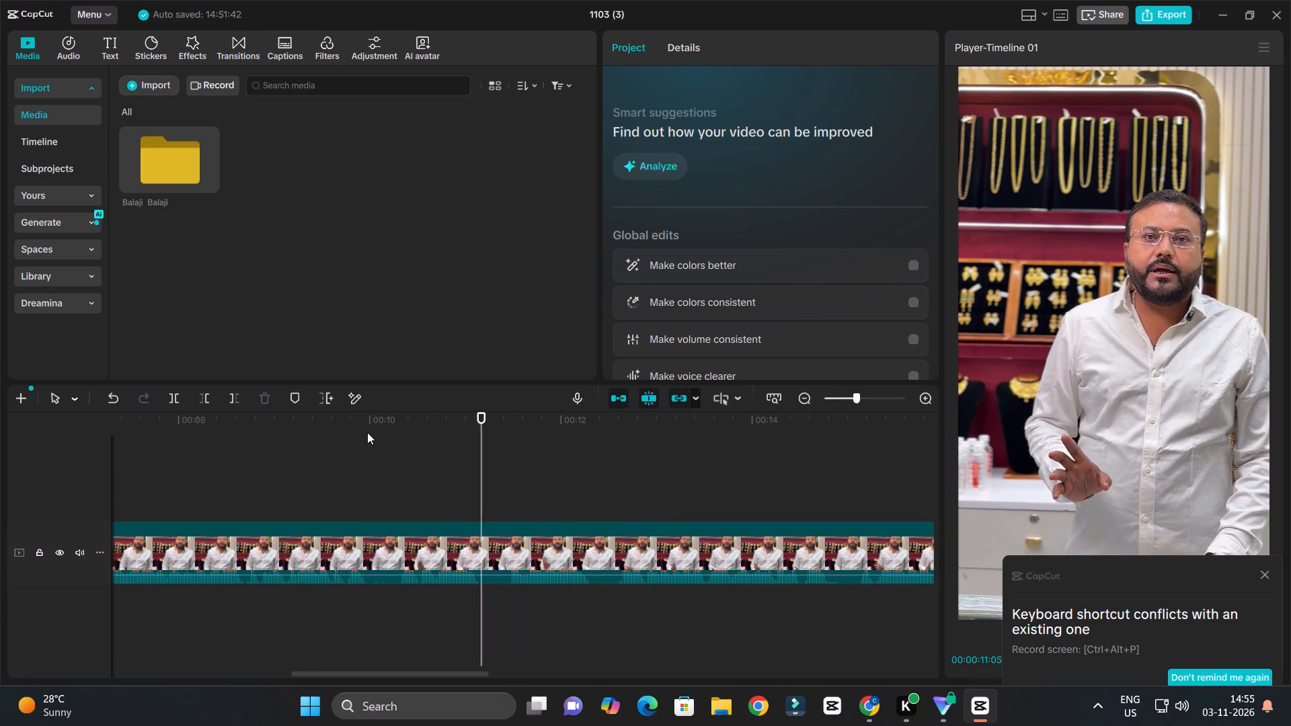
key(space)
click(477, 419)
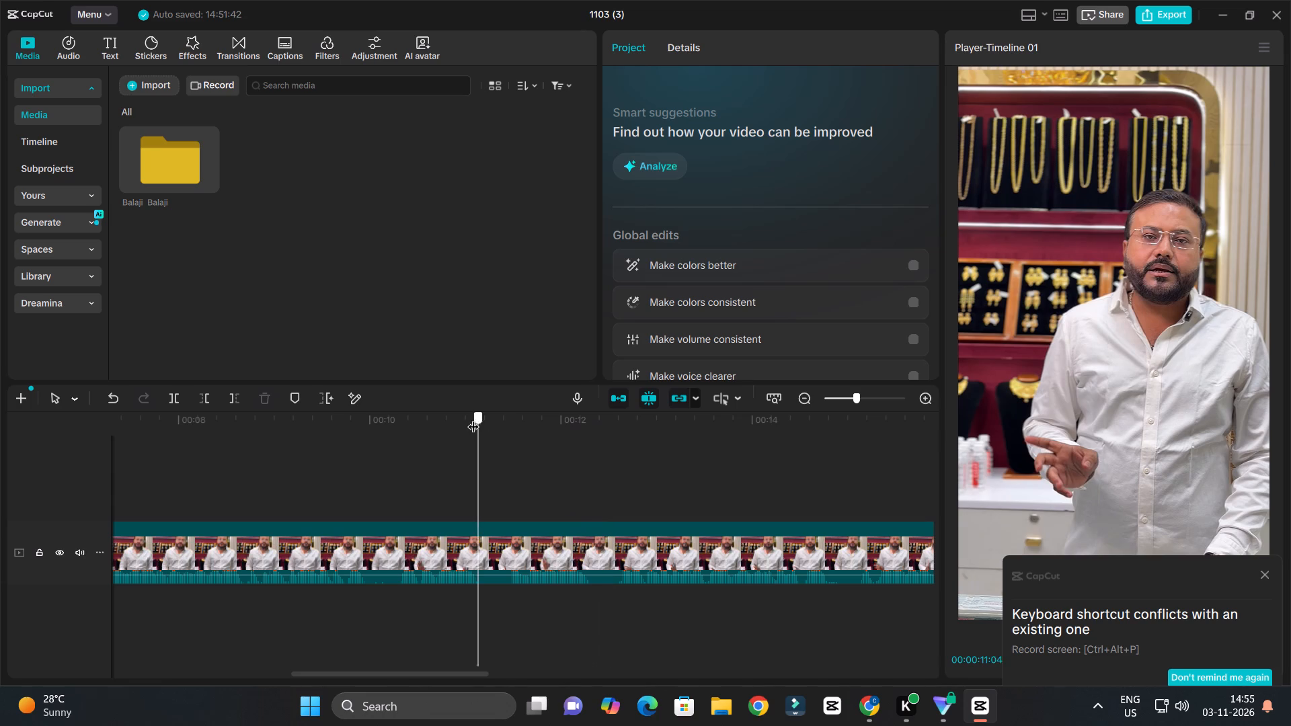
key(space)
key(space)
drag(481, 416, 481, 424)
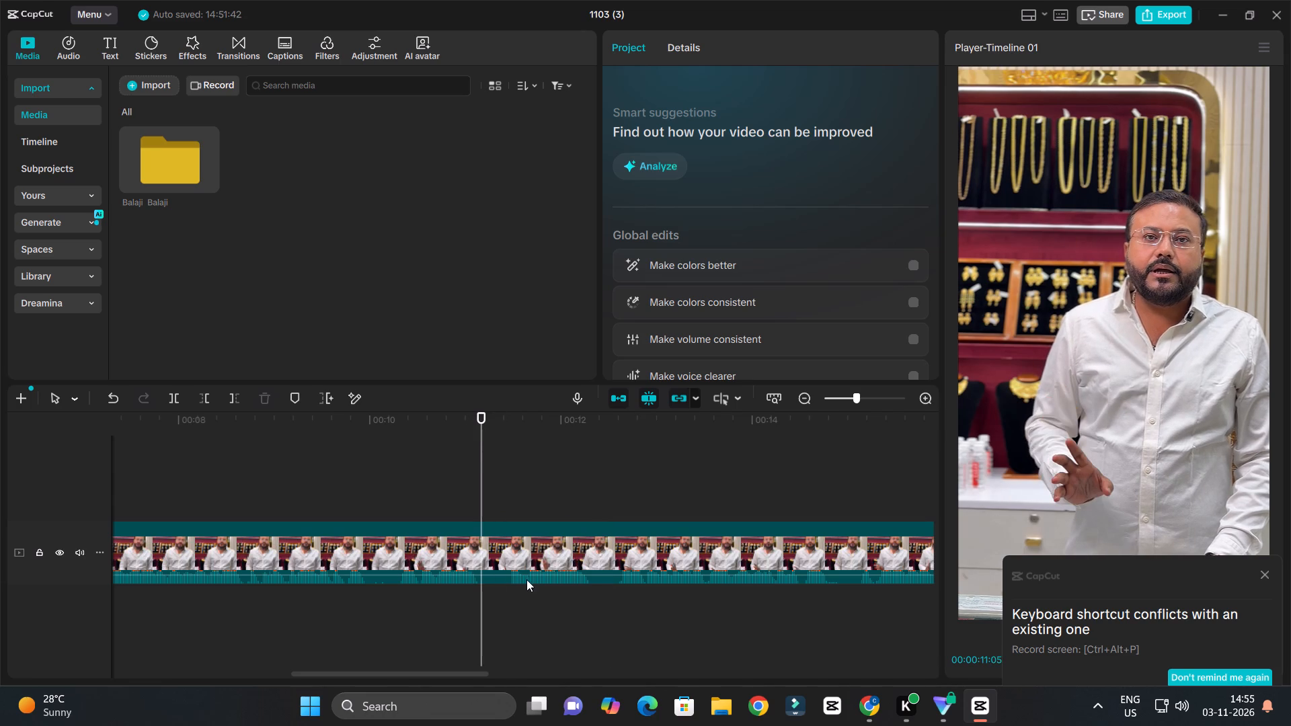
click(509, 554)
key(c)
key(space)
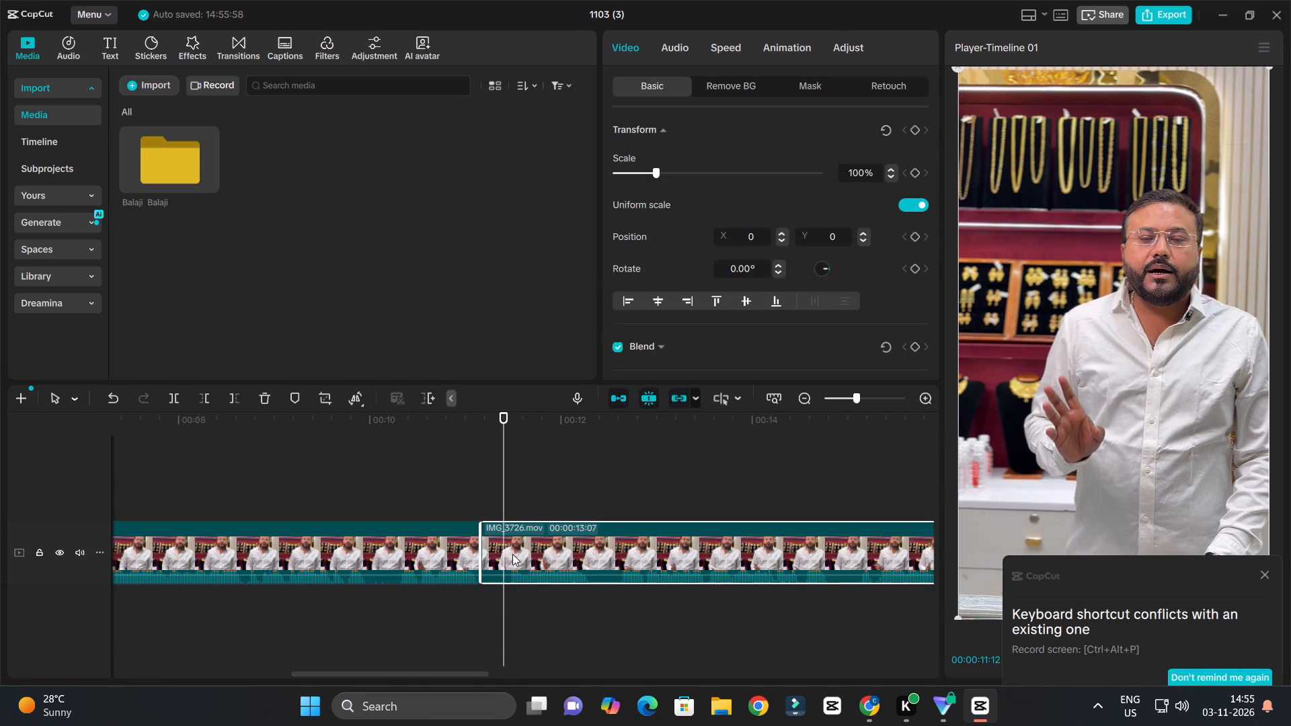
key(space)
key(q)
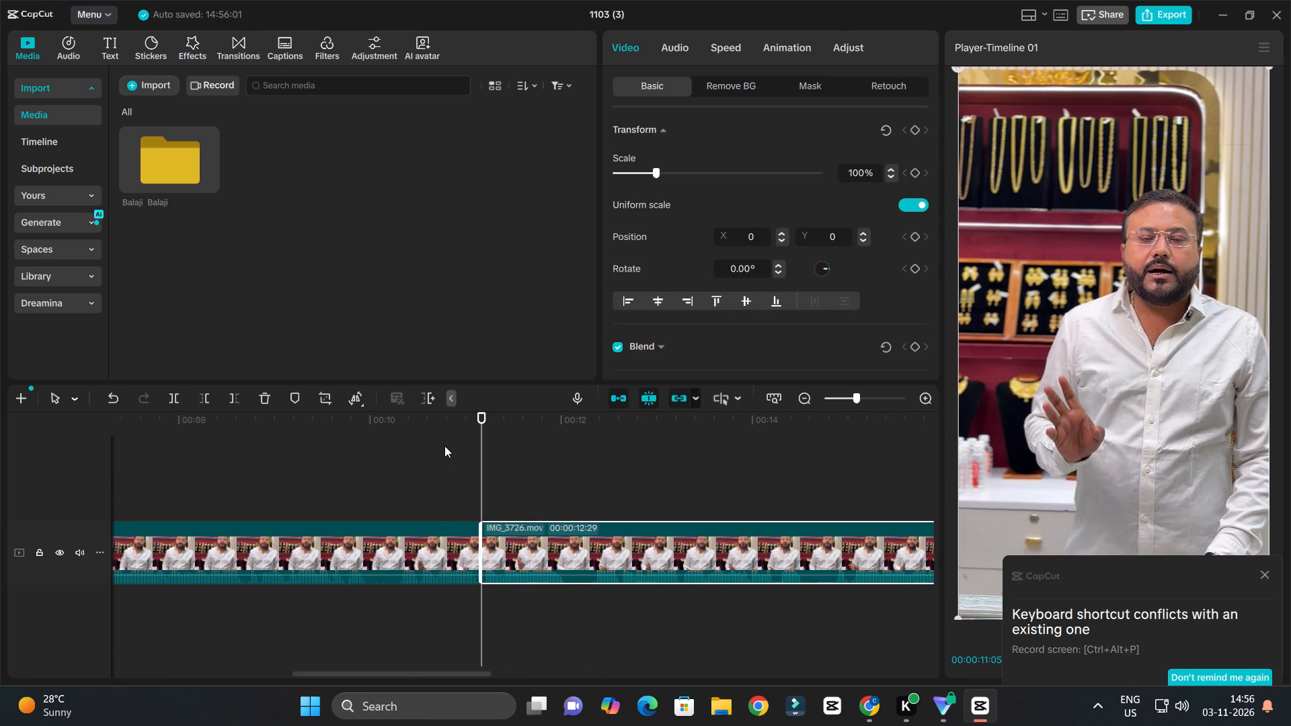
Check the new join, split the IMG_3726.mov clip at 00:00:12:02, and trim about seven frames off the start of the following part.
click(437, 428)
key(space)
ctrl+scroll(483, 456, down, 3)
ctrl+scroll(481, 471, up, 3)
key(space)
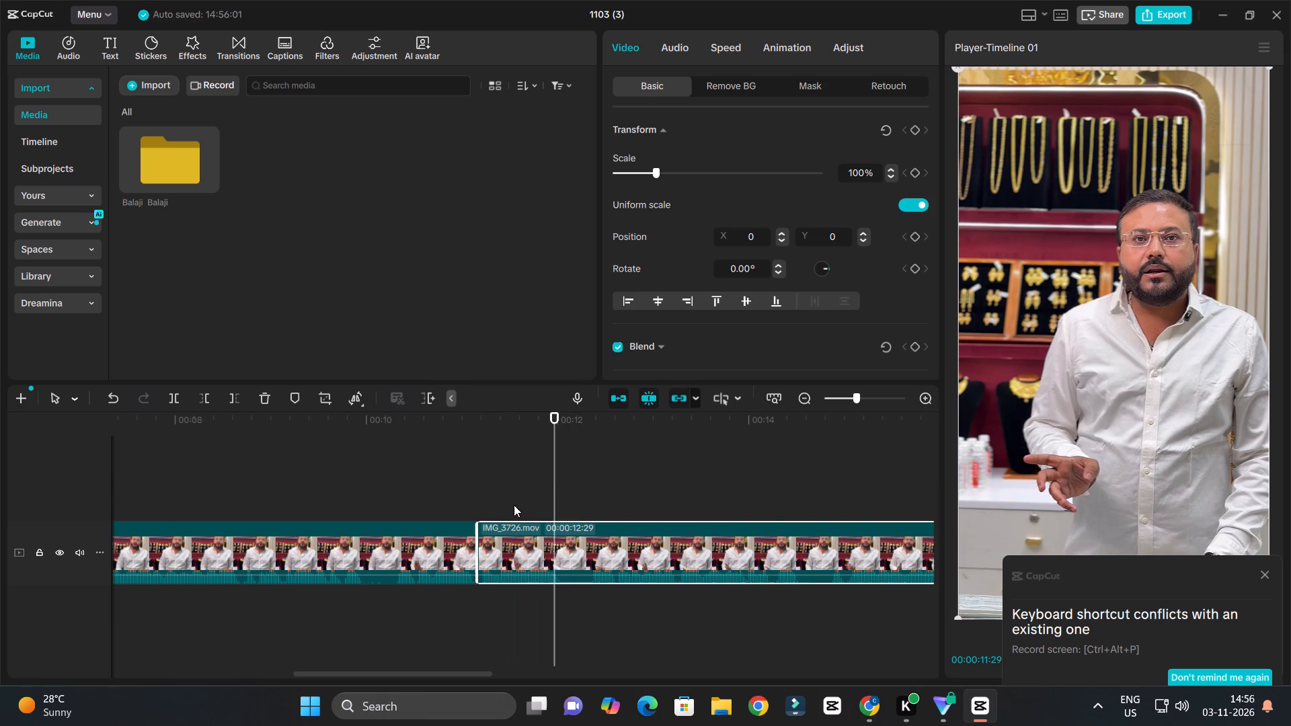
key(space)
key(space)
drag(556, 427, 563, 461)
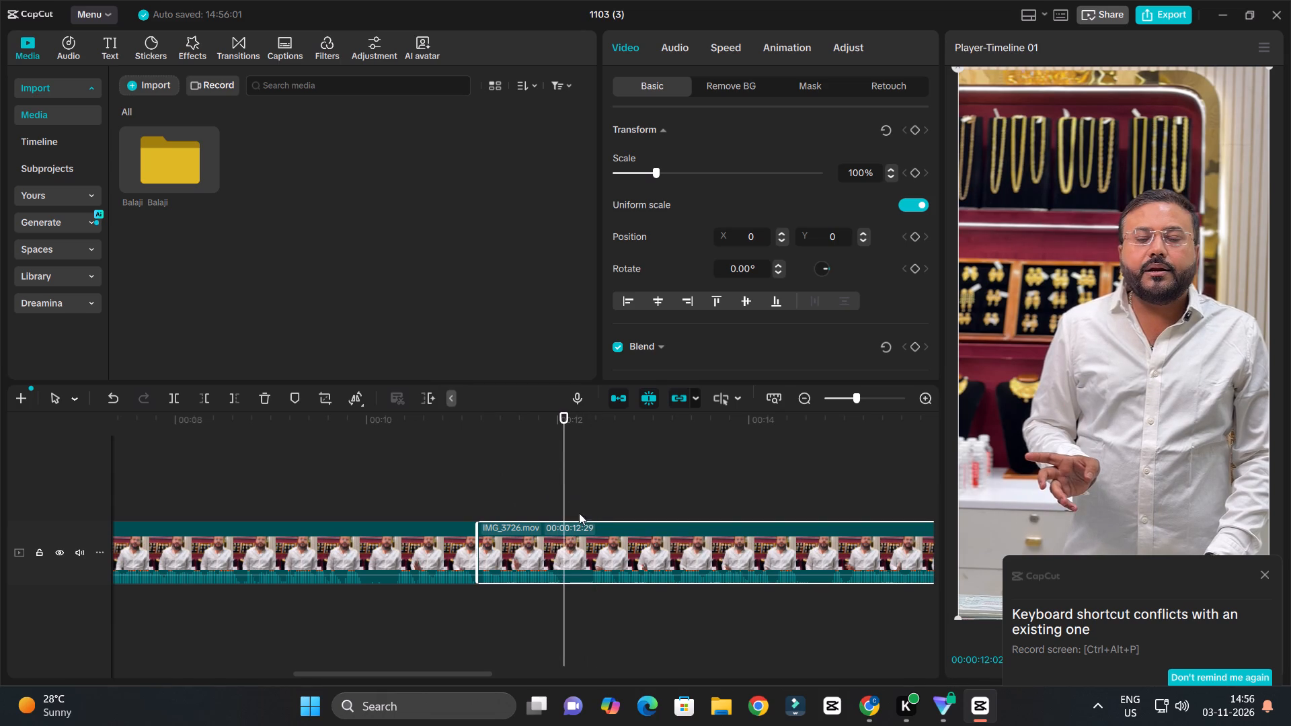
click(588, 532)
key(c)
key(space)
key(space)
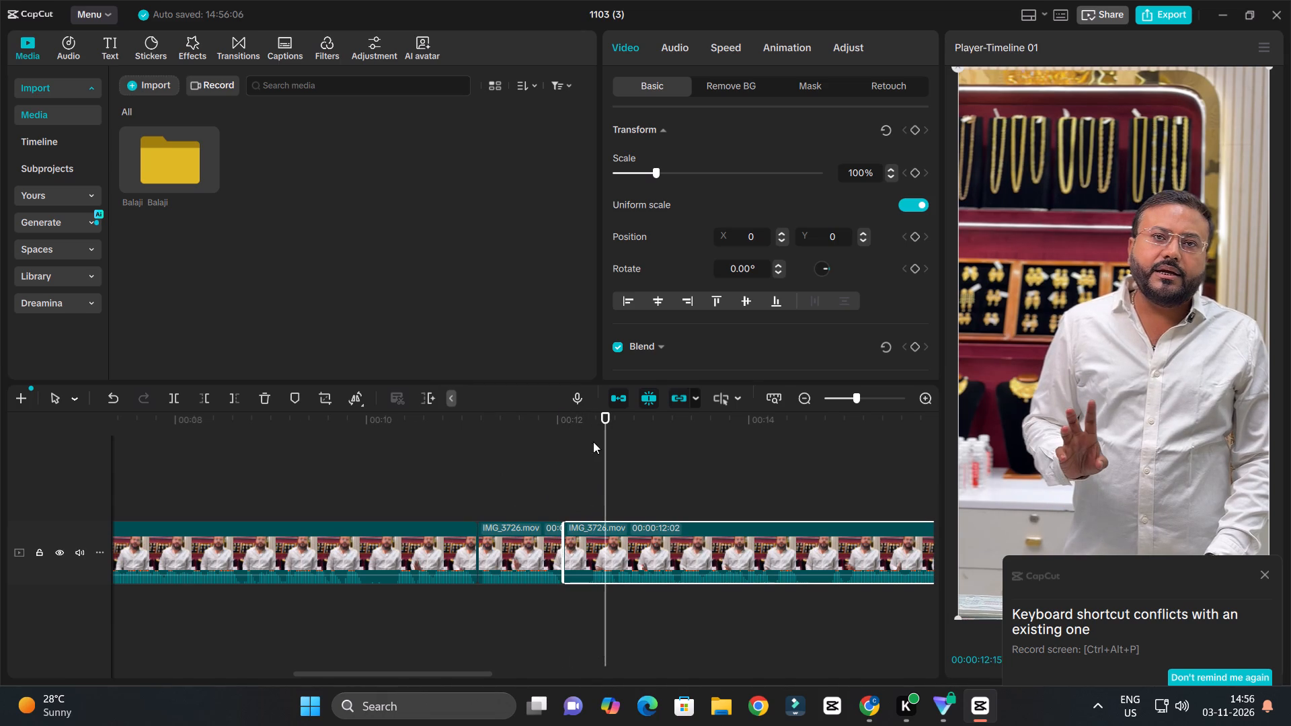
drag(592, 425, 586, 467)
key(q)
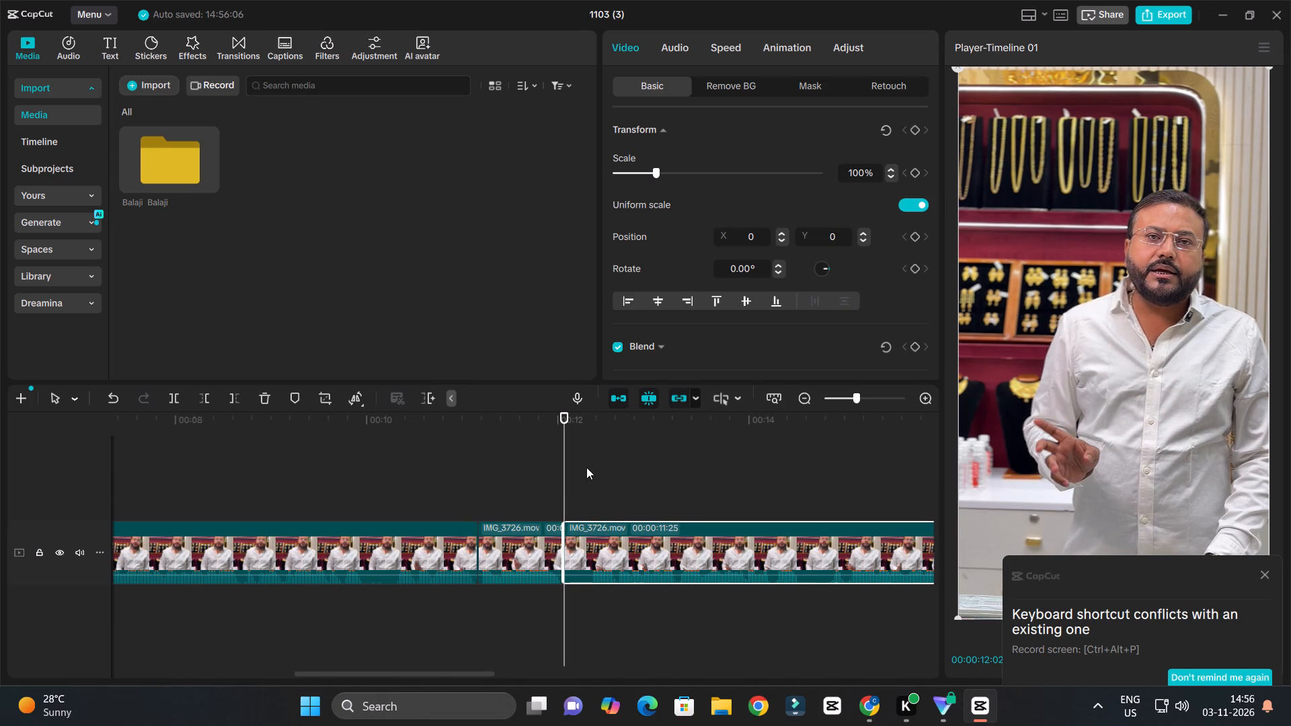
Play the timeline from just before the two new cuts to about 25 seconds to check the joins and remaining speech.
click(440, 428)
key(space)
ctrl+scroll(523, 469, down, 3)
ctrl+scroll(518, 479, up, 4)
ctrl+scroll(518, 479, down, 1)
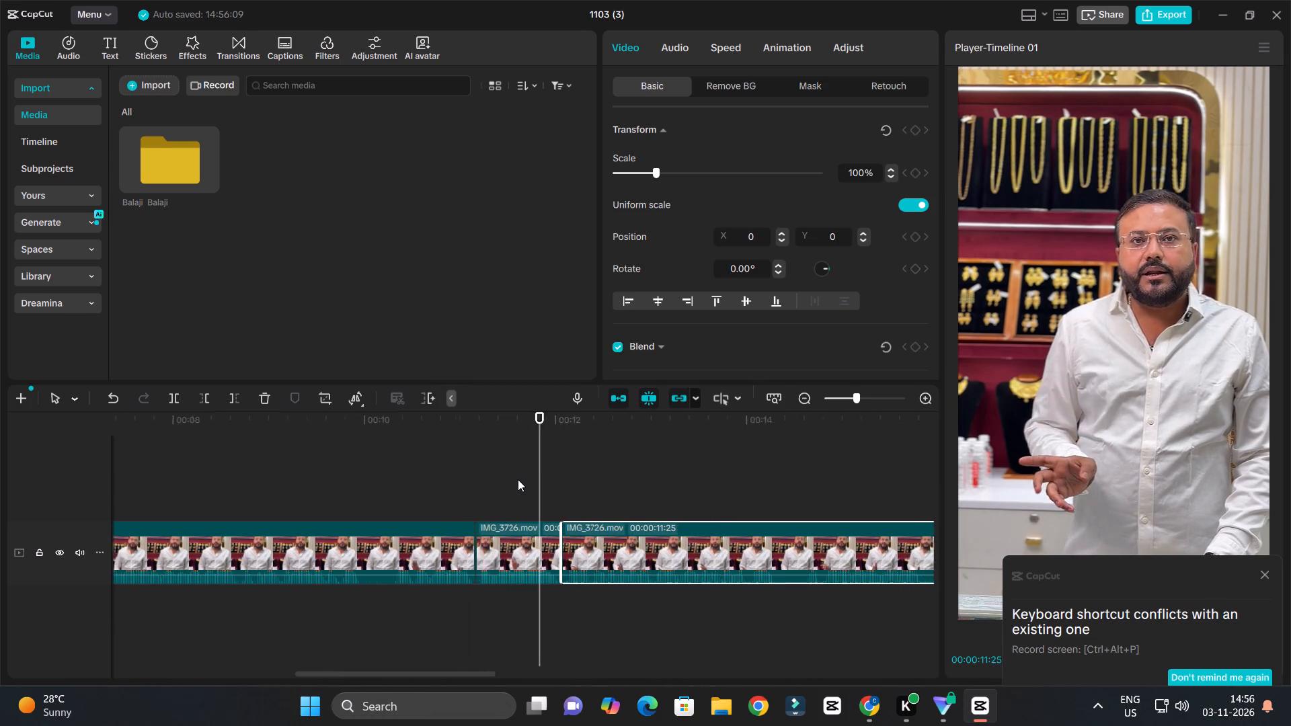
ctrl+scroll(518, 479, down, 9)
ctrl+scroll(628, 536, up, 4)
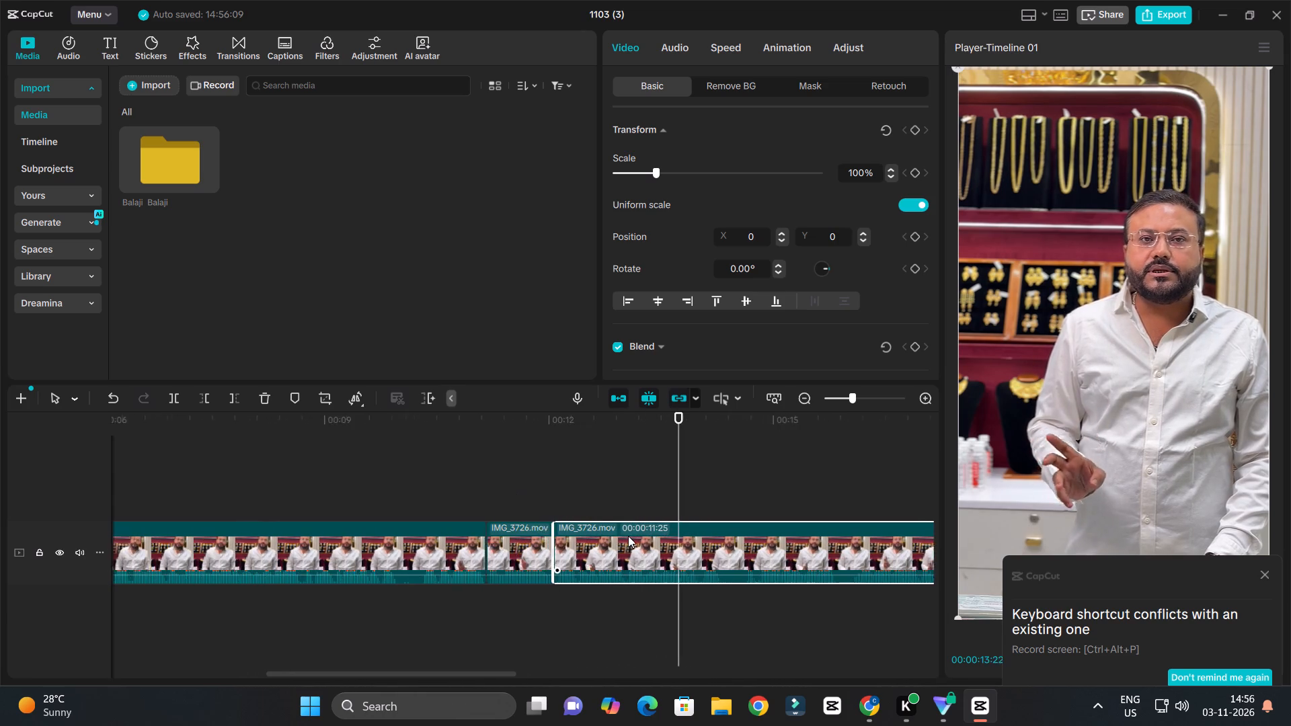
ctrl+scroll(628, 535, down, 4)
ctrl+scroll(673, 545, up, 4)
ctrl+scroll(674, 545, down, 13)
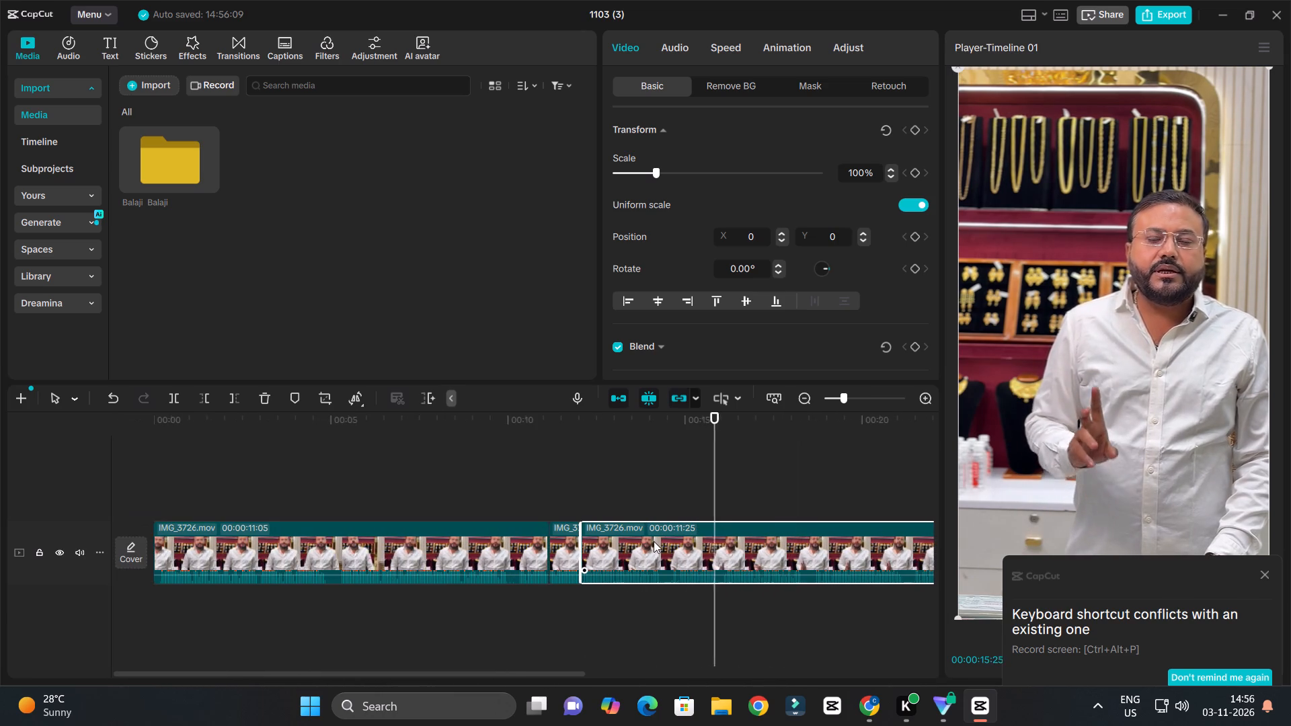
ctrl+scroll(732, 555, up, 4)
ctrl+scroll(732, 552, down, 6)
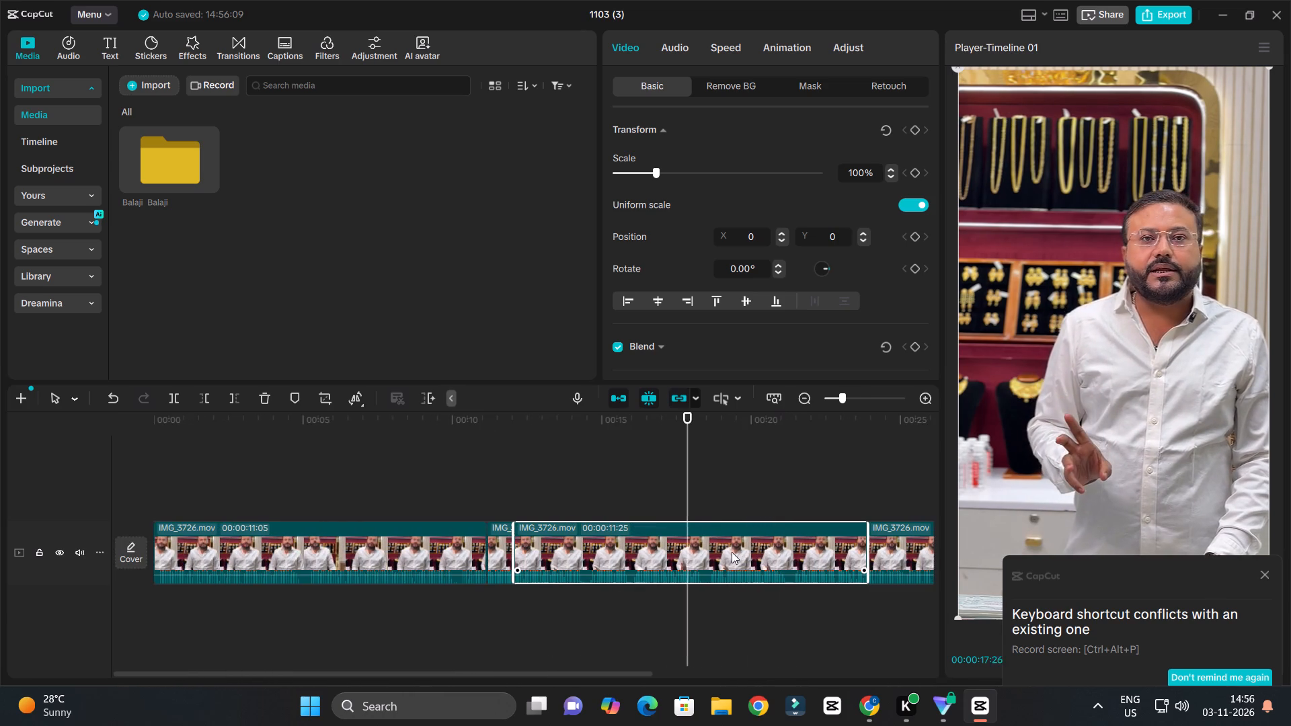
ctrl+scroll(732, 553, up, 4)
ctrl+scroll(732, 553, down, 4)
ctrl+scroll(732, 553, up, 3)
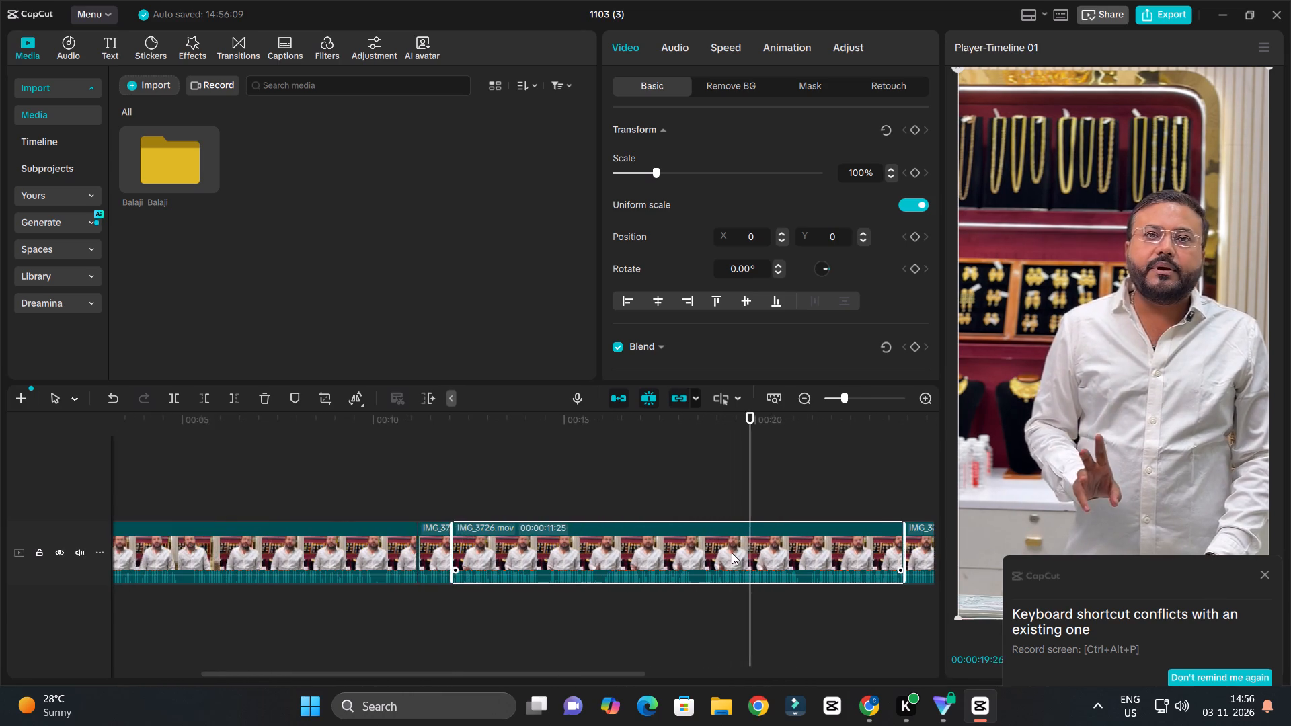
ctrl+scroll(732, 553, down, 2)
ctrl+scroll(732, 553, up, 3)
ctrl+scroll(732, 553, down, 3)
ctrl+scroll(732, 553, up, 3)
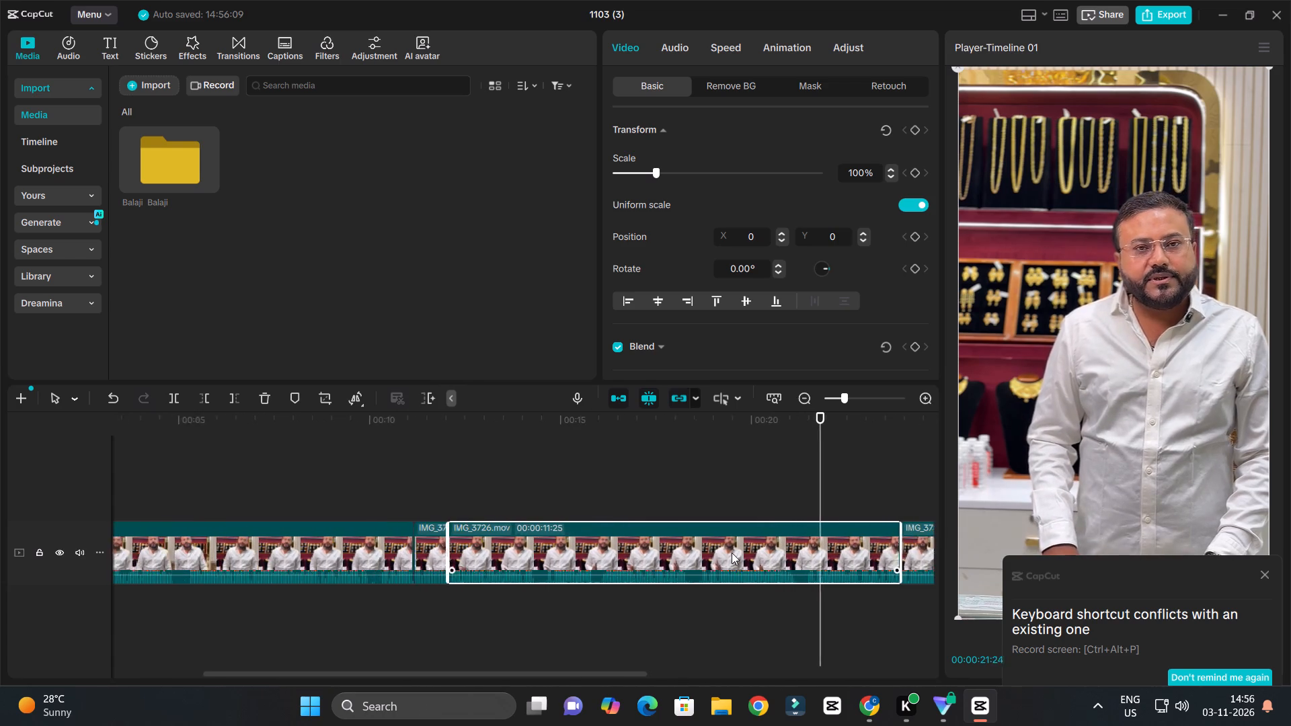
ctrl+scroll(732, 553, down, 7)
key(space)
key(space)
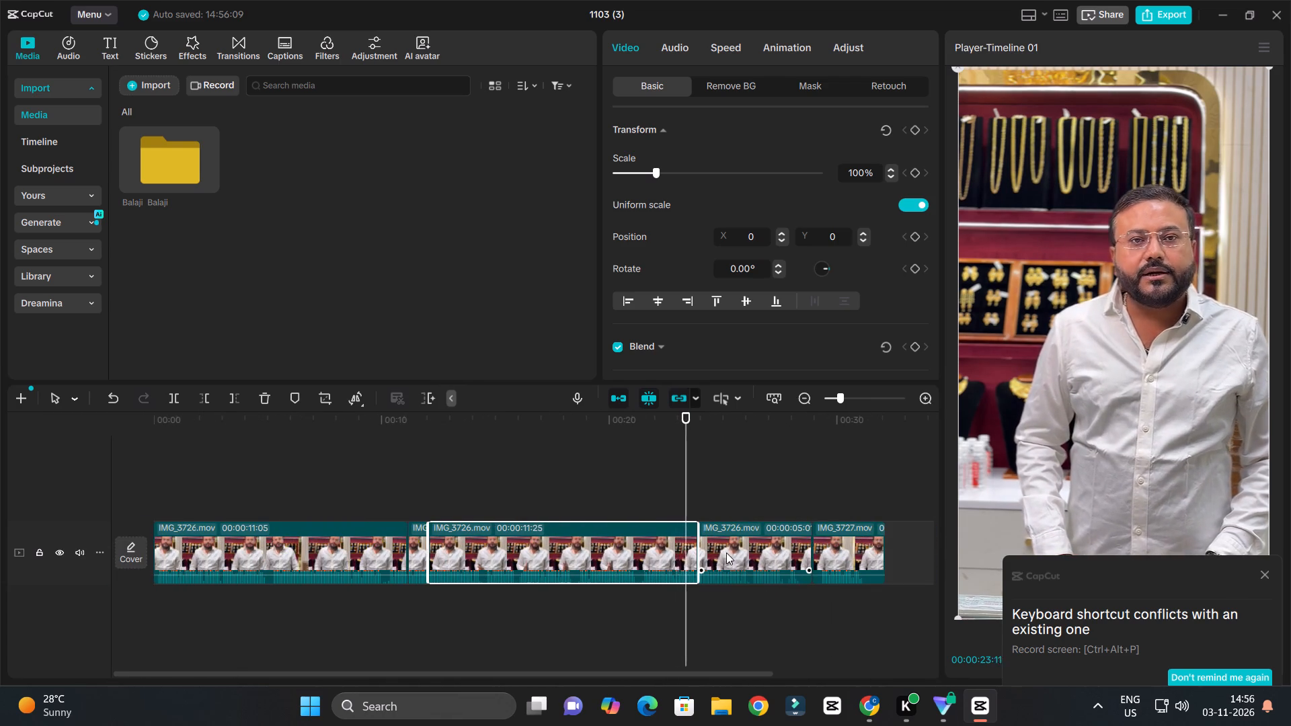
ctrl+scroll(726, 553, up, 4)
ctrl+scroll(726, 553, down, 8)
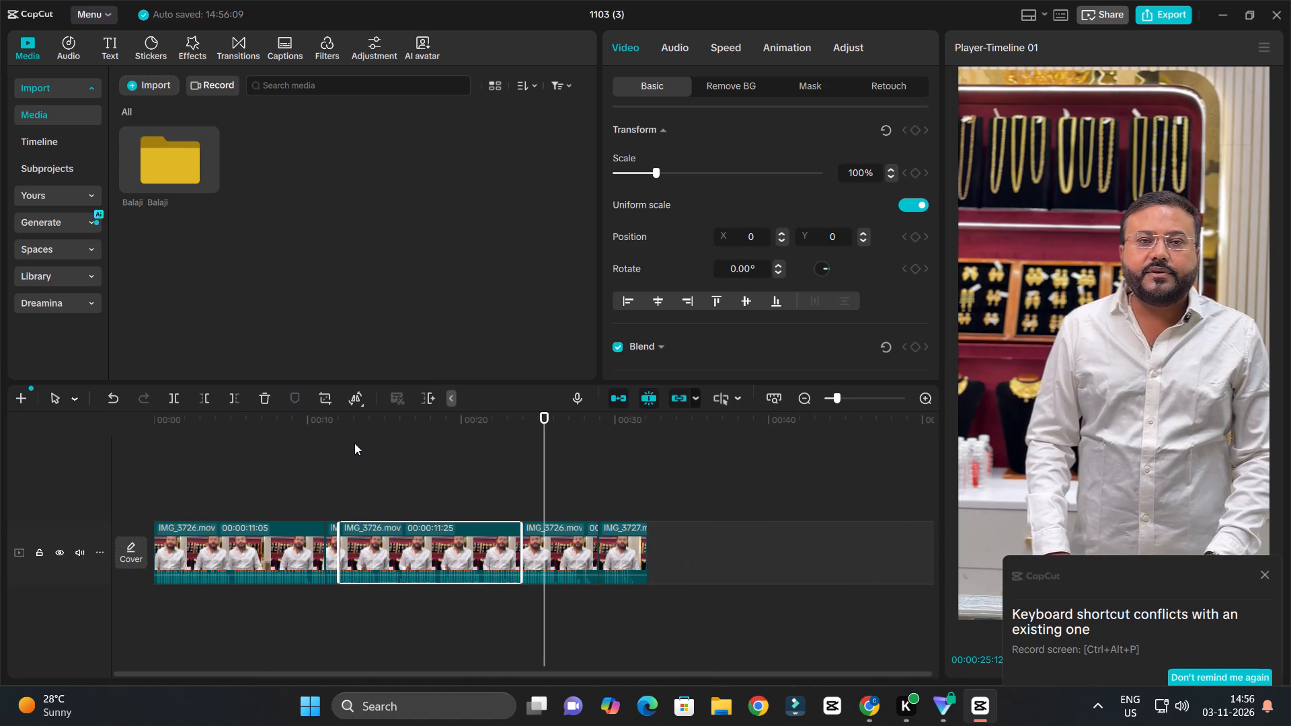
key(space)
key(space)
Play the timeline from the beginning to about 10 seconds to check the opening clip's speech.
drag(375, 427, 0, 442)
key(space)
key(space)
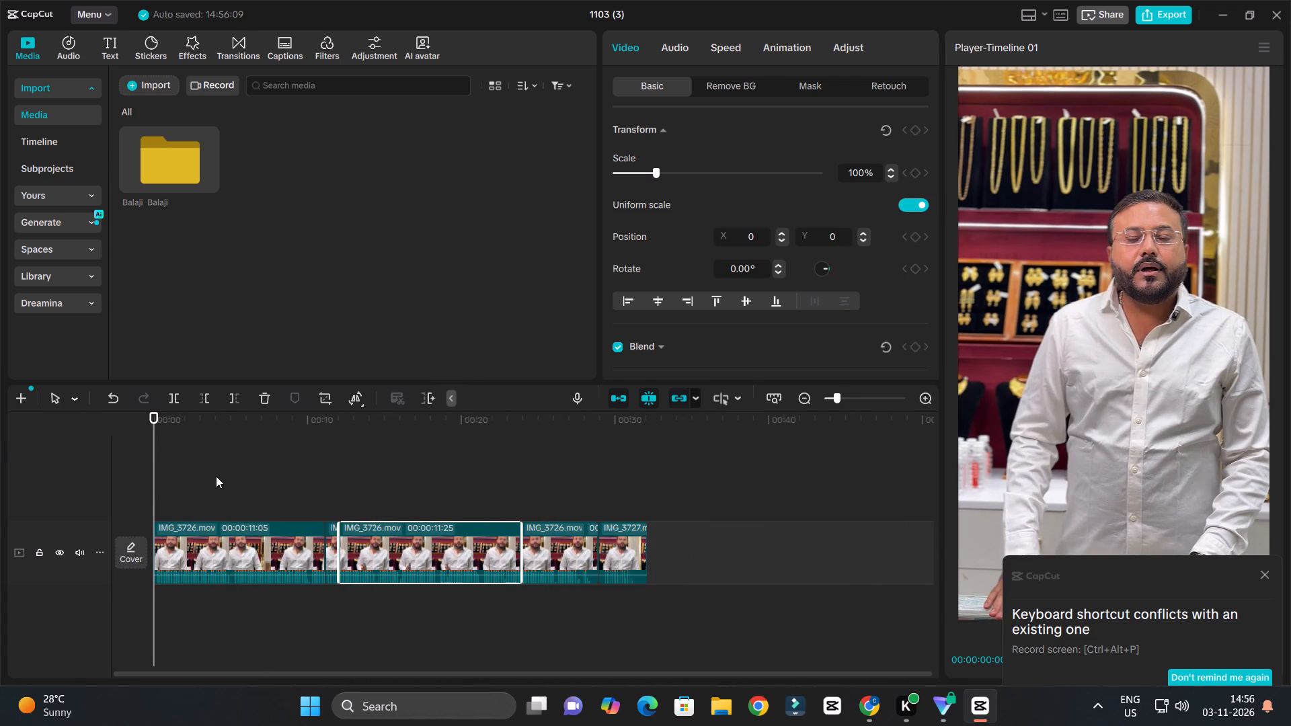
ctrl+scroll(251, 495, up, 9)
ctrl+scroll(251, 495, down, 2)
key(space)
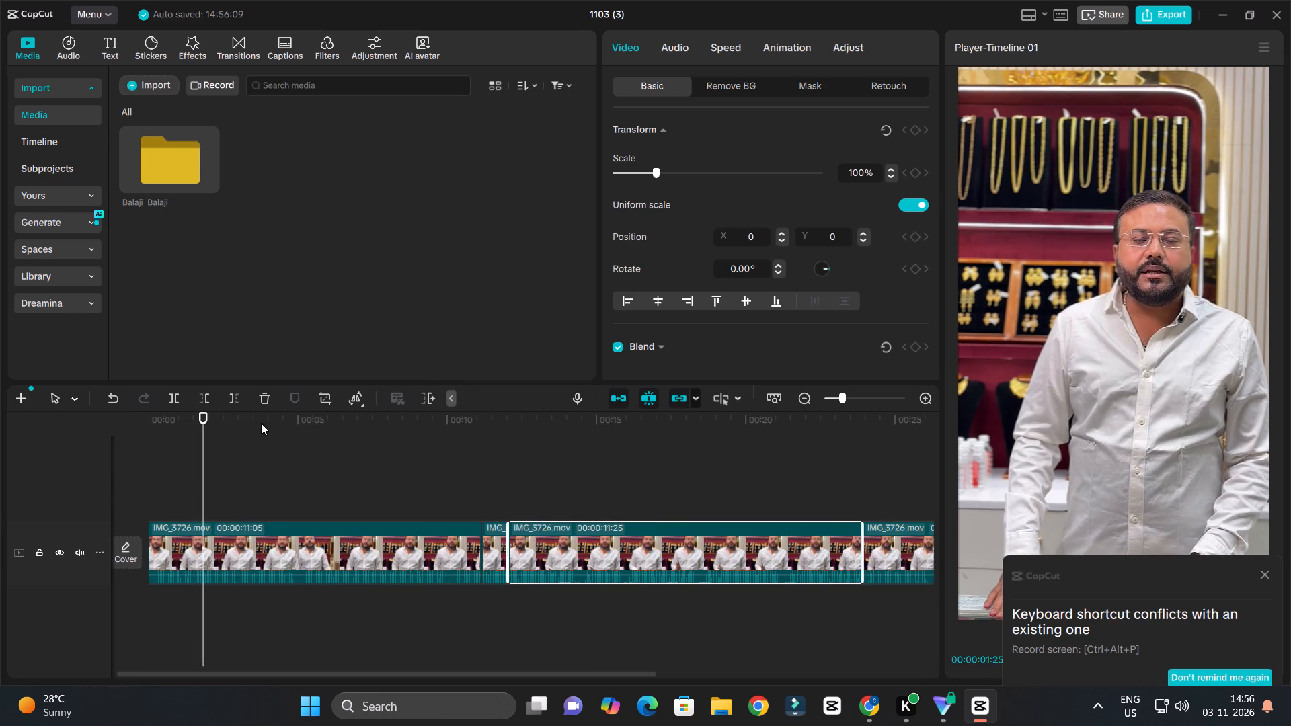
click(261, 423)
key(space)
ctrl+scroll(321, 502, up, 7)
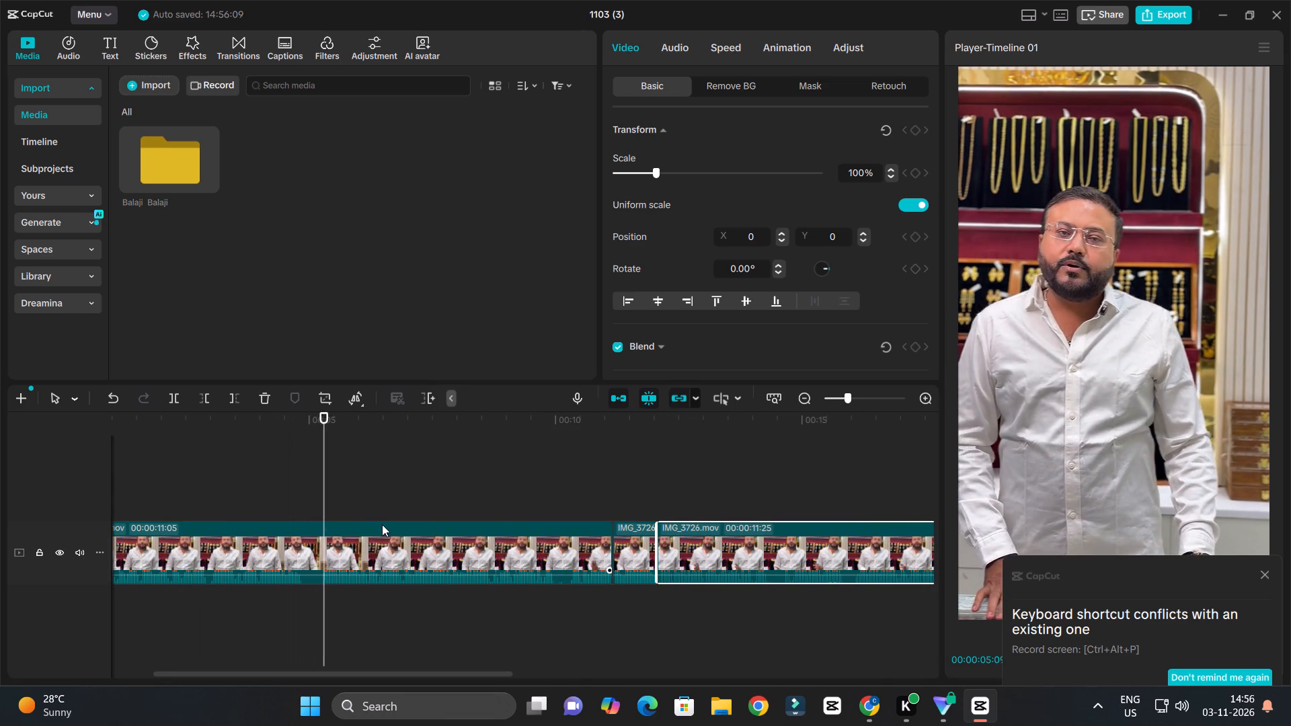
ctrl+scroll(429, 529, up, 6)
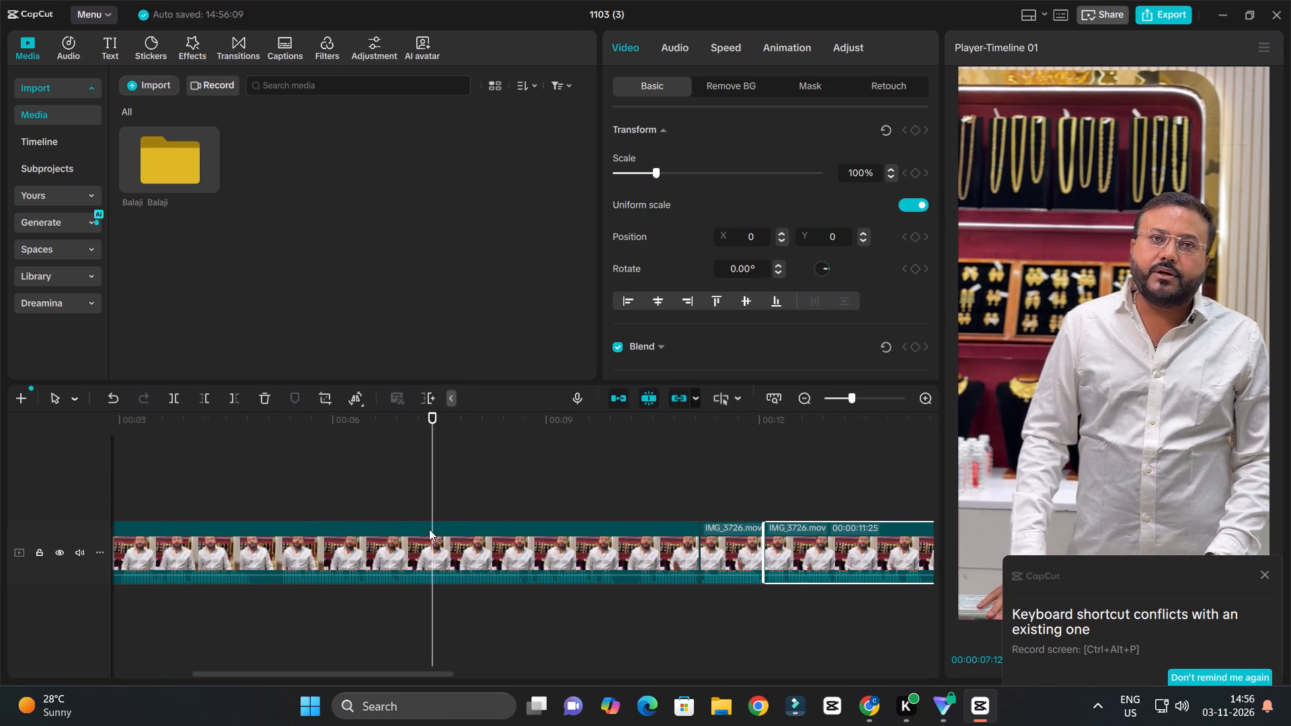
ctrl+scroll(409, 514, down, 15)
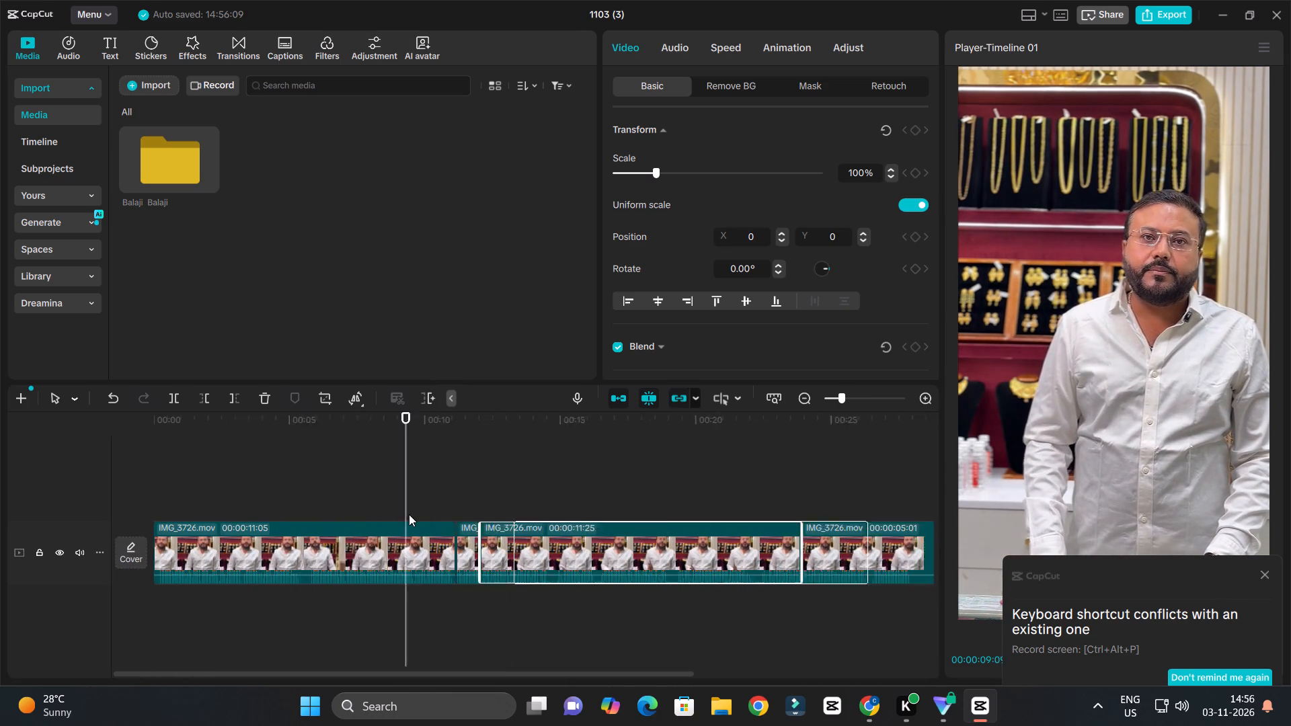
ctrl+scroll(409, 514, down, 5)
key(space)
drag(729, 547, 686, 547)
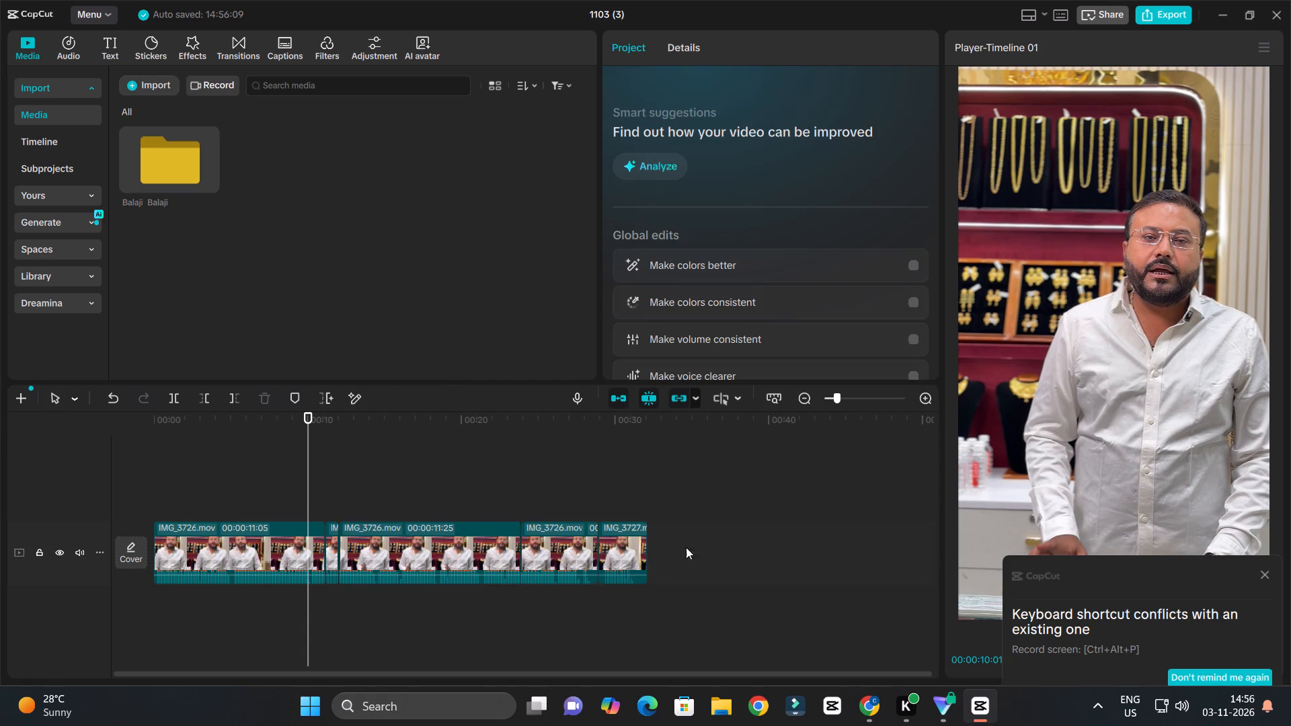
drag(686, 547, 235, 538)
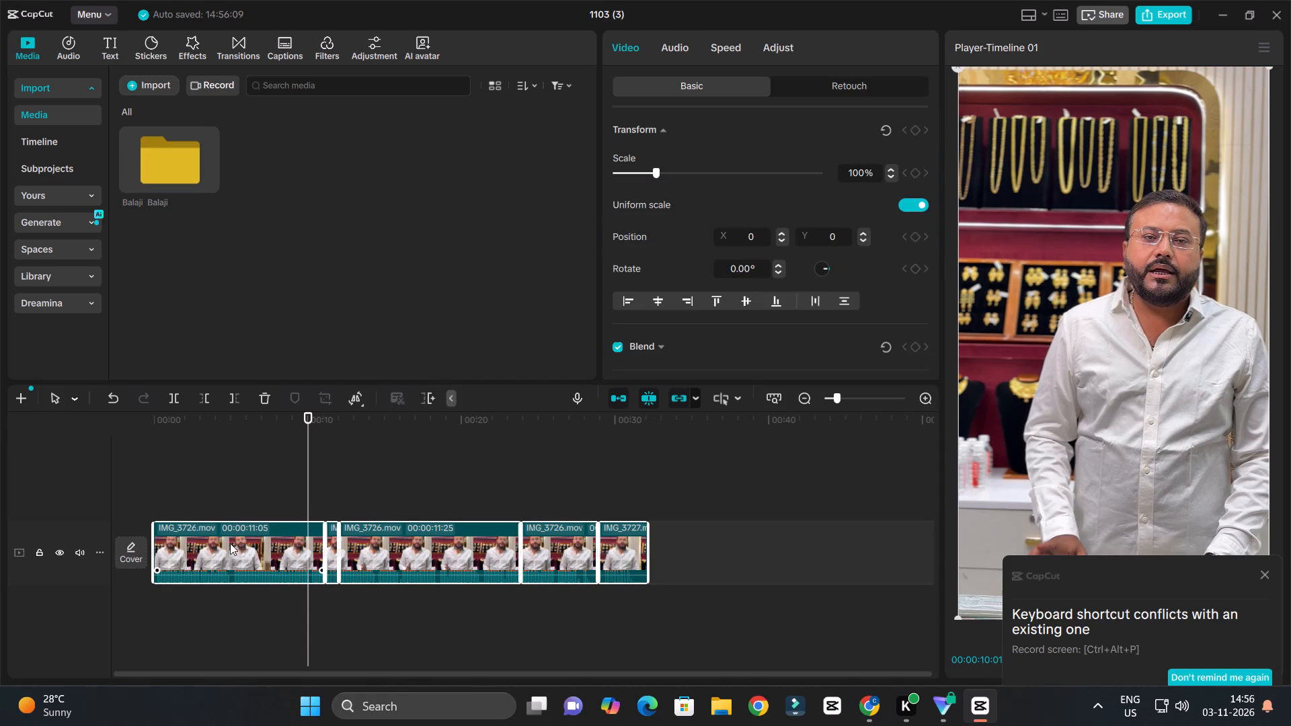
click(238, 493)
Replay the first clip repeatedly between about 5 and 7 seconds to check the speech for pauses or repeated words.
drag(198, 418, 245, 497)
key(space)
ctrl+scroll(249, 493, up, 4)
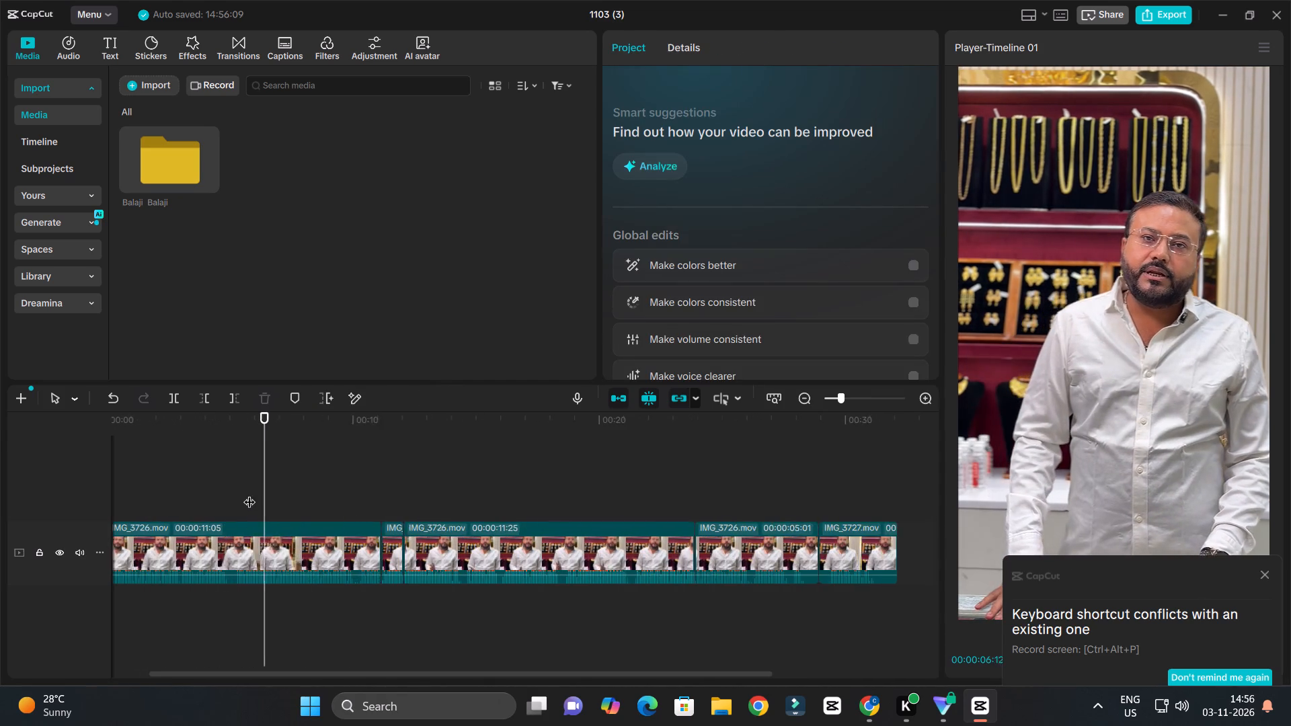
ctrl+scroll(249, 493, up, 10)
key(space)
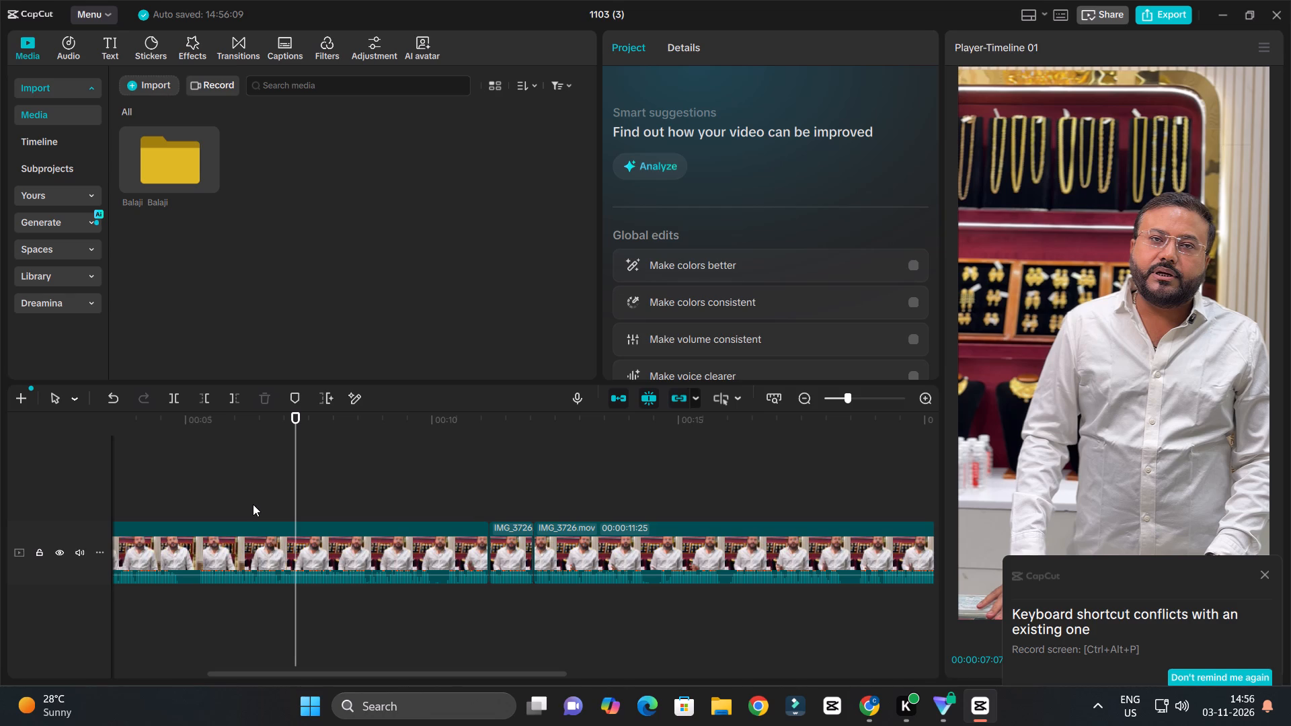
drag(233, 421, 201, 443)
key(space)
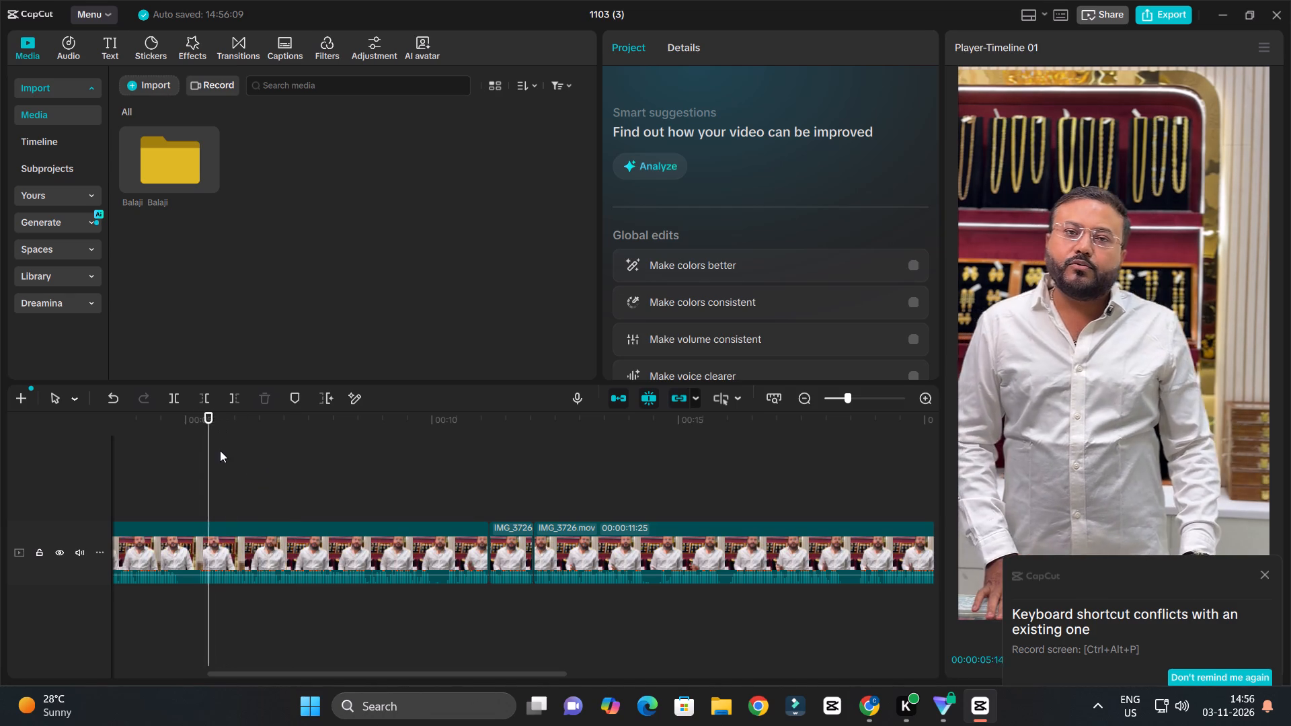
ctrl+scroll(256, 466, up, 7)
key(space)
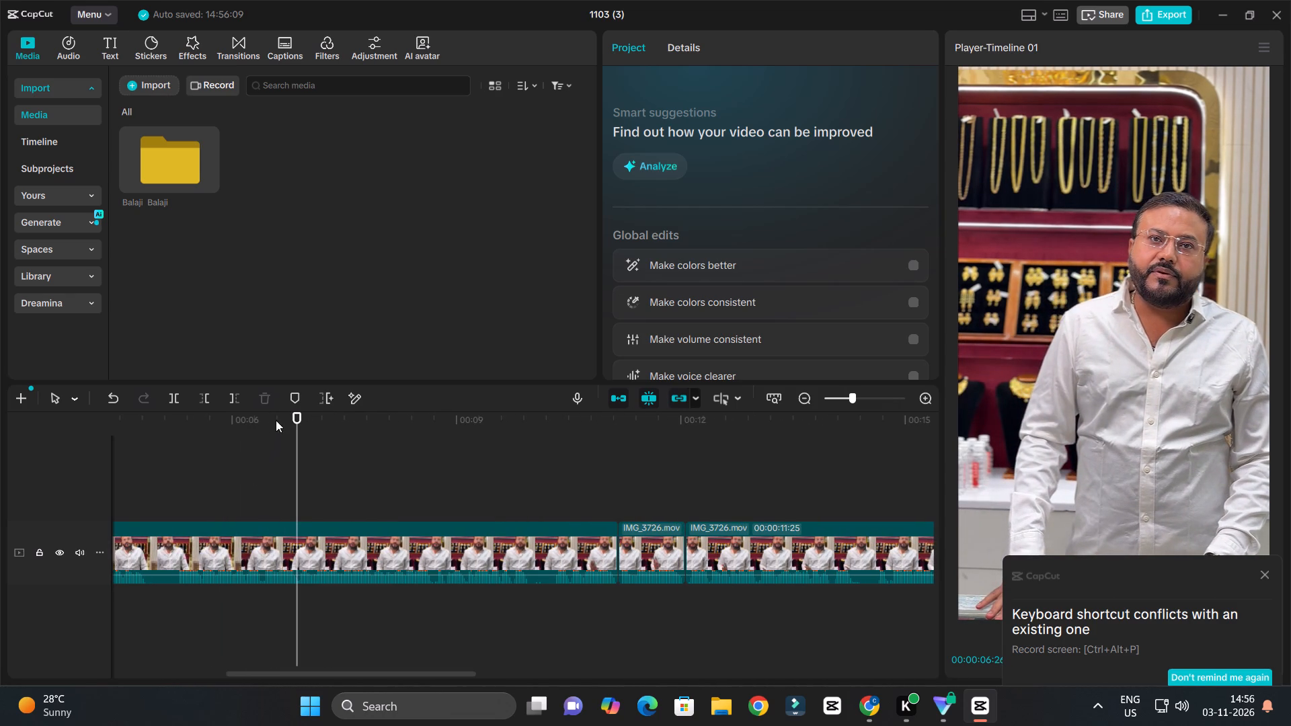
drag(276, 420, 266, 450)
key(space)
key(space)
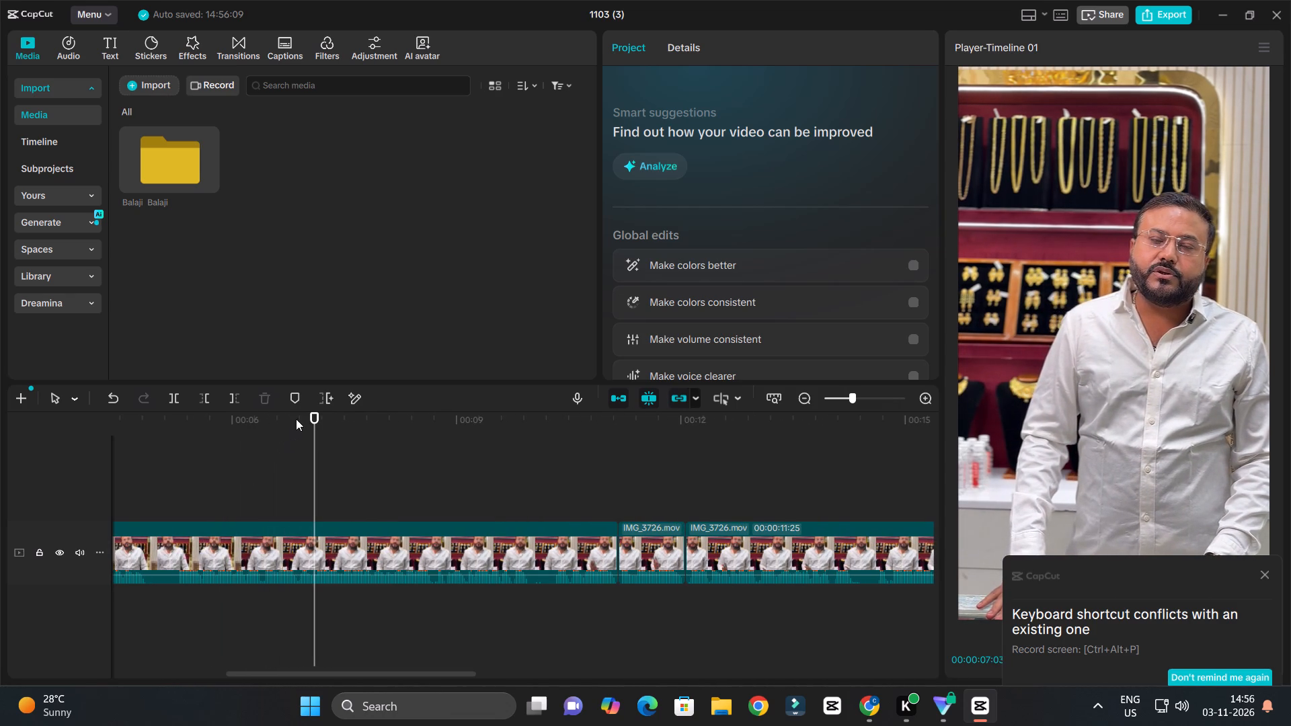
drag(299, 416, 299, 437)
key(space)
key(space)
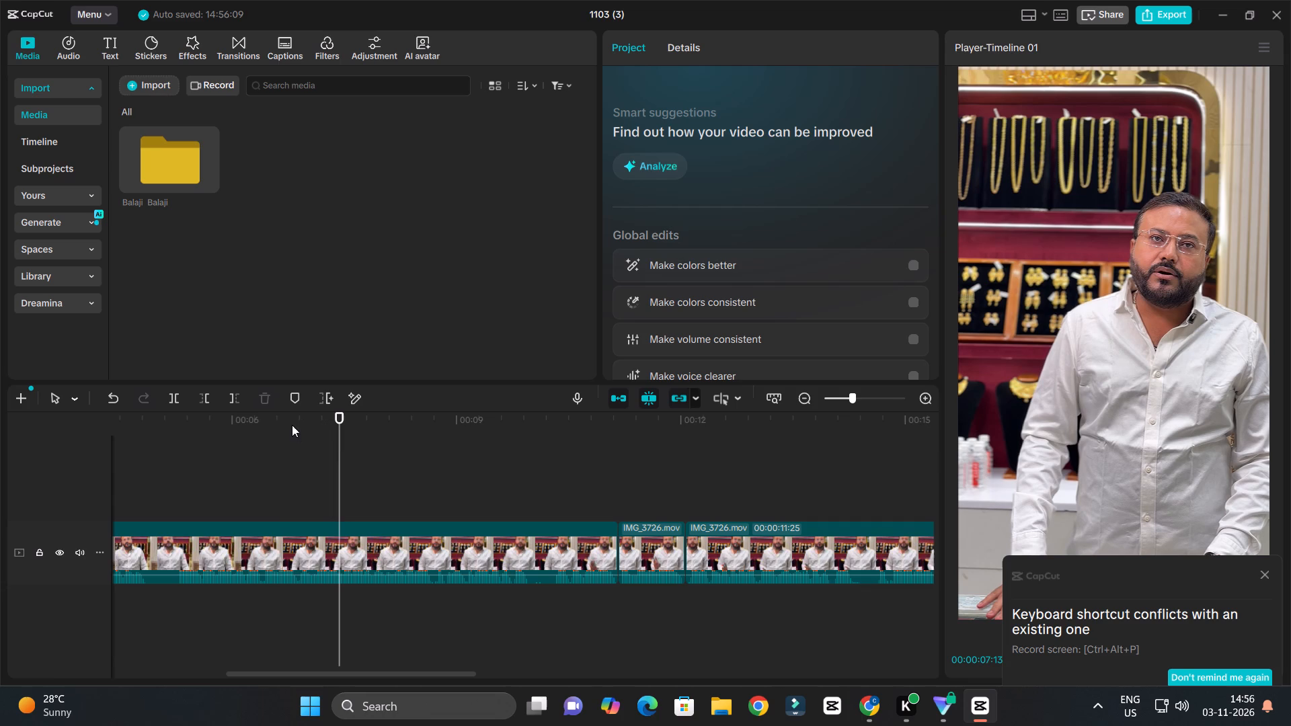
Play the timeline from about 6 to 19 seconds to check the speech and the two joins near 11 and 12 seconds.
drag(278, 417, 277, 438)
key(space)
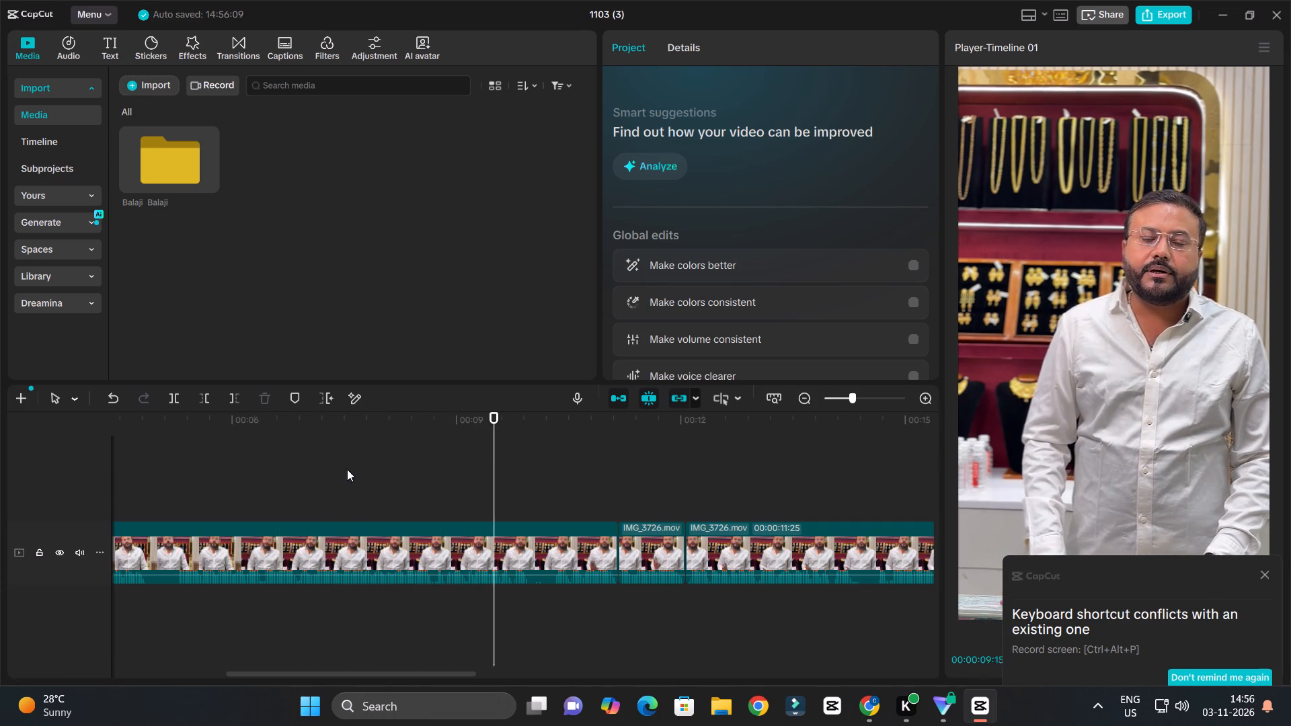
ctrl+scroll(426, 493, down, 9)
ctrl+scroll(437, 501, up, 3)
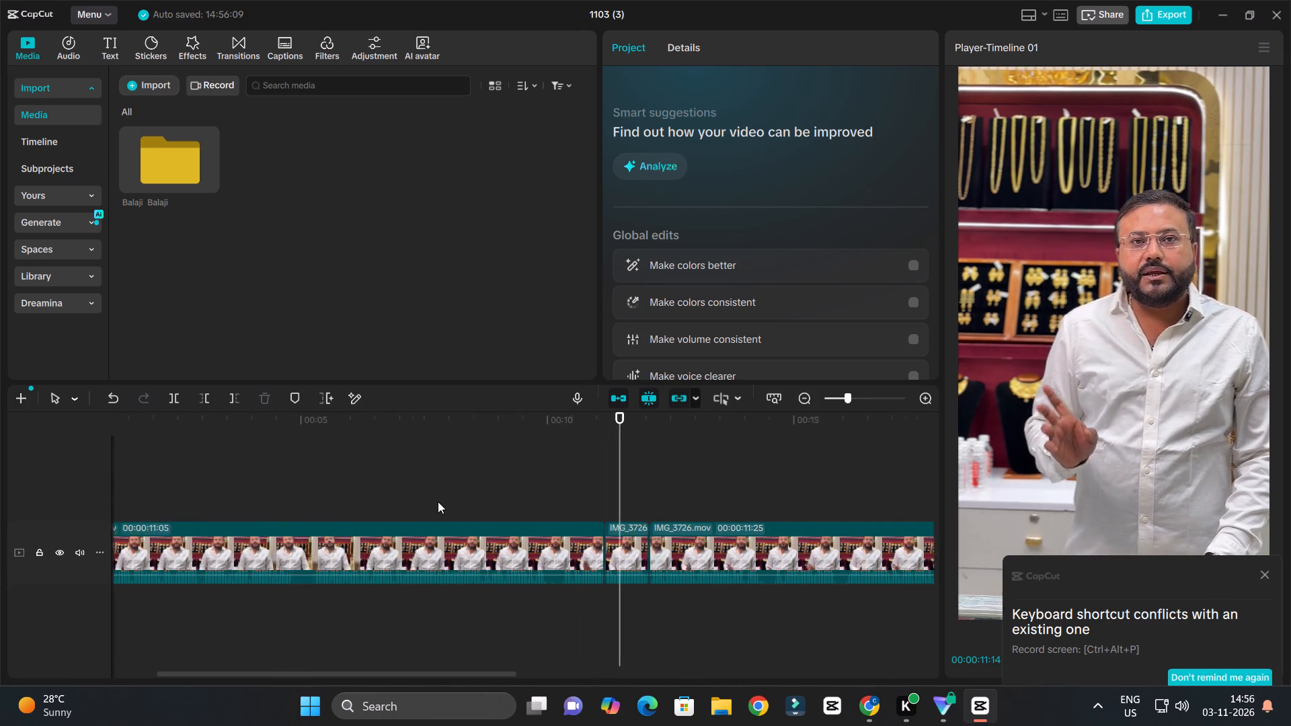
ctrl+scroll(438, 501, up, 1)
ctrl+scroll(438, 501, down, 4)
ctrl+scroll(438, 502, up, 4)
scroll(438, 502, down, 4)
ctrl+scroll(438, 502, up, 3)
ctrl+scroll(438, 502, down, 2)
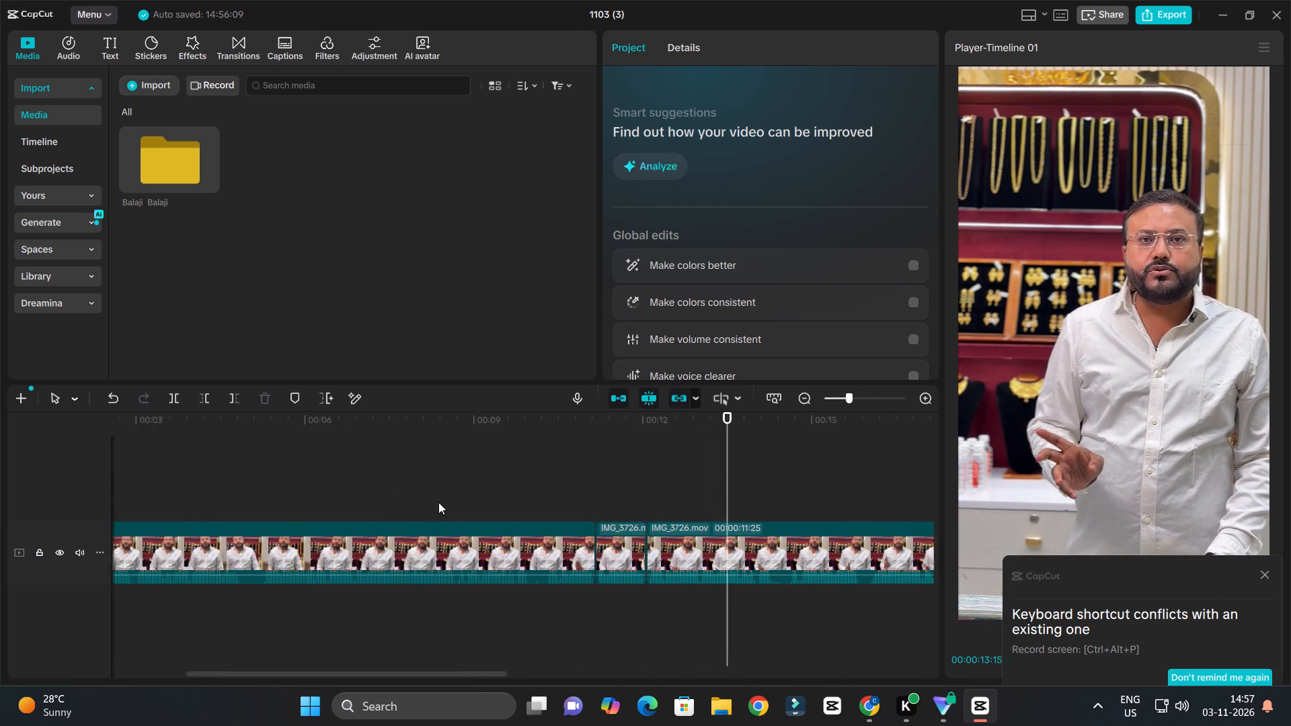
ctrl+scroll(438, 502, down, 6)
ctrl+scroll(442, 506, up, 4)
ctrl+scroll(442, 506, down, 9)
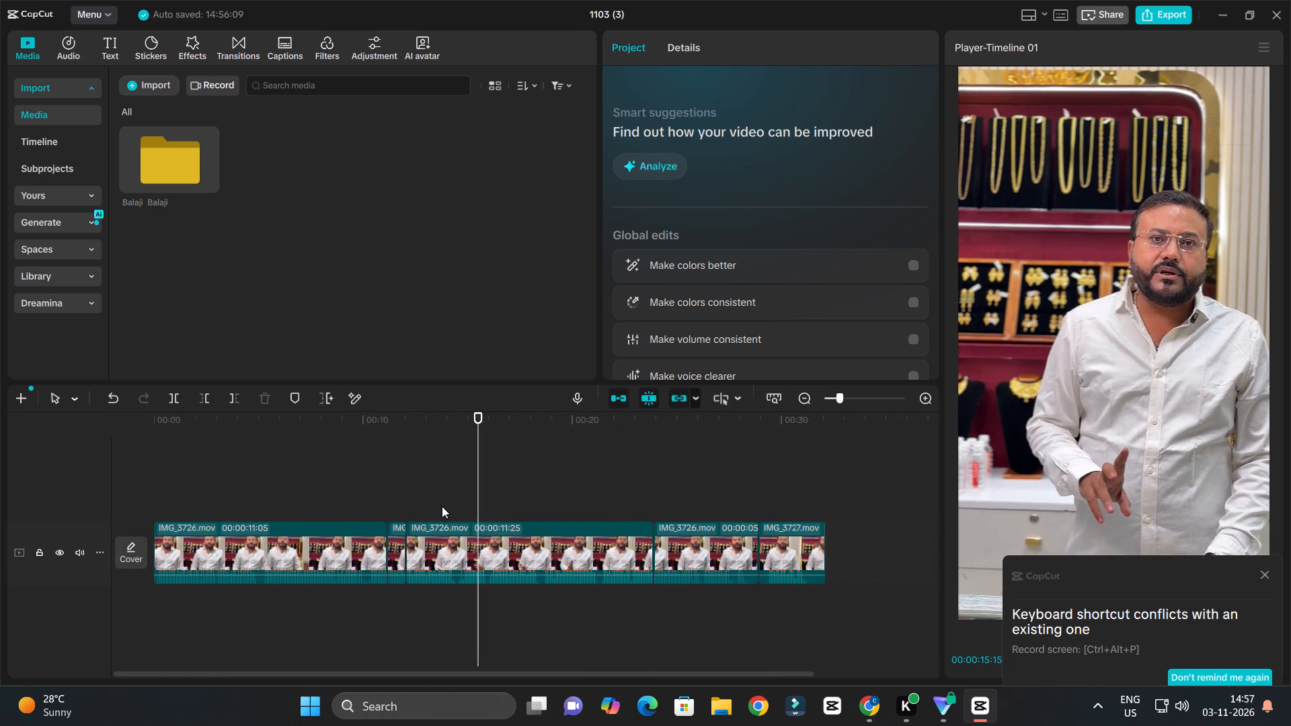
ctrl+scroll(443, 509, up, 5)
ctrl+scroll(444, 509, down, 4)
ctrl+scroll(446, 509, up, 4)
scroll(446, 509, up, 1)
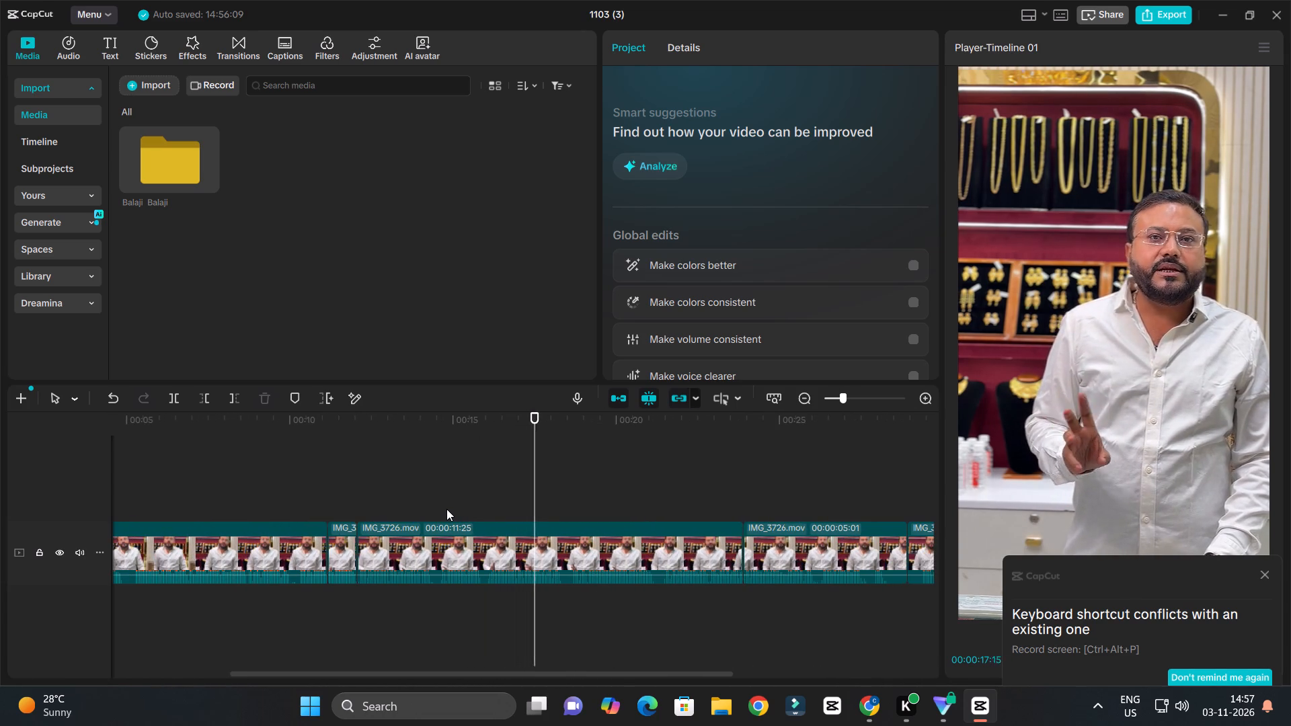
ctrl+scroll(446, 509, down, 3)
key(space)
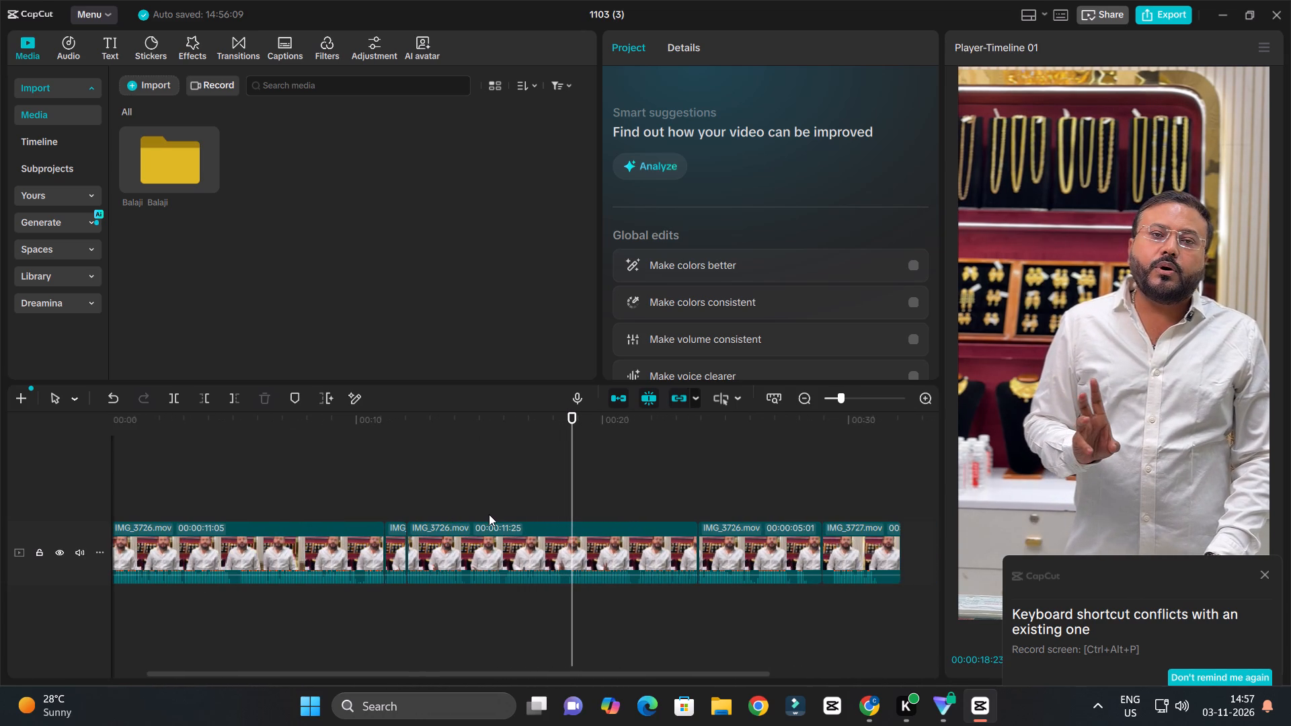
Replay the section from about 11 to 19 seconds, and the opening second, to check the speech for pauses.
ctrl+scroll(489, 514, down, 4)
click(338, 428)
key(space)
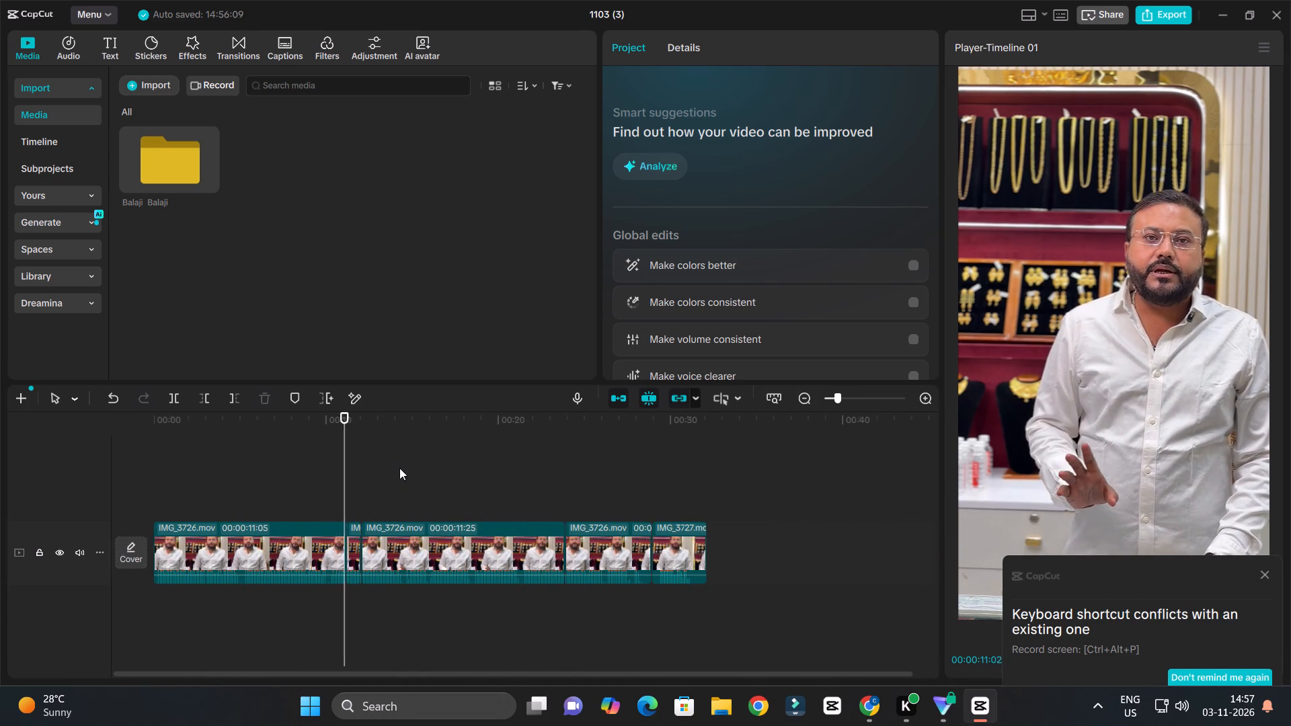
ctrl+scroll(399, 468, up, 4)
ctrl+scroll(399, 468, down, 3)
ctrl+scroll(399, 468, up, 8)
ctrl+scroll(399, 468, down, 3)
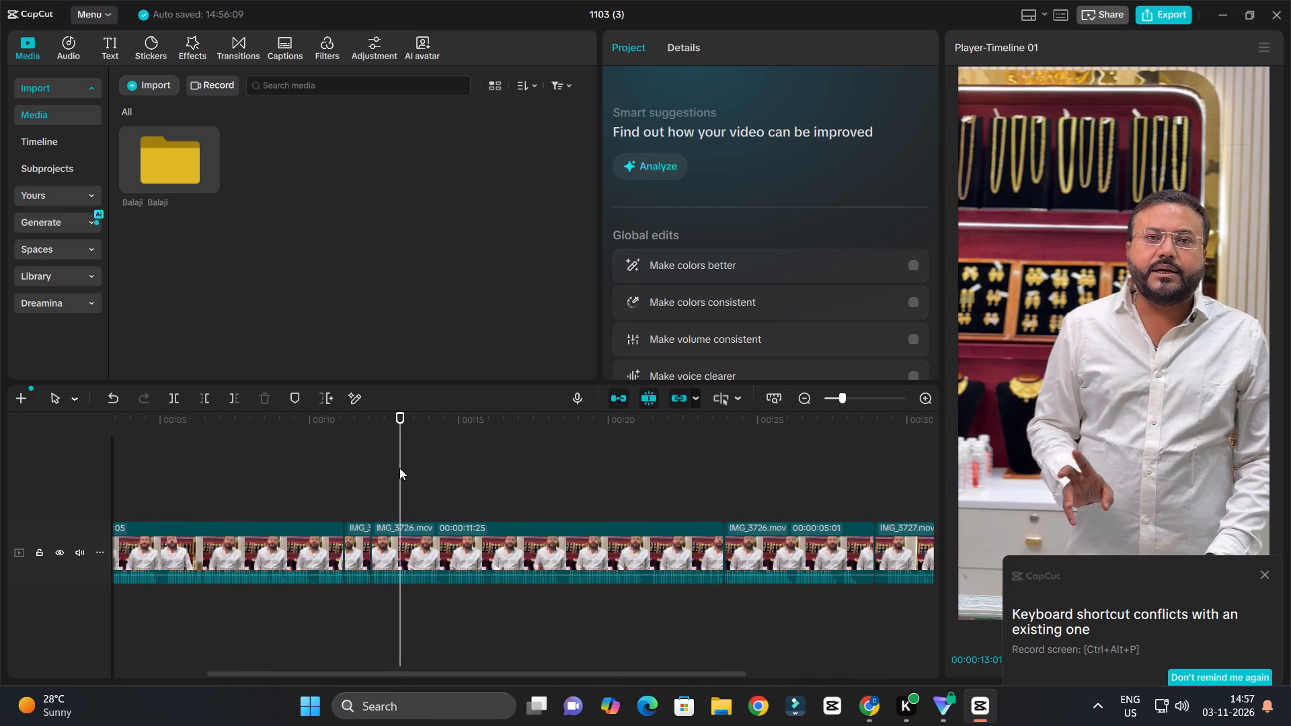
key(space)
key(space)
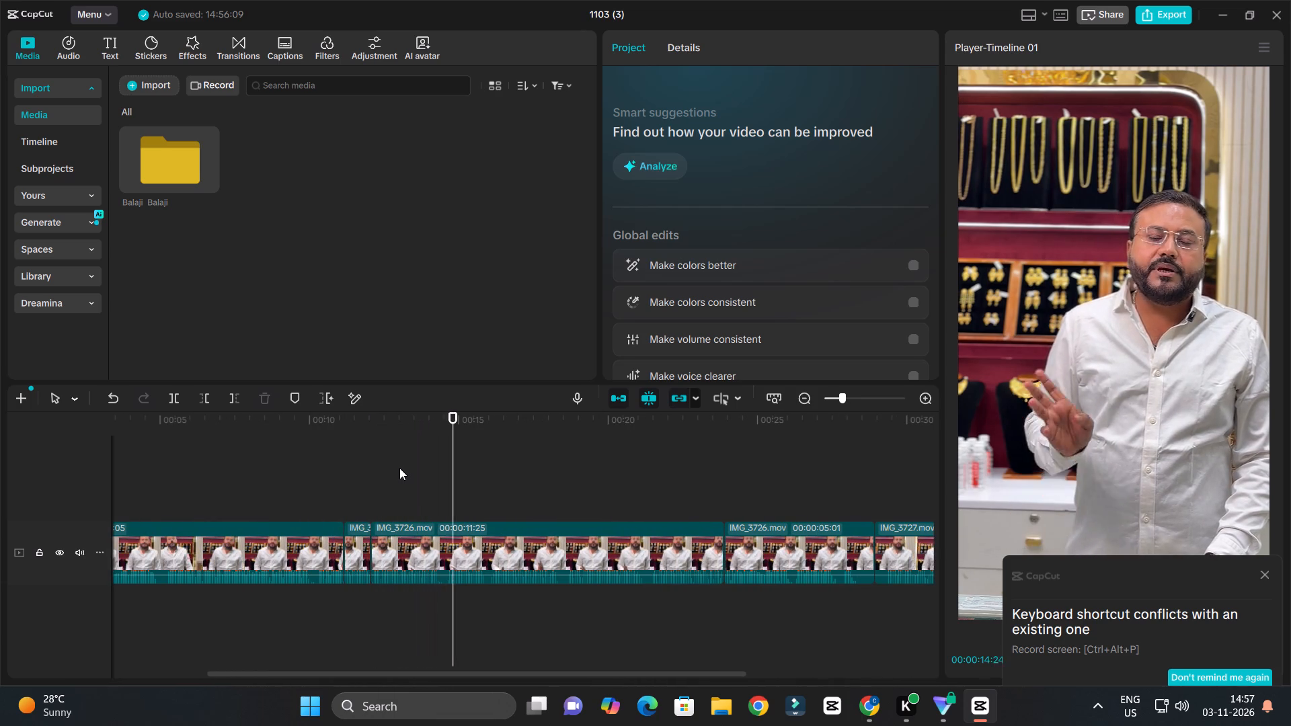
ctrl+scroll(399, 468, down, 4)
ctrl+scroll(412, 477, up, 3)
ctrl+scroll(412, 477, down, 4)
ctrl+scroll(413, 477, up, 4)
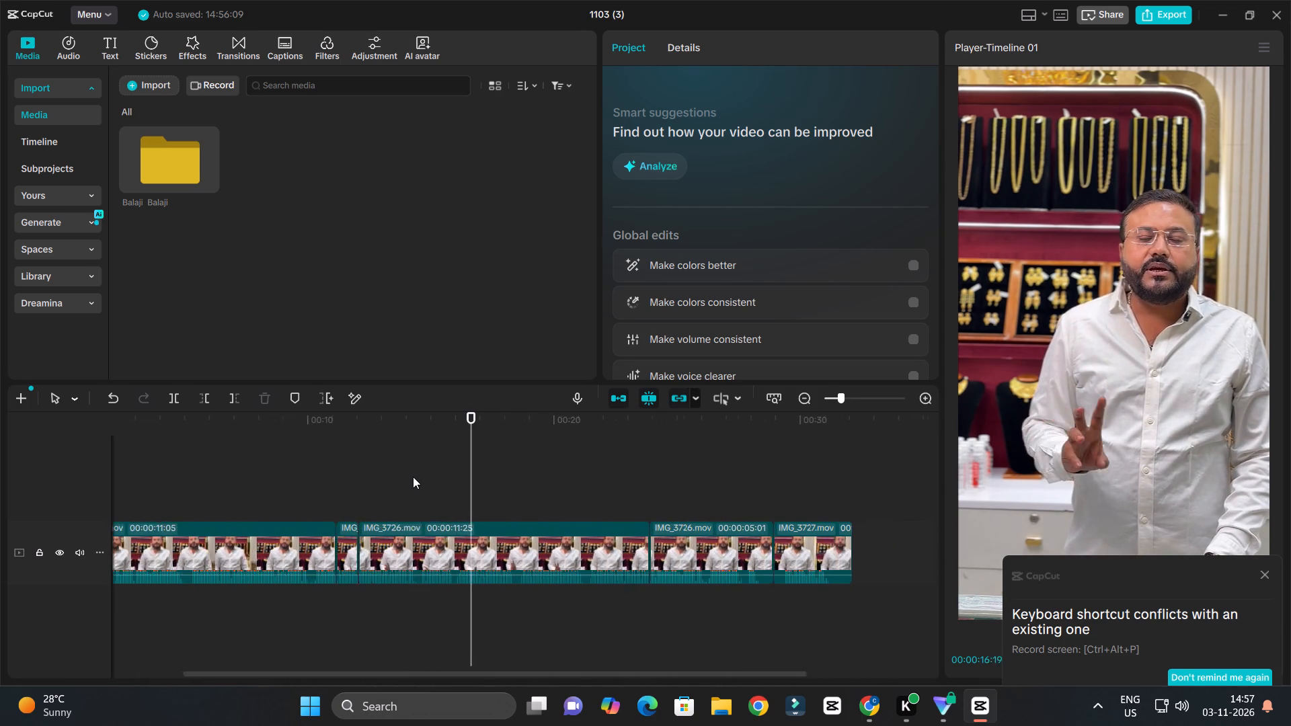
ctrl+scroll(413, 477, down, 4)
ctrl+scroll(413, 477, up, 2)
ctrl+scroll(413, 477, down, 3)
key(space)
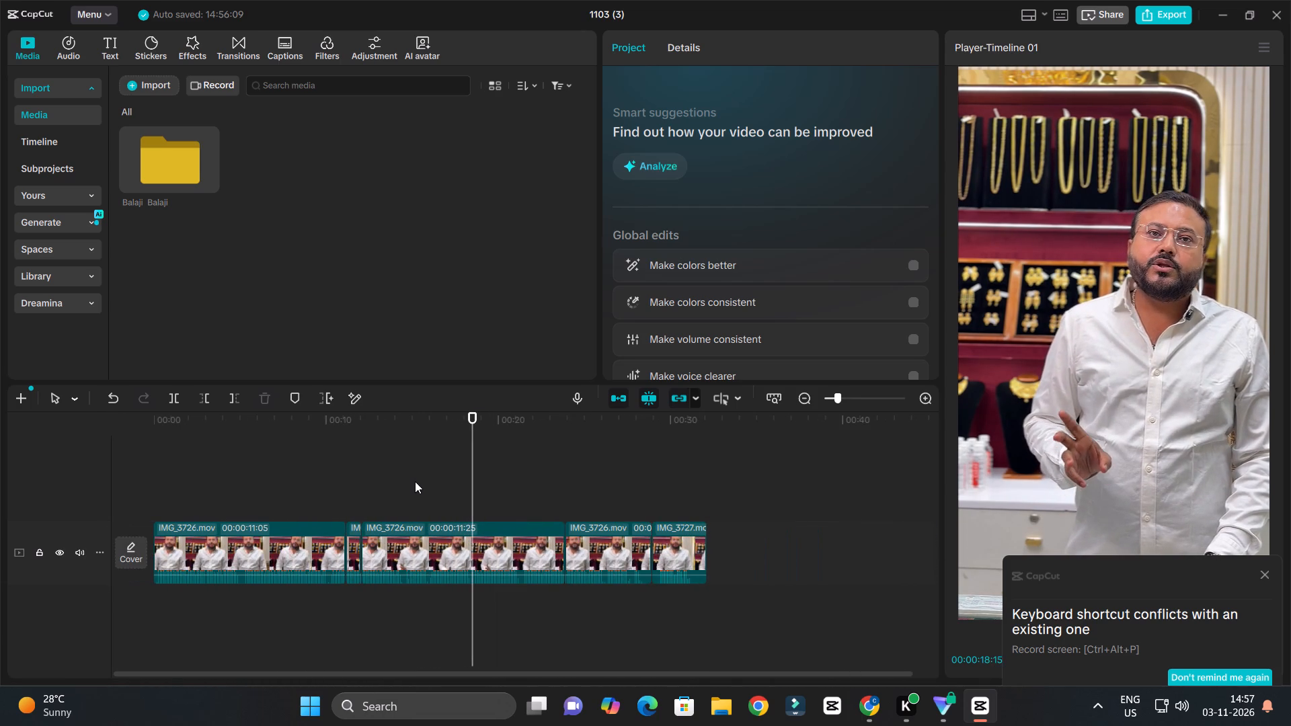
key(space)
ctrl+scroll(428, 485, down, 4)
key(space)
ctrl+scroll(406, 493, up, 4)
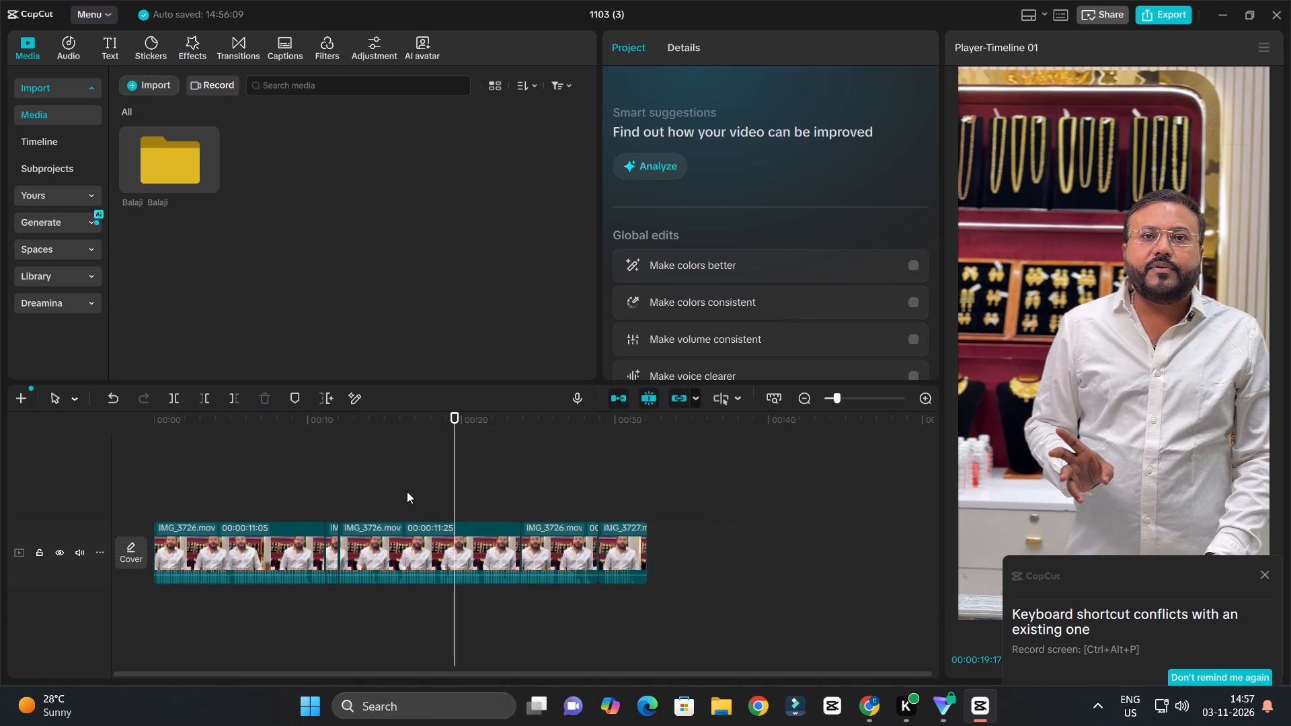
drag(299, 426, 91, 450)
key(space)
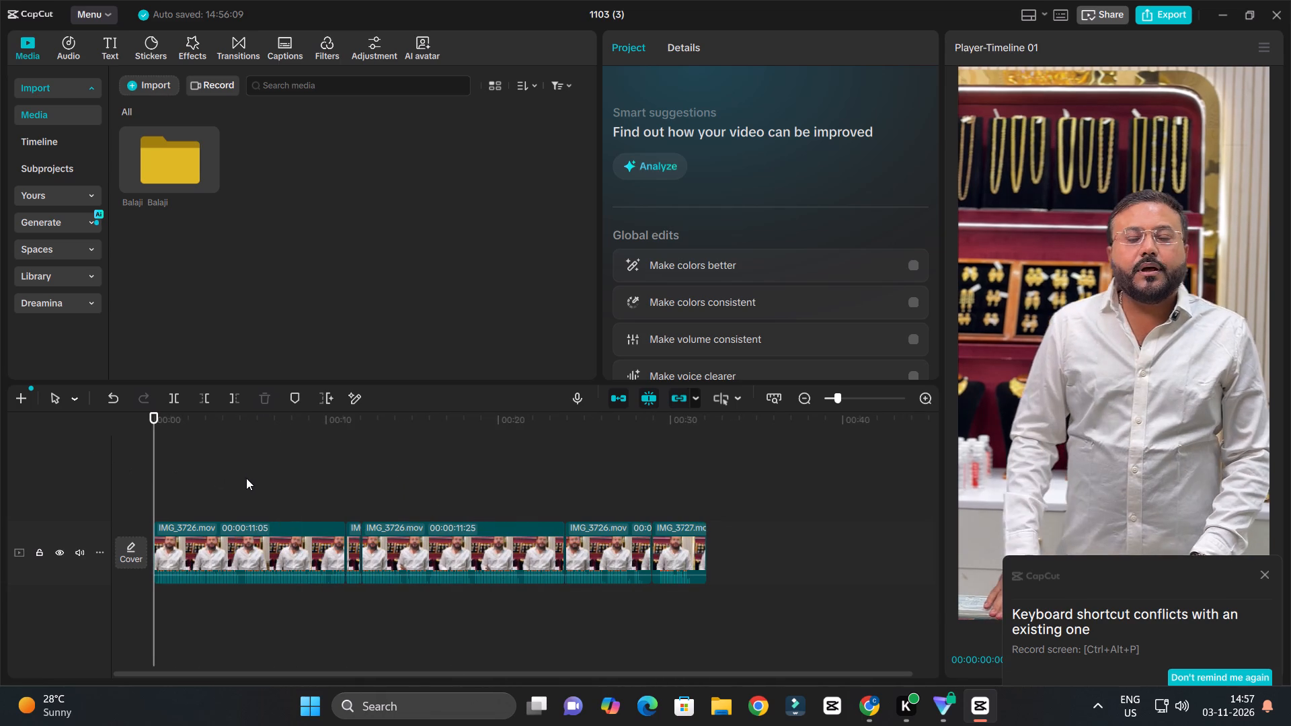
ctrl+scroll(246, 478, down, 4)
key(space)
Turn off the main track magnet and place a duplicate of all the clips starting at about 52 seconds on the same track.
drag(530, 528, 178, 549)
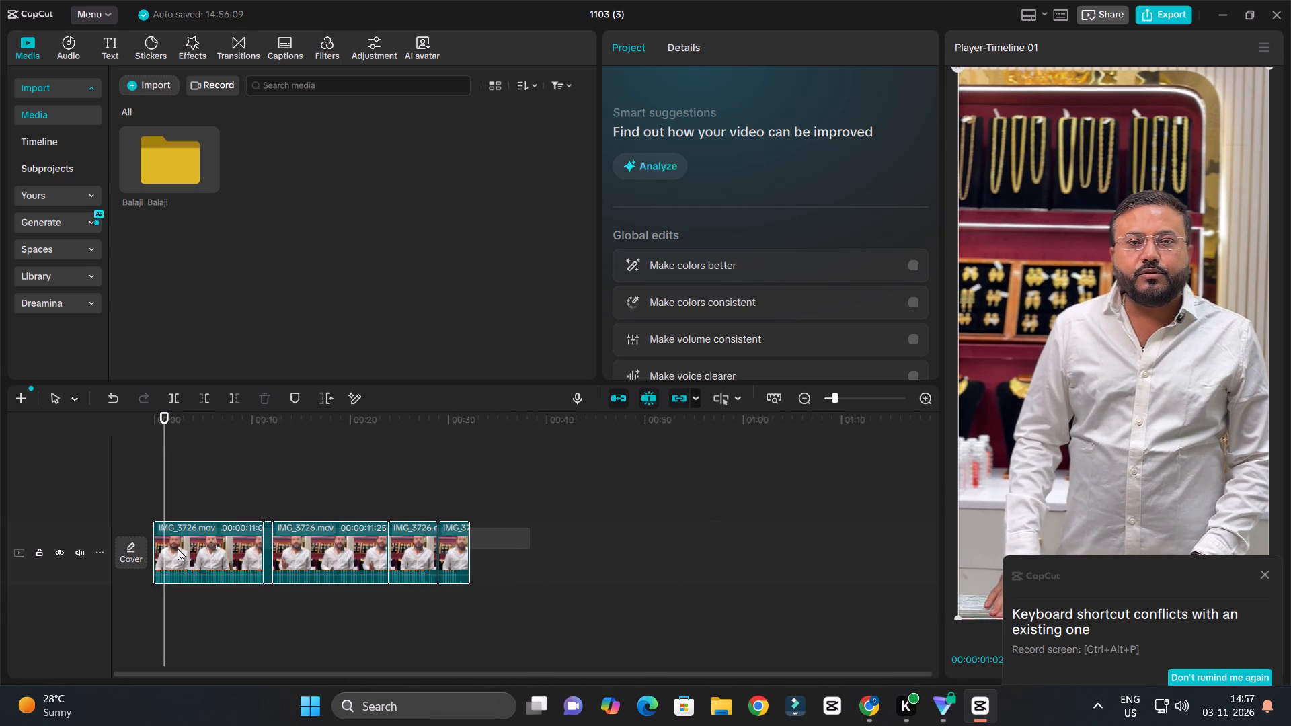
drag(178, 549, 178, 547)
click(620, 397)
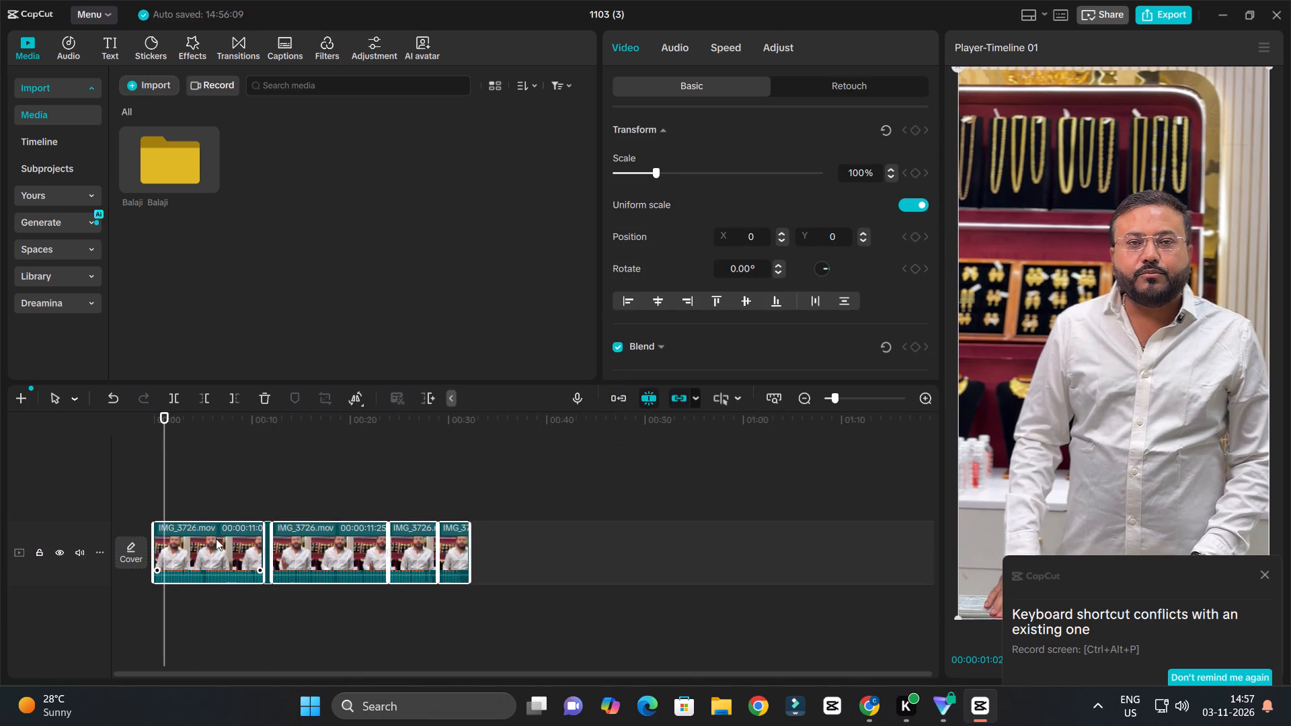
drag(214, 538, 198, 532)
alt+drag(195, 543, 713, 536)
click(520, 490)
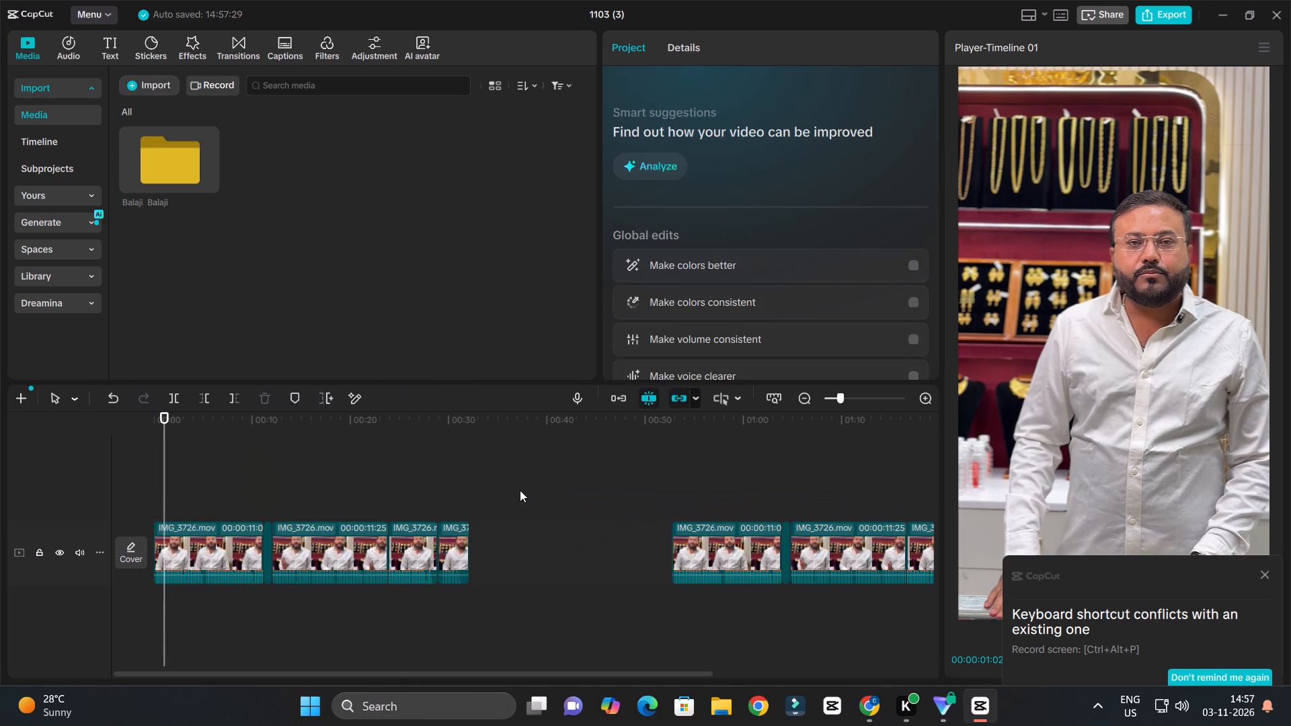
Play the original sequence's first clip from its opening to about 6 seconds to check the speech.
drag(219, 424, 60, 469)
key(space)
ctrl+scroll(204, 489, up, 9)
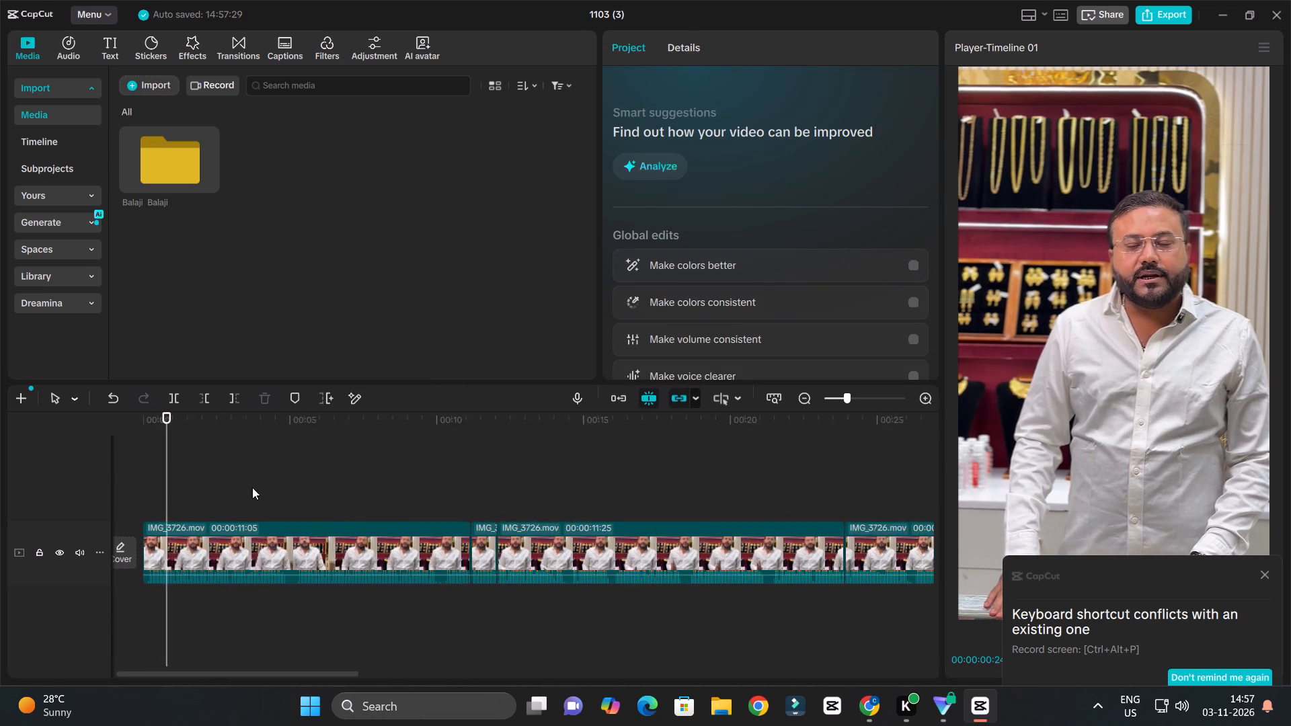
ctrl+scroll(252, 487, up, 4)
key(space)
click(277, 419)
key(space)
ctrl+scroll(345, 468, up, 8)
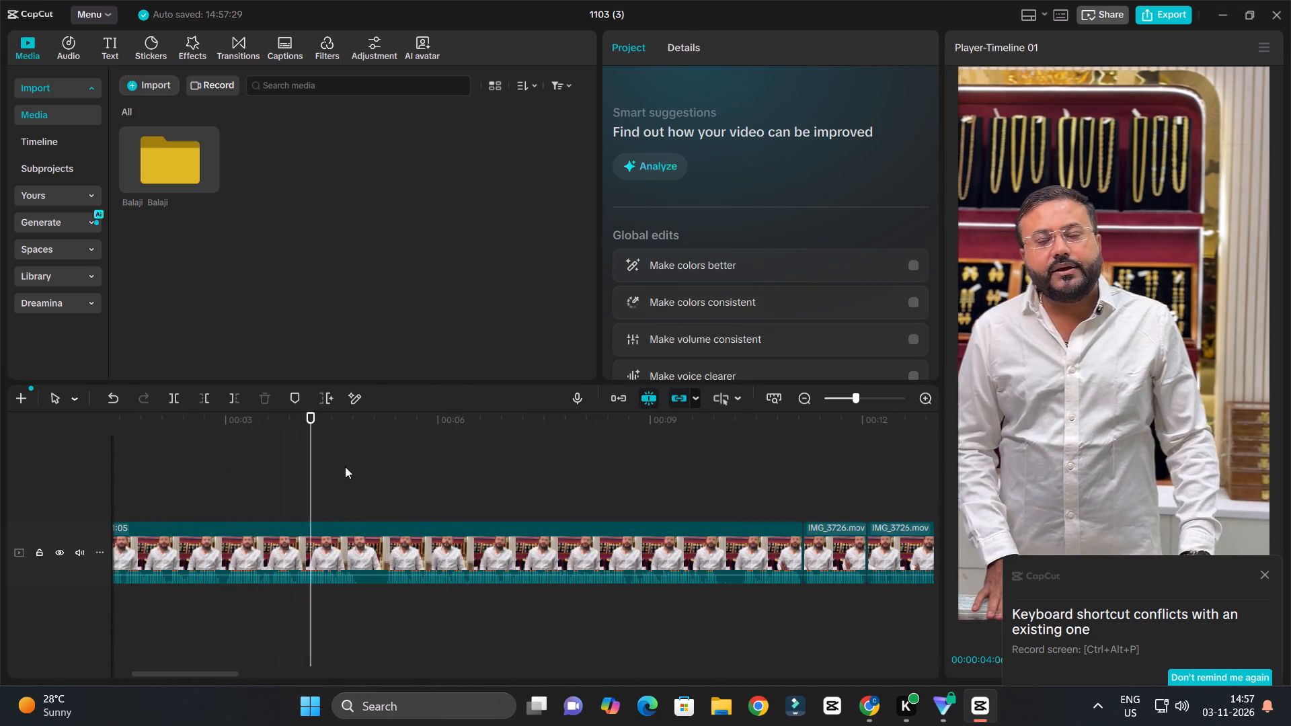
key(space)
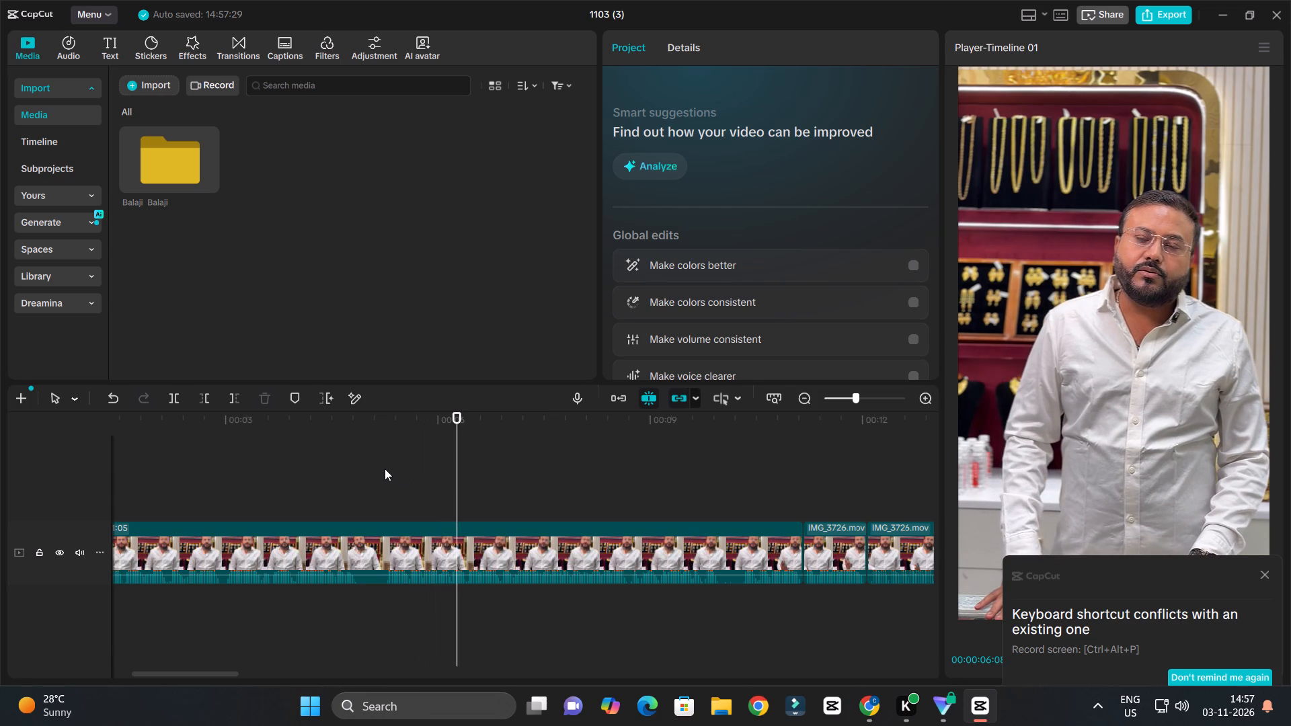
Replay the first clip from about 1.5 to 9 seconds to find where the usable speech begins.
drag(245, 423, 227, 494)
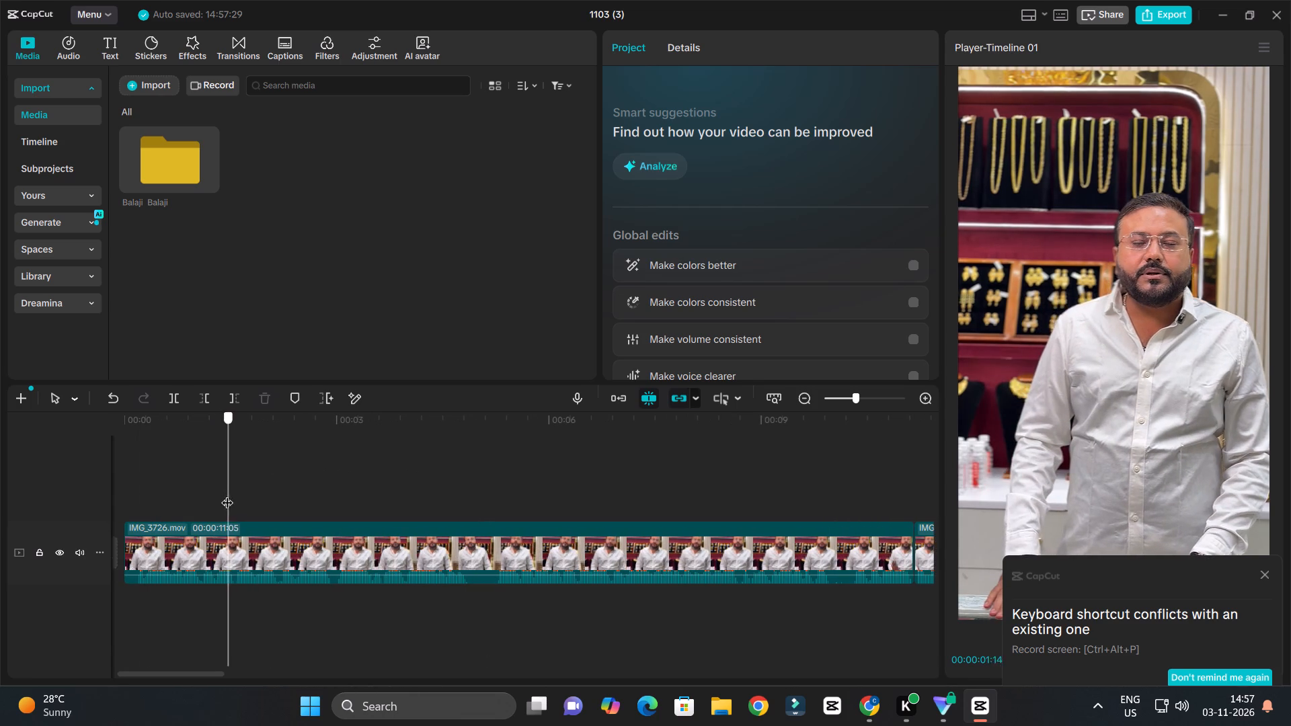
drag(227, 494, 224, 495)
key(space)
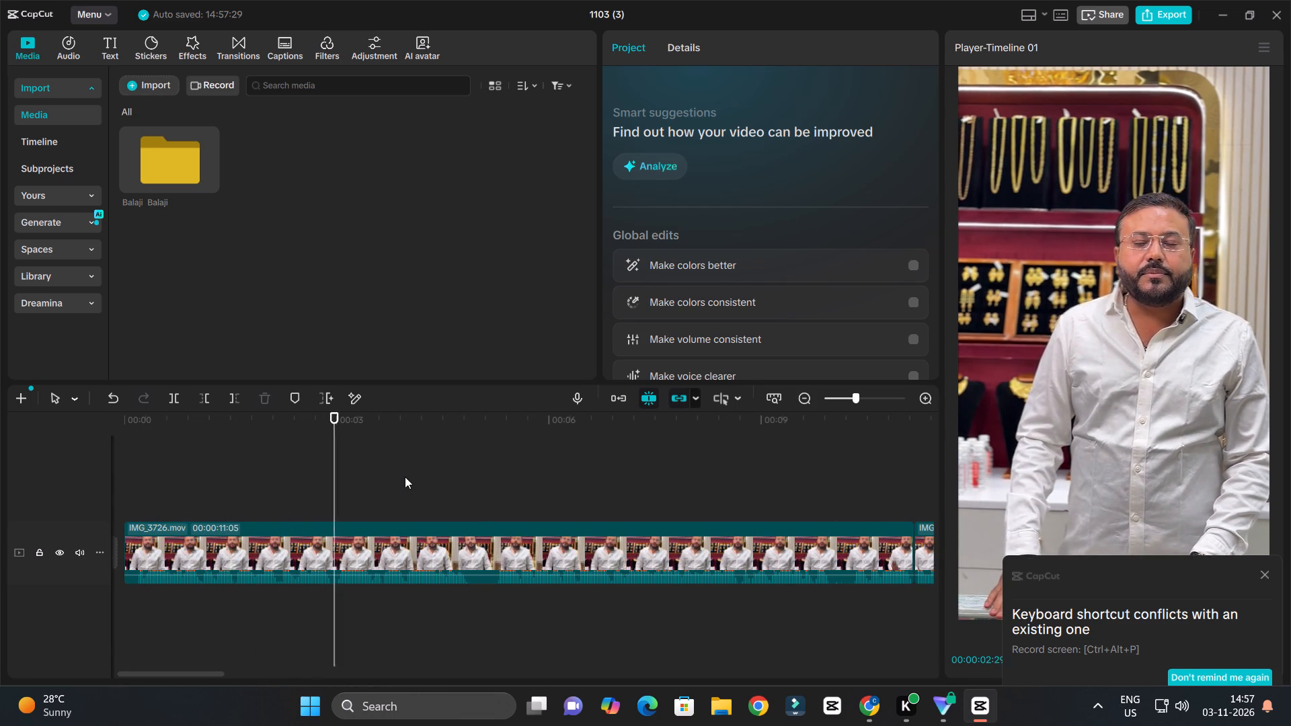
ctrl+scroll(407, 476, down, 6)
ctrl+scroll(463, 504, up, 4)
ctrl+scroll(463, 504, down, 10)
ctrl+scroll(470, 507, up, 4)
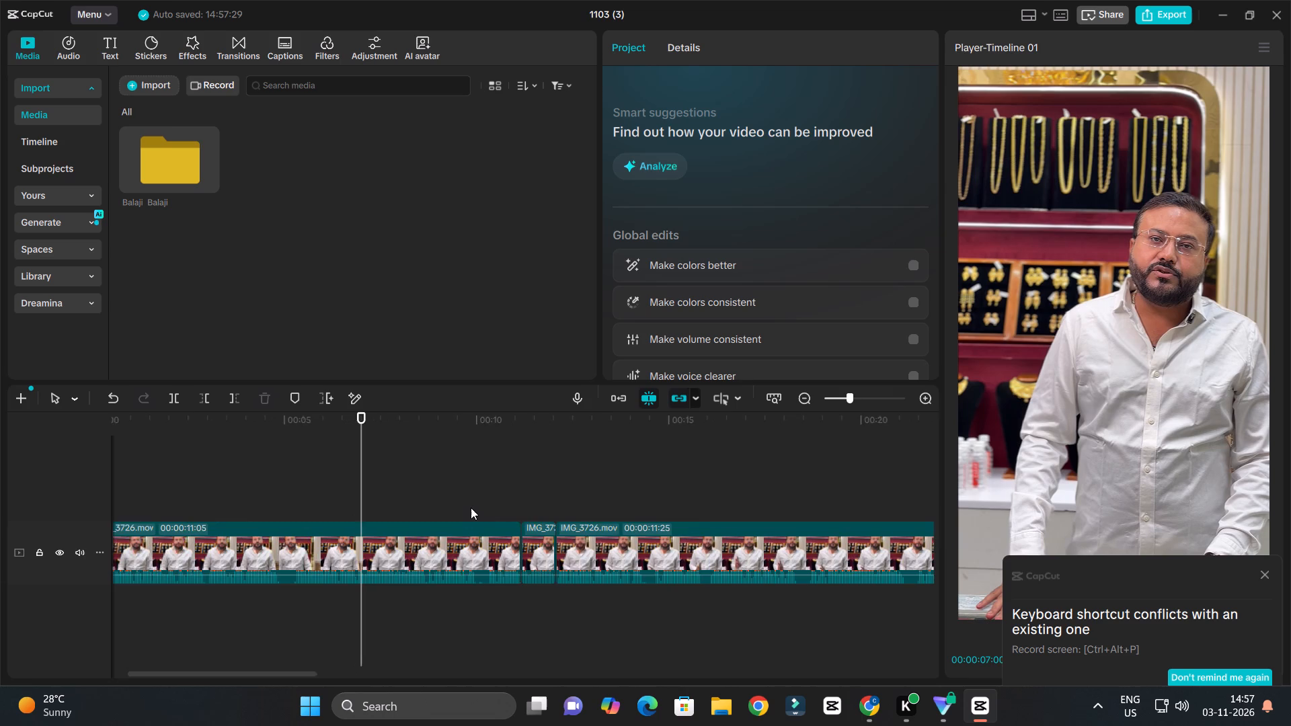
ctrl+scroll(471, 508, up, 1)
key(space)
ctrl+scroll(473, 506, down, 3)
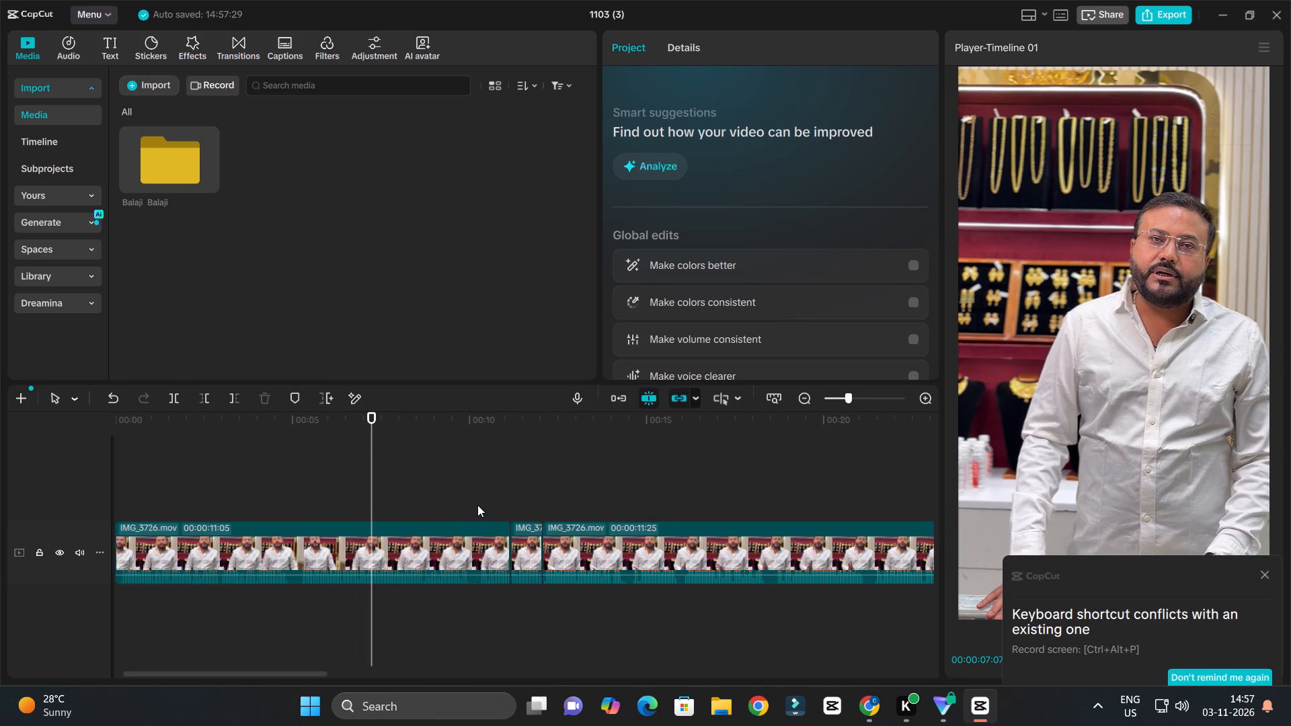
key(space)
ctrl+scroll(523, 508, up, 3)
ctrl+scroll(523, 507, down, 2)
ctrl+scroll(523, 508, up, 6)
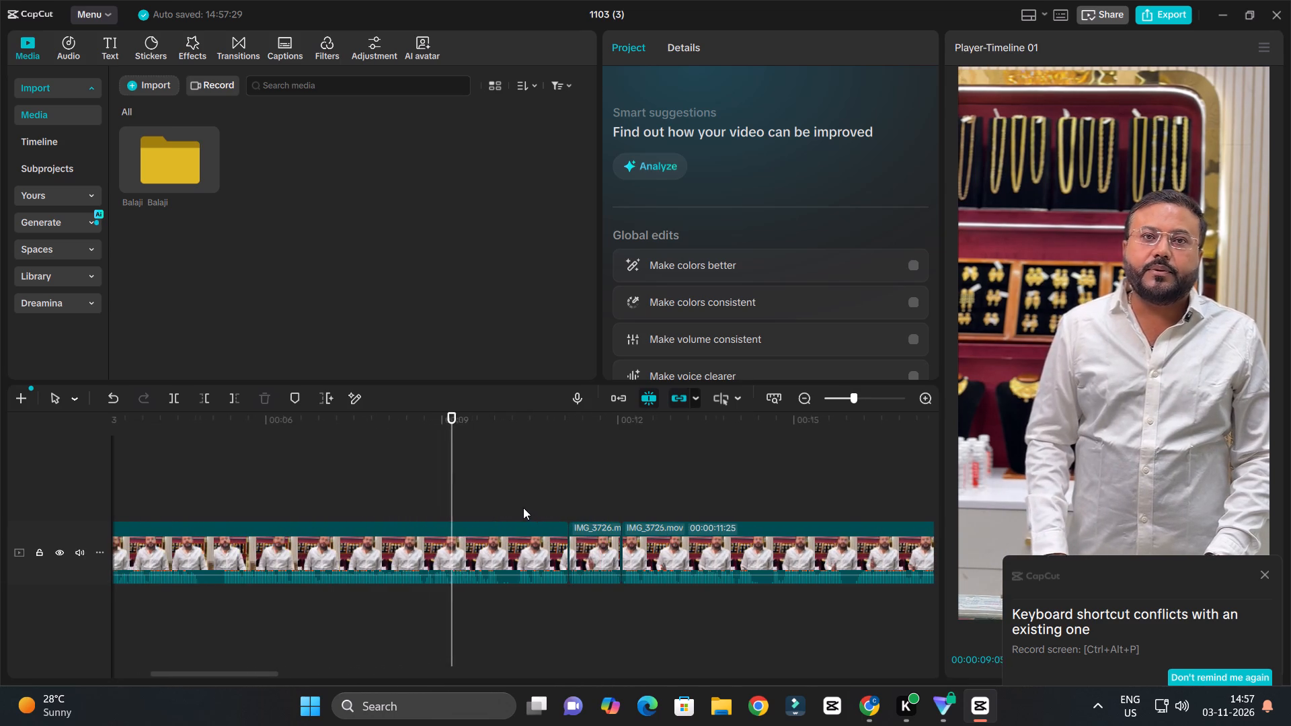
key(space)
Trim away everything before 00:00:06:12 from the first IMG_3726.mov clip of the original sequence.
drag(336, 418, 289, 465)
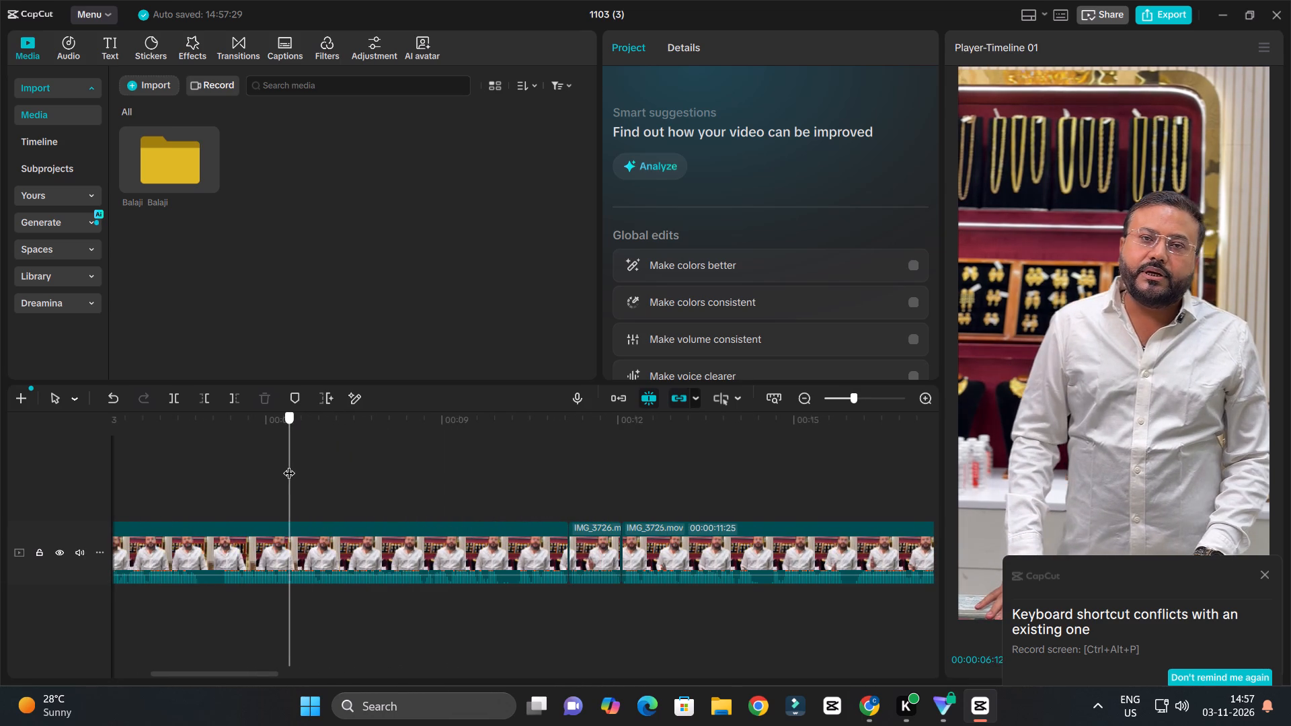
key(space)
ctrl+scroll(289, 465, up, 8)
key(space)
drag(256, 420, 267, 454)
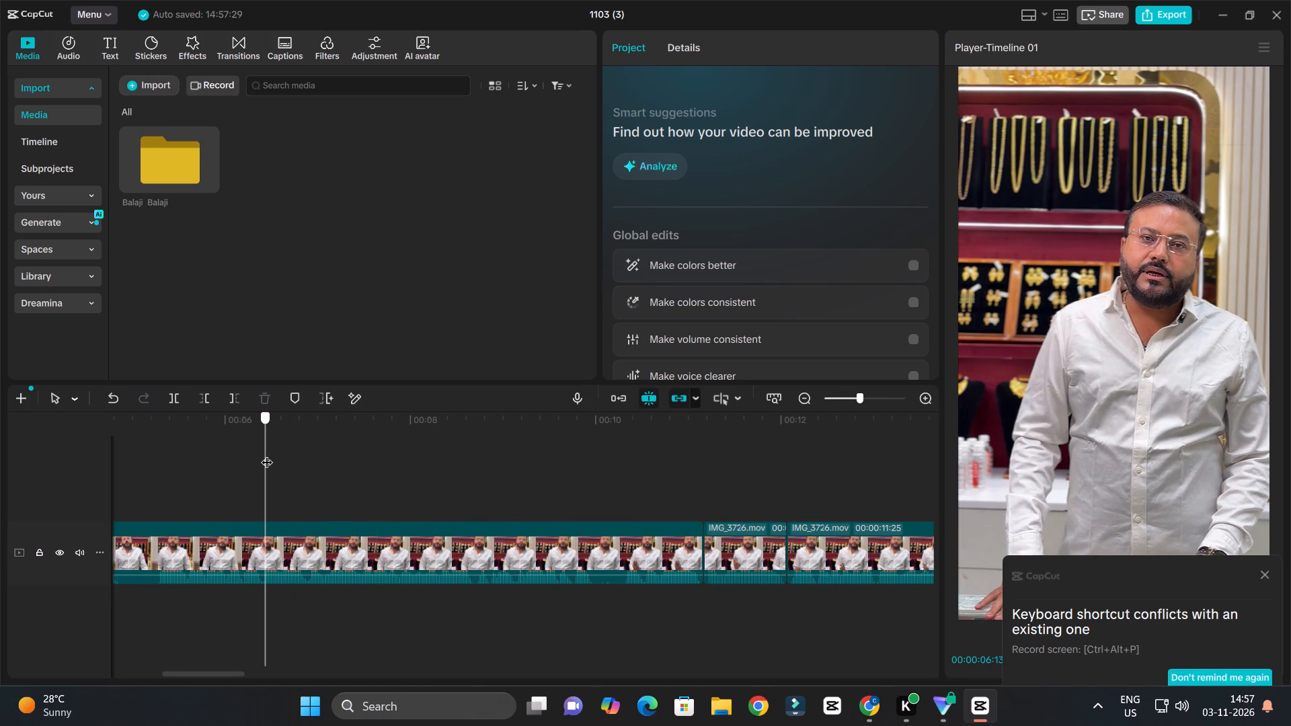
drag(267, 454, 262, 454)
click(278, 530)
key(q)
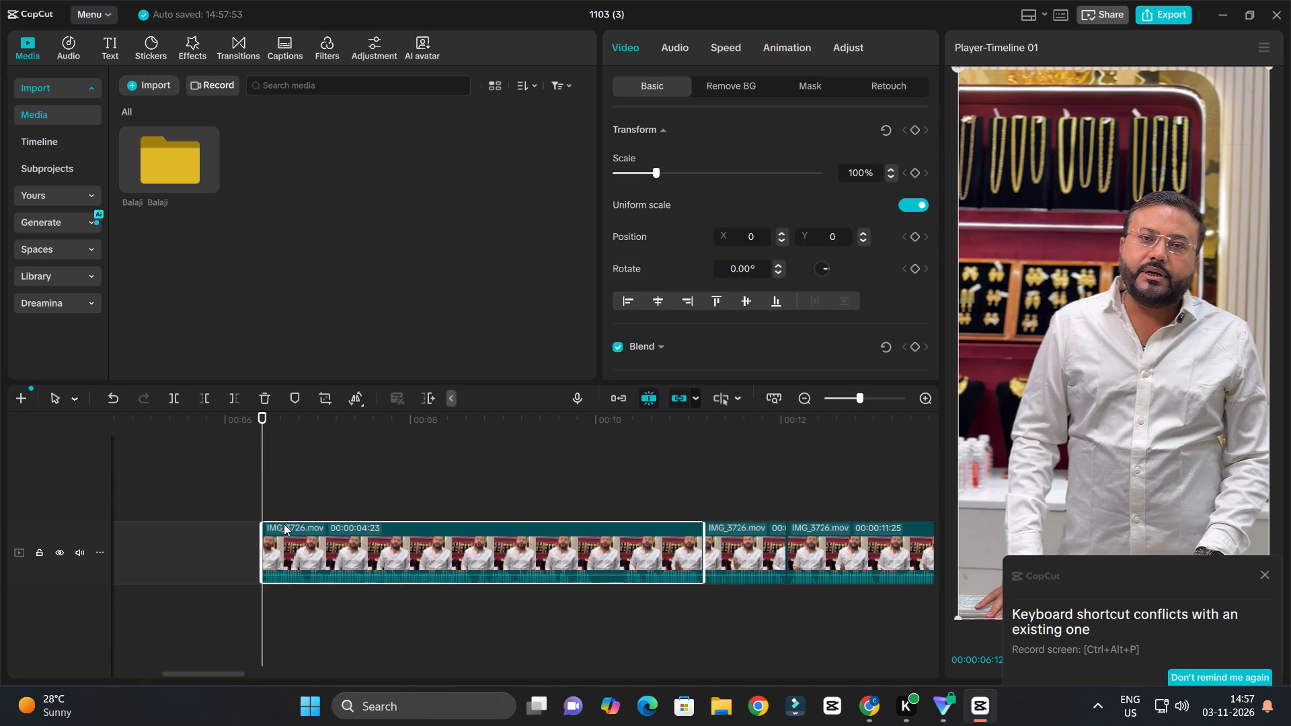
Play the trimmed opening clip onward and split it at 00:00:10:03.
key(space)
ctrl+scroll(301, 504, down, 10)
ctrl+scroll(409, 510, up, 4)
ctrl+scroll(409, 511, down, 4)
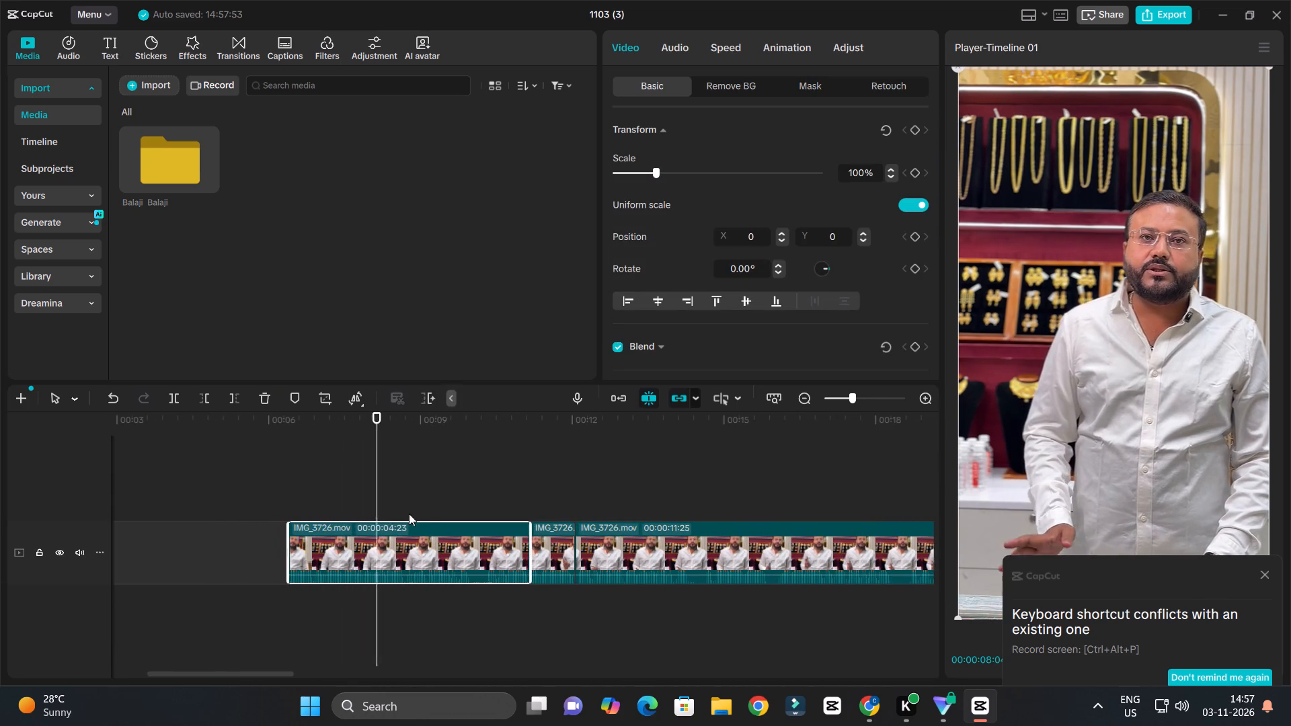
ctrl+scroll(447, 532, up, 4)
key(space)
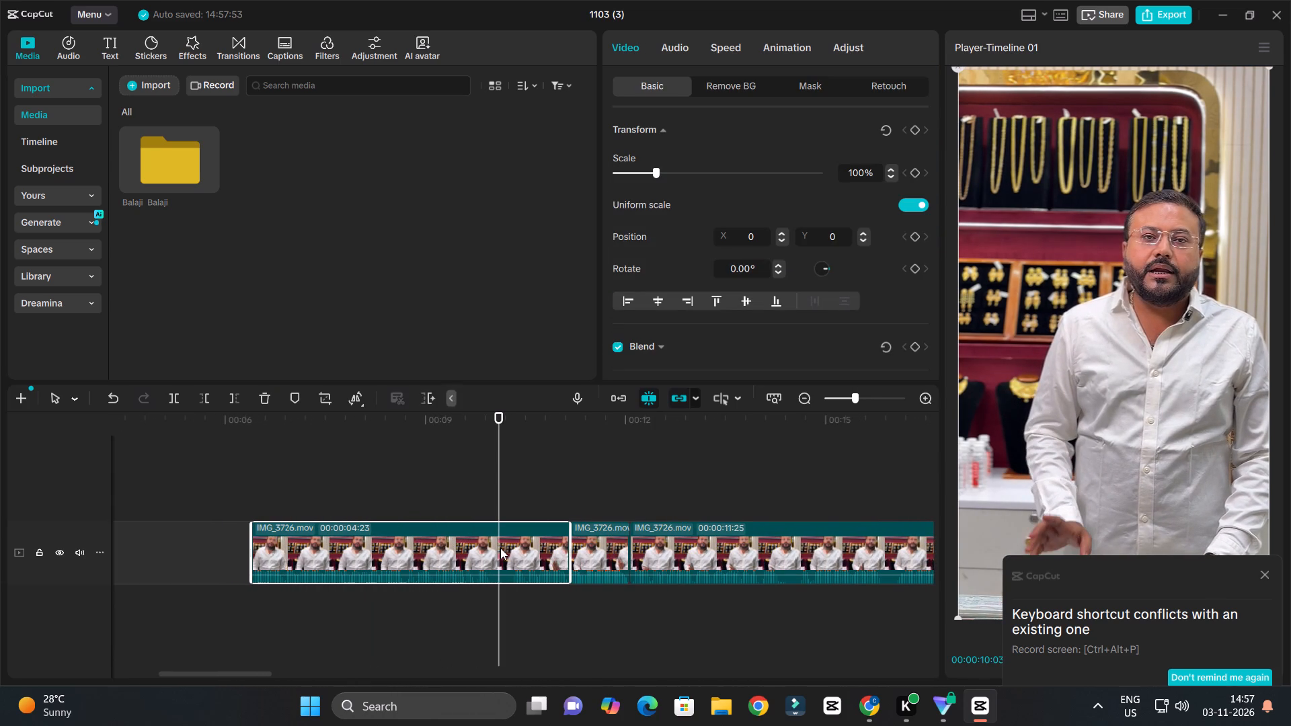
click(500, 548)
key(c)
Delete the short part between the 00:00:10:03 split and the next IMG_3726.mov clip, and close the gap it leaves.
key(space)
ctrl+scroll(535, 538, up, 7)
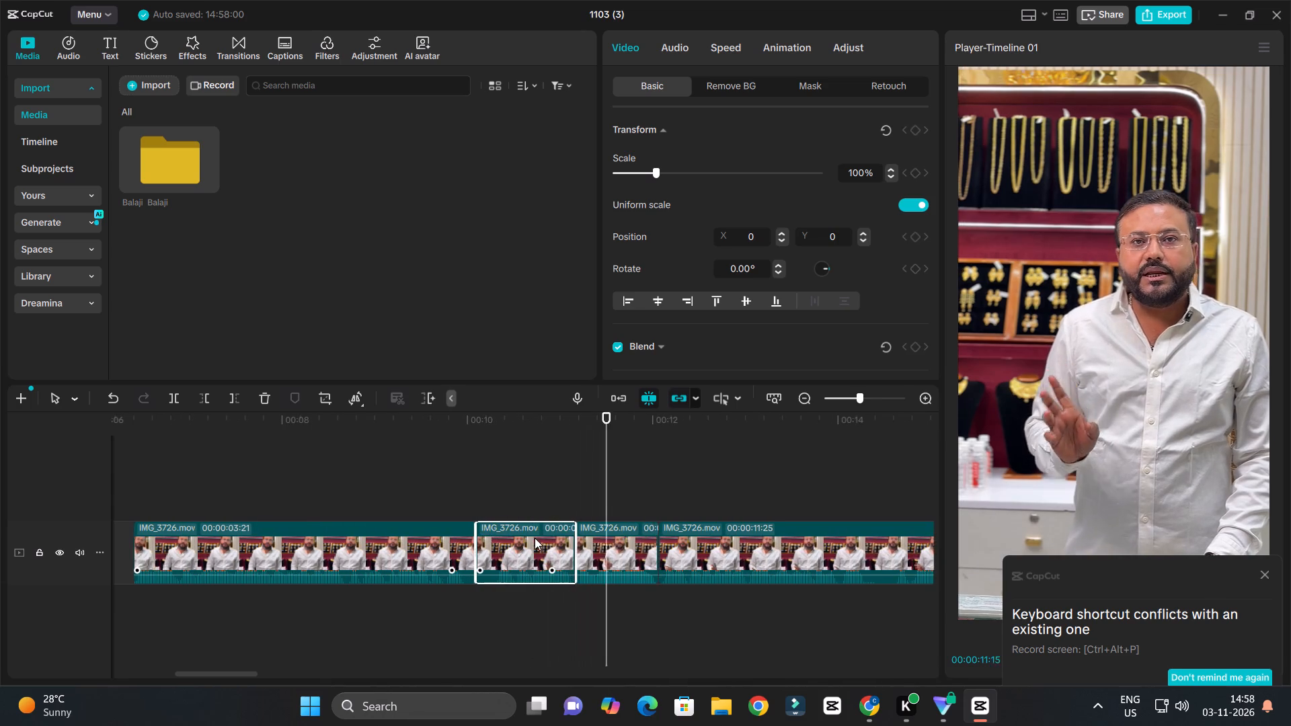
ctrl+scroll(535, 538, down, 3)
key(space)
drag(524, 489, 523, 572)
drag(542, 506, 552, 573)
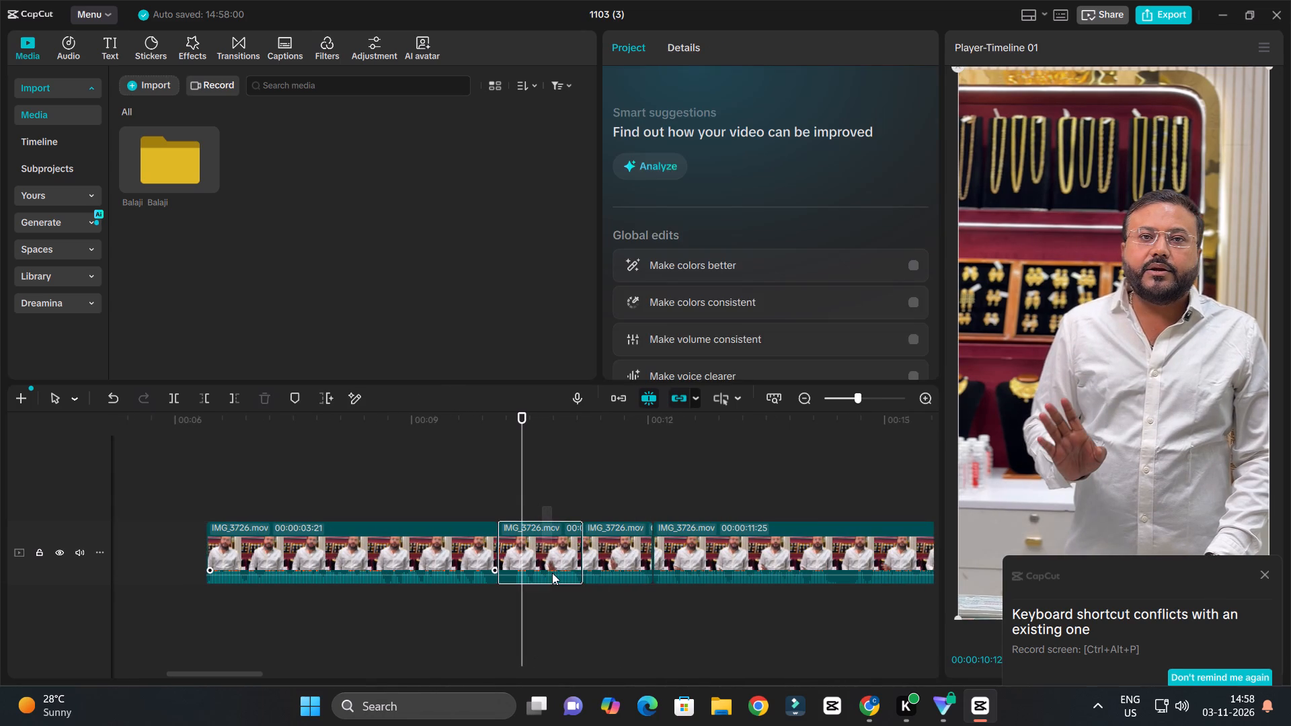
drag(552, 573, 551, 573)
key(Delete)
click(525, 538)
right_click(525, 538)
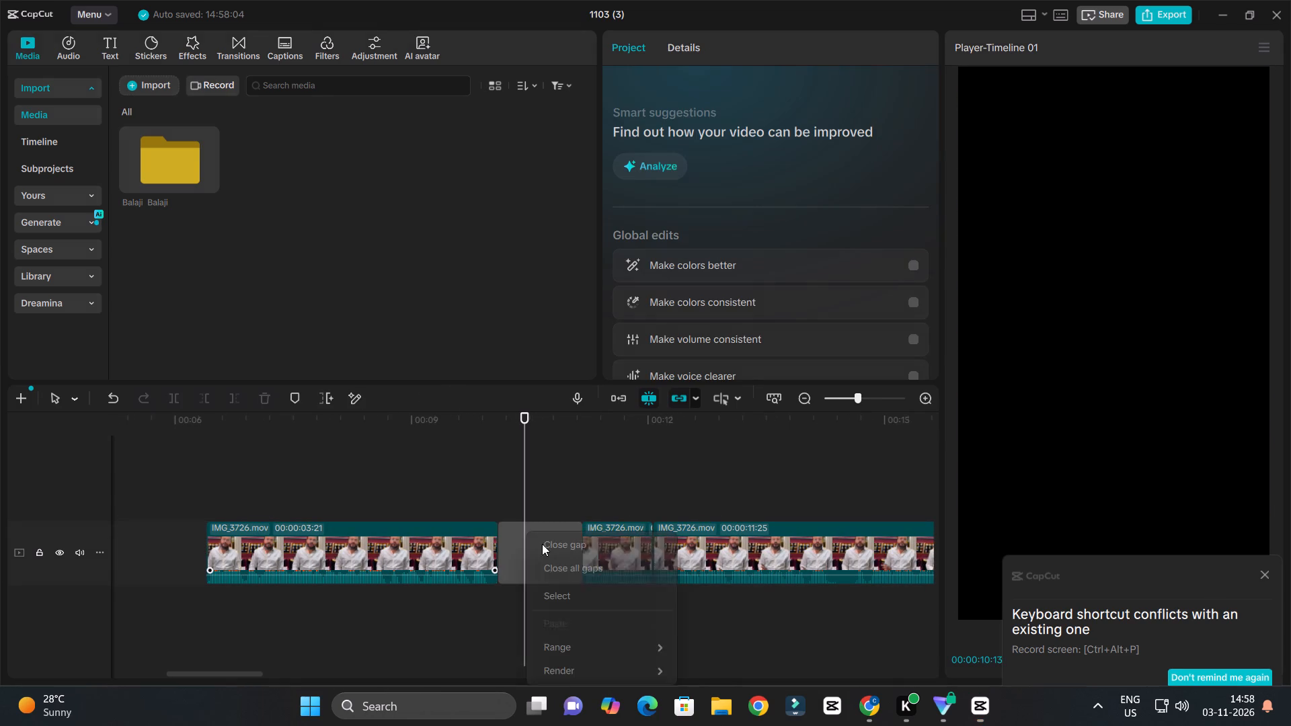
click(551, 552)
Play across the closed cut near 00:00:10 twice, on to about 16 seconds, to check how the speech flows.
click(448, 421)
key(space)
ctrl+scroll(485, 463, down, 4)
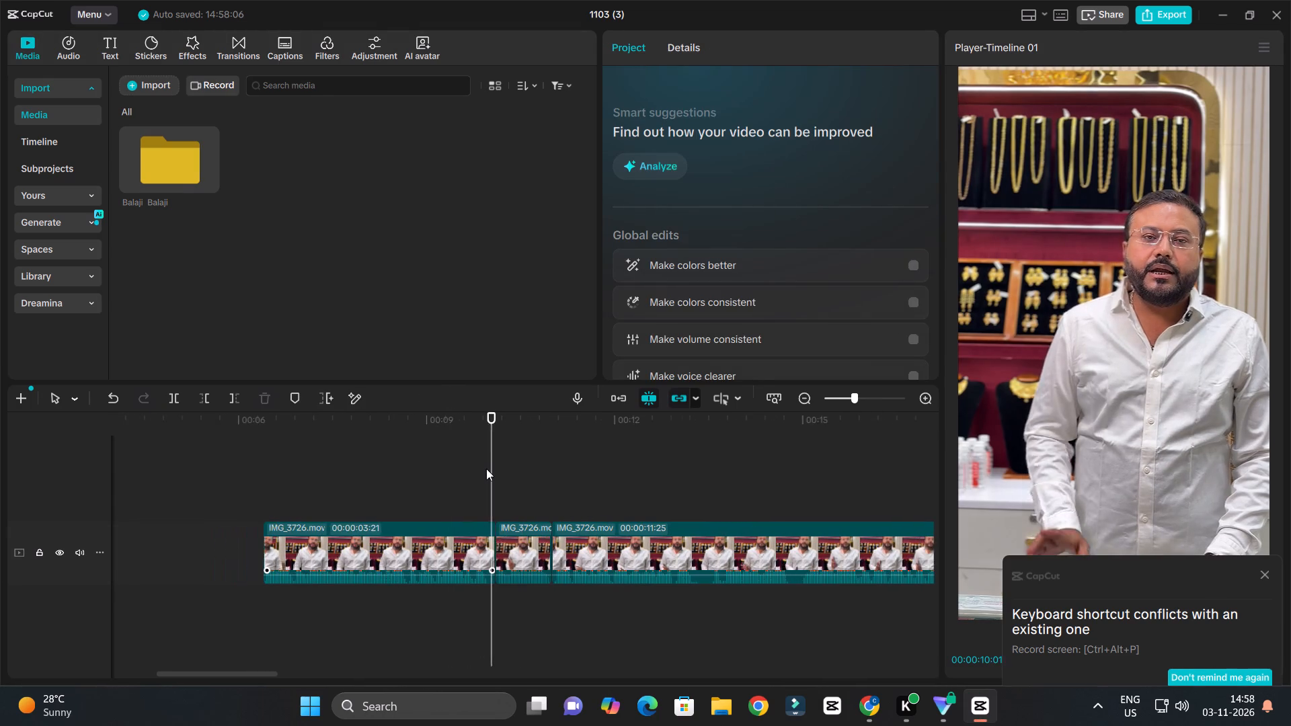
ctrl+scroll(486, 469, up, 4)
ctrl+scroll(486, 469, down, 6)
ctrl+scroll(490, 473, up, 4)
ctrl+scroll(490, 473, down, 4)
ctrl+scroll(490, 475, up, 4)
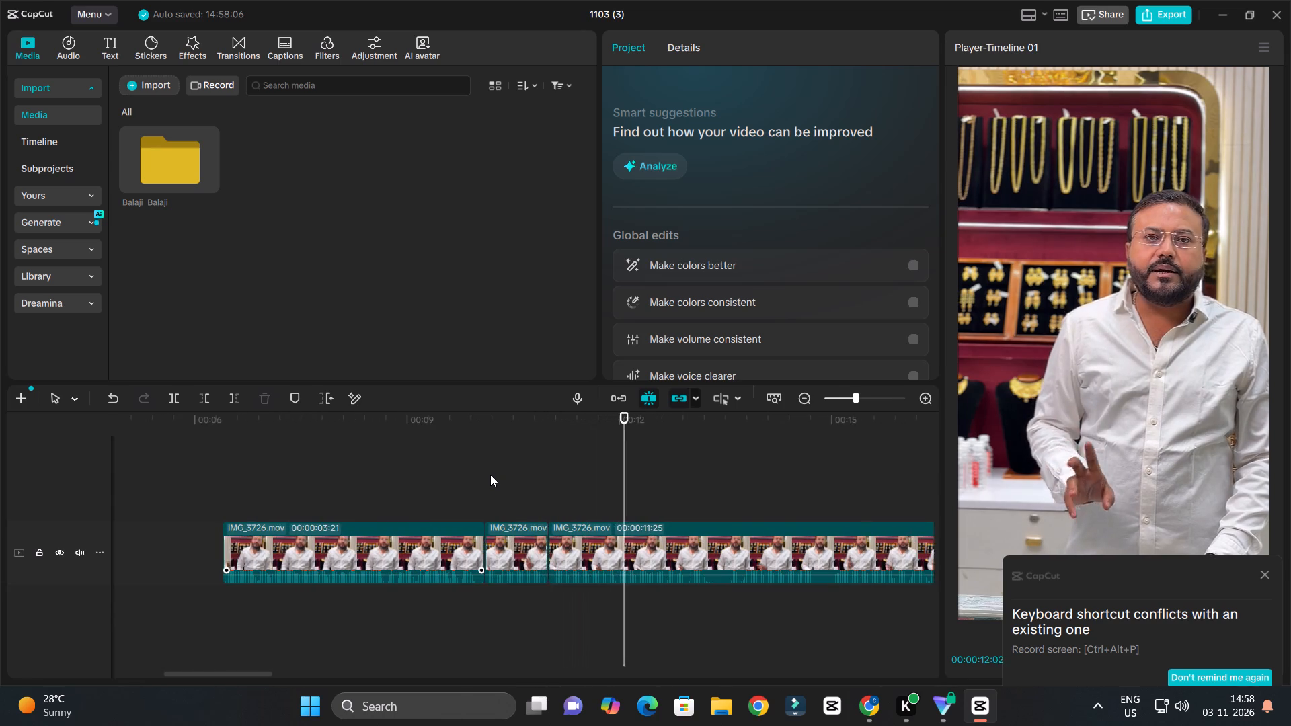
ctrl+scroll(490, 475, down, 4)
ctrl+scroll(492, 475, up, 4)
key(space)
click(408, 419)
key(space)
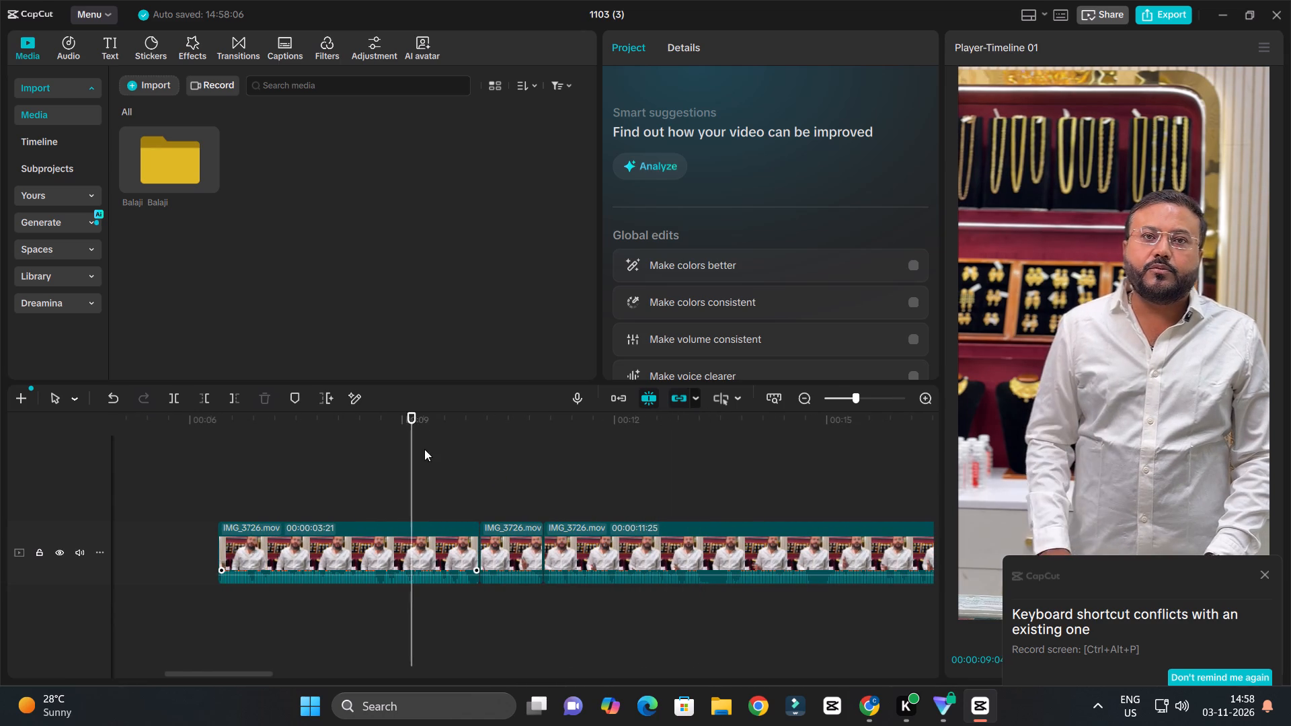
ctrl+scroll(455, 462, down, 4)
ctrl+scroll(456, 462, up, 4)
ctrl+scroll(518, 489, up, 3)
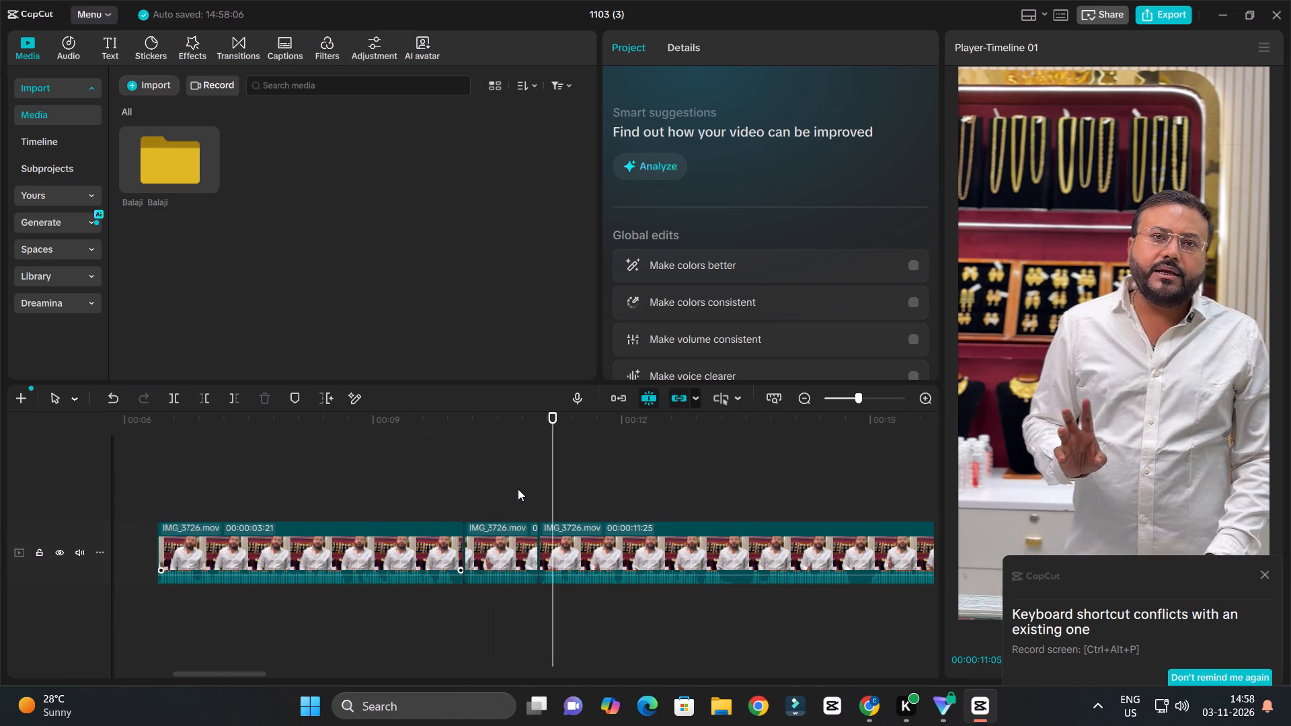
ctrl+scroll(518, 487, down, 4)
ctrl+scroll(522, 487, up, 4)
ctrl+scroll(528, 487, down, 7)
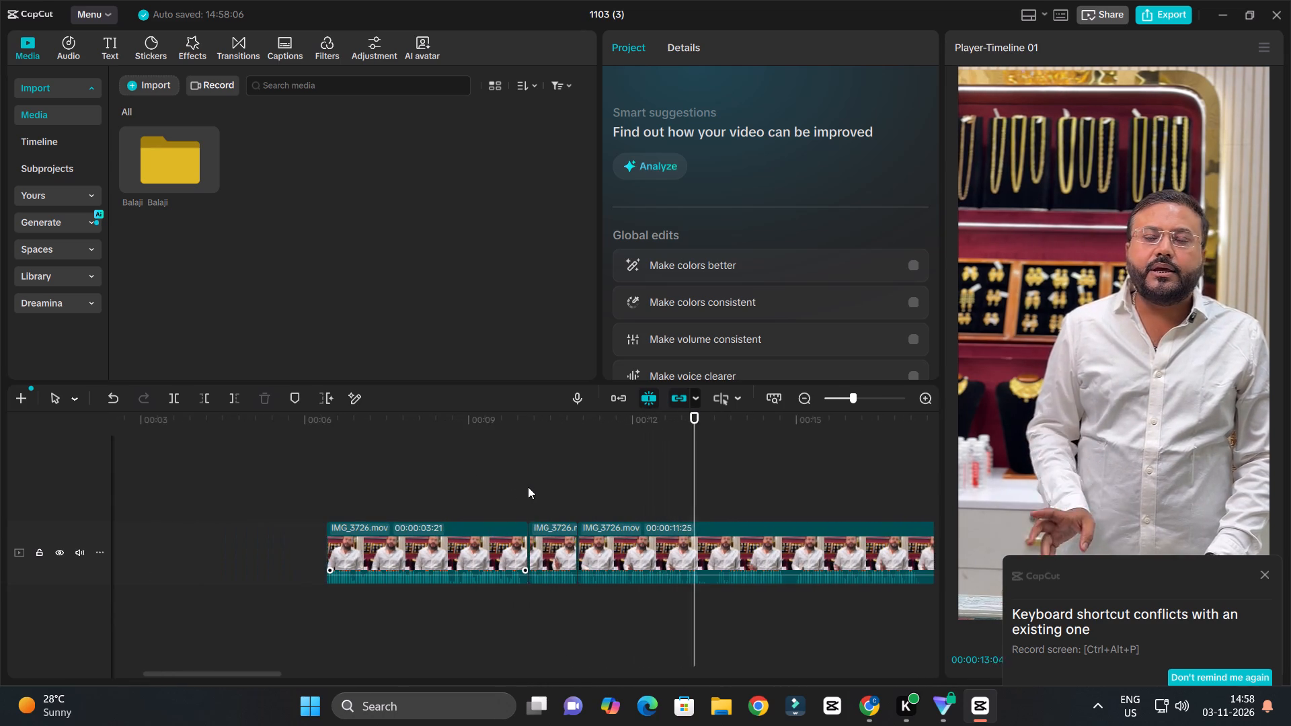
ctrl+scroll(528, 487, down, 7)
ctrl+scroll(624, 520, up, 3)
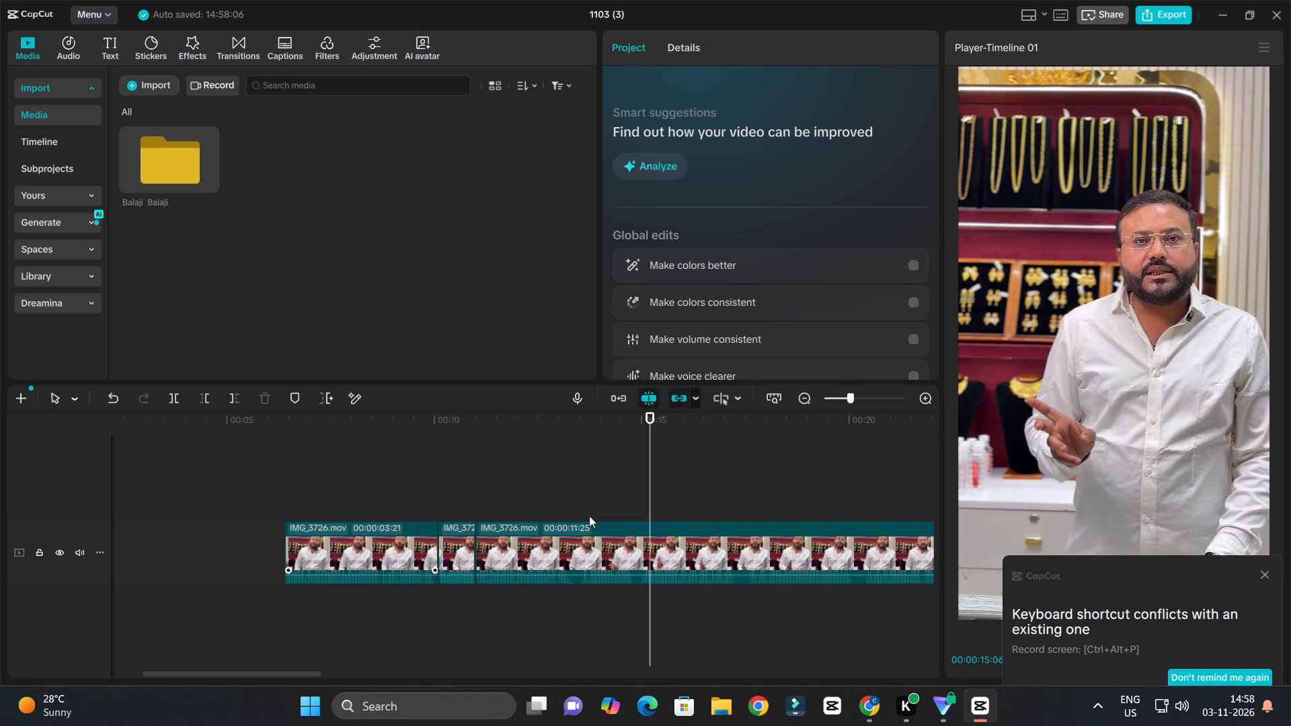
key(space)
key(space)
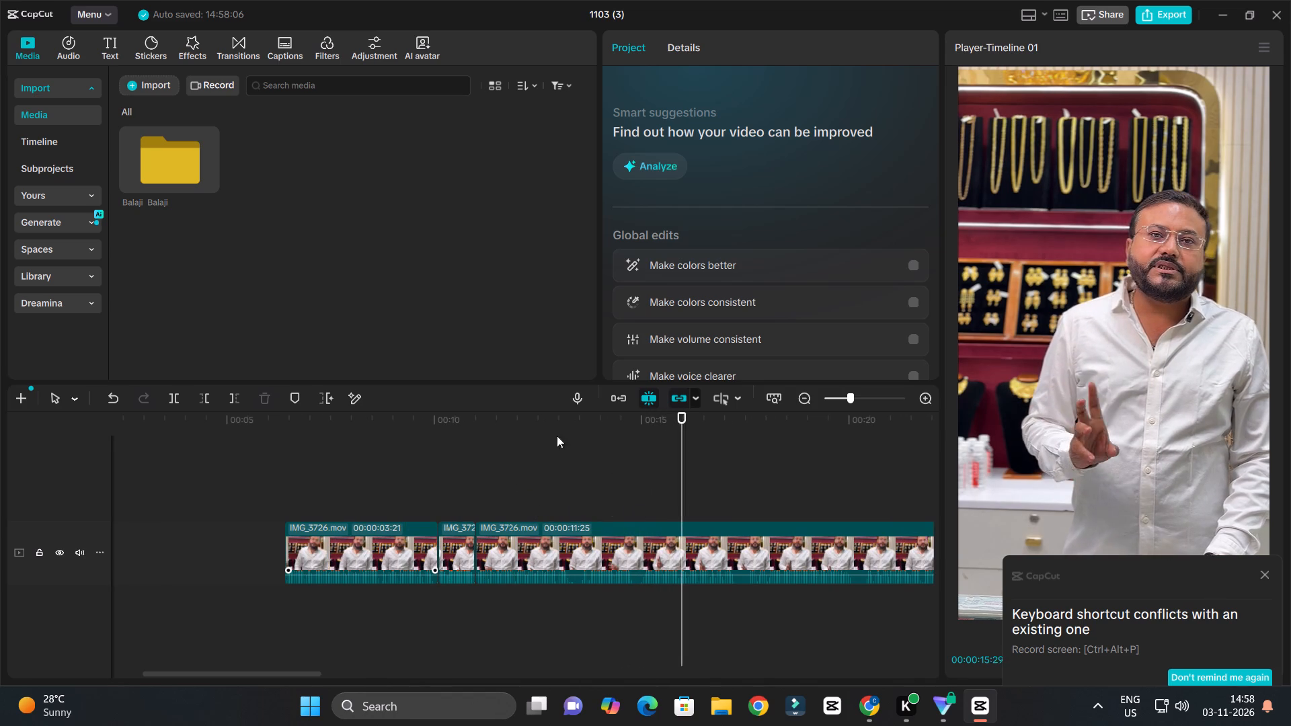
key(space)
Review the original sequence from about 8 to 27 seconds, checking the speech across its remaining cuts.
drag(467, 421, 370, 442)
key(space)
ctrl+scroll(424, 460, down, 3)
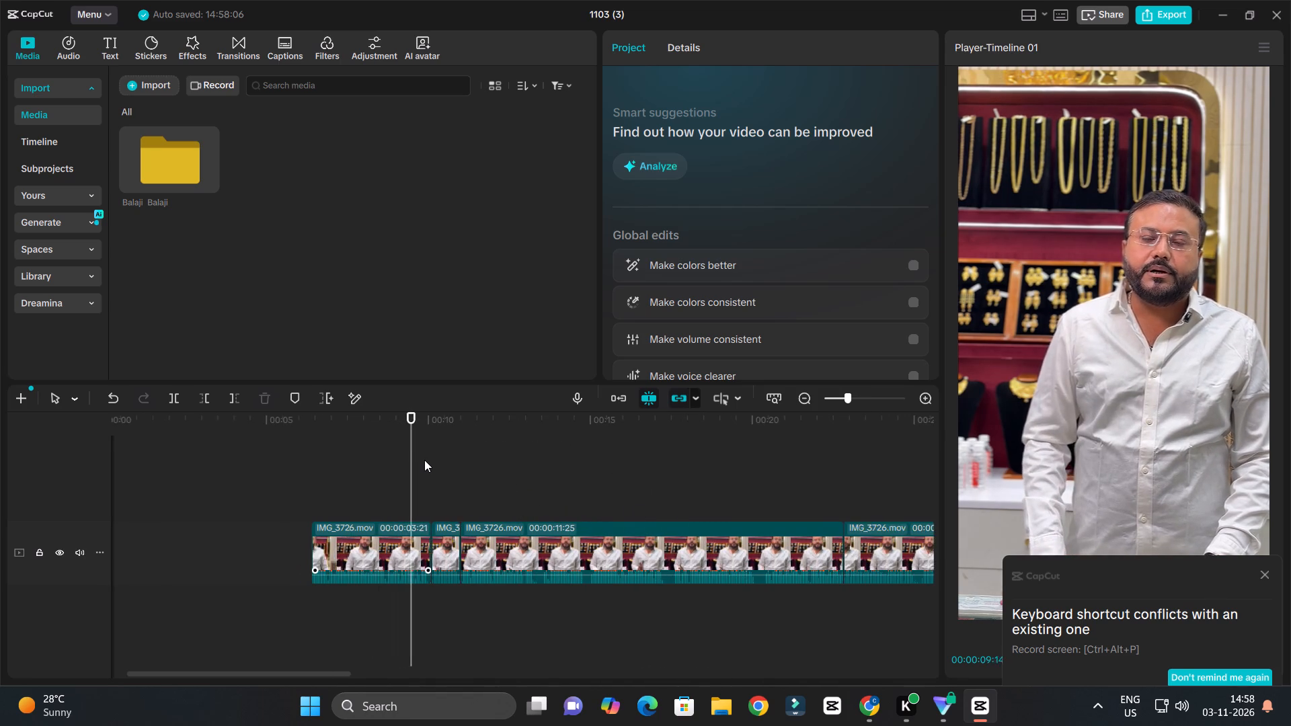
ctrl+scroll(424, 461, up, 3)
ctrl+scroll(424, 461, down, 2)
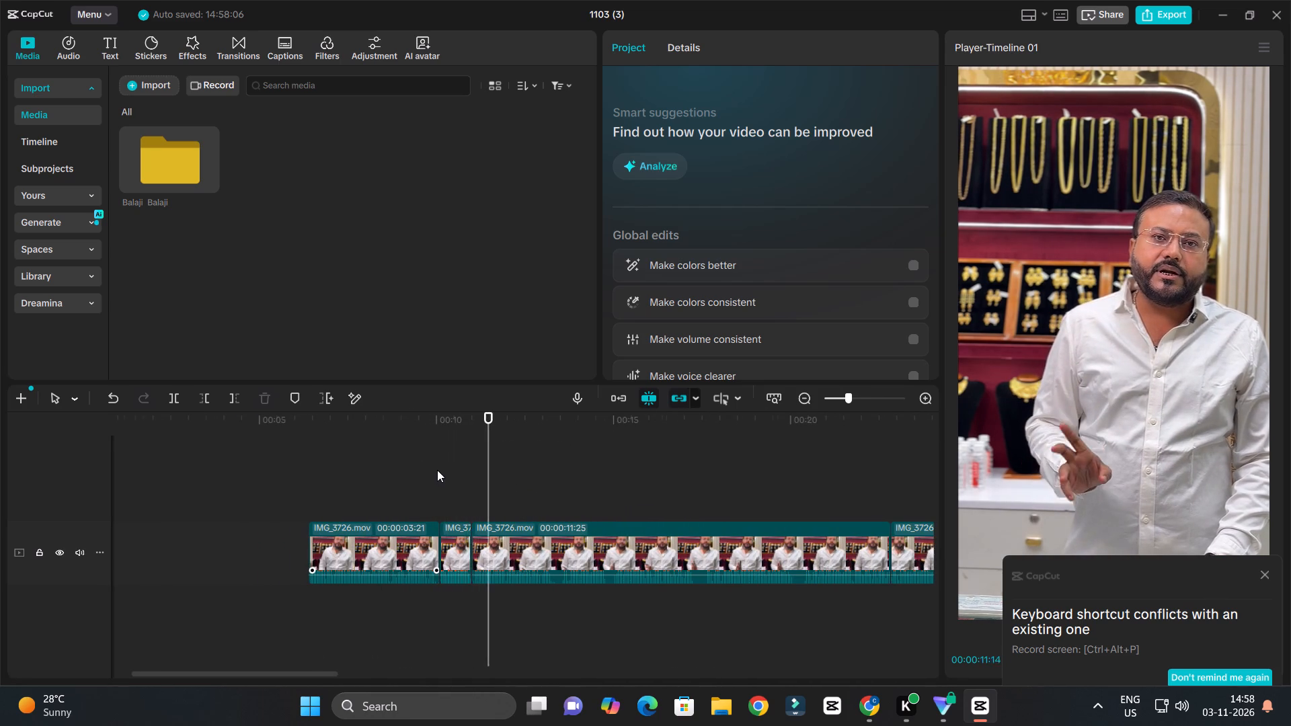
ctrl+scroll(437, 470, up, 4)
key(space)
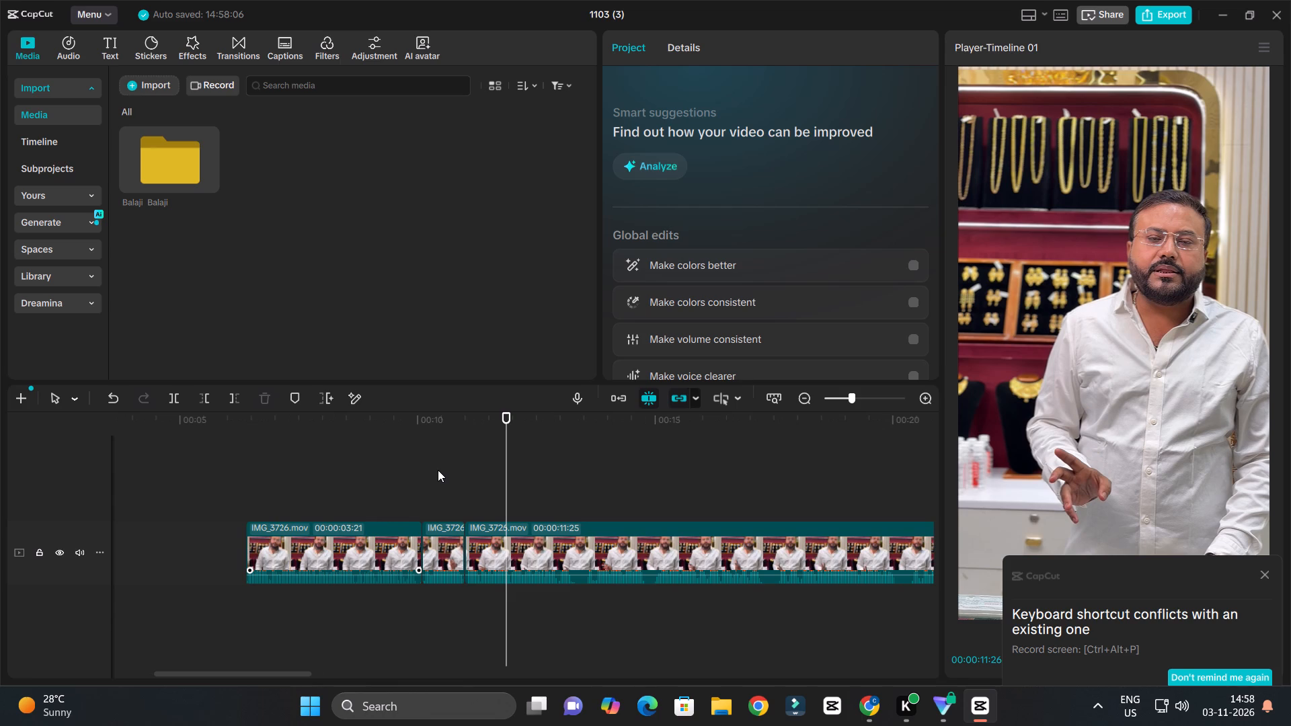
key(space)
ctrl+scroll(528, 479, down, 7)
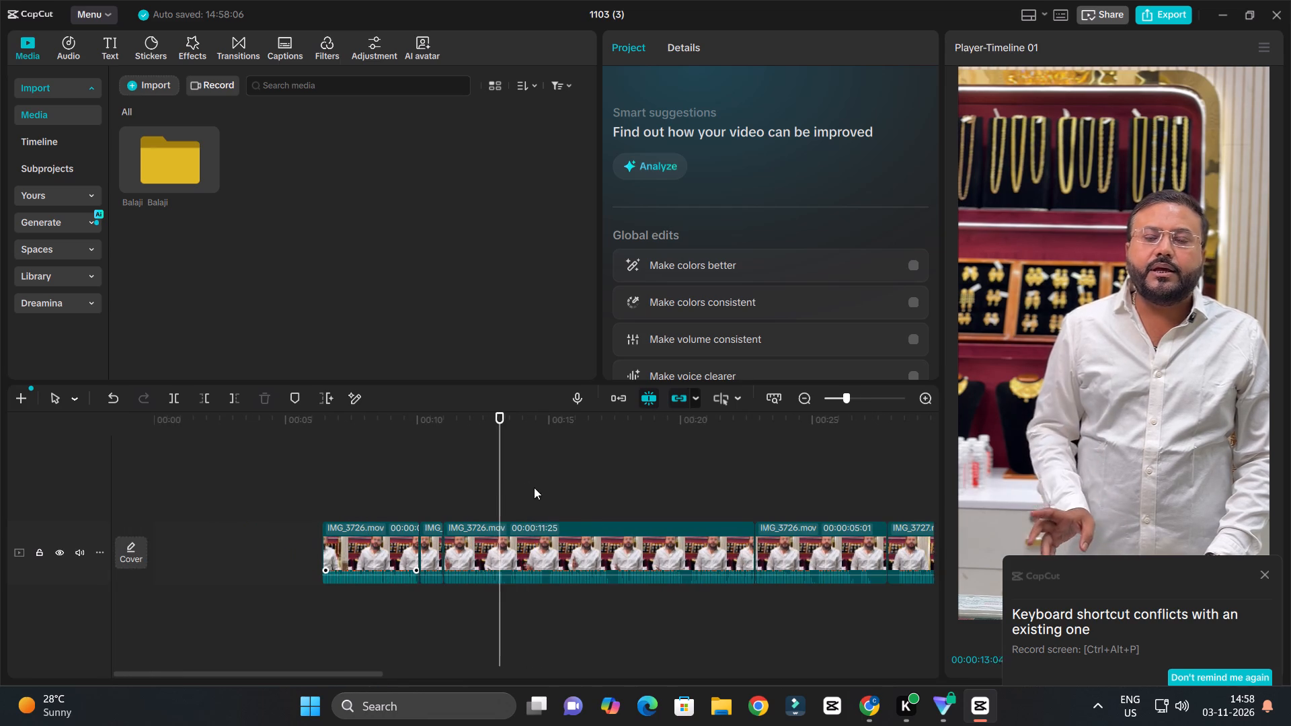
ctrl+scroll(577, 504, up, 5)
ctrl+scroll(577, 504, down, 4)
ctrl+scroll(578, 504, up, 4)
scroll(579, 505, down, 4)
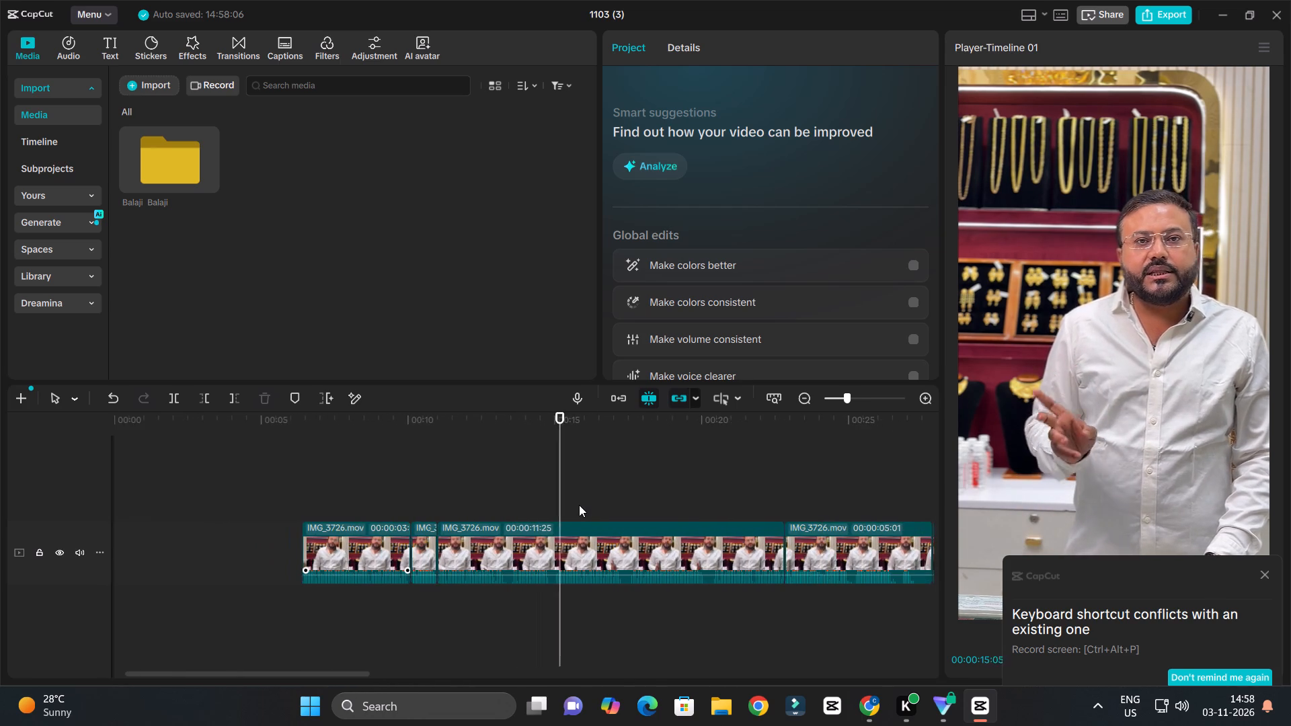
ctrl+scroll(579, 505, up, 4)
ctrl+scroll(579, 505, down, 10)
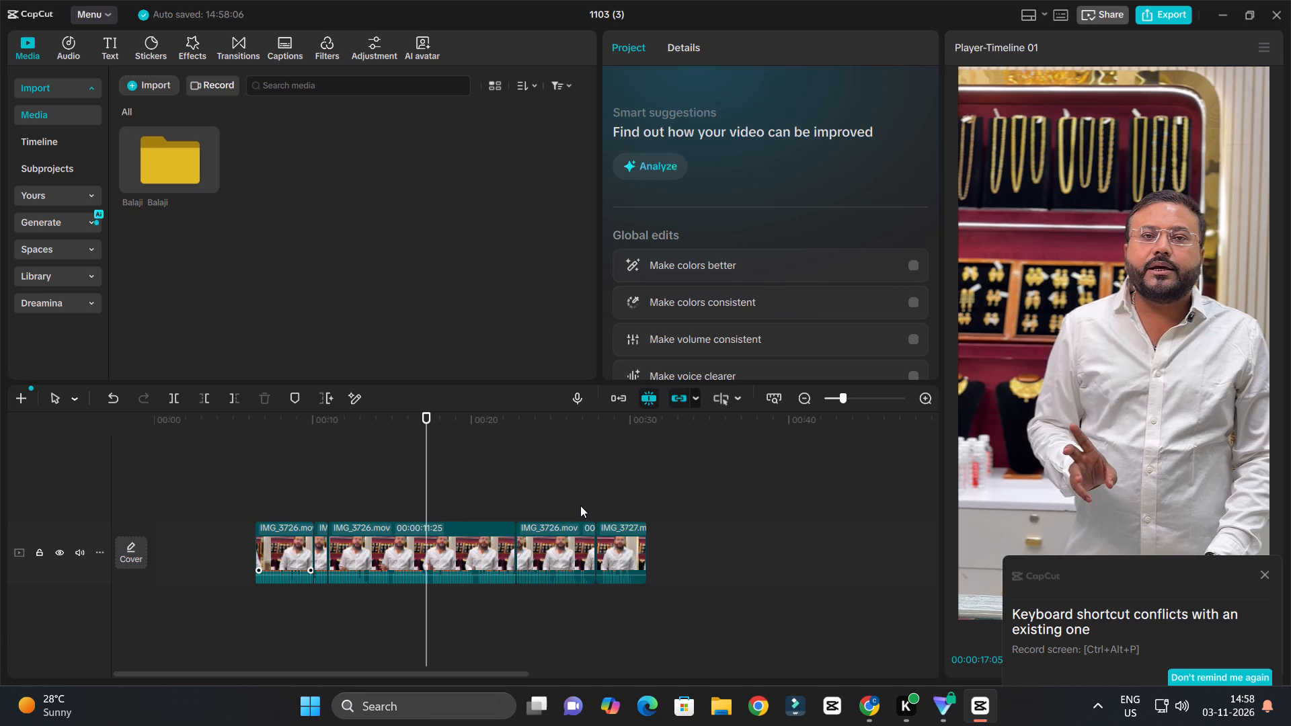
ctrl+scroll(459, 522, up, 8)
ctrl+scroll(459, 521, down, 8)
ctrl+scroll(459, 520, up, 3)
ctrl+scroll(459, 520, down, 3)
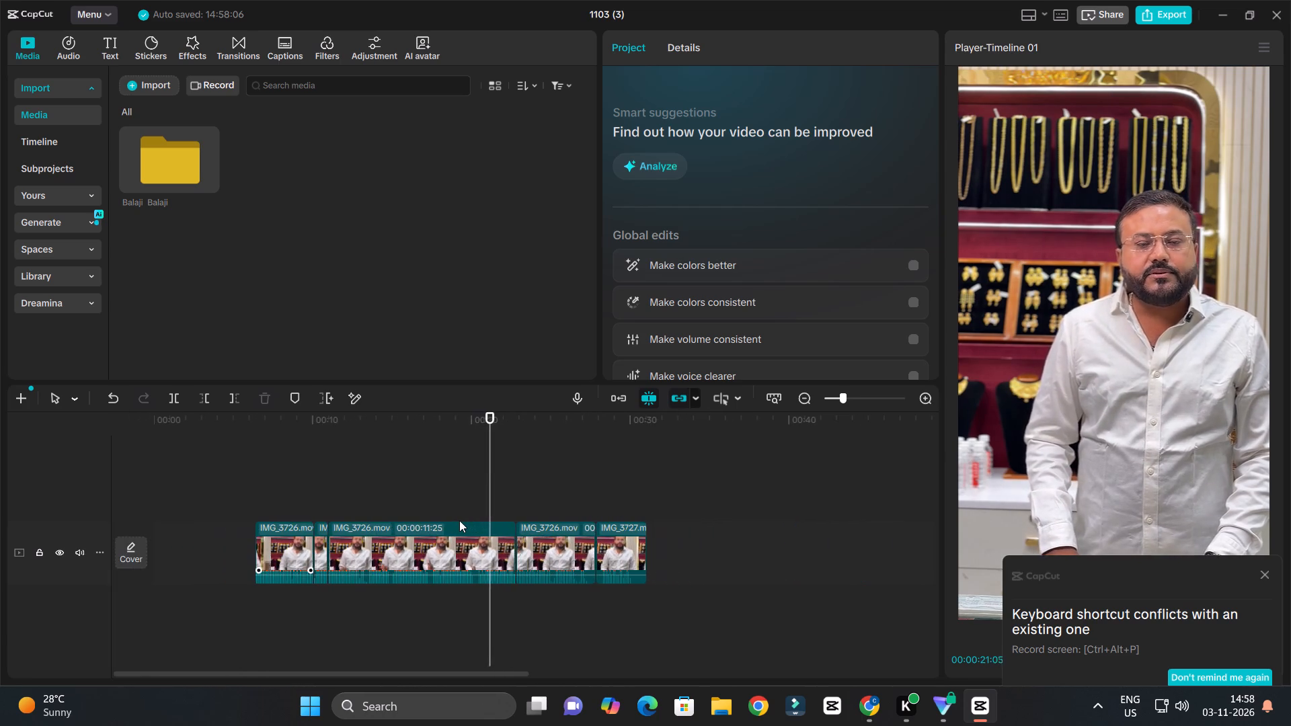
ctrl+scroll(460, 520, up, 3)
ctrl+scroll(460, 520, down, 2)
ctrl+scroll(460, 520, up, 2)
ctrl+scroll(460, 520, down, 2)
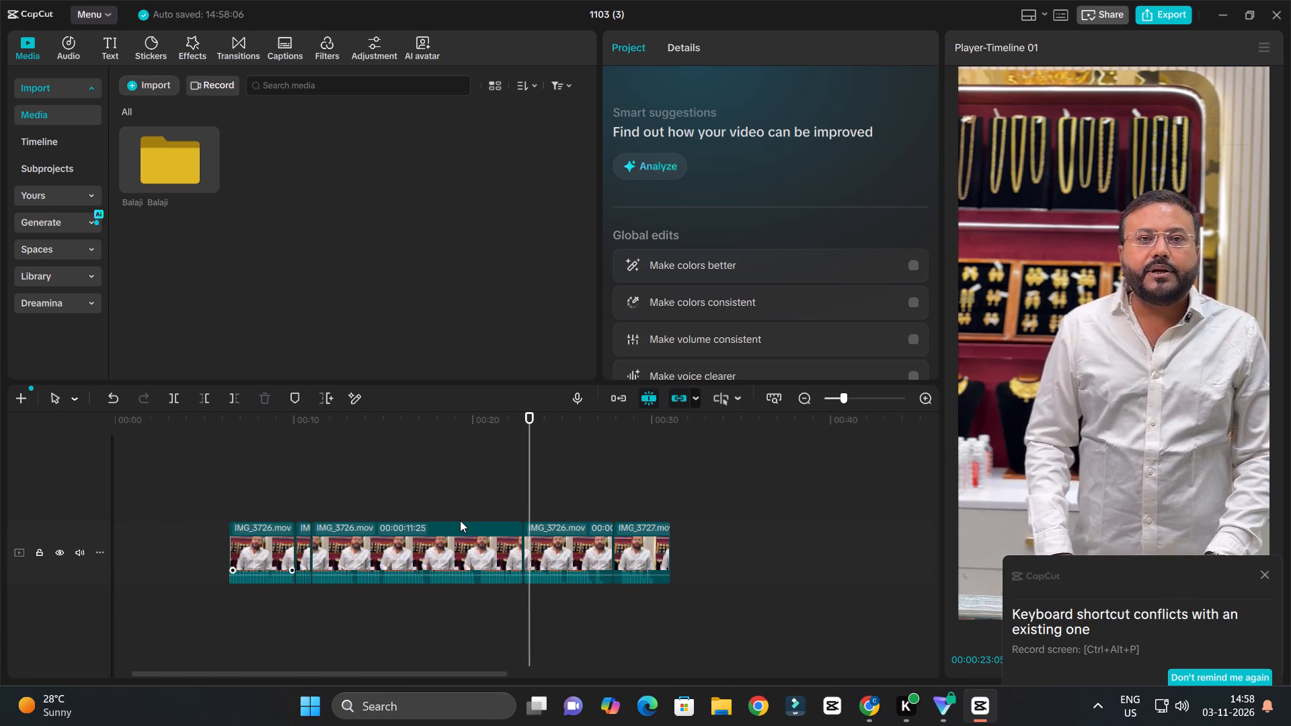
ctrl+scroll(460, 520, up, 3)
ctrl+scroll(460, 520, down, 3)
ctrl+scroll(461, 520, up, 3)
ctrl+scroll(461, 520, down, 3)
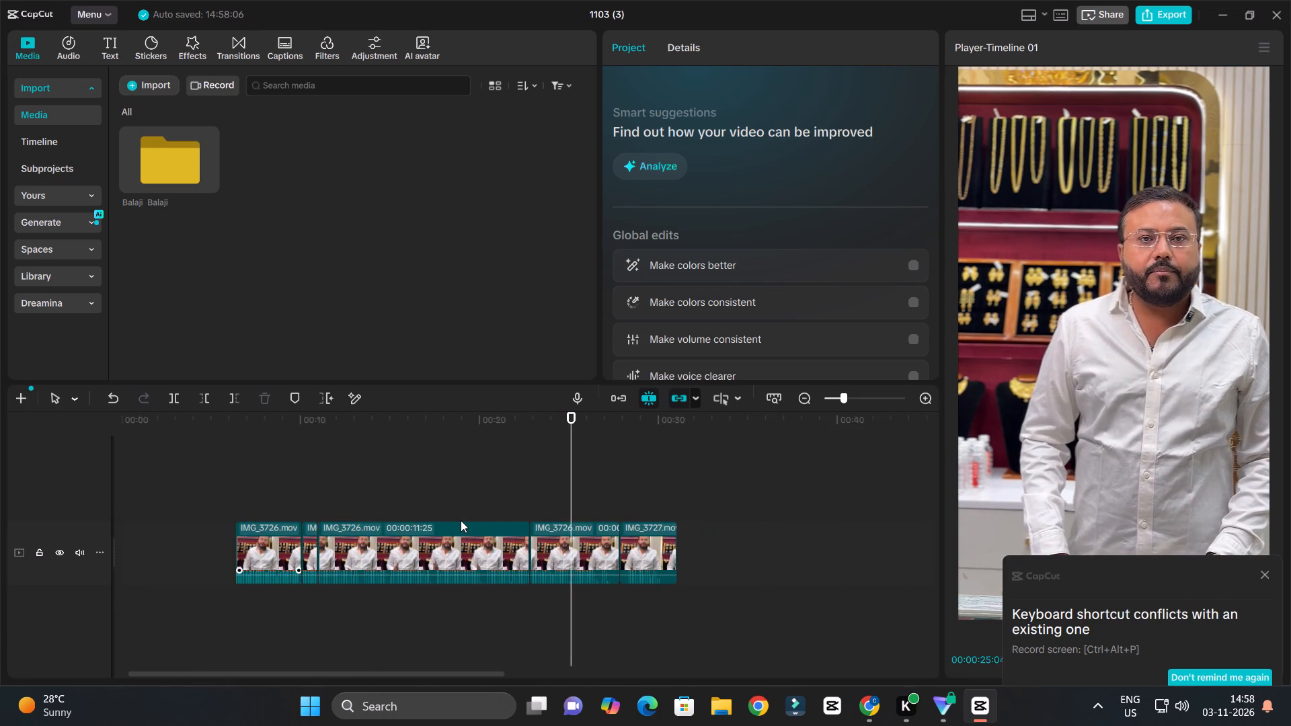
ctrl+scroll(461, 520, up, 4)
ctrl+scroll(461, 520, down, 3)
ctrl+scroll(461, 520, up, 4)
ctrl+scroll(461, 519, down, 3)
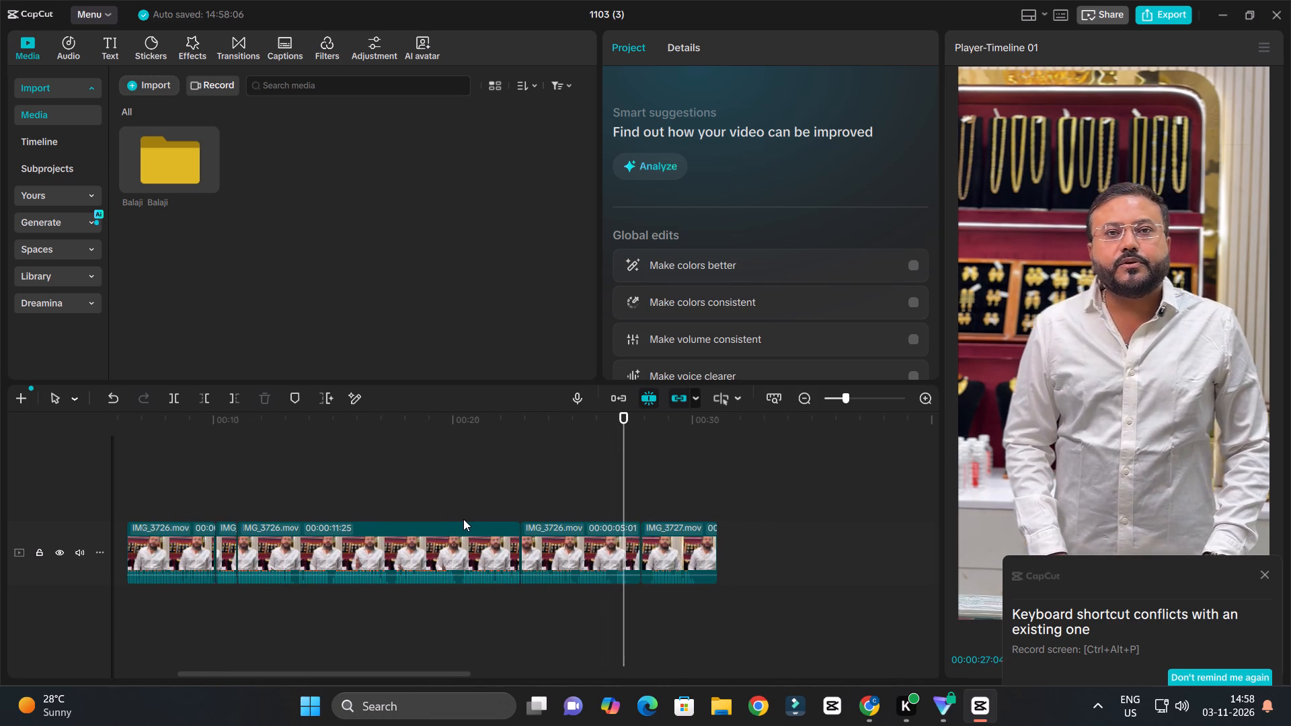
key(space)
Play the opening of the trimmed sequence and the start of its duplicate near 00:00:52 to compare them.
drag(188, 426, 317, 495)
key(space)
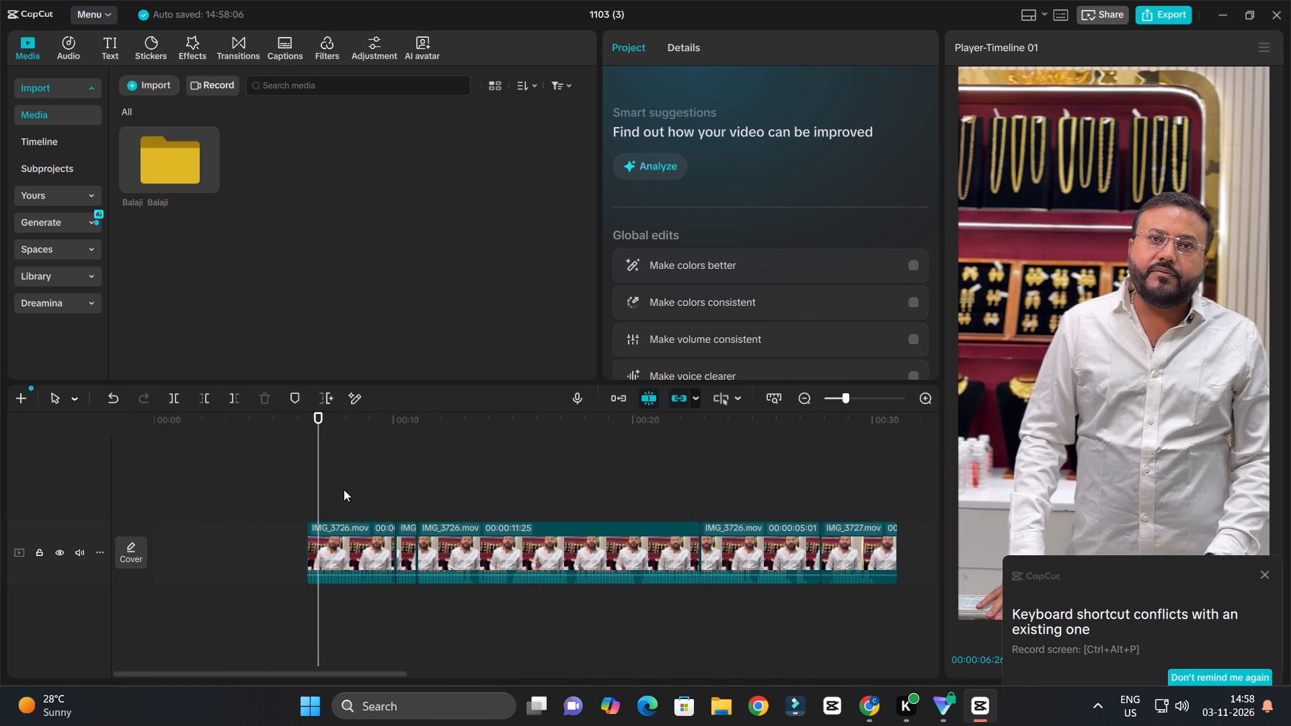
ctrl+scroll(405, 489, up, 3)
ctrl+scroll(405, 489, down, 12)
key(space)
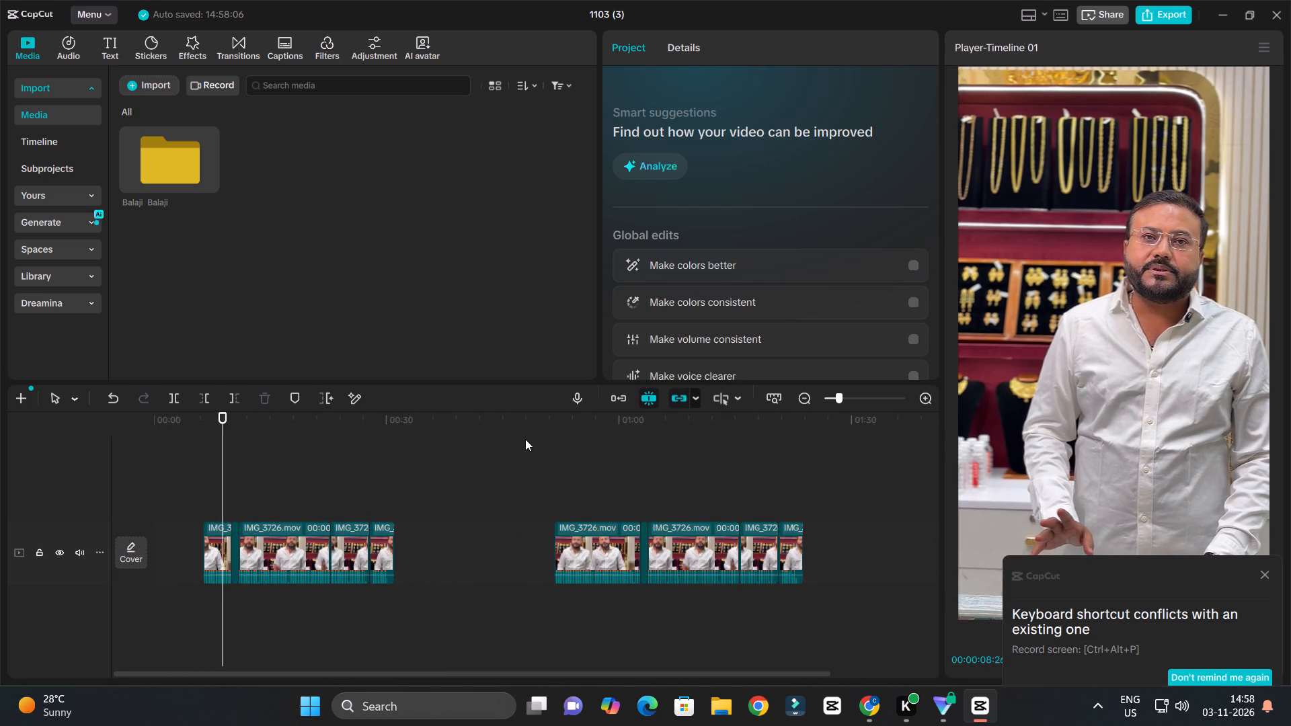
drag(559, 419, 557, 426)
key(space)
ctrl+scroll(649, 483, up, 7)
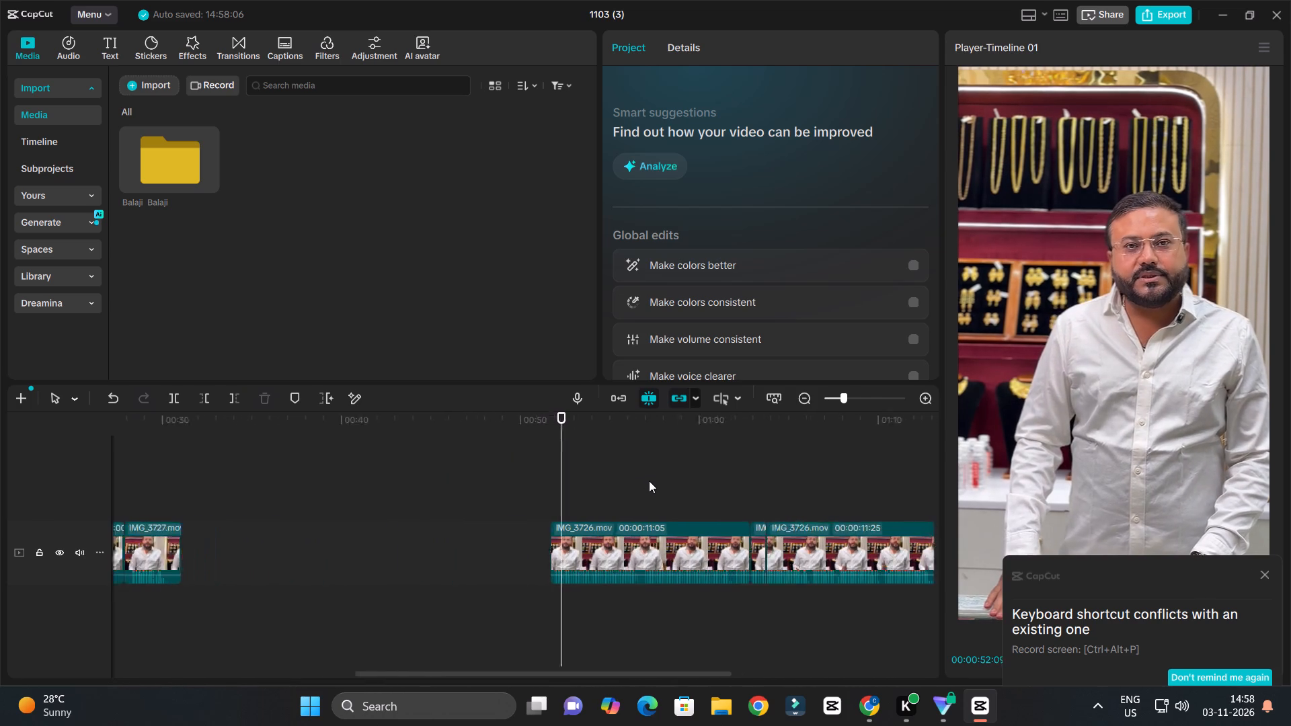
ctrl+scroll(649, 481, up, 11)
key(space)
Add a default text clip above the duplicate sequence's first IMG_3726.mov clip, starting at 00:00:51:21.
drag(549, 430, 526, 486)
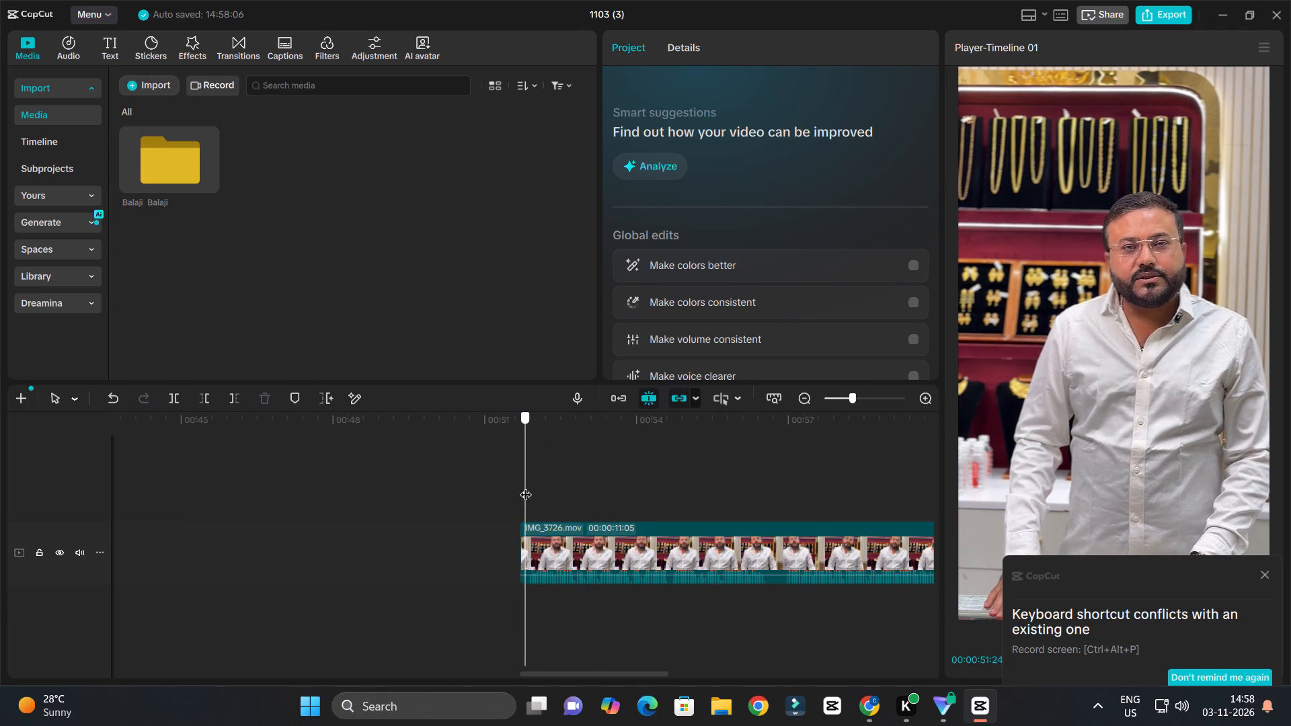
drag(526, 486, 519, 494)
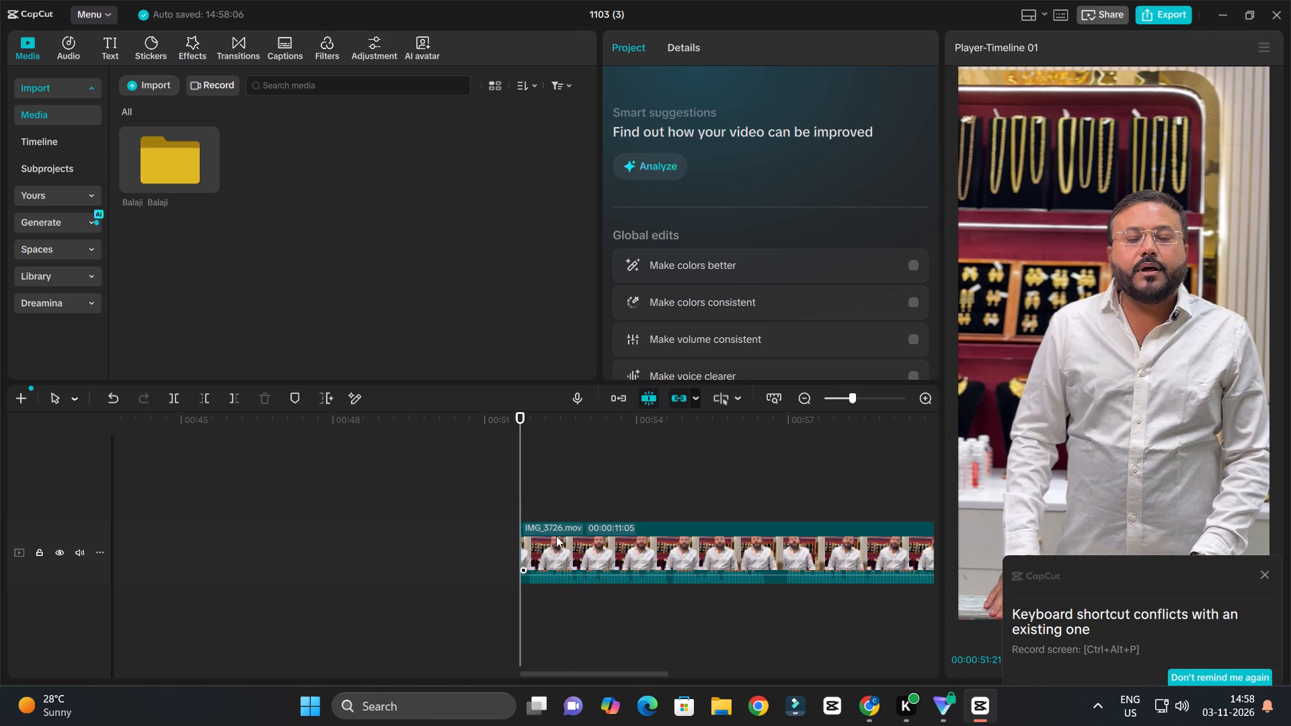
click(556, 536)
click(559, 495)
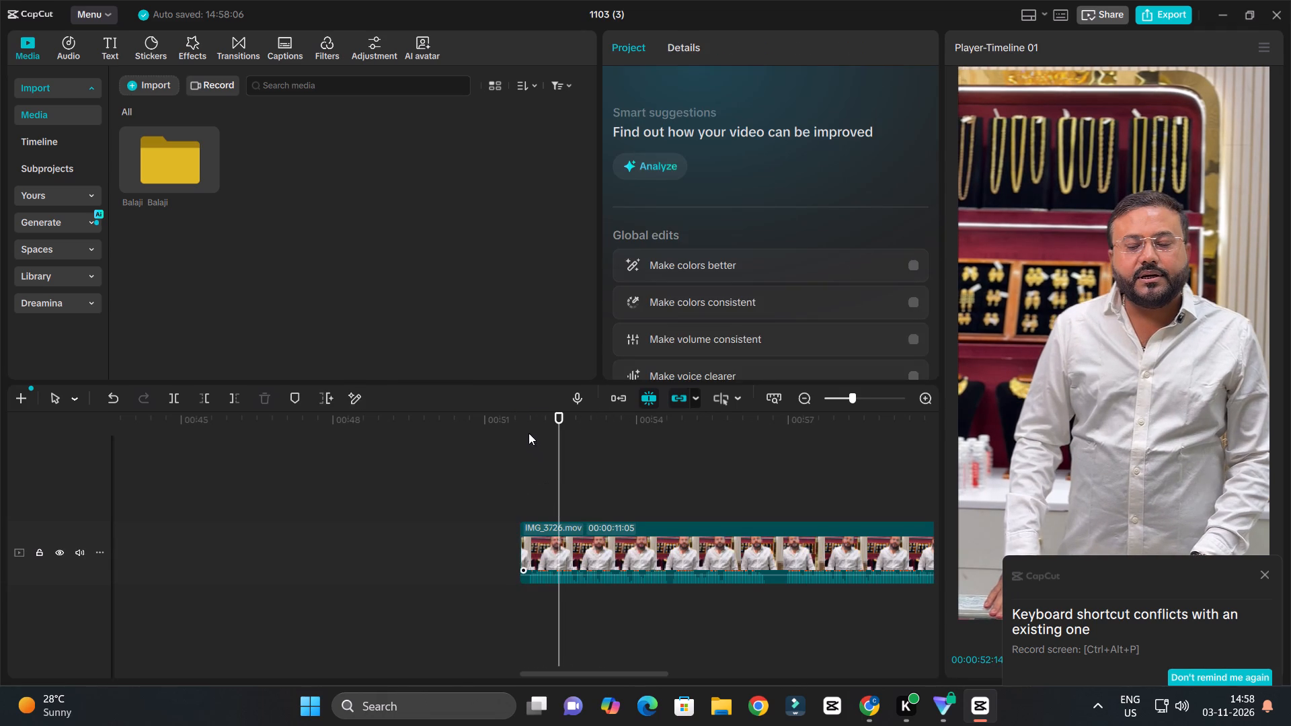
drag(528, 426, 516, 470)
click(106, 48)
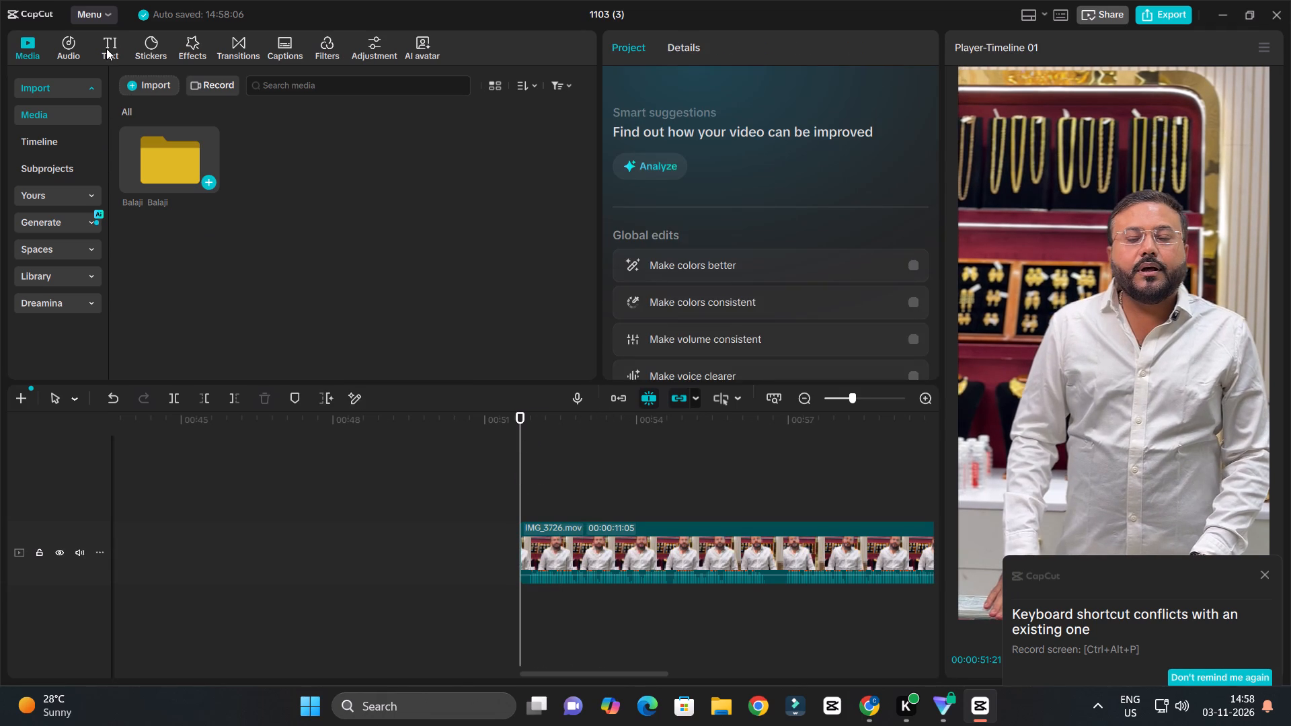
drag(148, 101, 194, 135)
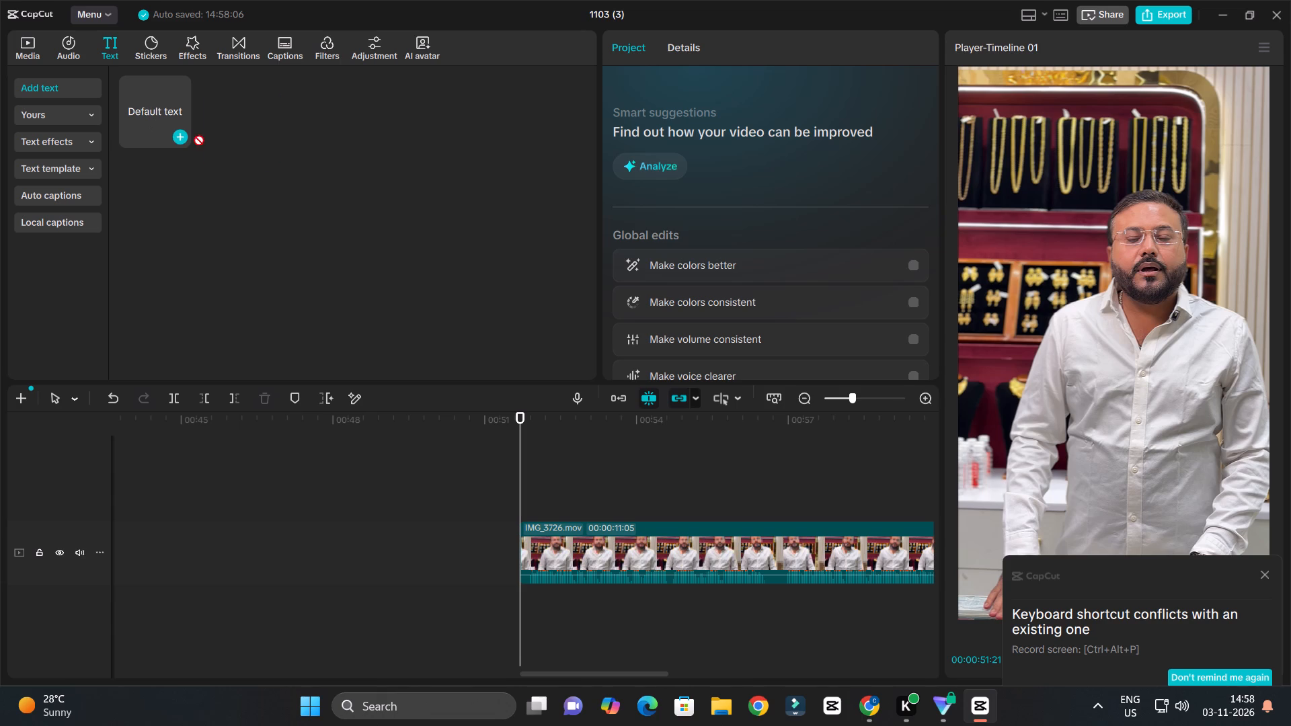
drag(194, 135, 526, 442)
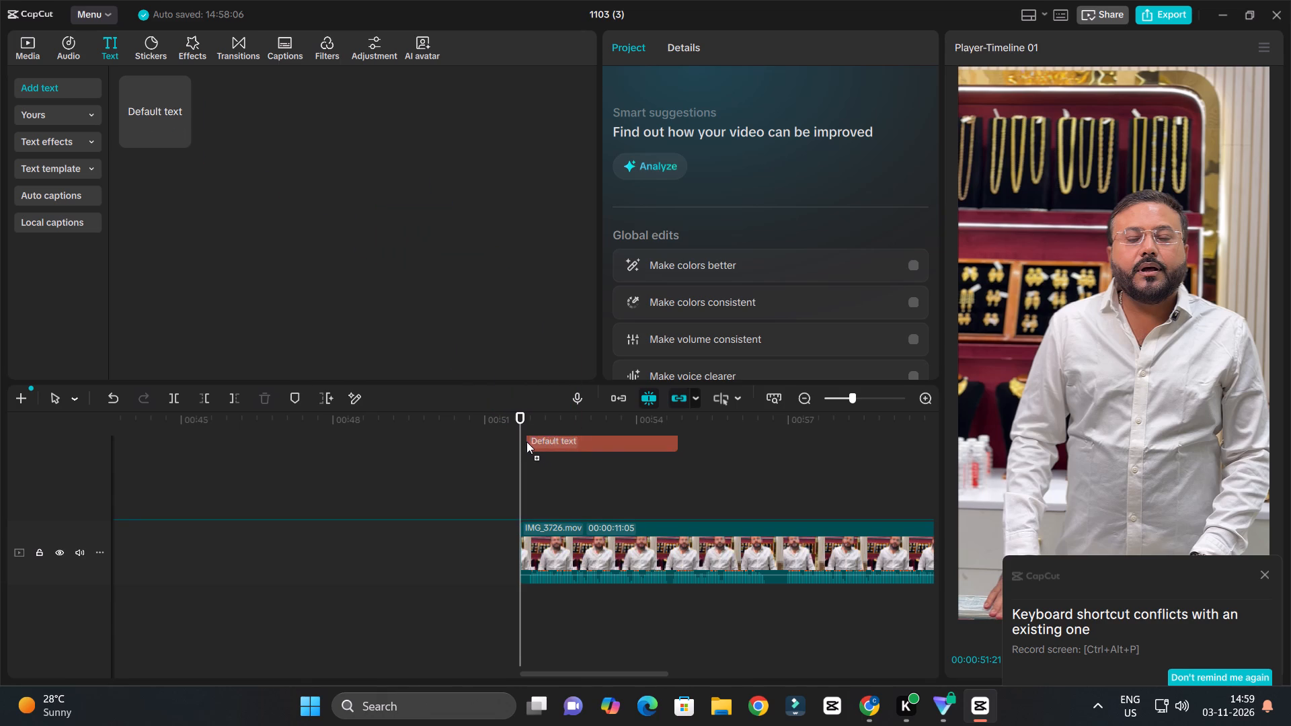
drag(526, 442, 520, 444)
drag(603, 508, 603, 473)
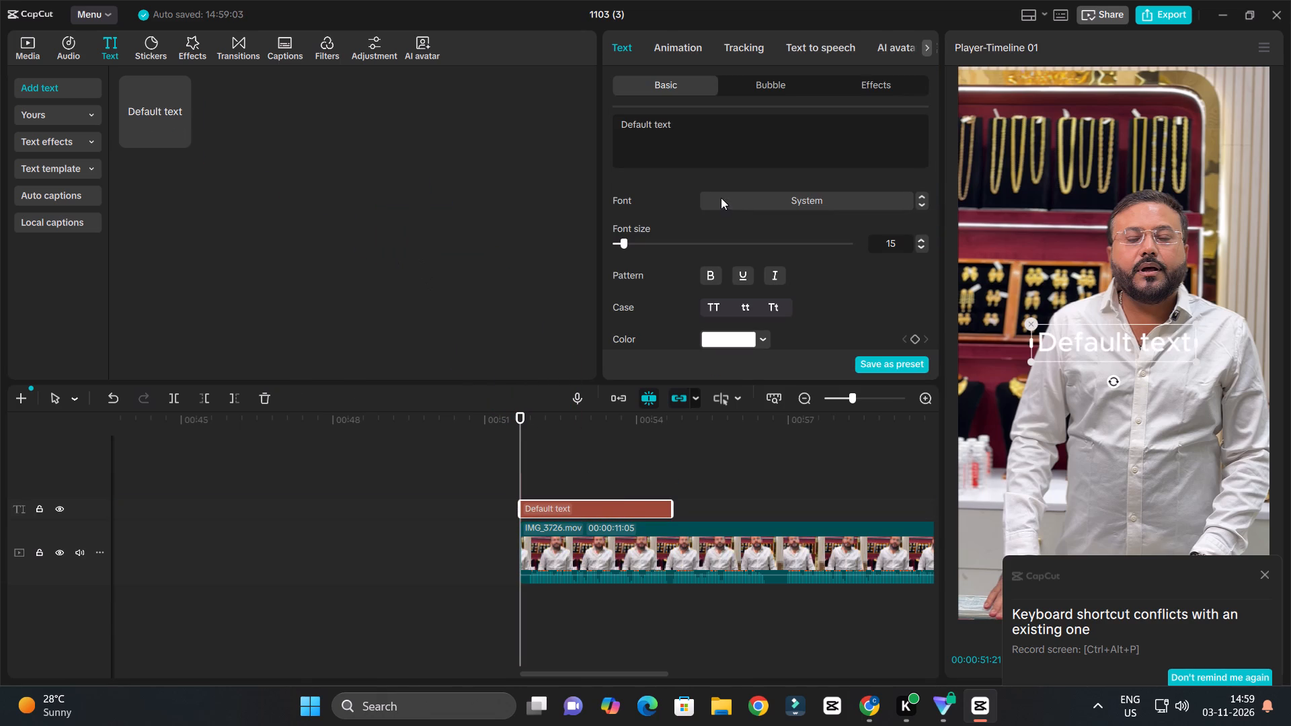
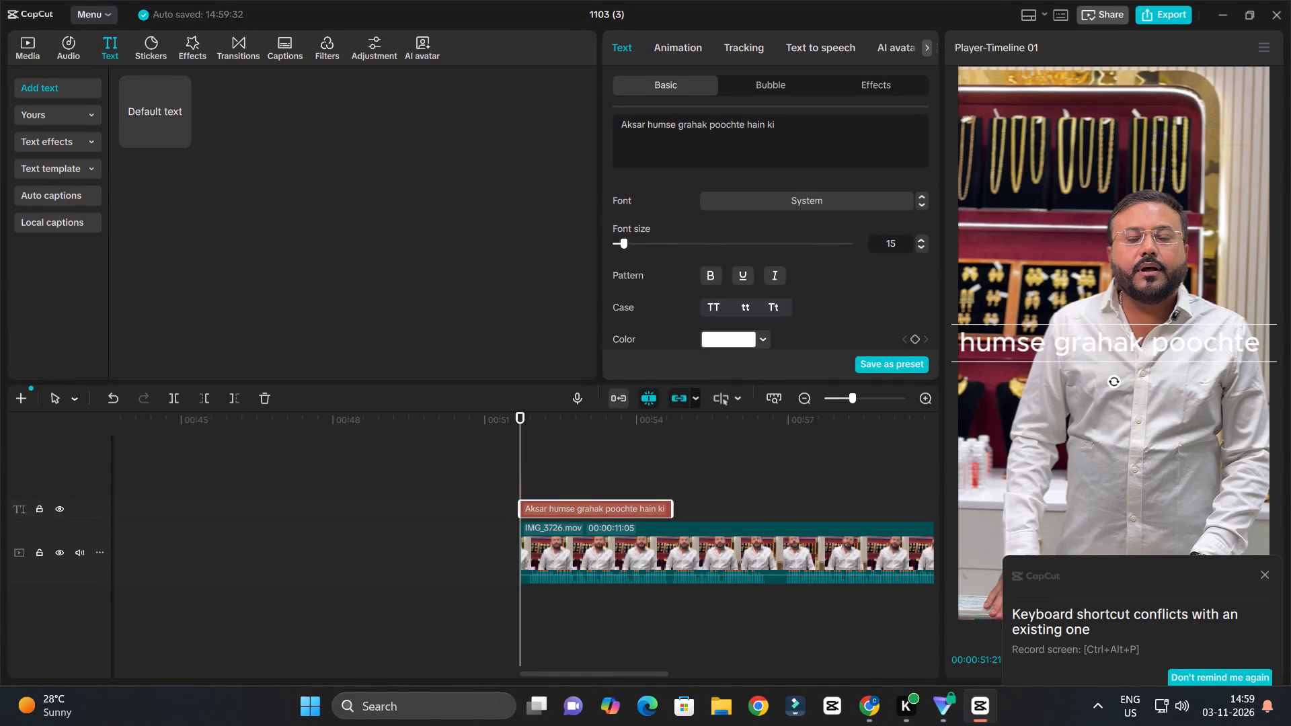
Break the caption into two lines after "grahak" and capitalise the first letter of every word.
key(Return)
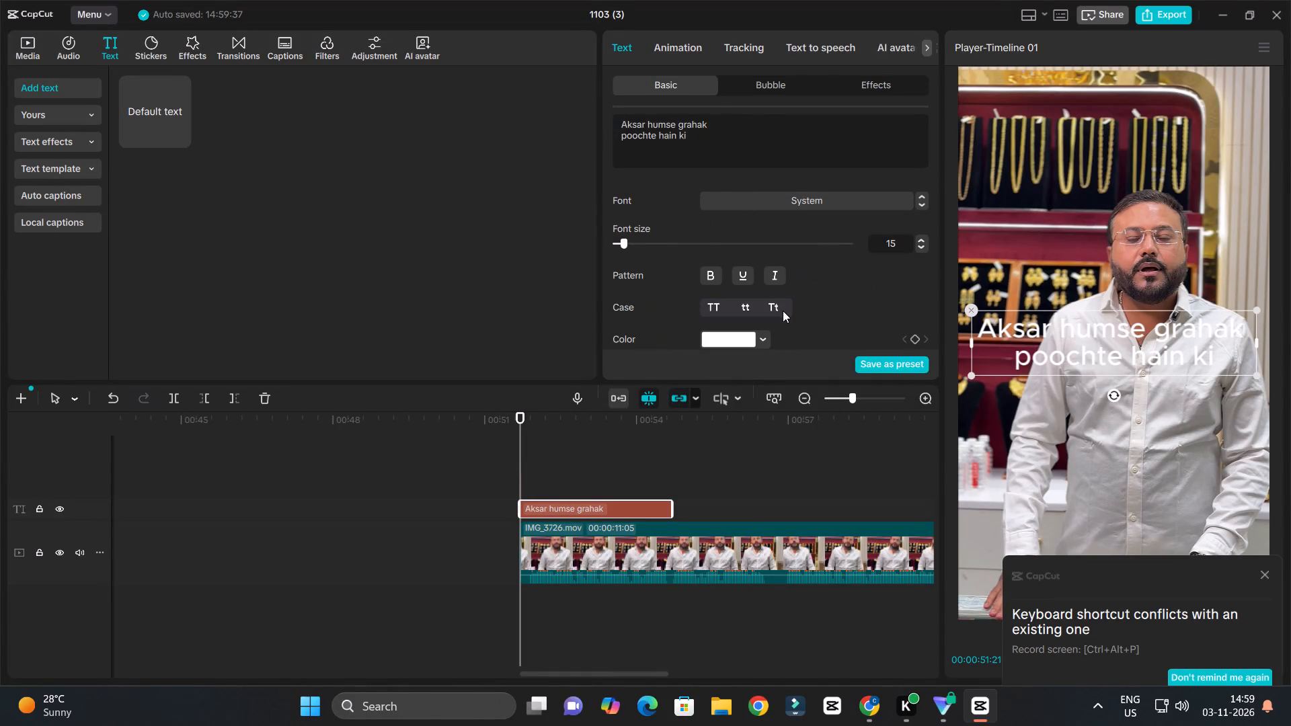
click(783, 311)
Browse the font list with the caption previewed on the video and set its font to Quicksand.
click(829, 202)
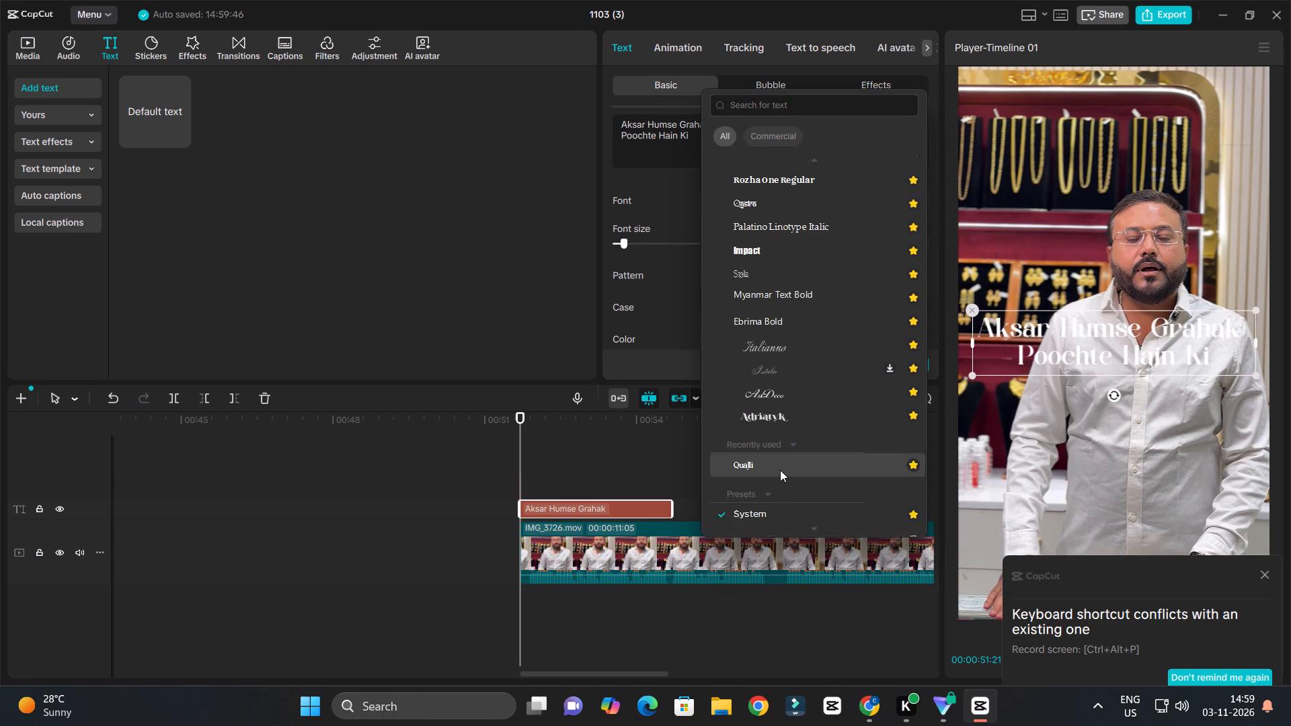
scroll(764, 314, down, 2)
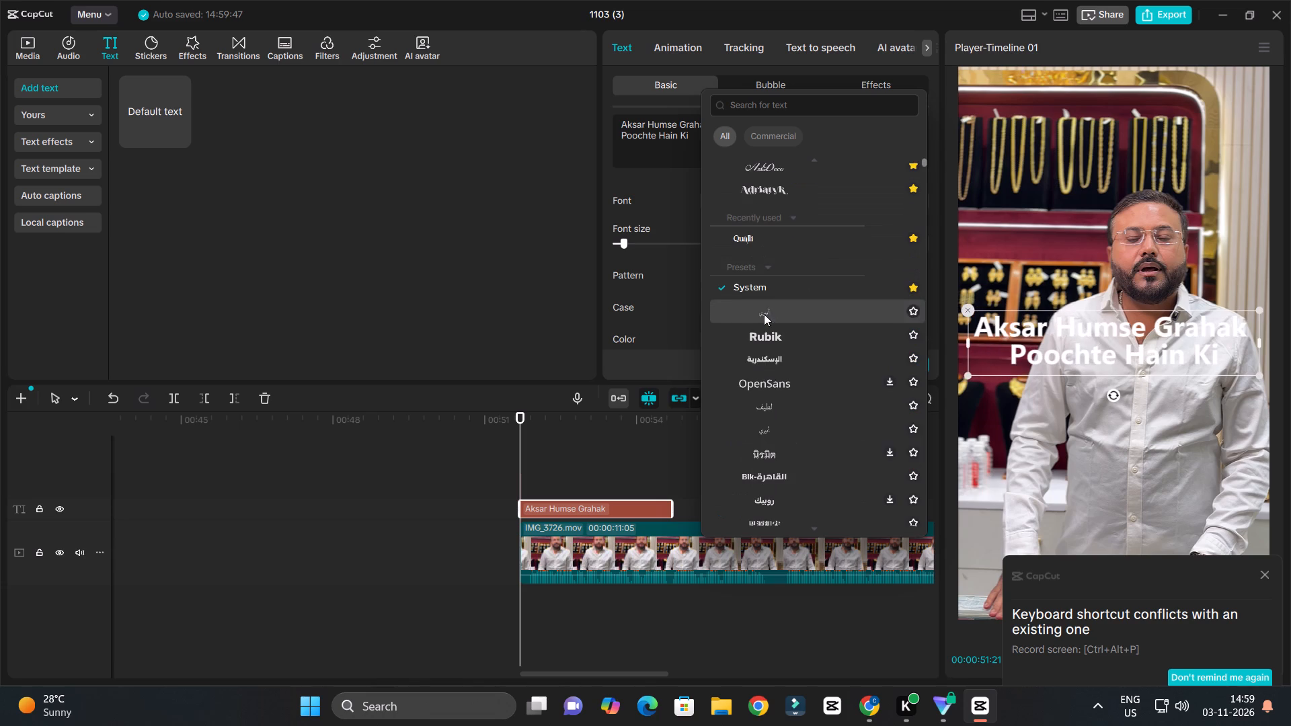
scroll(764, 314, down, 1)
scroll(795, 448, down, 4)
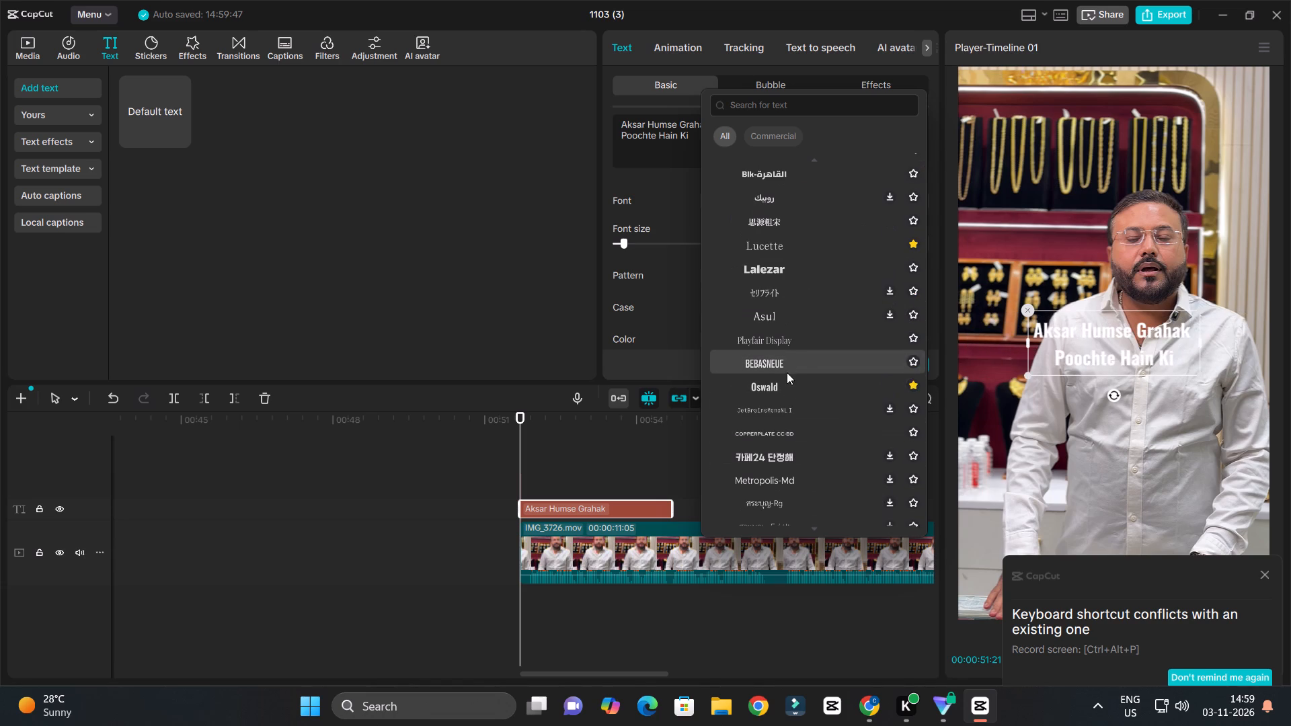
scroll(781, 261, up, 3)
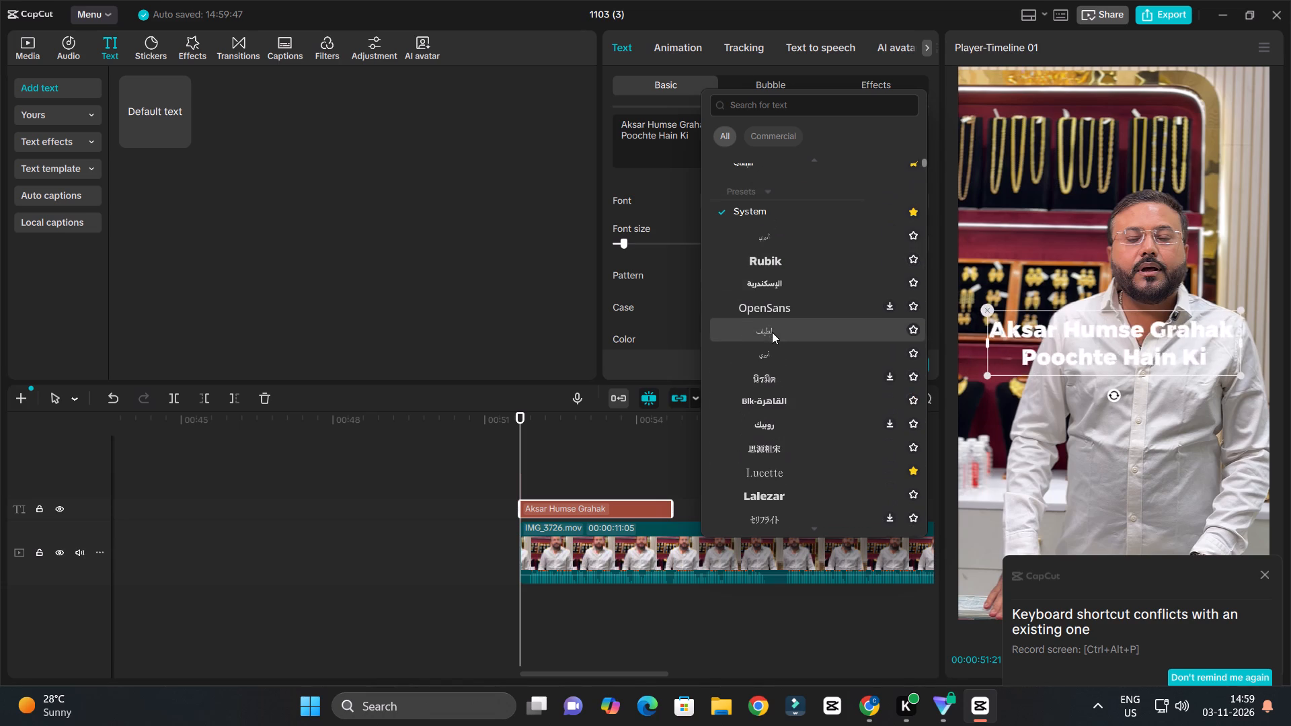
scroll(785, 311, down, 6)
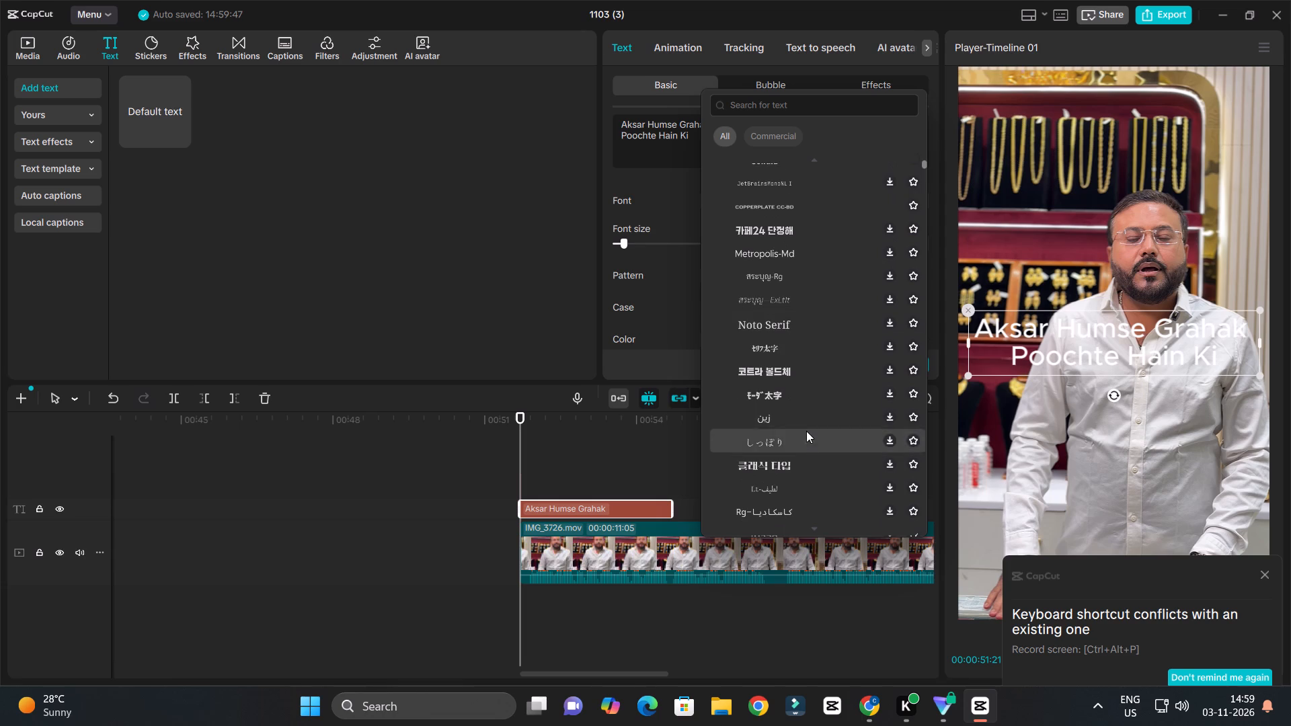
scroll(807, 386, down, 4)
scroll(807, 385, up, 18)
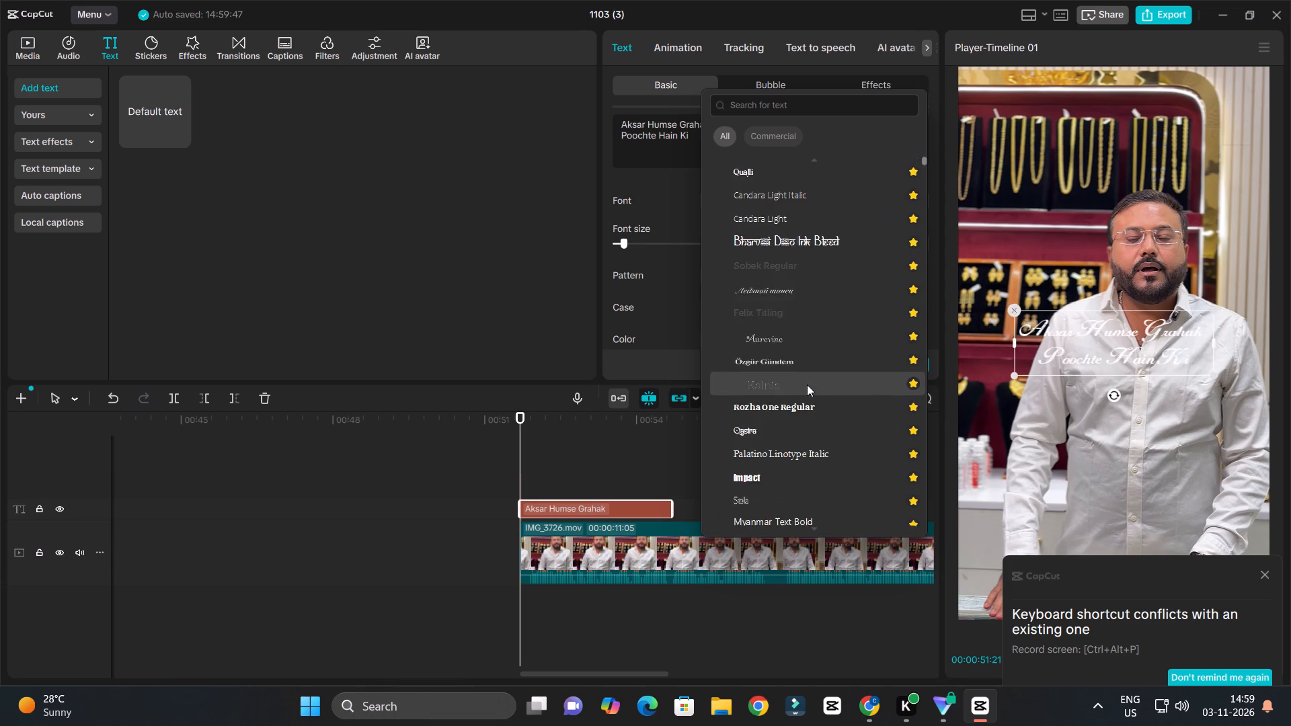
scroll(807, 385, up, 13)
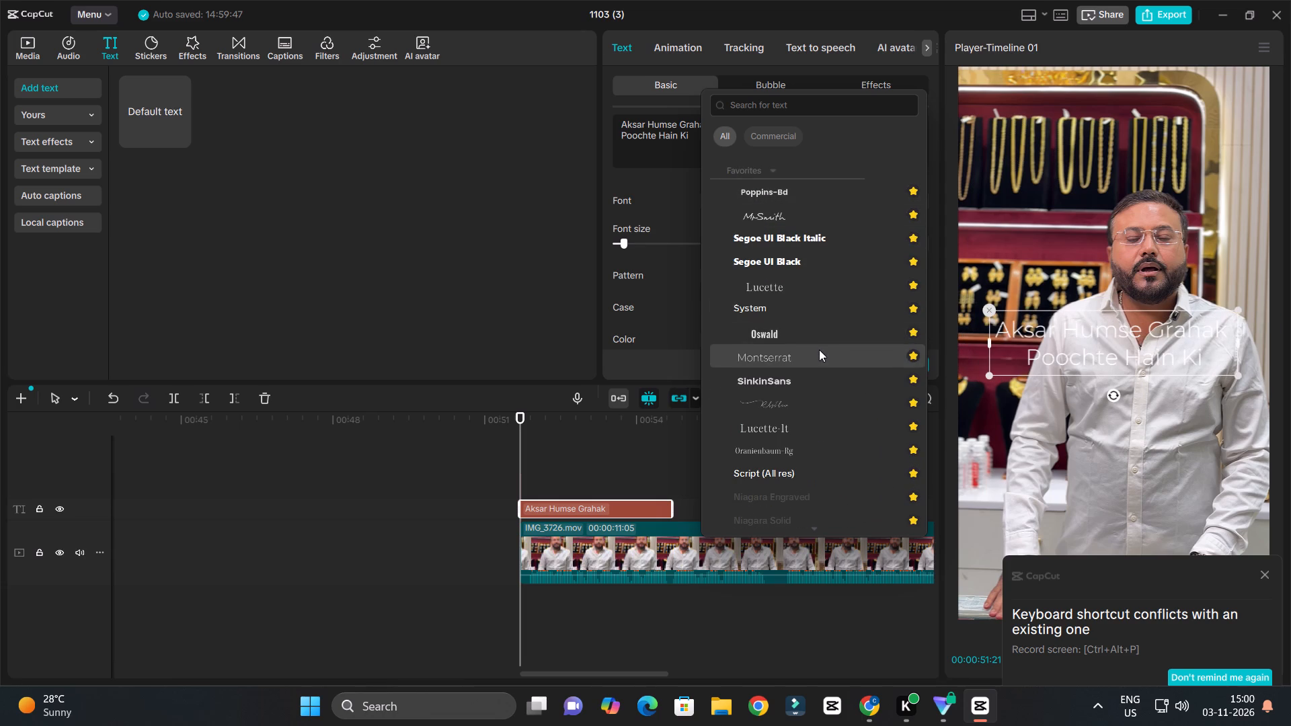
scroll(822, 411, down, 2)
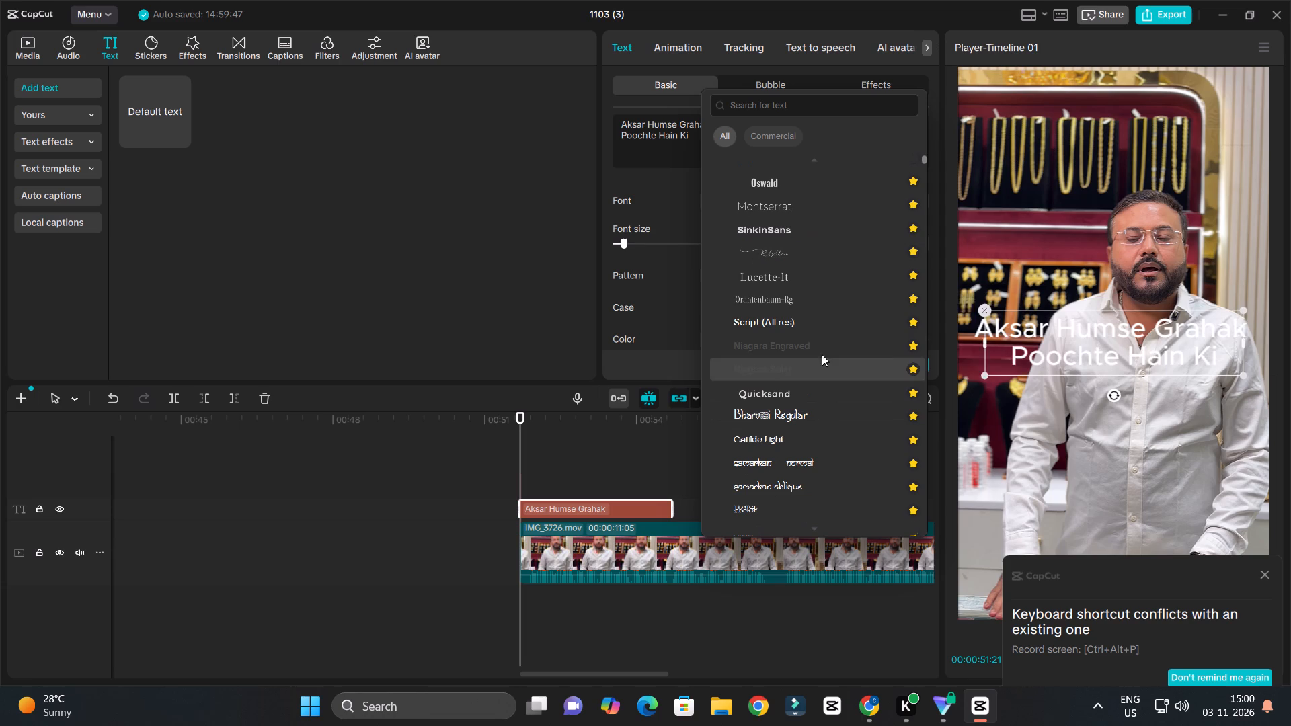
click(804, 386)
Move the caption down the frame, centred over the man's lower torso.
drag(1145, 353, 1149, 489)
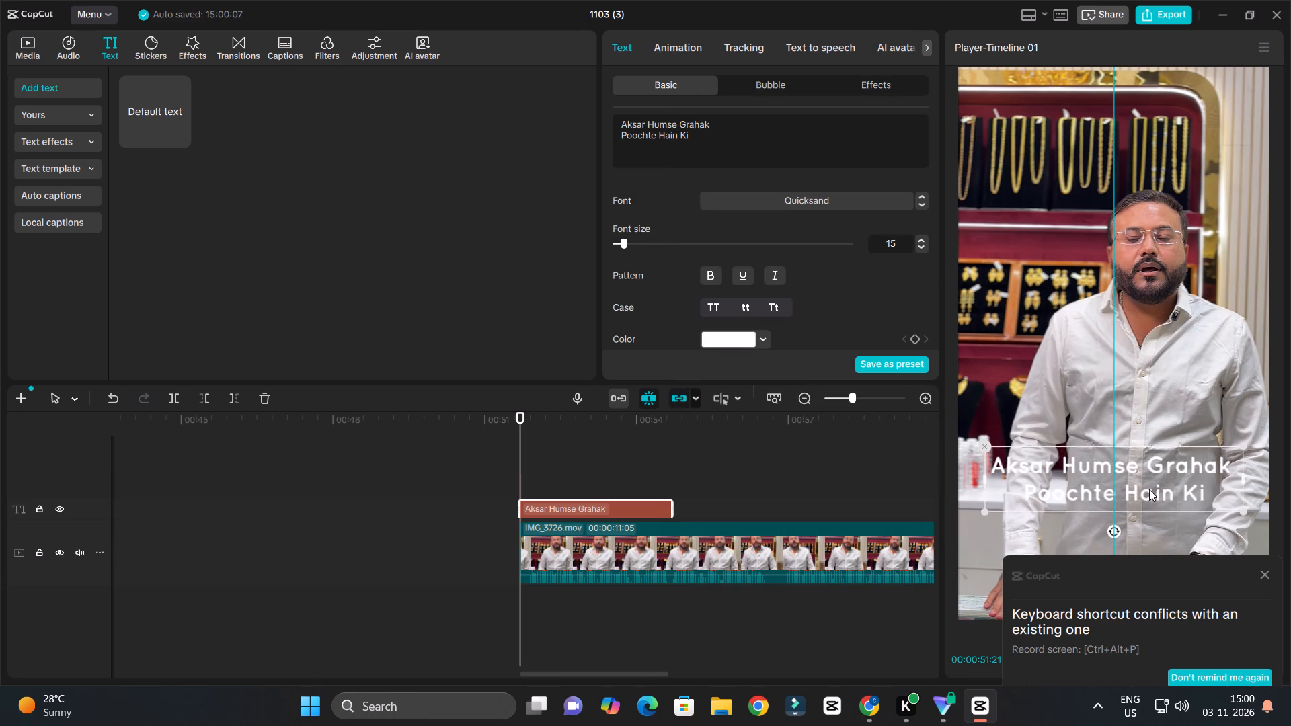
drag(1149, 489, 1148, 491)
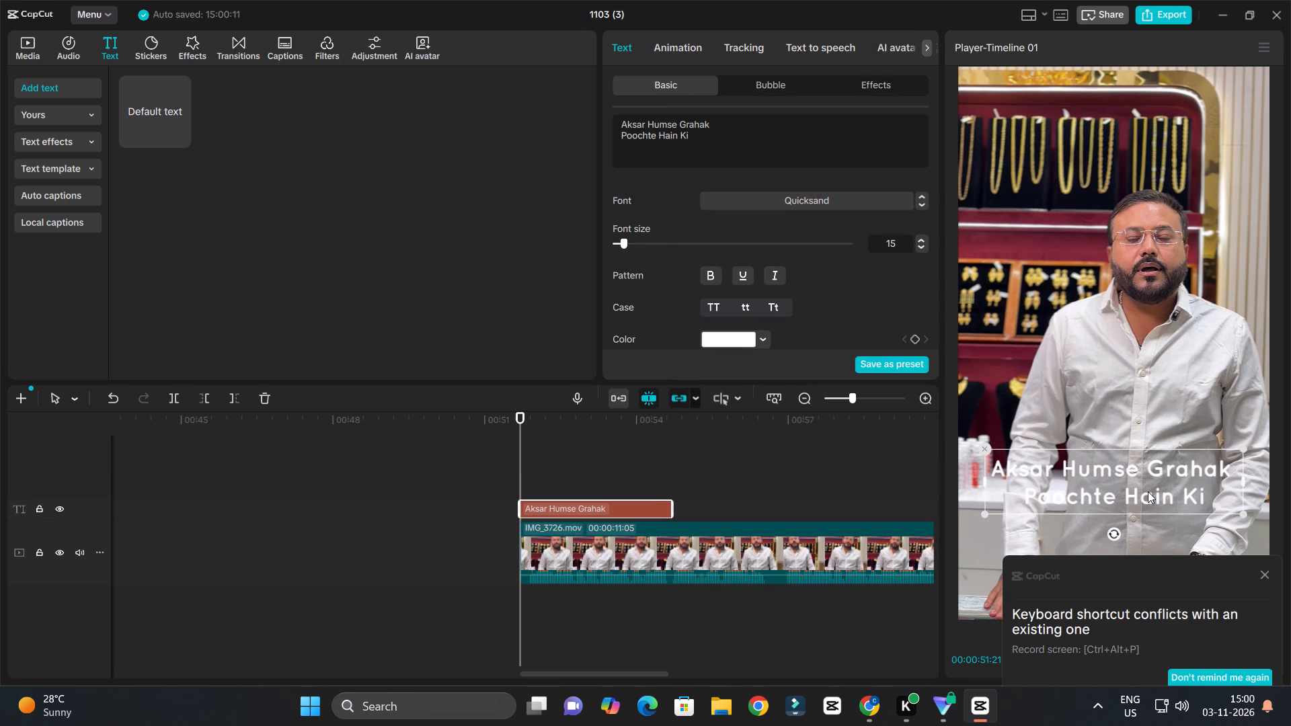
Enable a black shadow at 90% opacity on the "Aksar Humse Grahak Poochte Hain Ki" caption.
scroll(829, 294, down, 2)
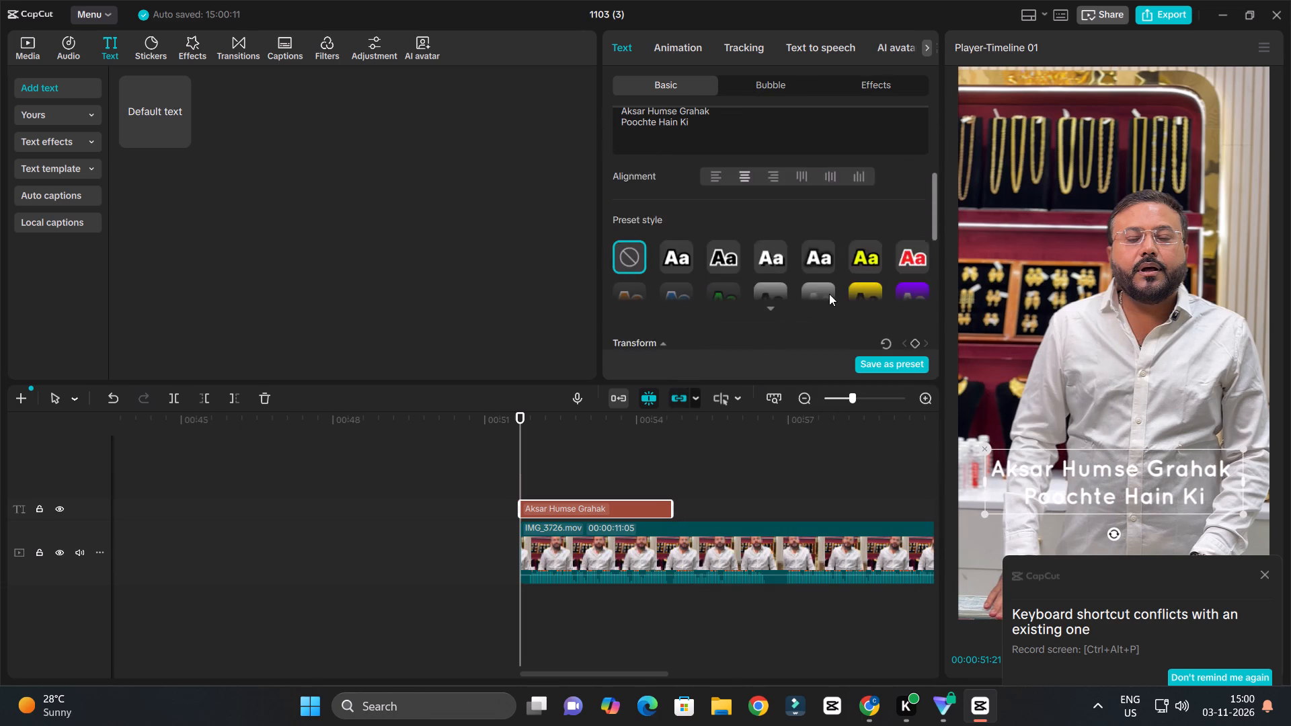
scroll(829, 294, down, 7)
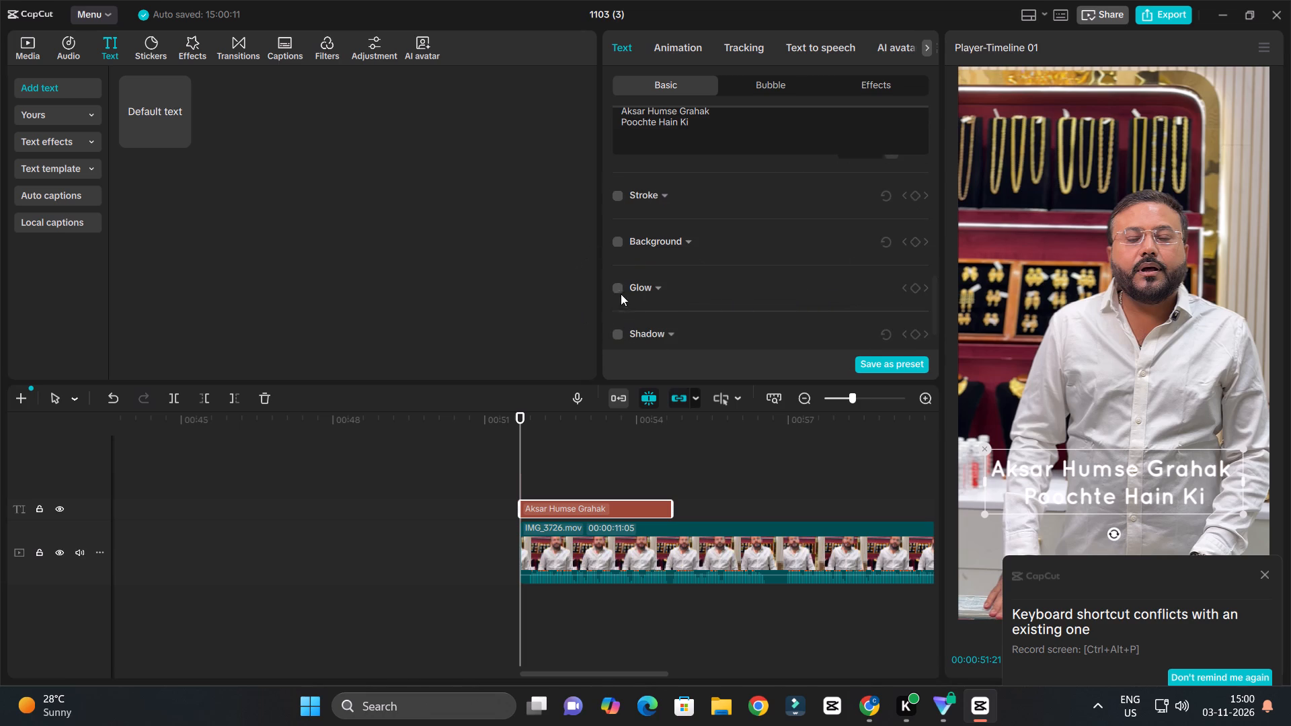
click(615, 334)
scroll(703, 280, down, 1)
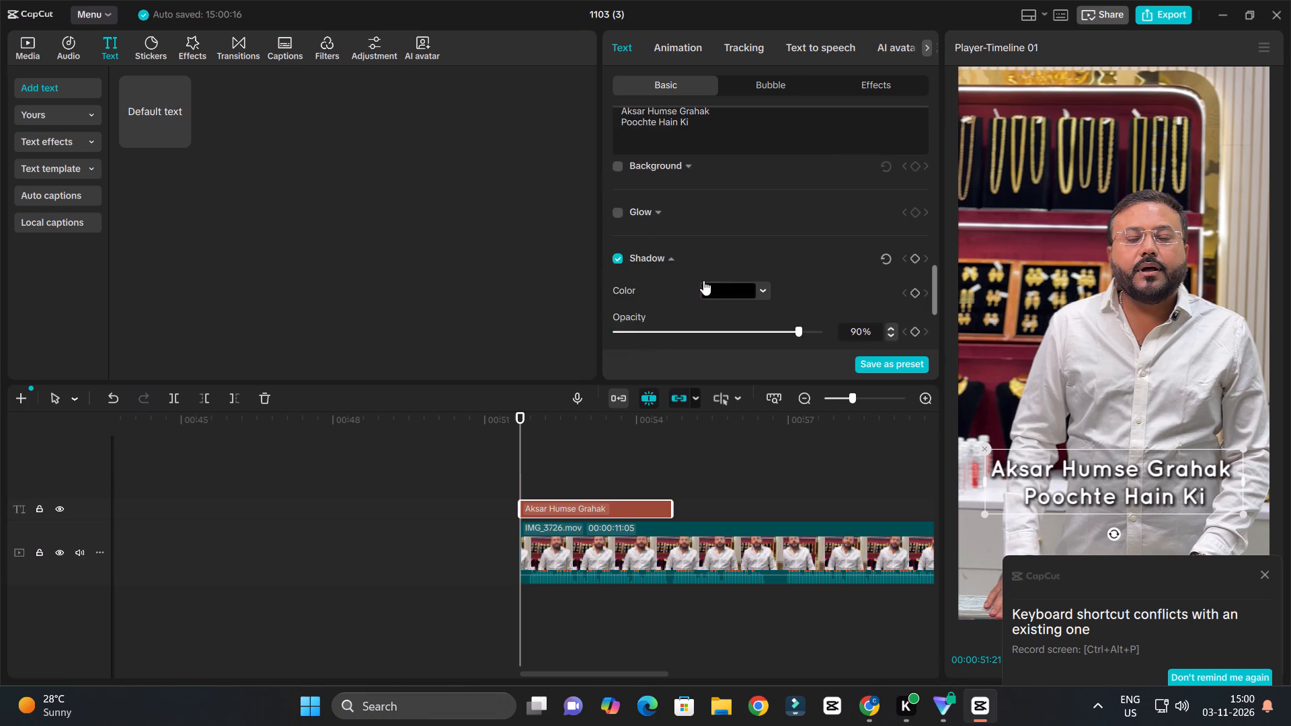
Compare the favourite fonts on the caption, apply Poppins-Bd, and nudge the caption slightly higher on the man's torso.
scroll(703, 280, up, 10)
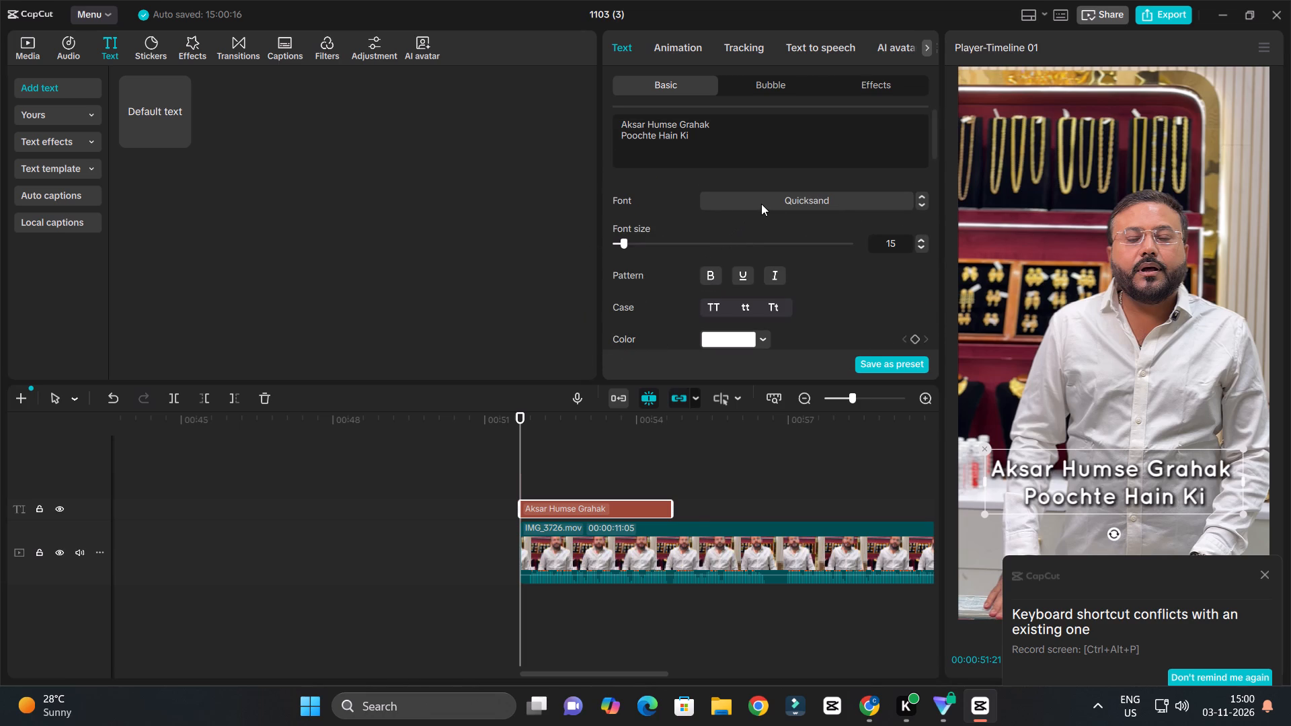
click(761, 204)
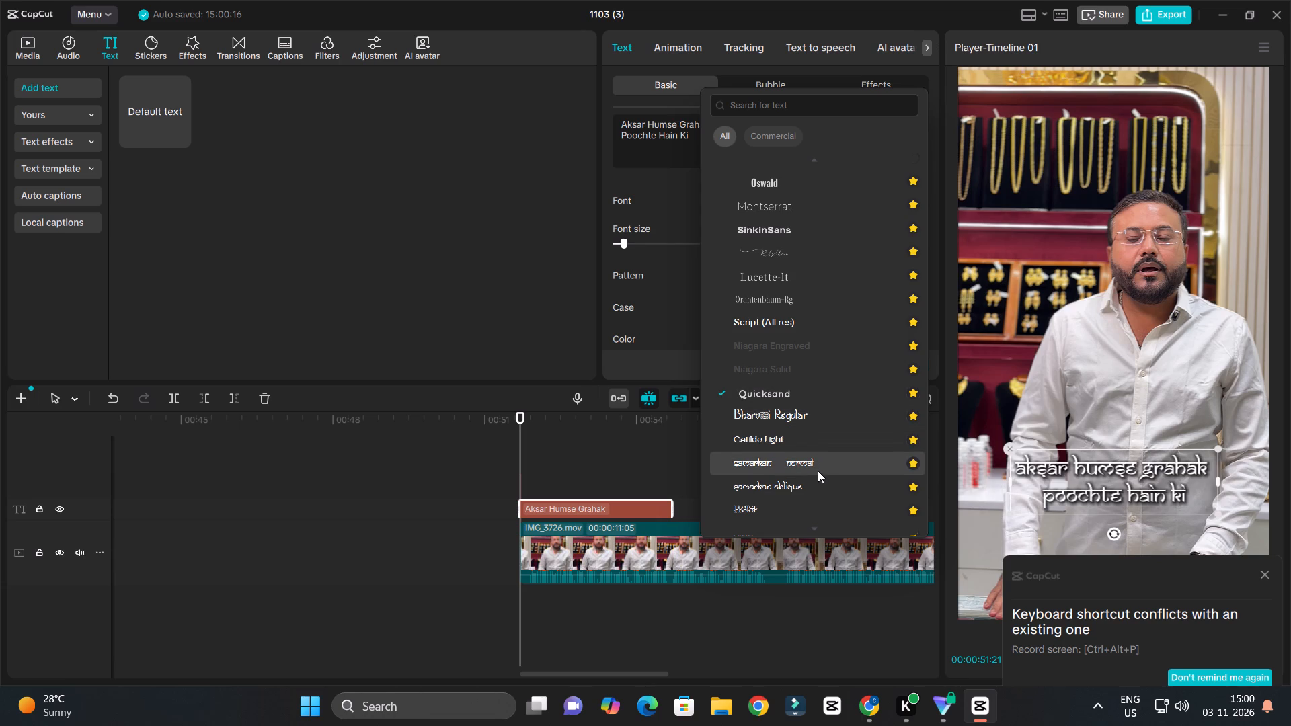
scroll(805, 501, down, 3)
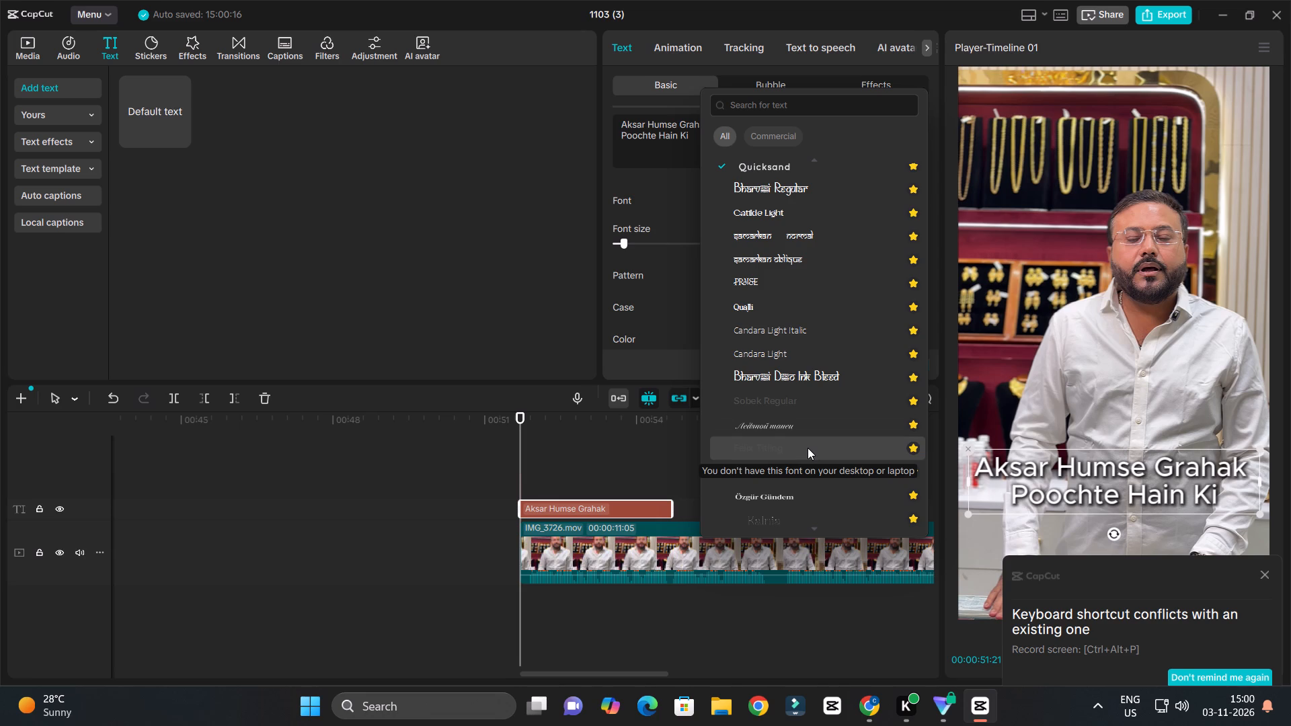
scroll(808, 474, down, 3)
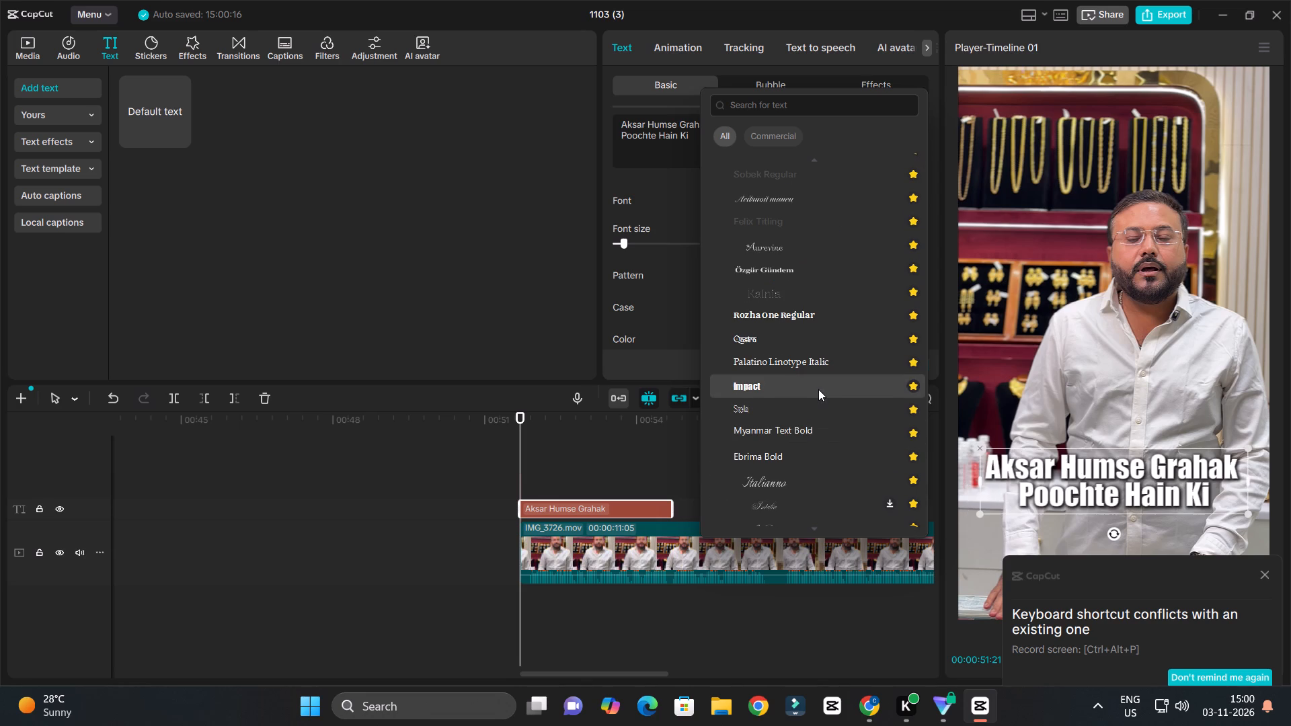
scroll(819, 386, up, 3)
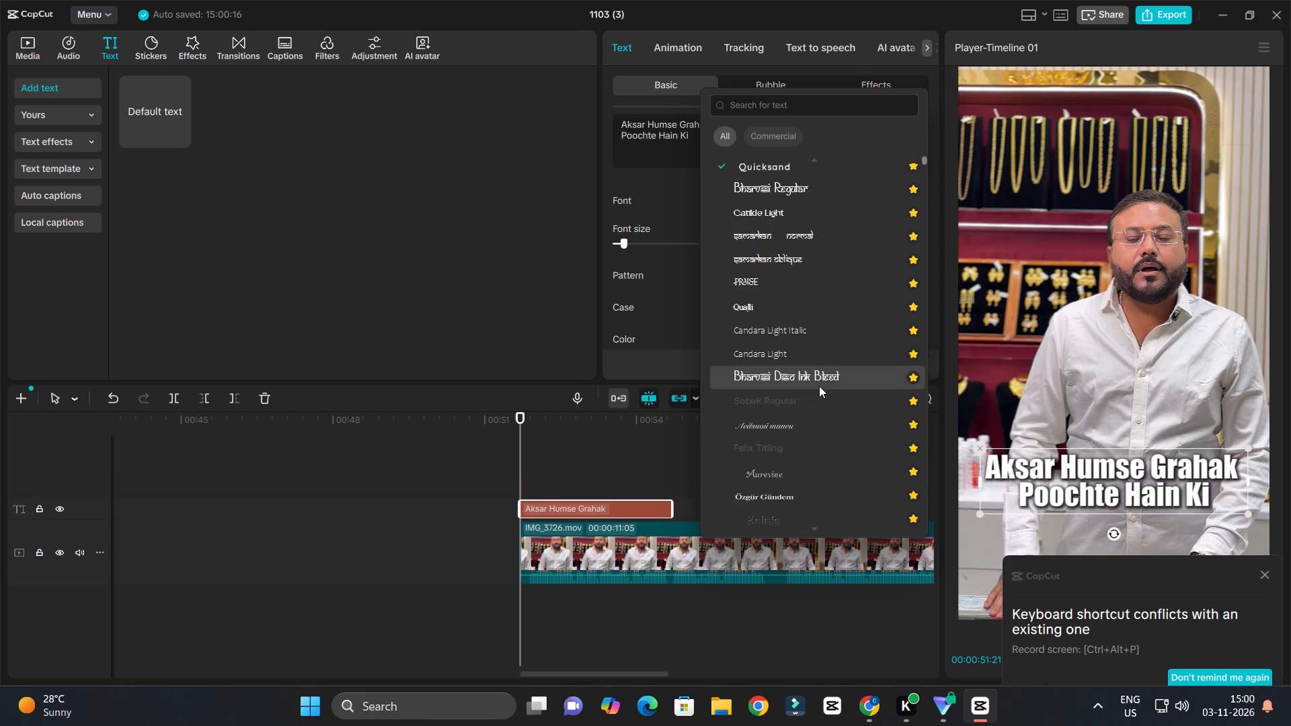
scroll(826, 386, up, 12)
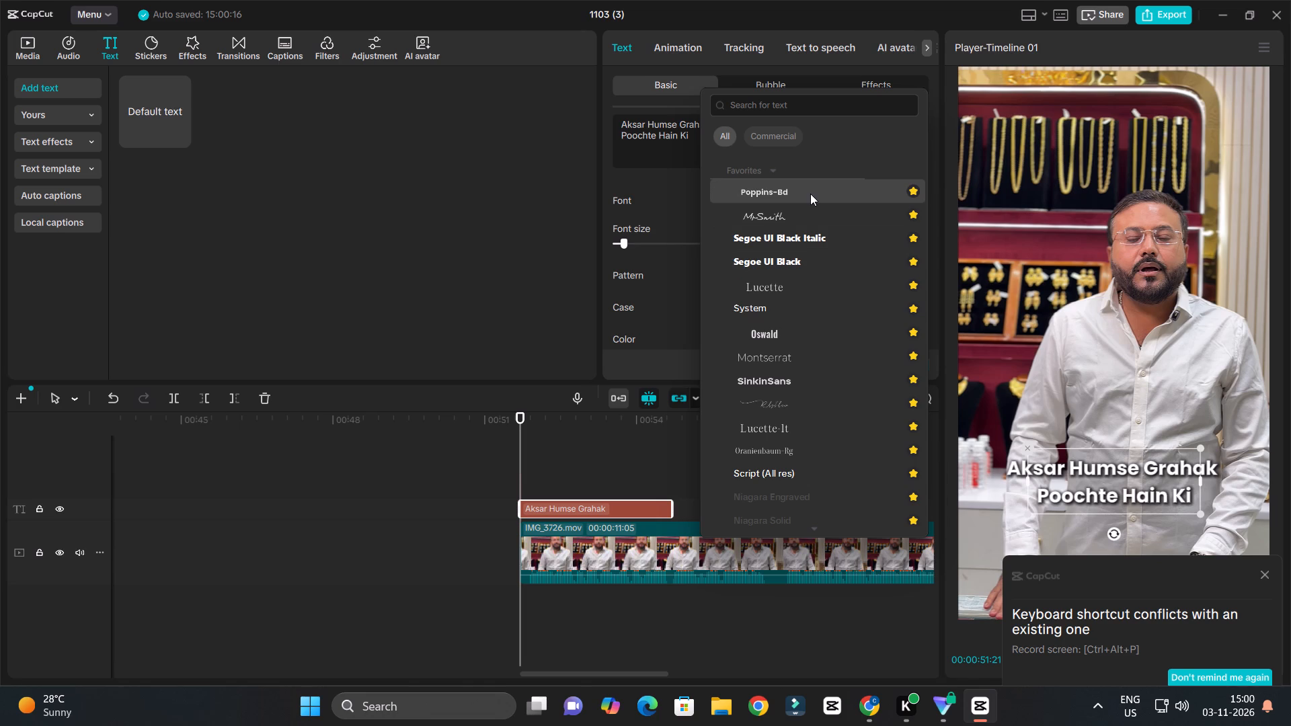
click(810, 193)
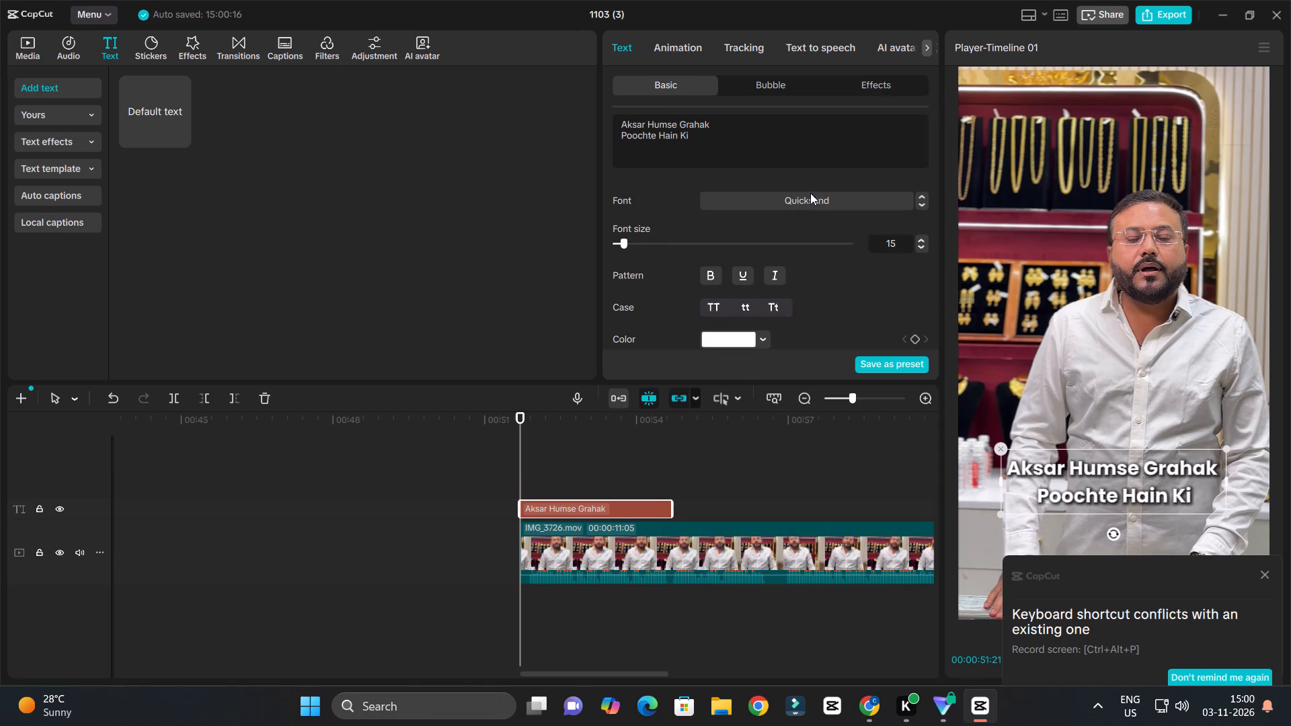
drag(1117, 493, 1113, 479)
Dismiss the keyboard shortcut conflict notice and move the floating EditPilot widget away from the player controls.
click(1265, 574)
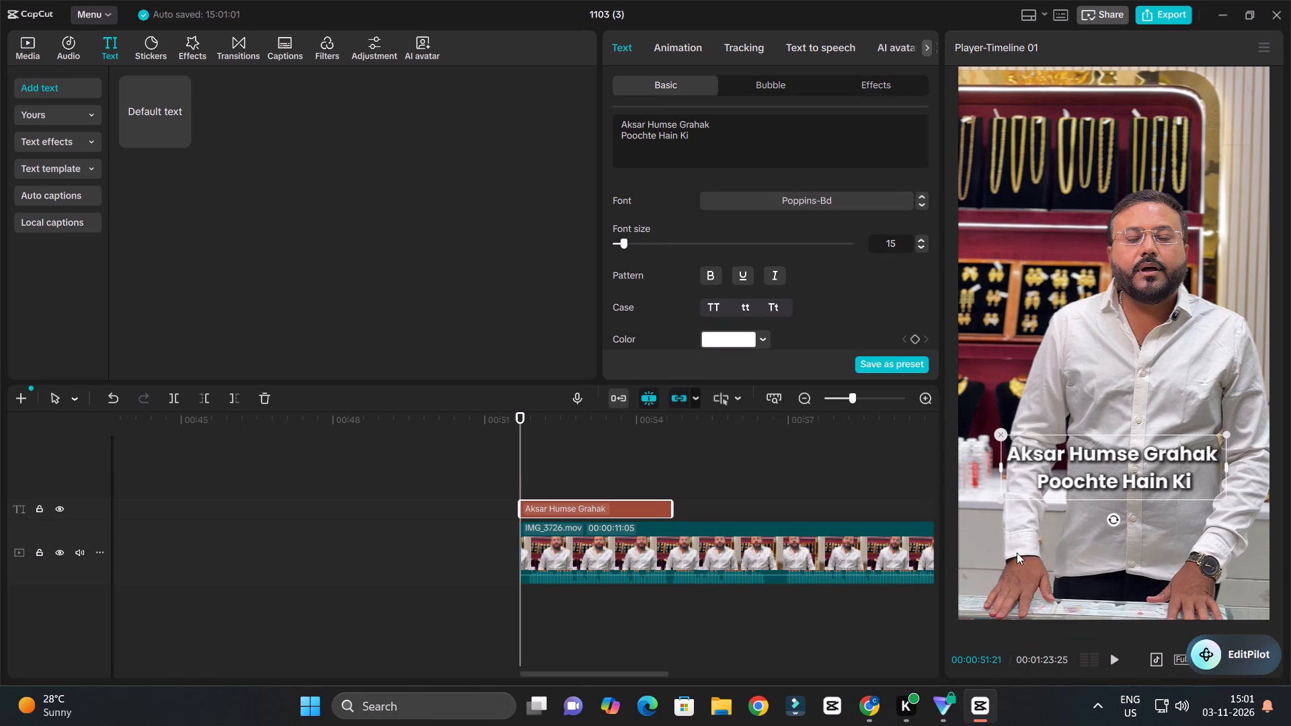
drag(1259, 660, 0, 304)
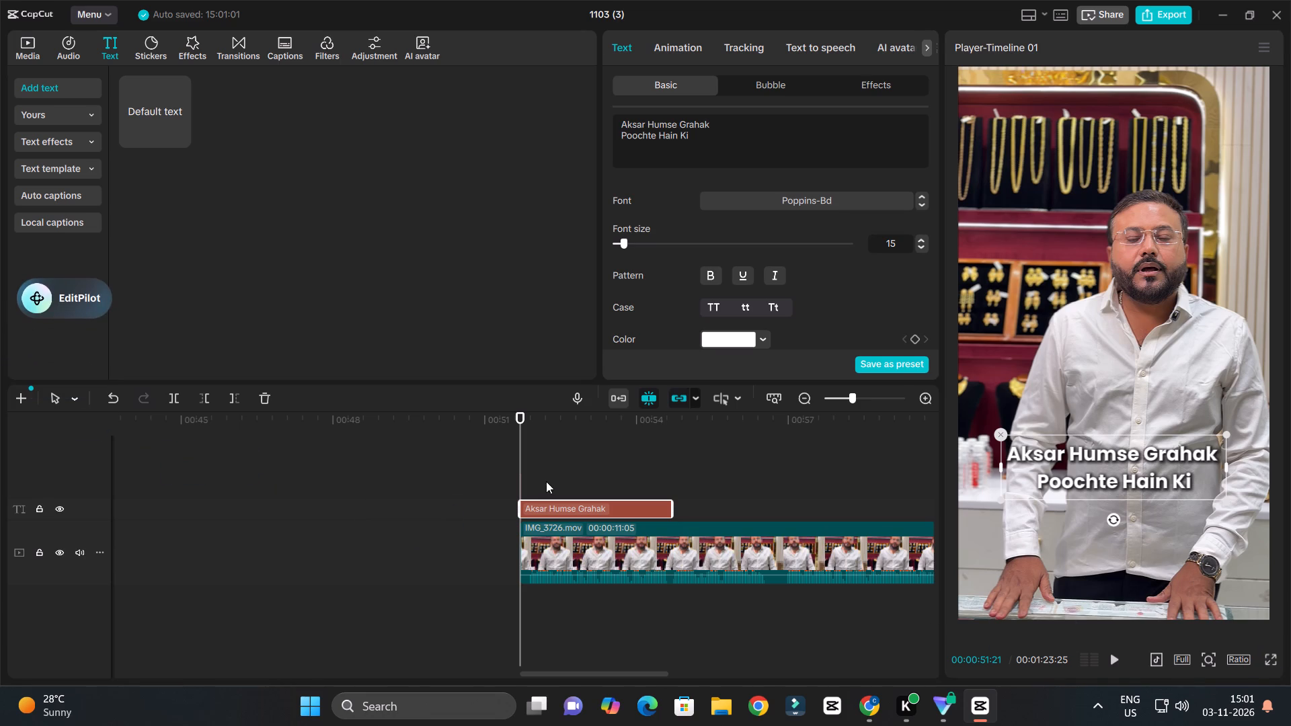
Play the captioned opening of the duplicate sequence to about 00:00:53:28, checking the caption against the speech.
click(517, 433)
key(space)
ctrl+scroll(624, 464, up, 8)
ctrl+scroll(624, 464, down, 5)
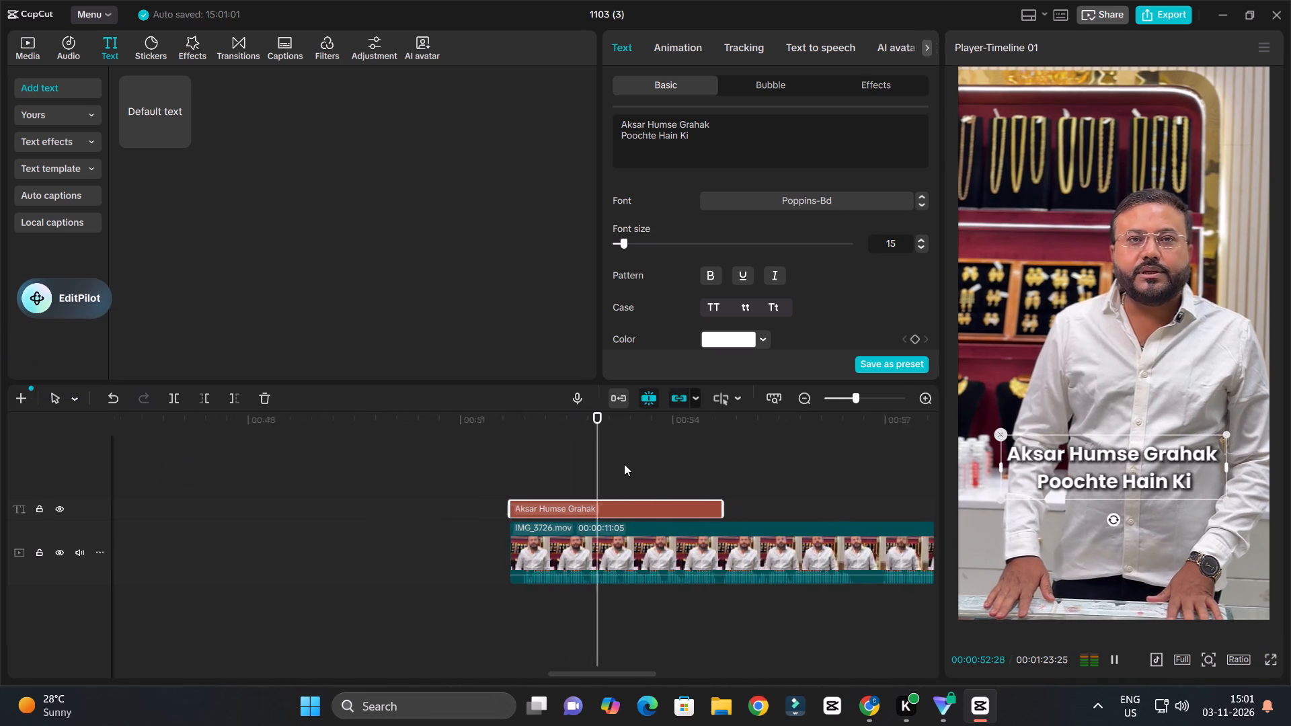
key(space)
key(space)
key(space)
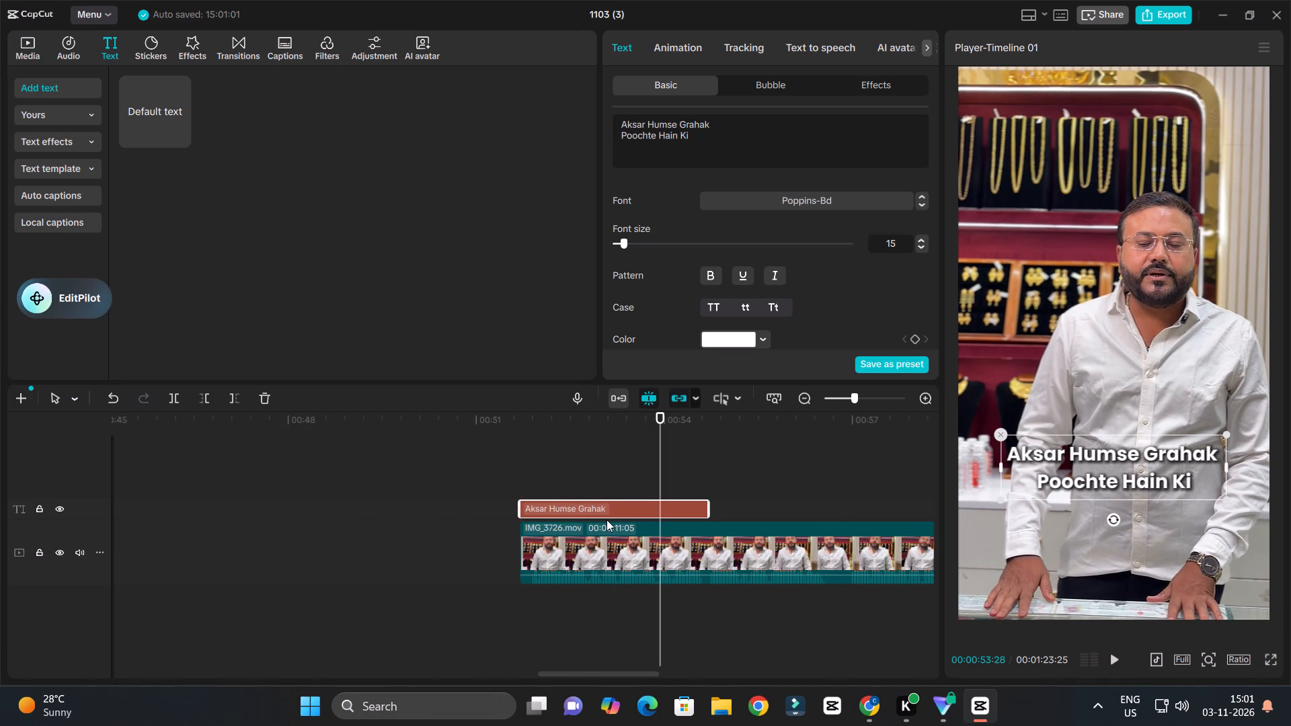
Apply the favourite "Power...nsfer" entrance animation to the caption.
click(608, 505)
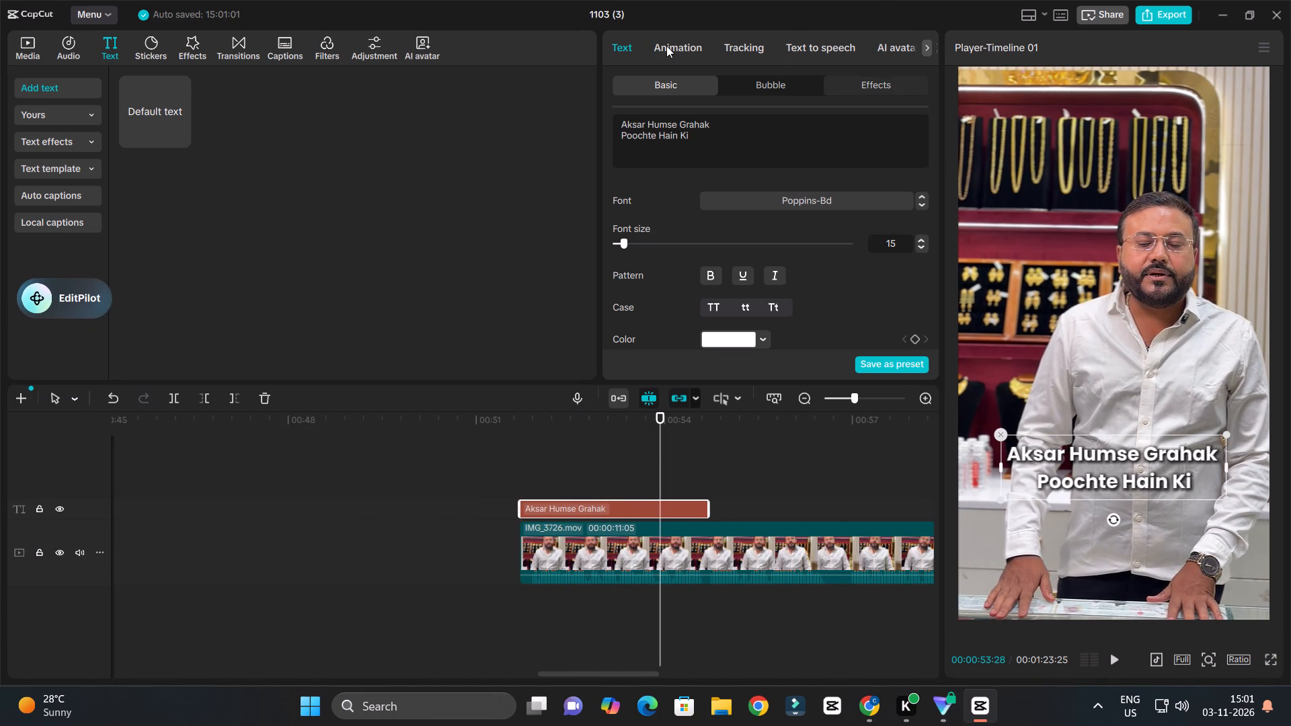
click(666, 46)
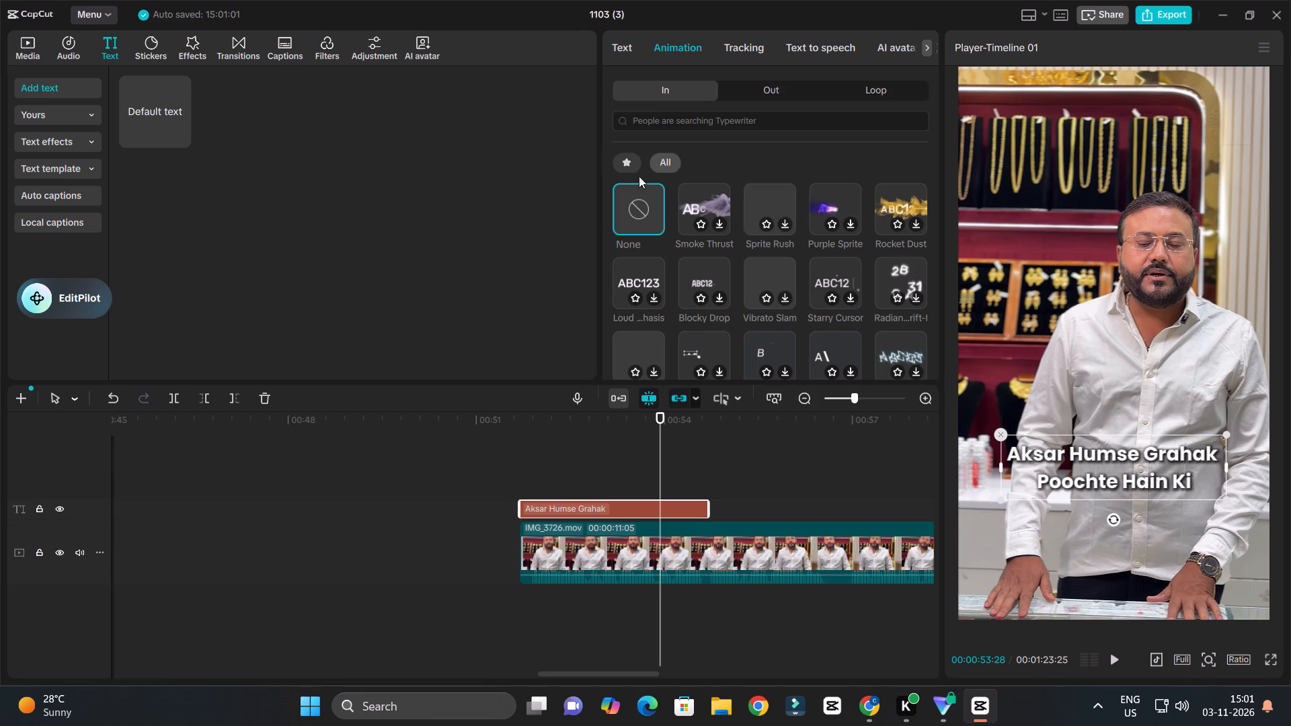
click(630, 160)
click(779, 274)
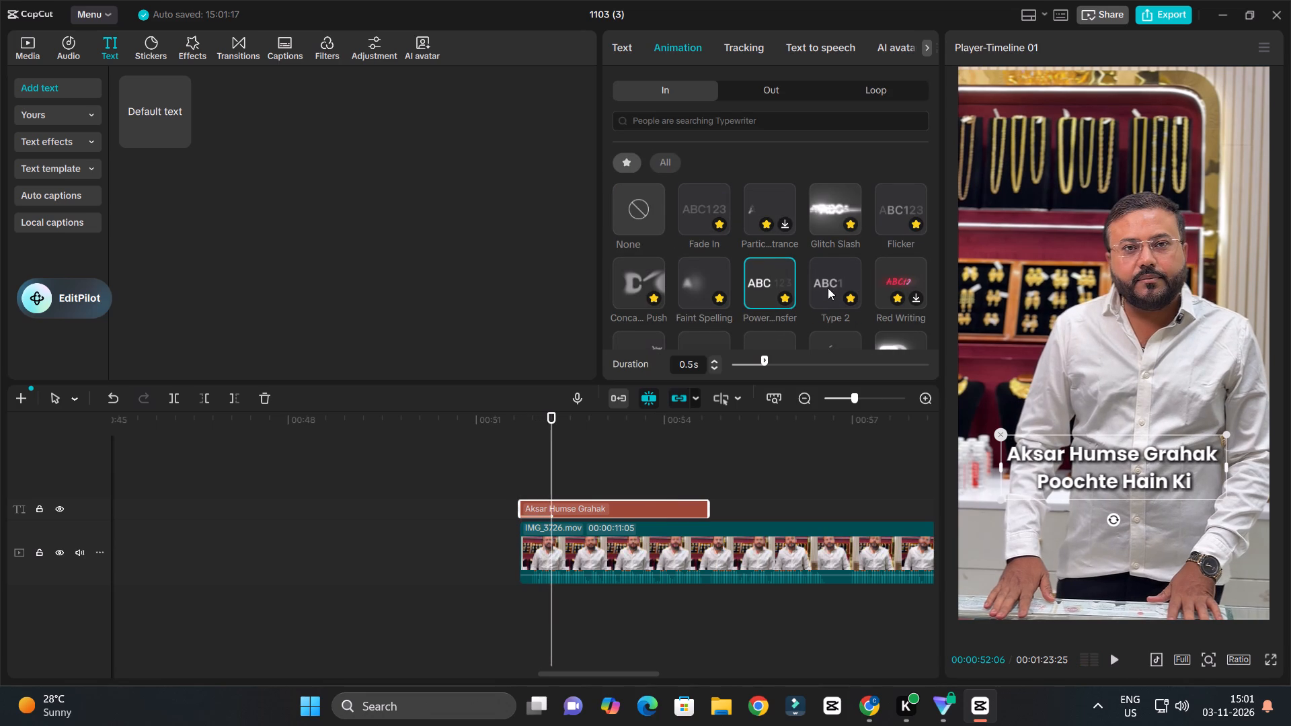
click(781, 272)
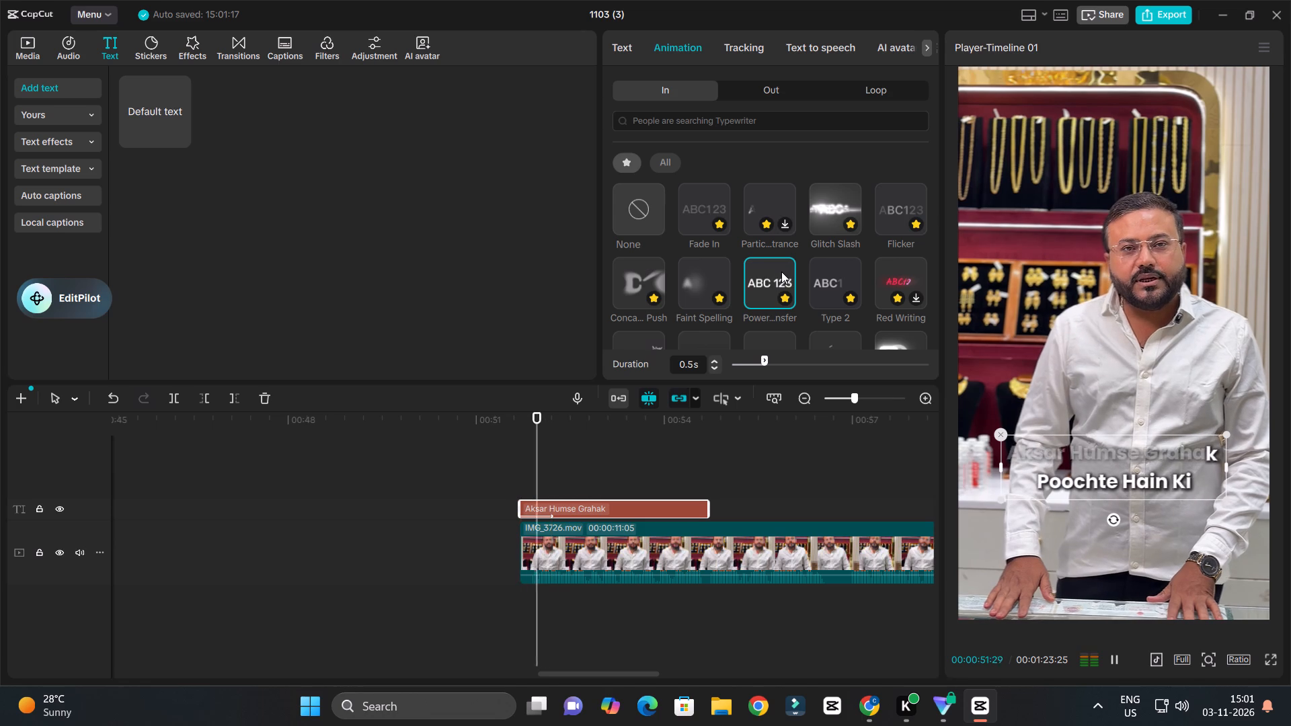
Play the animated caption against the speech and trim the text clip's end to 00:00:53:18.
click(518, 422)
key(space)
ctrl+scroll(537, 448, down, 5)
ctrl+scroll(538, 450, up, 4)
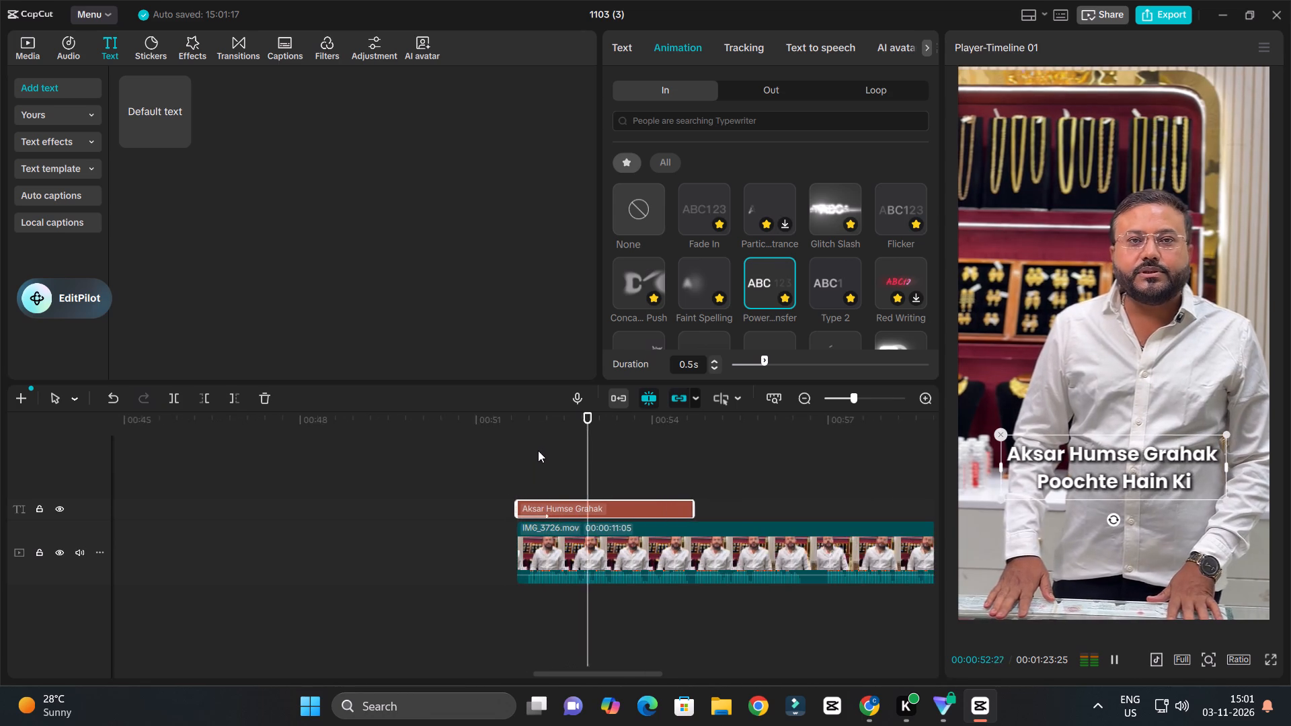
scroll(538, 450, down, 3)
ctrl+scroll(559, 465, up, 4)
key(space)
ctrl+scroll(604, 474, up, 4)
key(space)
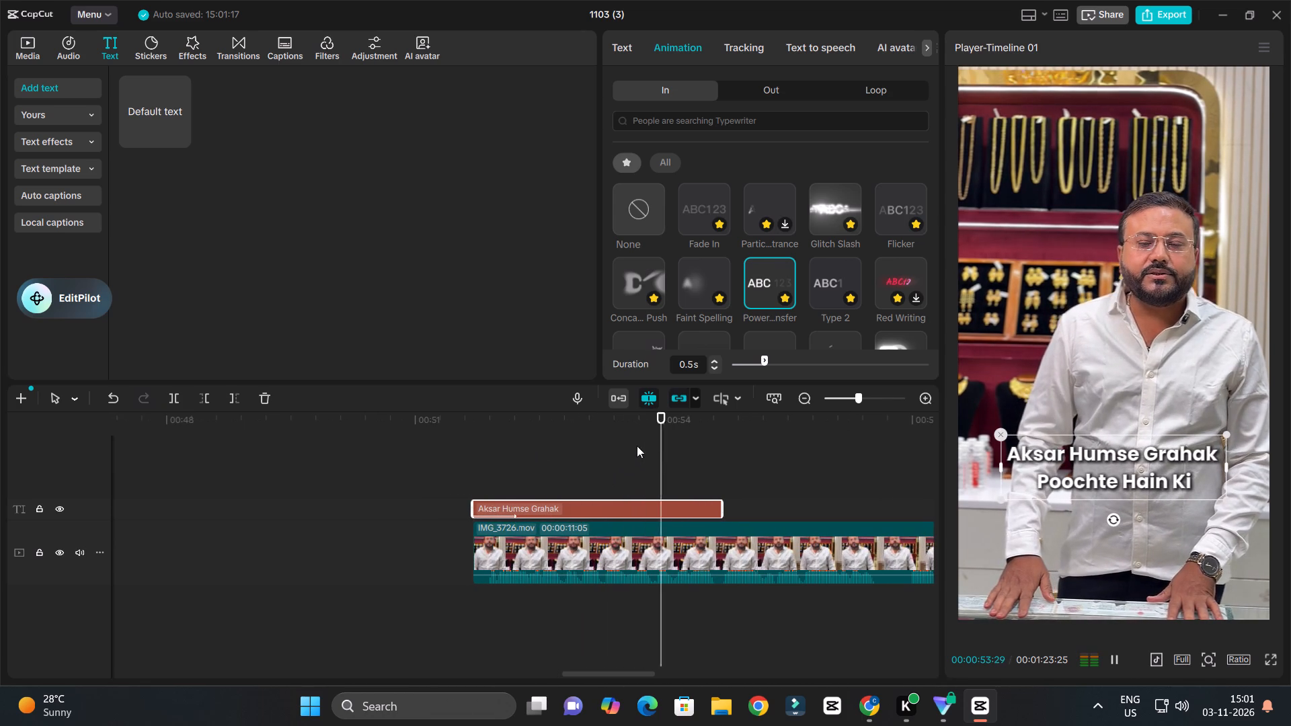
key(space)
drag(643, 422, 629, 474)
click(645, 515)
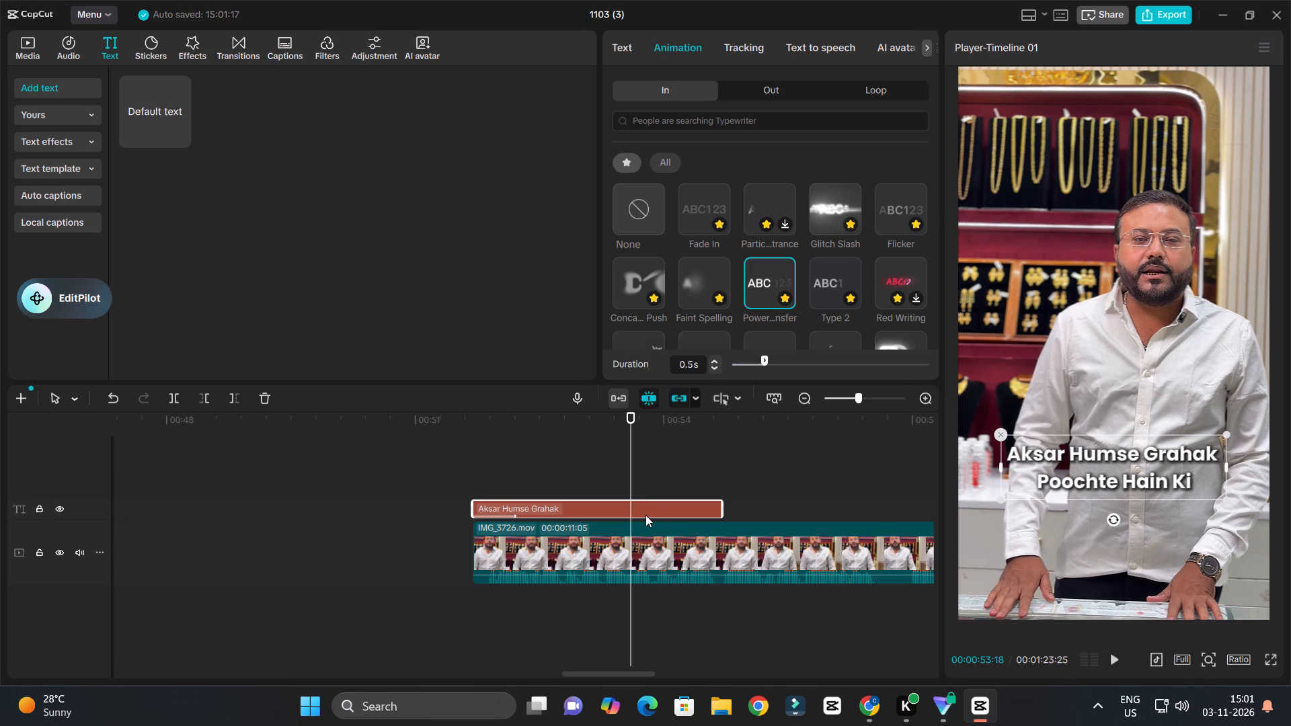
key(w)
Play the duplicate sequence past the trimmed caption to 00:00:58:00, listening to the speech that follows.
key(space)
ctrl+scroll(646, 498, down, 8)
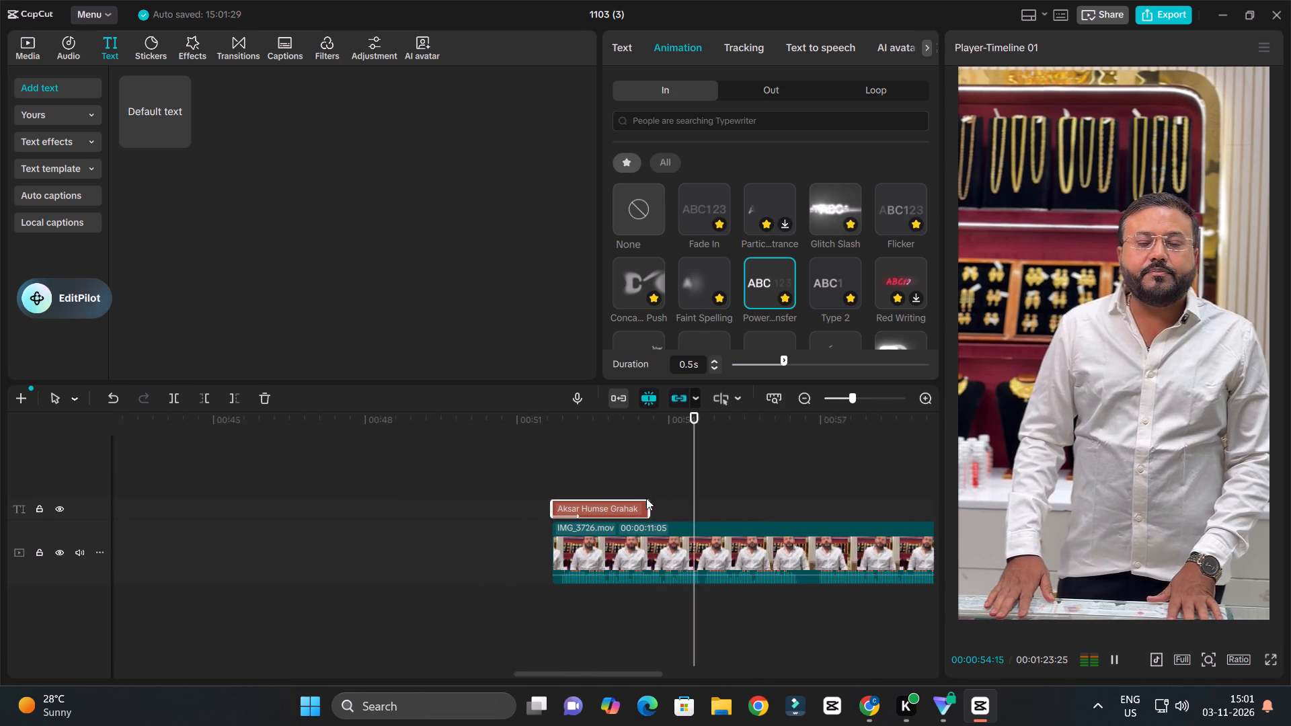
ctrl+scroll(673, 499, up, 4)
ctrl+scroll(673, 499, down, 17)
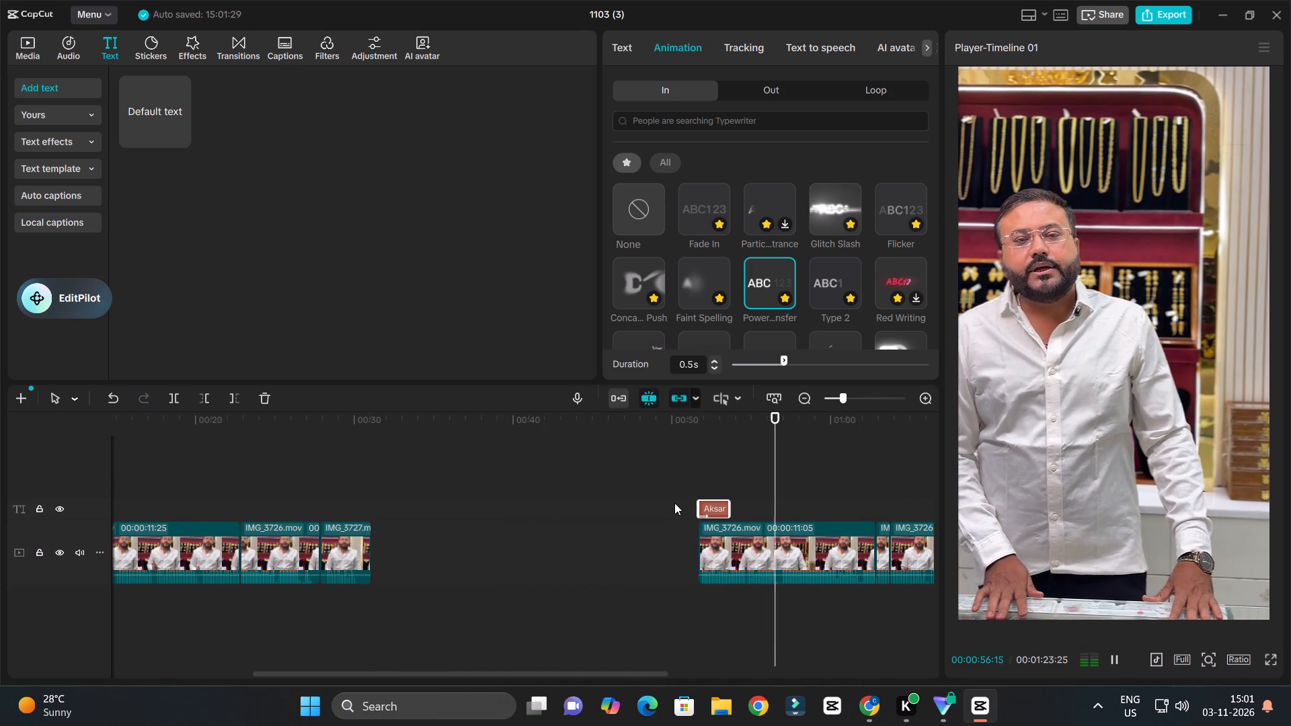
ctrl+scroll(765, 511, up, 6)
ctrl+scroll(767, 510, down, 5)
key(space)
ctrl+scroll(844, 510, up, 6)
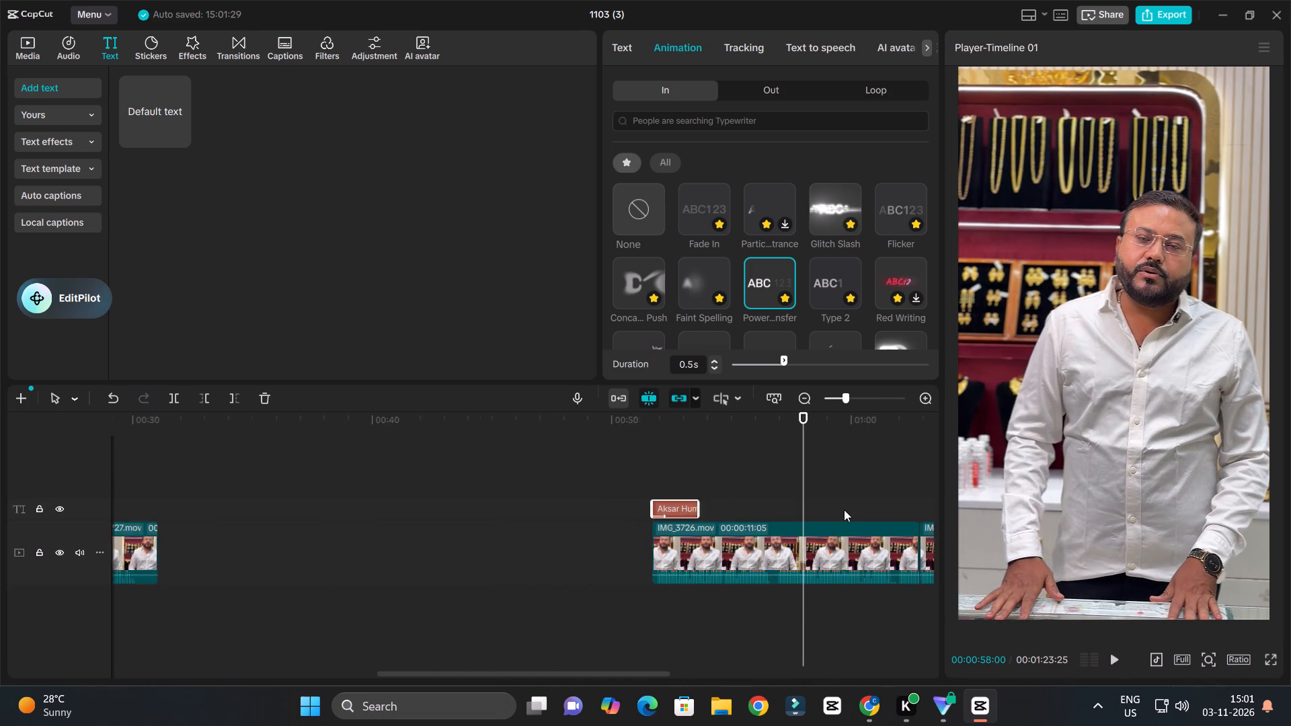
Play the duplicate sequence from 00:00:58:00 to about 00:01:03:17, listening to the speech after the caption.
ctrl+scroll(844, 510, up, 3)
key(space)
ctrl+scroll(845, 510, down, 10)
scroll(828, 508, down, 3)
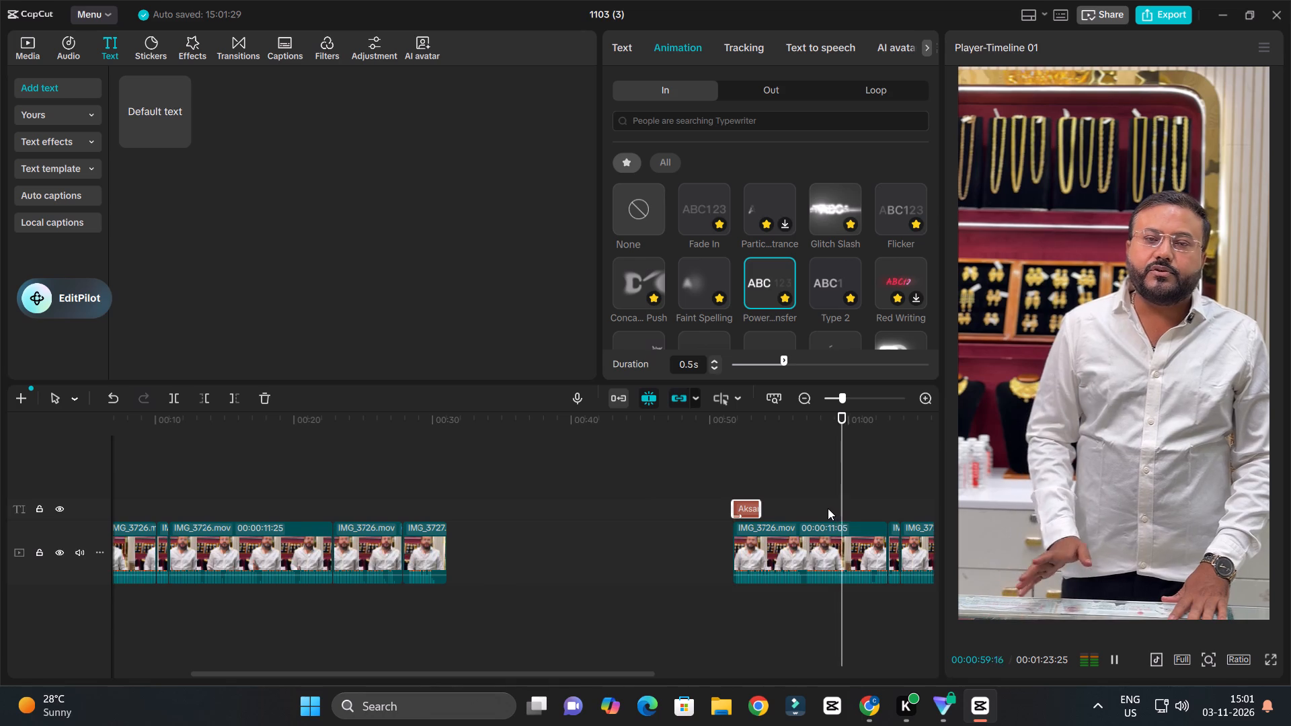
ctrl+scroll(828, 508, down, 4)
ctrl+scroll(664, 503, up, 8)
ctrl+scroll(664, 502, down, 4)
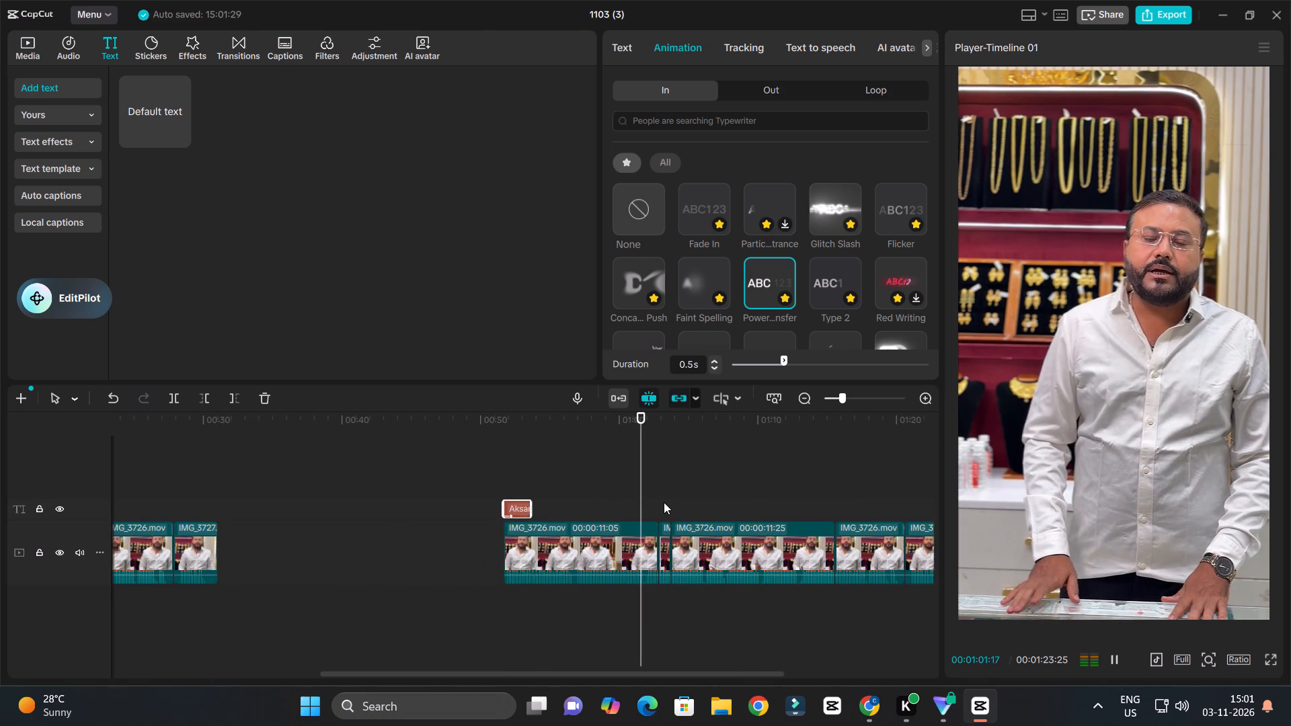
ctrl+scroll(664, 502, down, 2)
ctrl+scroll(664, 502, up, 6)
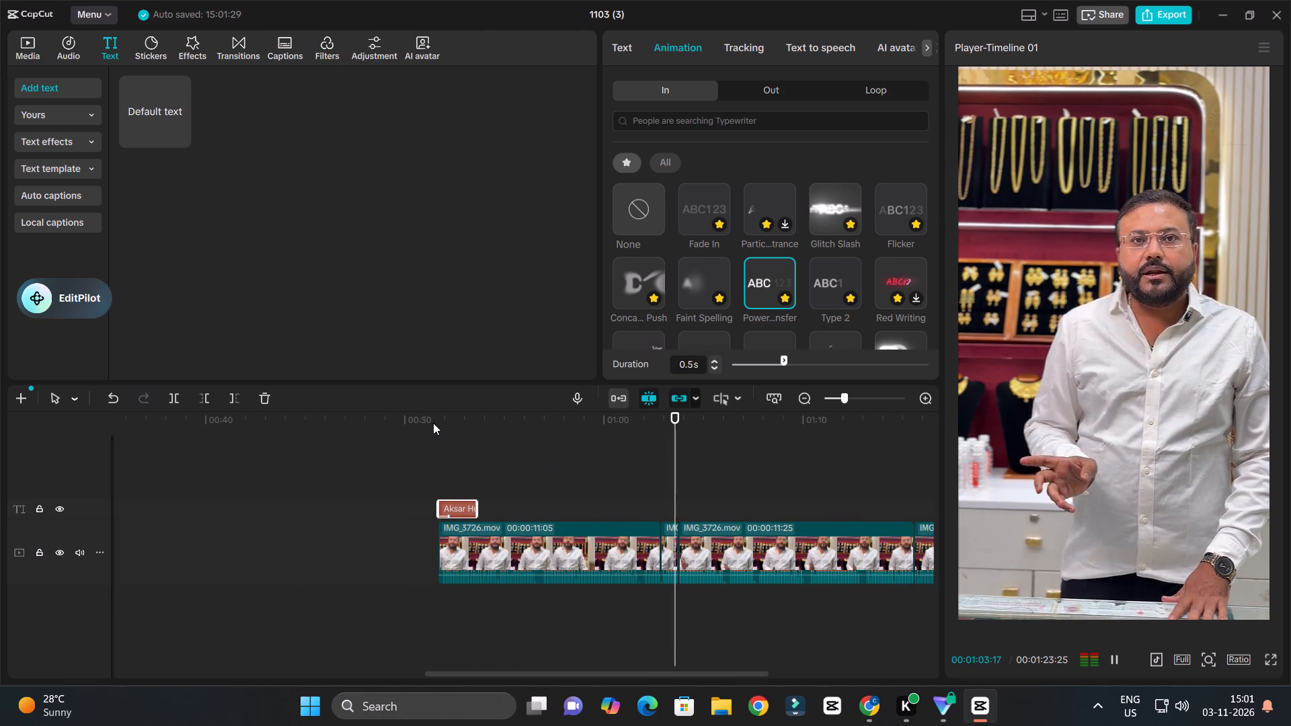
Replay the duplicate sequence from the start of the caption and stop at 00:00:55:20, just past the captioned line.
key(space)
click(433, 423)
key(space)
ctrl+scroll(469, 450, up, 4)
ctrl+scroll(469, 450, down, 4)
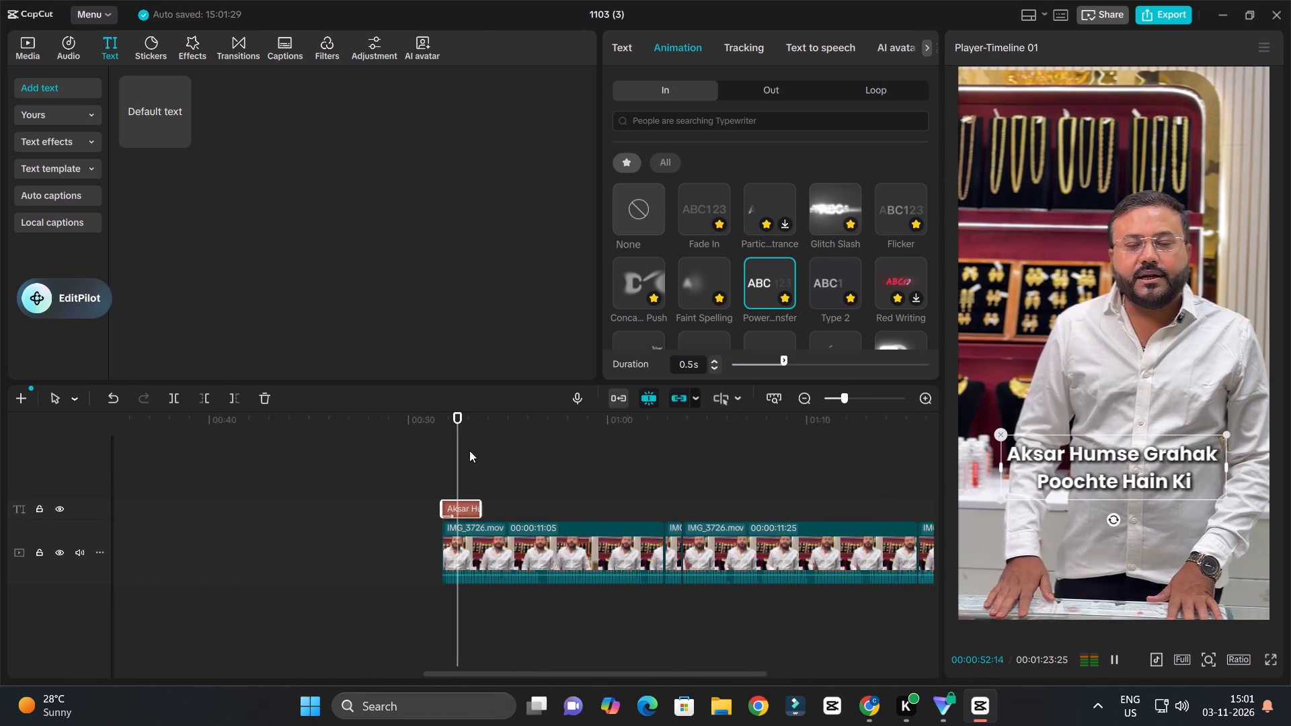
ctrl+scroll(469, 450, down, 3)
ctrl+scroll(471, 450, up, 4)
ctrl+scroll(471, 450, down, 3)
ctrl+scroll(471, 452, up, 3)
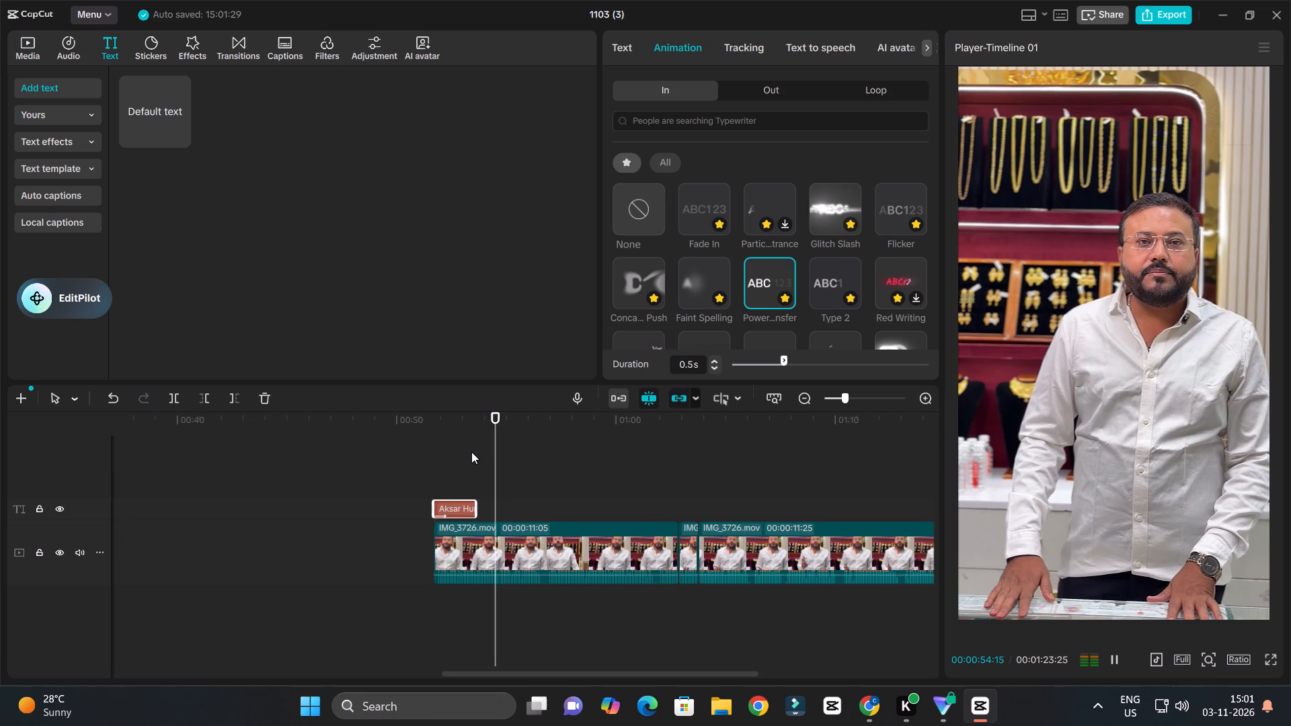
ctrl+scroll(471, 452, down, 2)
ctrl+scroll(471, 452, up, 6)
key(space)
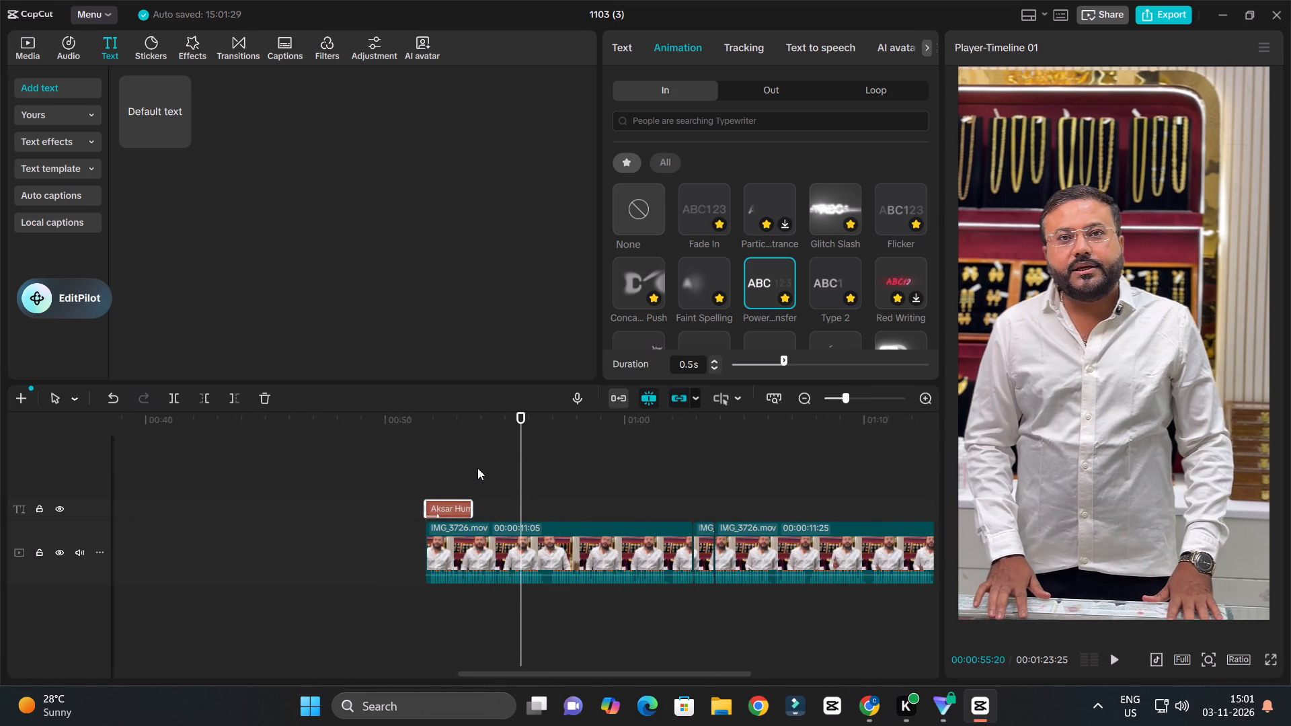
ctrl+scroll(477, 468, down, 2)
Look through the project media in the Balaji Balaji folder, previewing B-roll clips from IMG_3615 to IMG_3644.
click(34, 41)
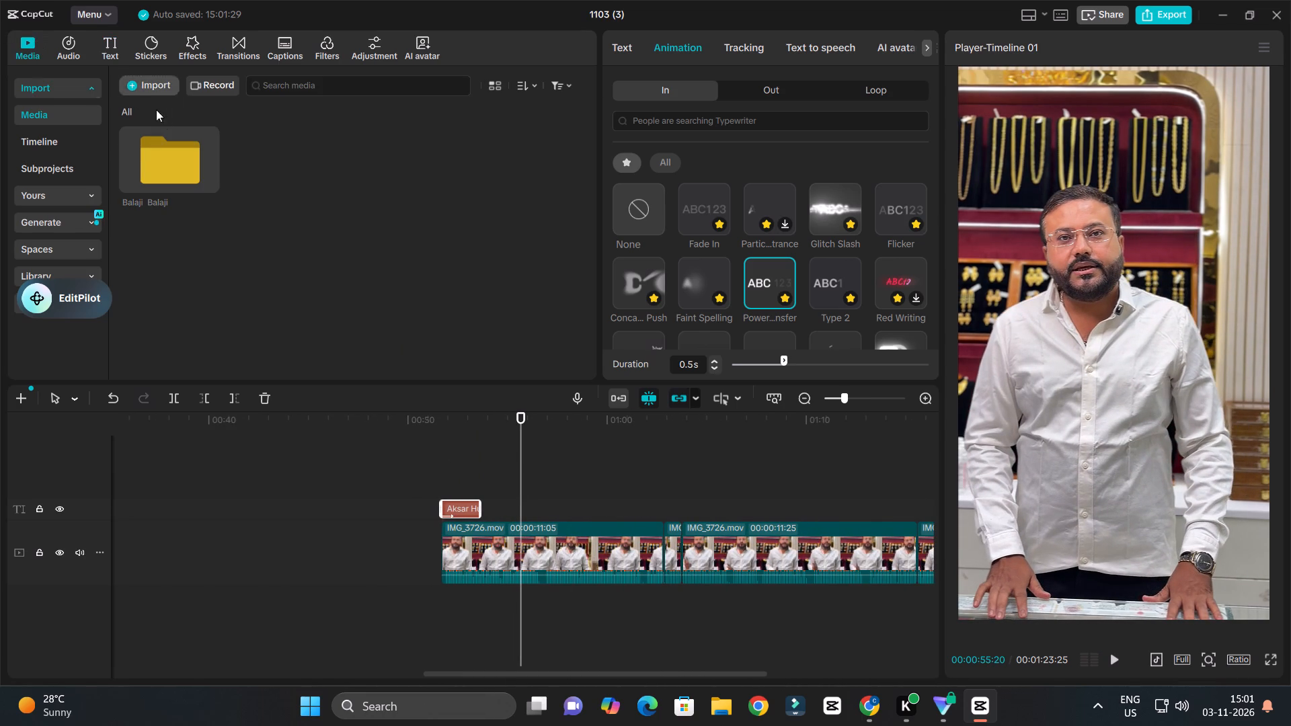
double_click(155, 160)
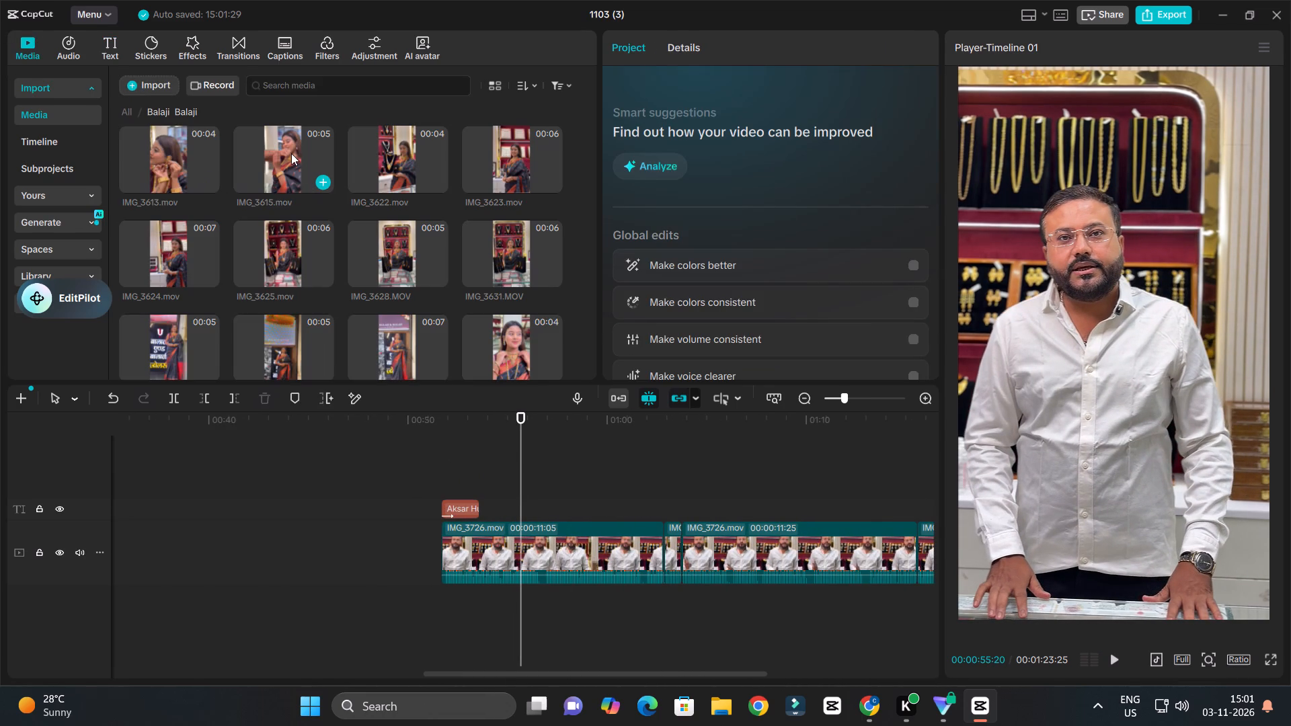
double_click(289, 152)
double_click(399, 150)
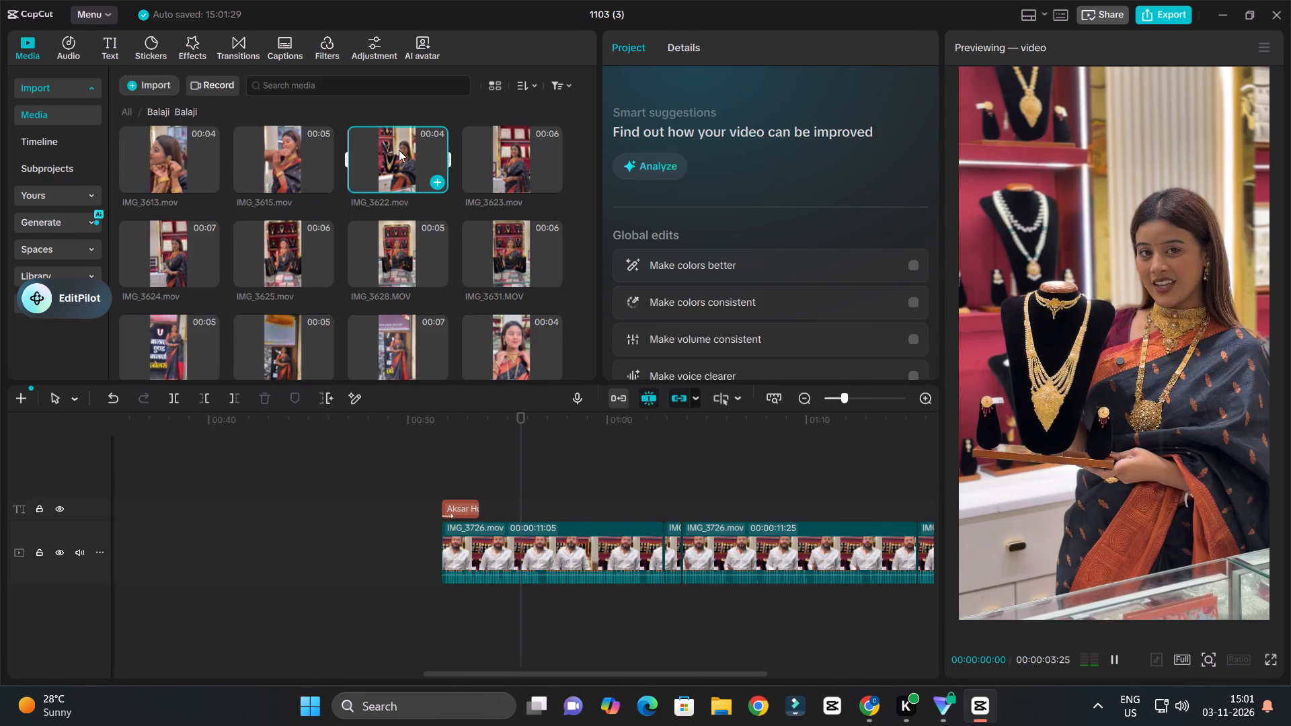
scroll(387, 207, down, 1)
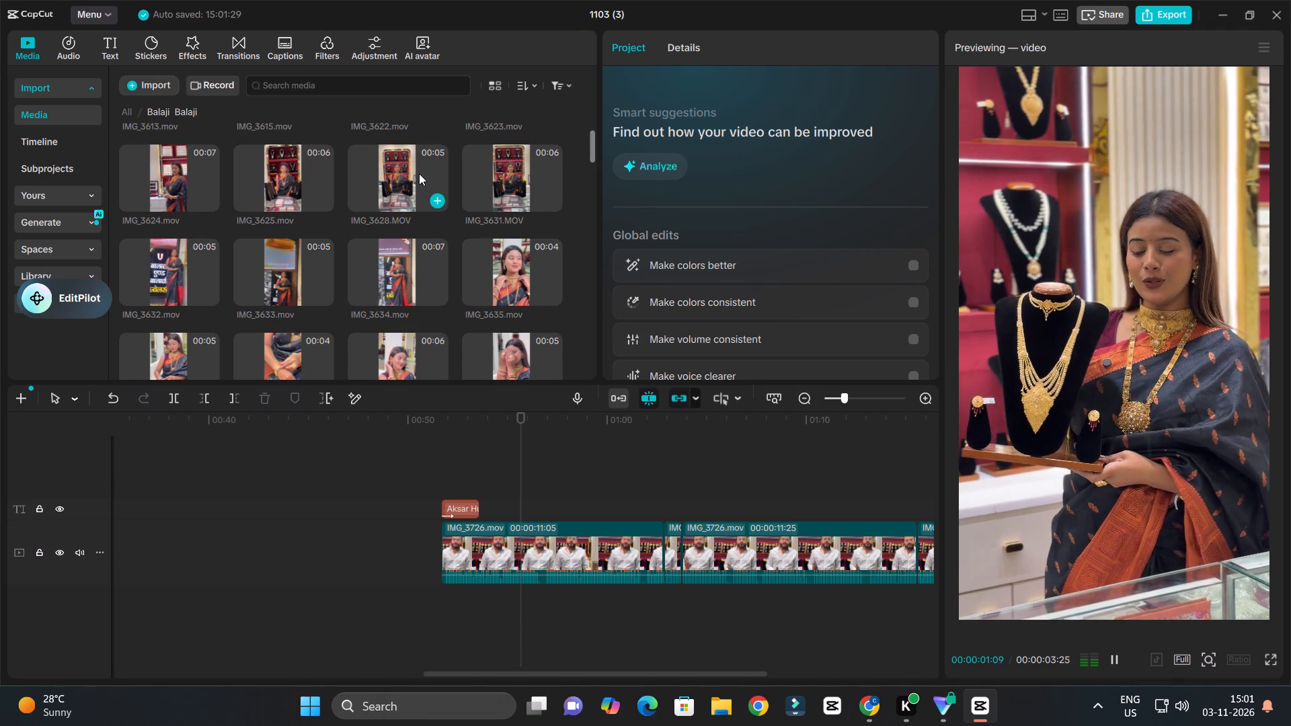
double_click(419, 173)
double_click(414, 248)
scroll(363, 228, down, 2)
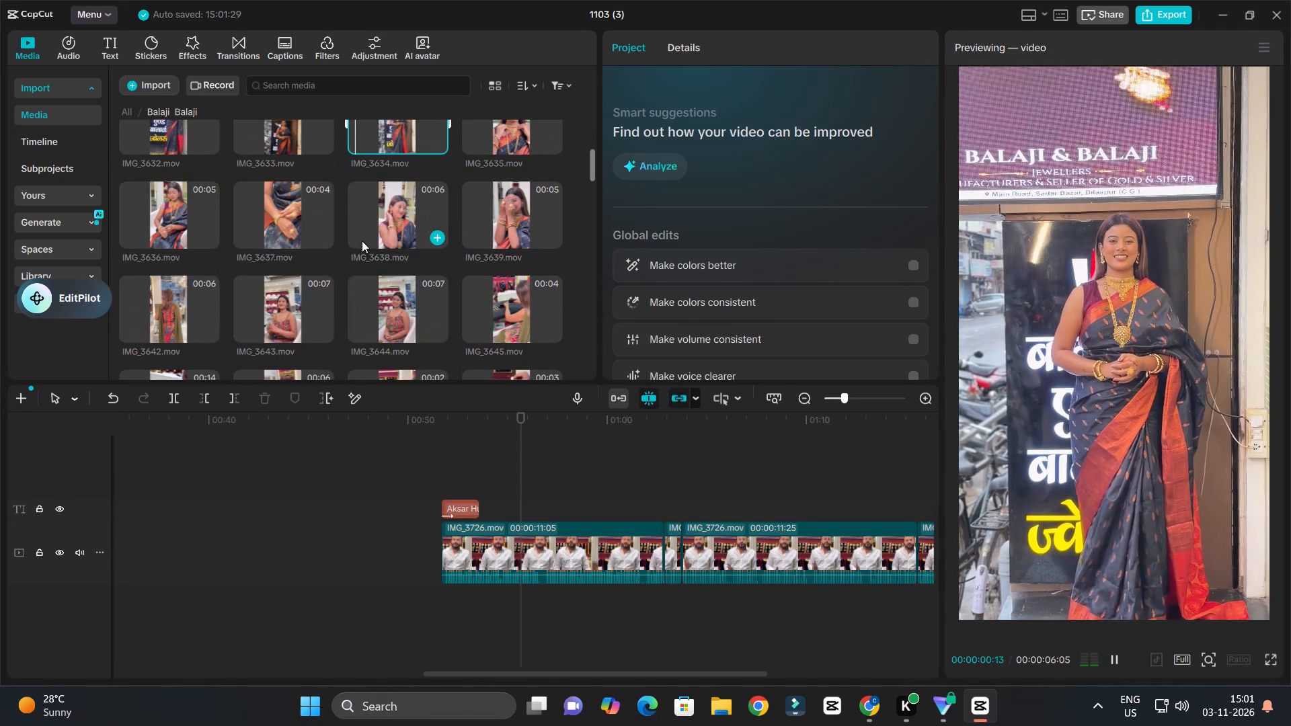
double_click(381, 218)
double_click(394, 288)
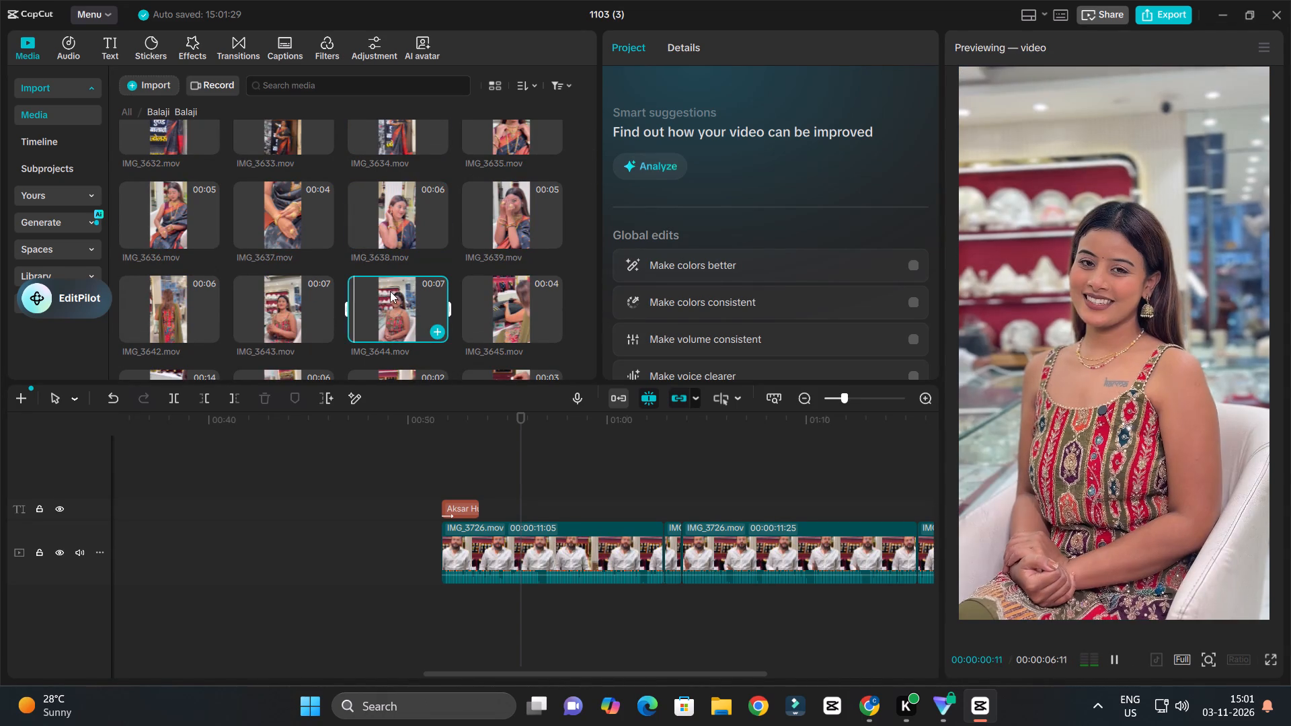
double_click(314, 296)
Preview the jewellery and shop B-roll clips between IMG_3645 and IMG_3661, looking for footage that suits the speech.
scroll(333, 273, down, 1)
double_click(490, 229)
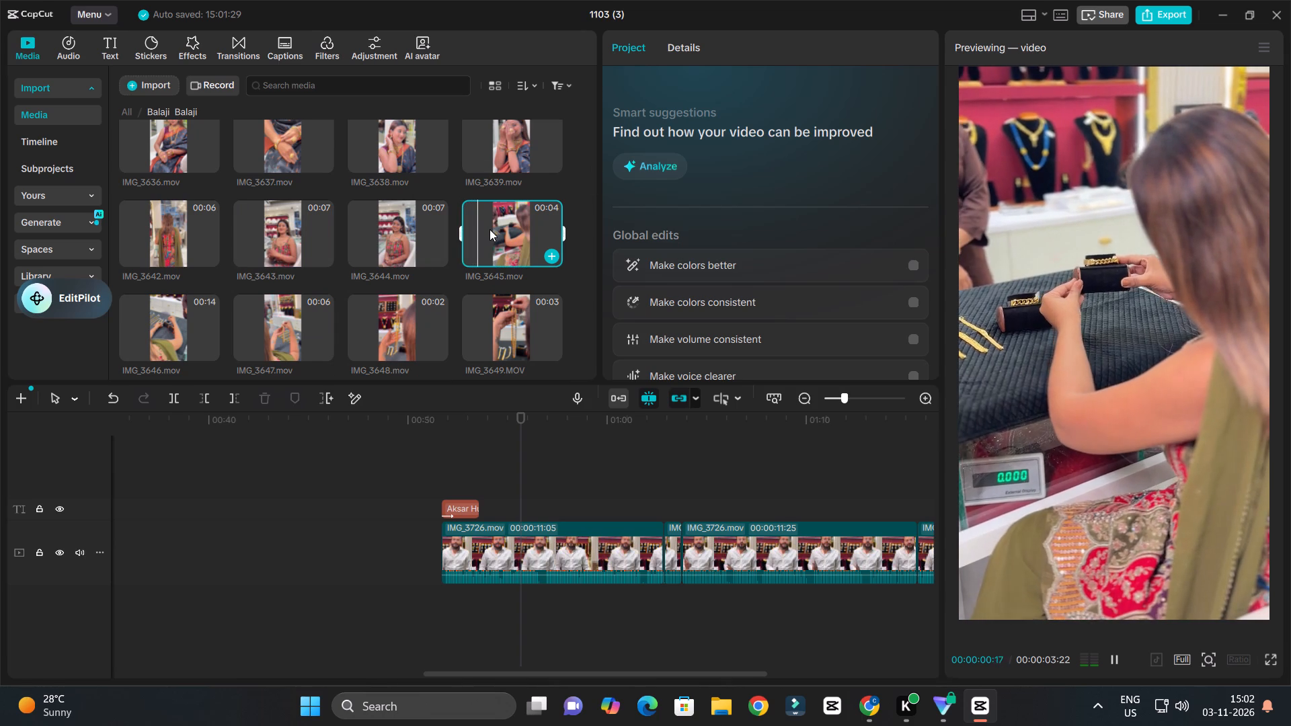
scroll(418, 251, down, 1)
double_click(274, 260)
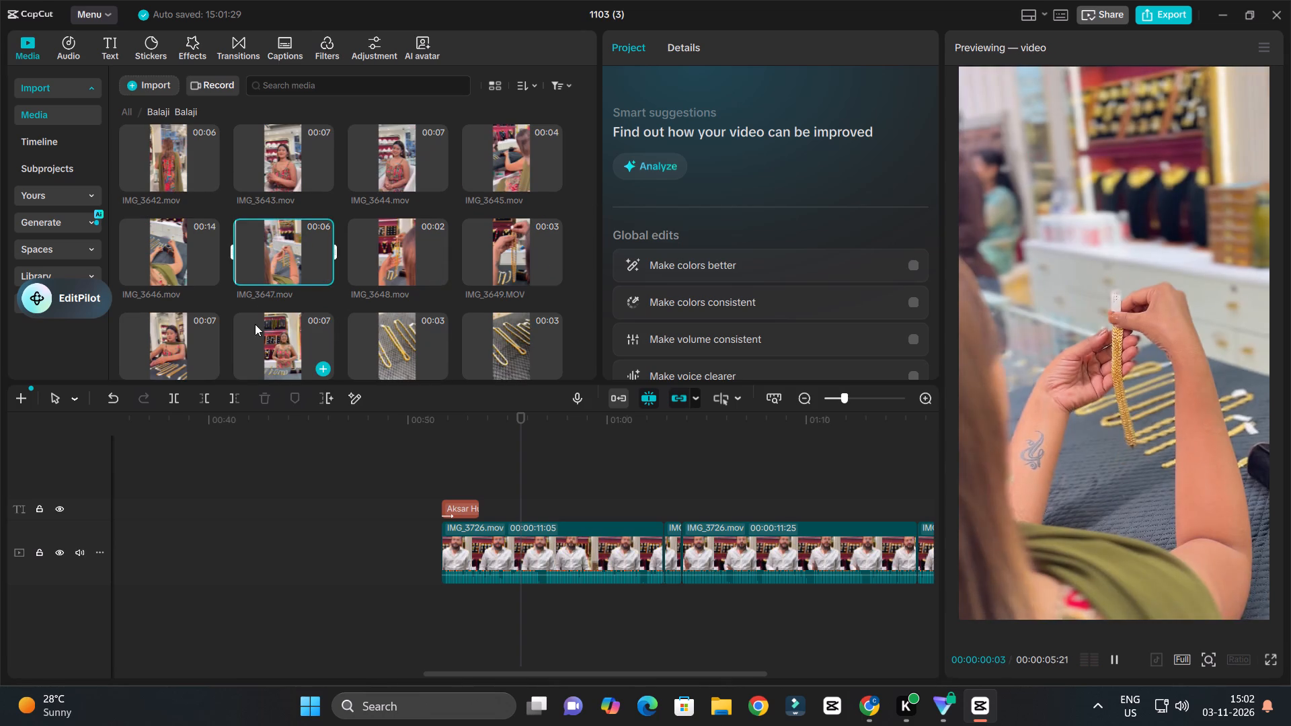
double_click(281, 328)
scroll(304, 307, down, 2)
double_click(394, 275)
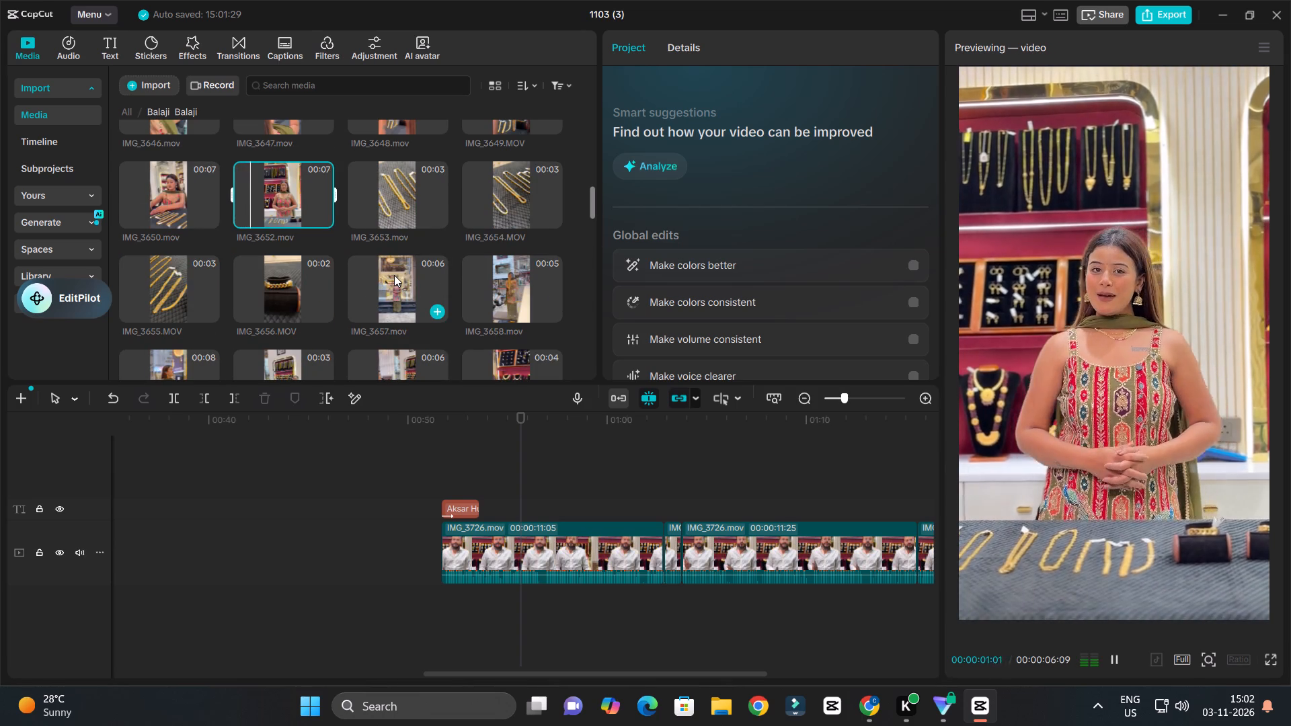
double_click(292, 278)
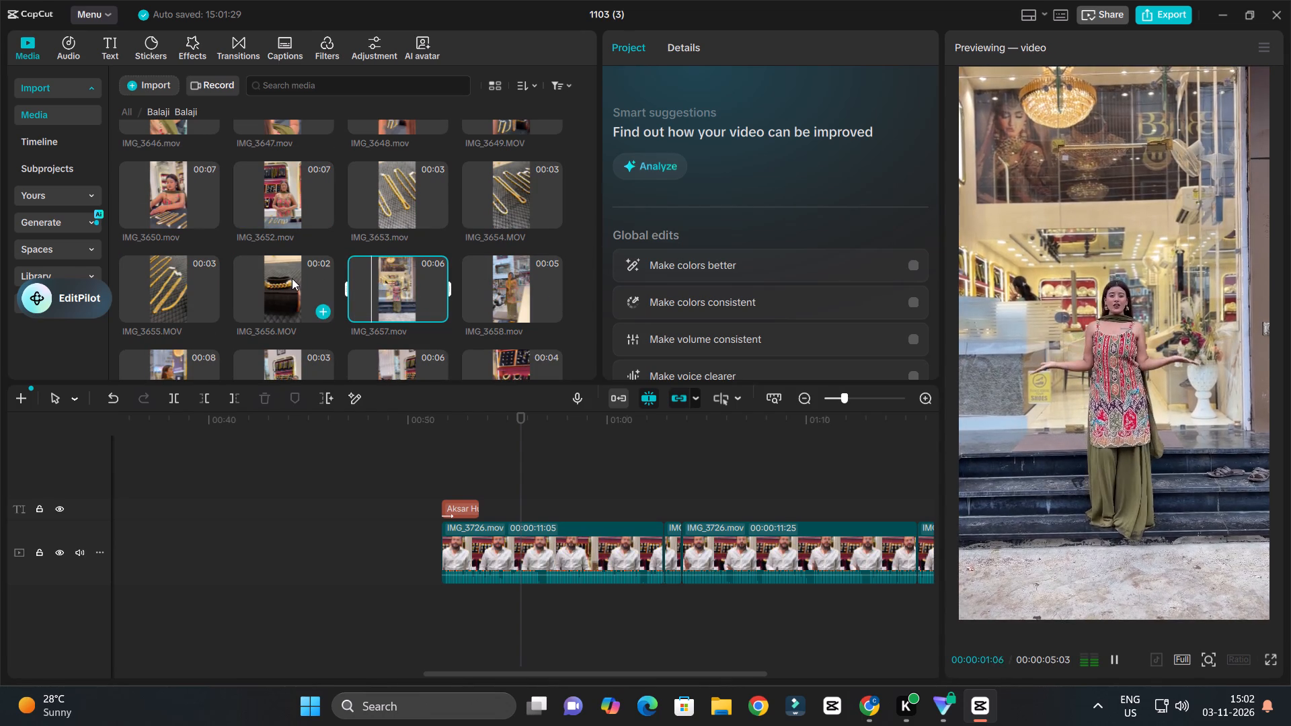
double_click(192, 274)
scroll(280, 246, down, 2)
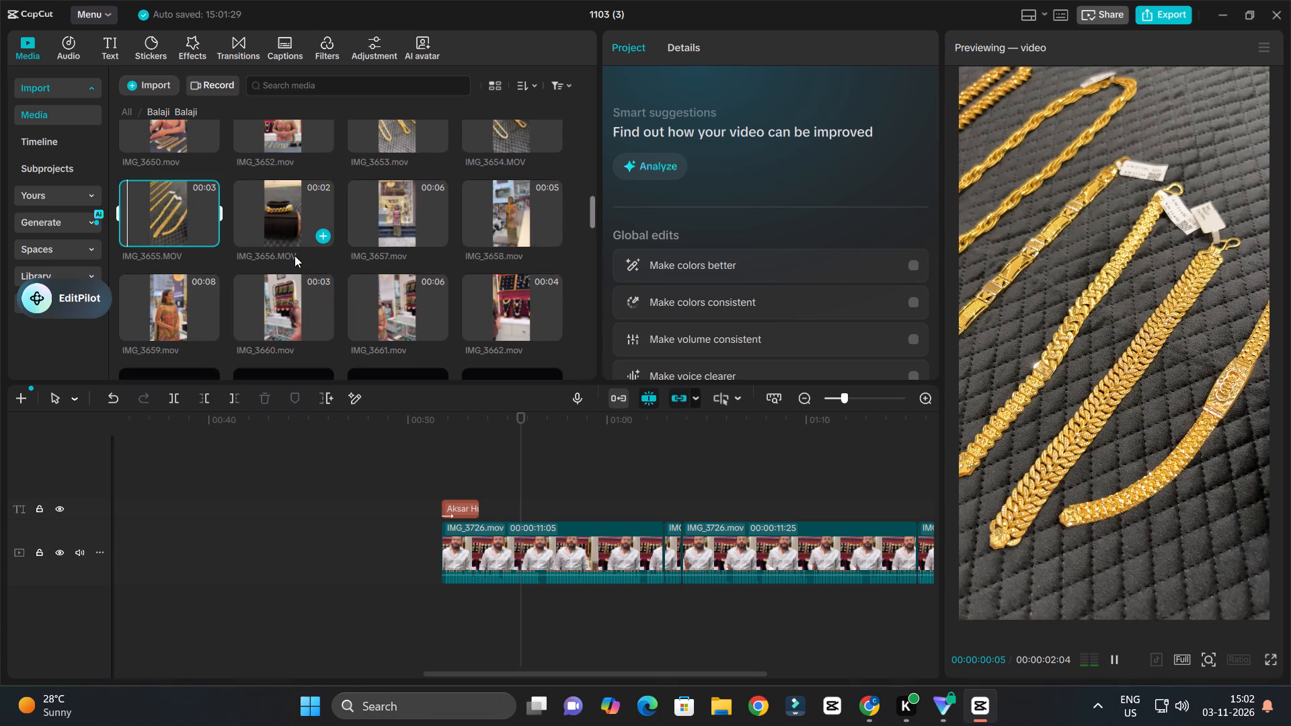
double_click(274, 234)
double_click(366, 233)
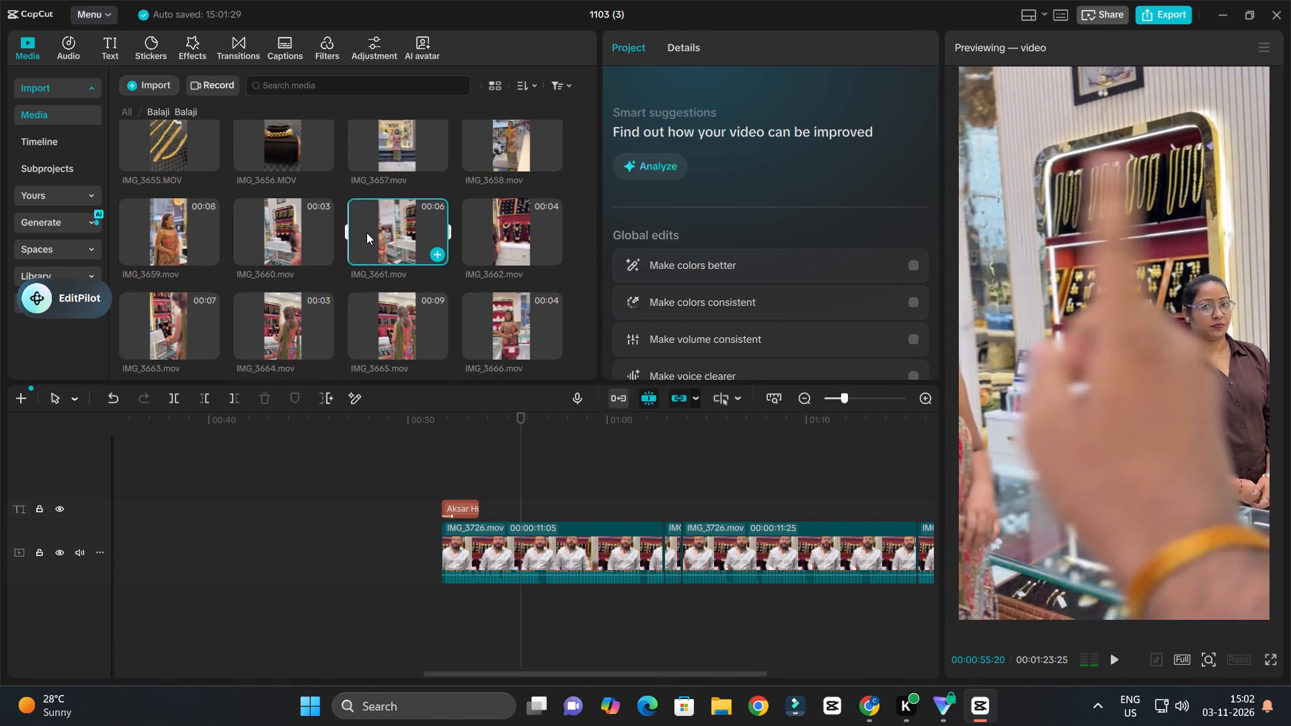
Preview the shop and customer B-roll clips between IMG_3662 and IMG_3702, looking for footage that suits the speech.
double_click(506, 227)
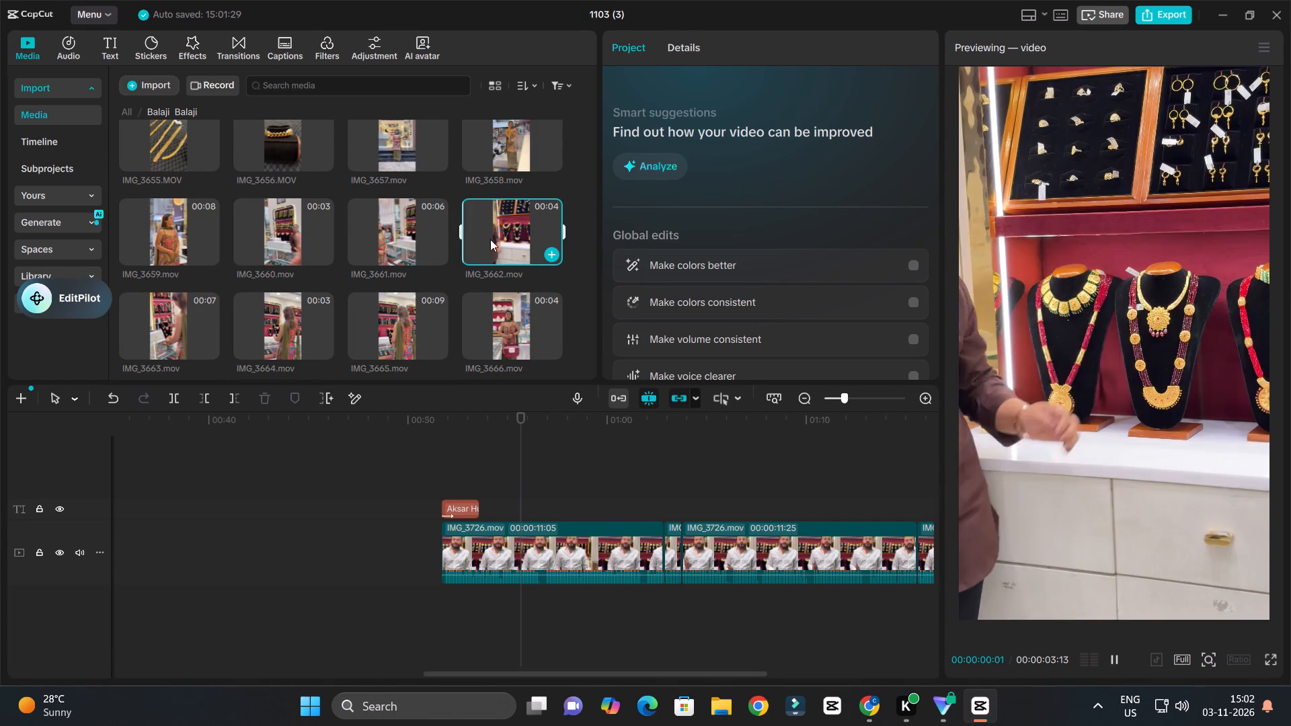
scroll(381, 243, down, 1)
double_click(518, 264)
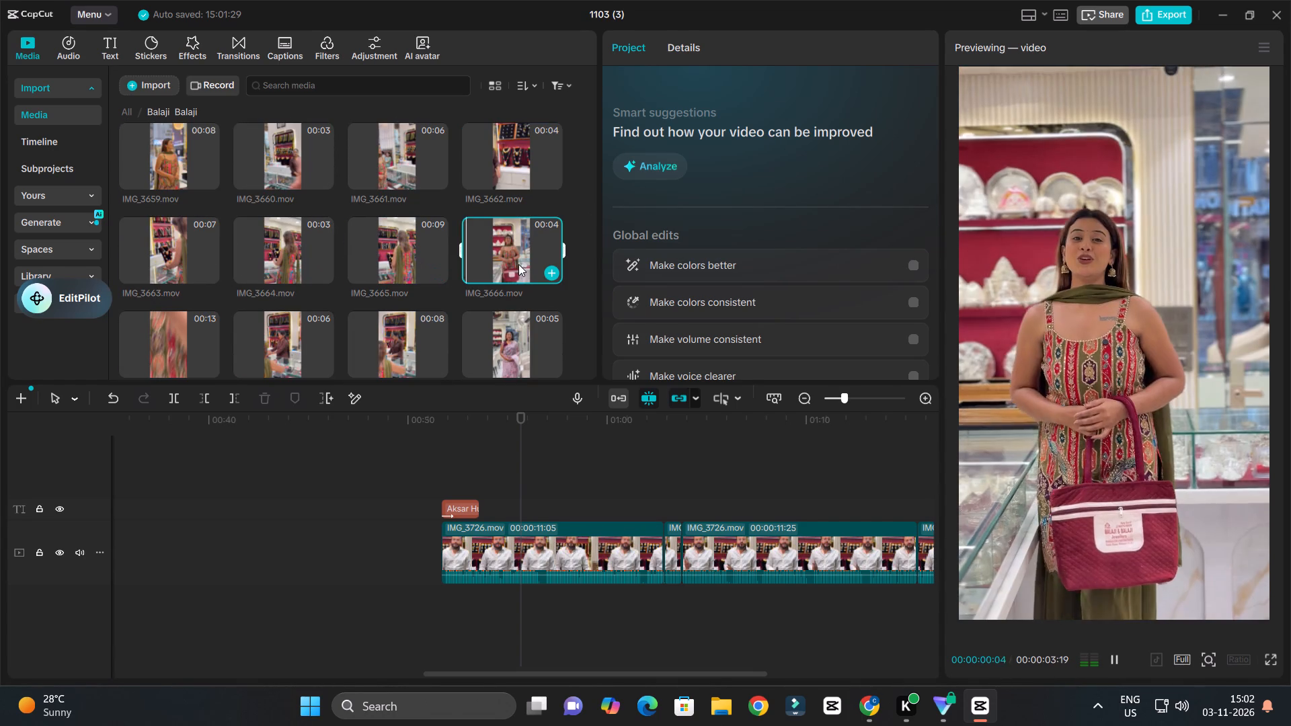
double_click(401, 234)
scroll(401, 234, down, 1)
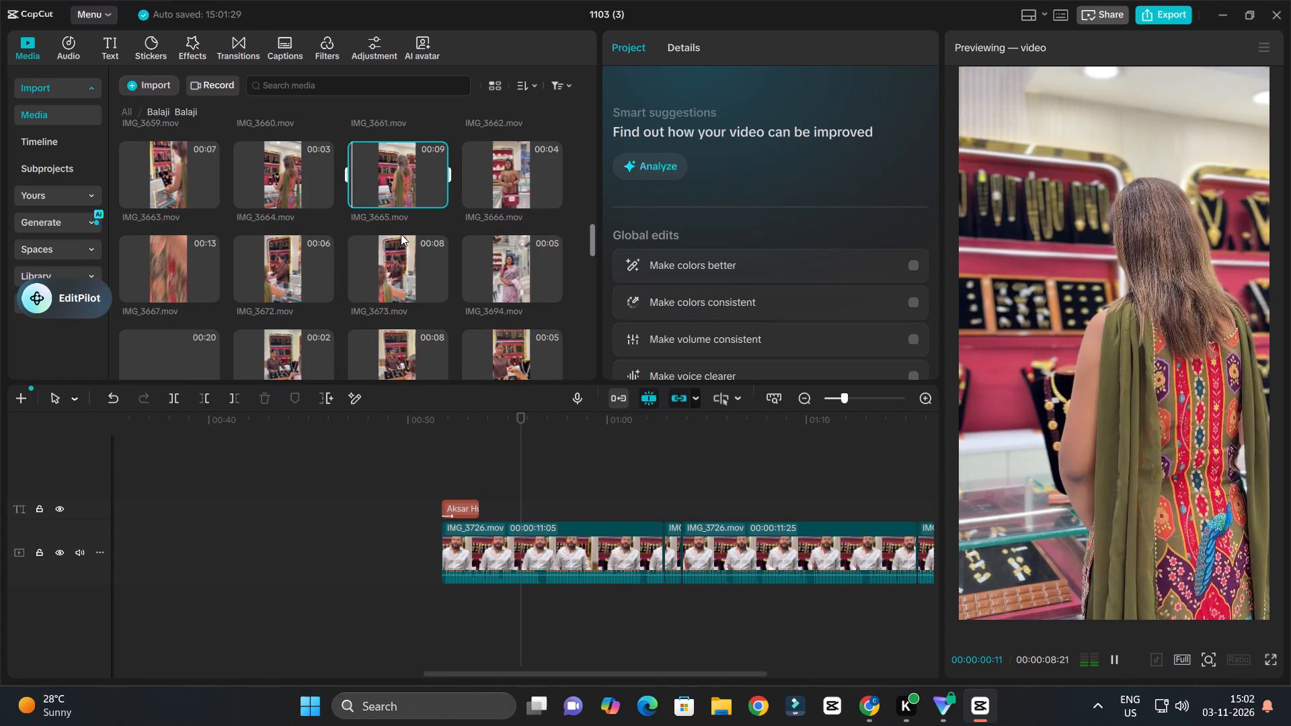
double_click(284, 268)
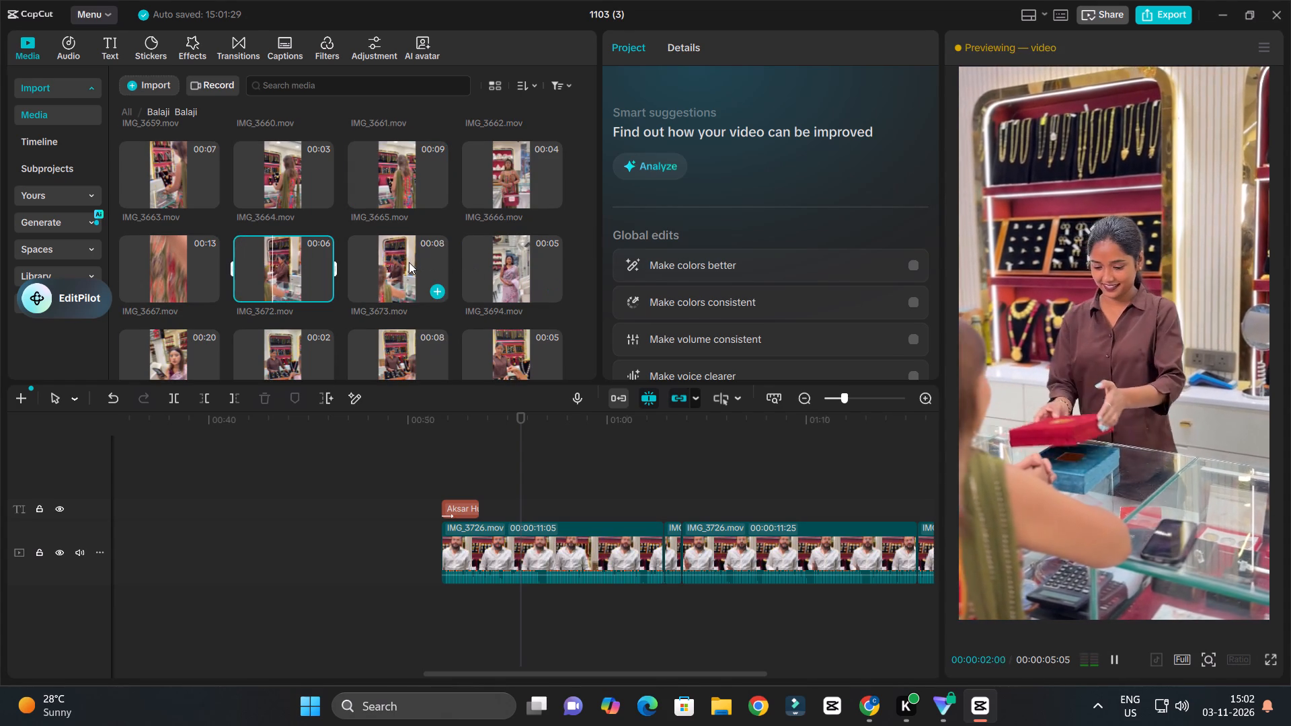
double_click(409, 262)
double_click(508, 269)
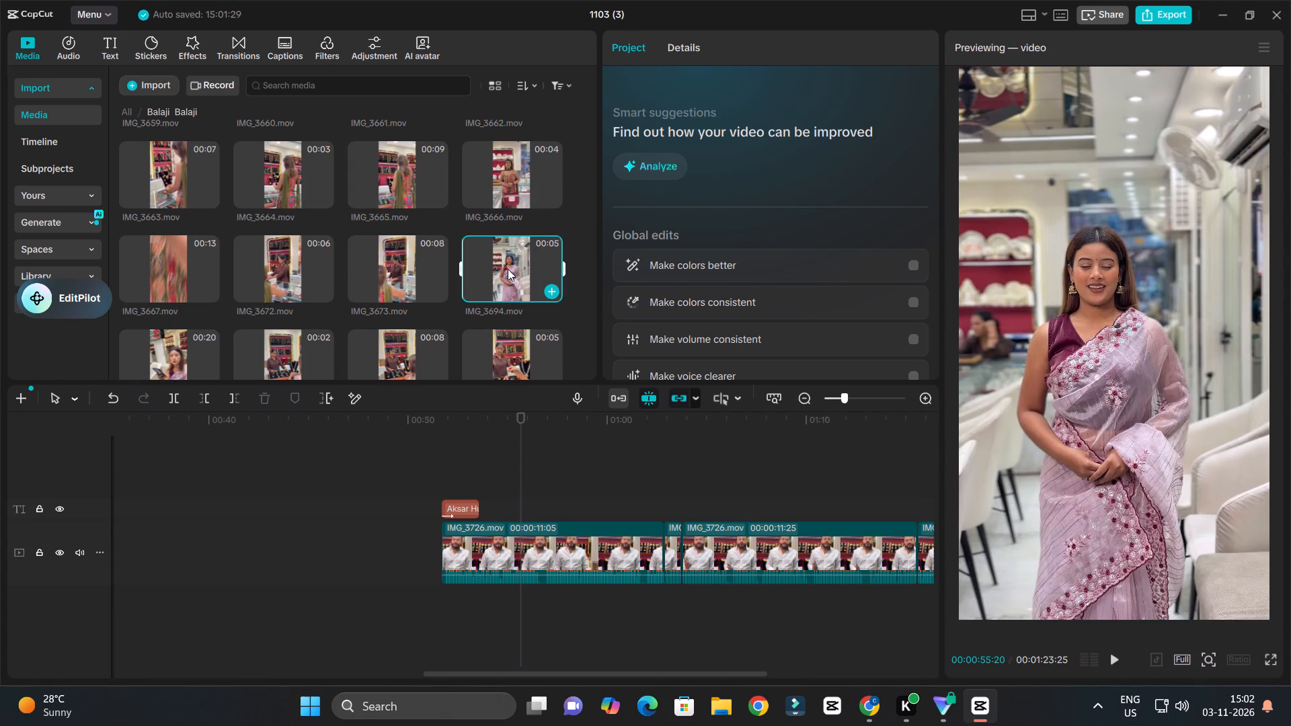
scroll(406, 255, down, 3)
double_click(375, 230)
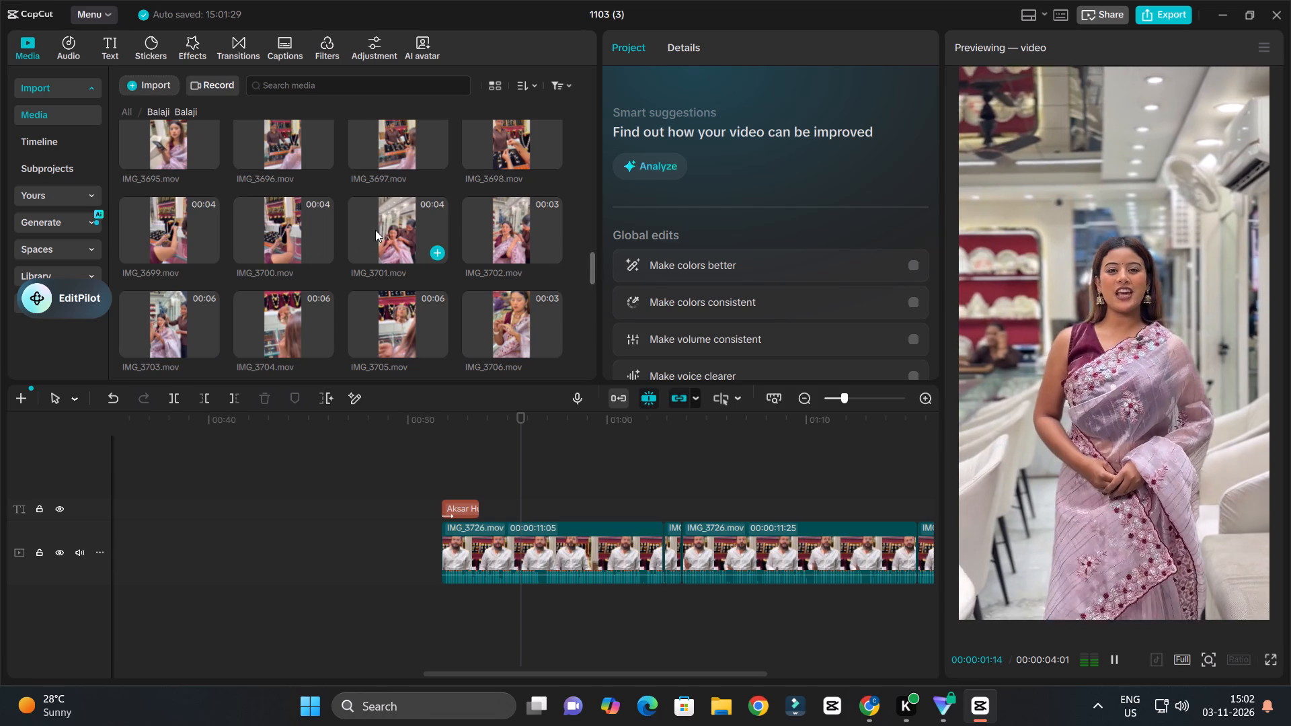
double_click(506, 251)
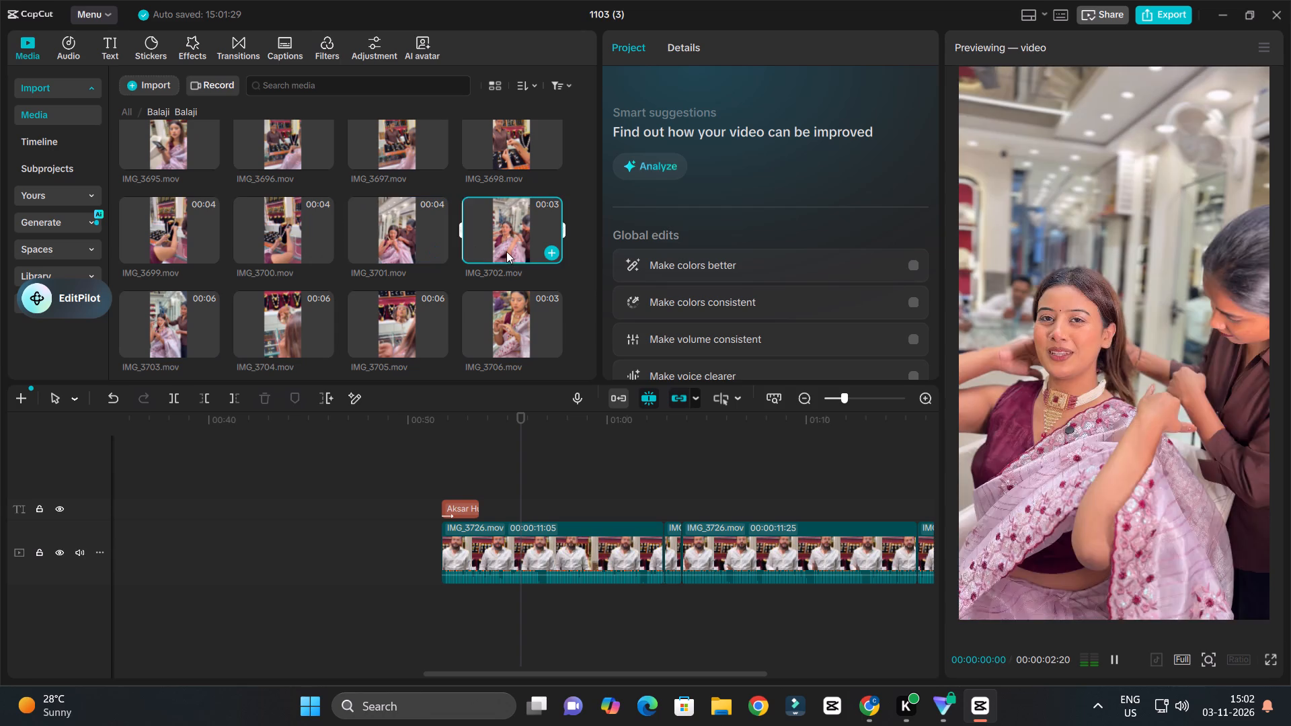
double_click(305, 225)
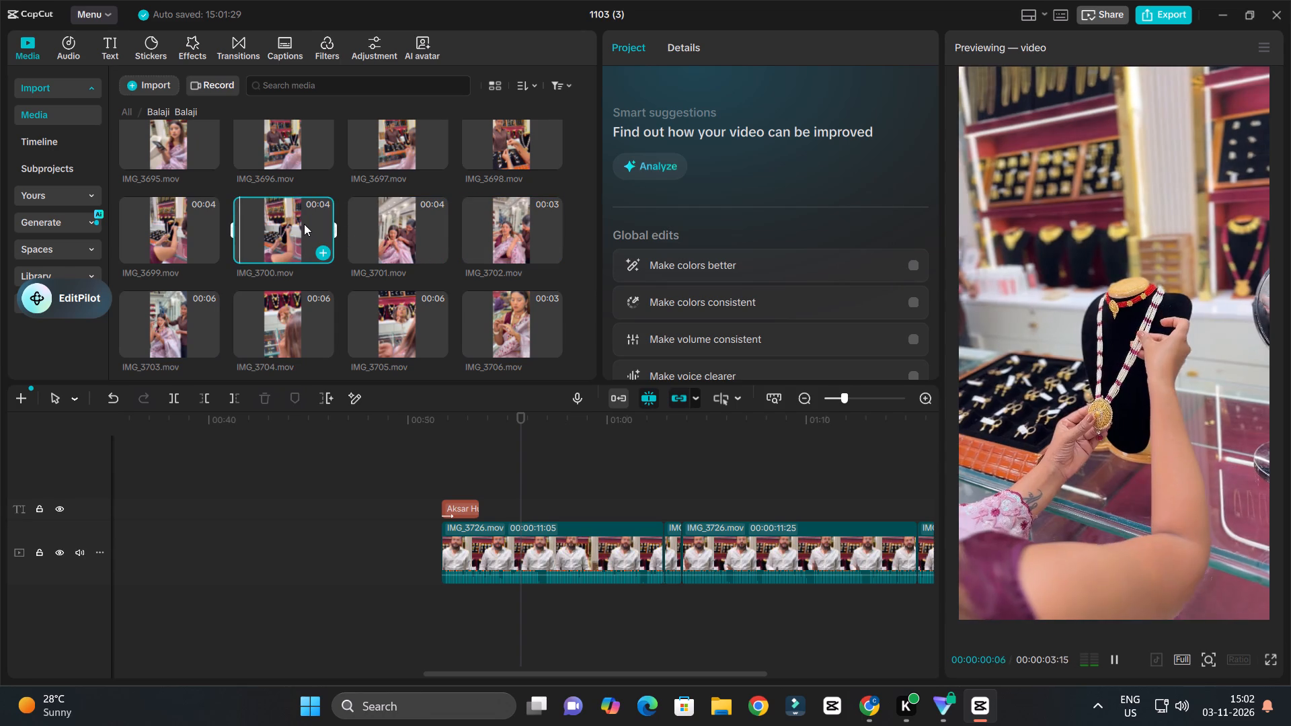
Preview clips IMG_3709 and IMG_3711, and look over the rest of the folder before returning to its first clips.
scroll(303, 224, down, 2)
double_click(364, 269)
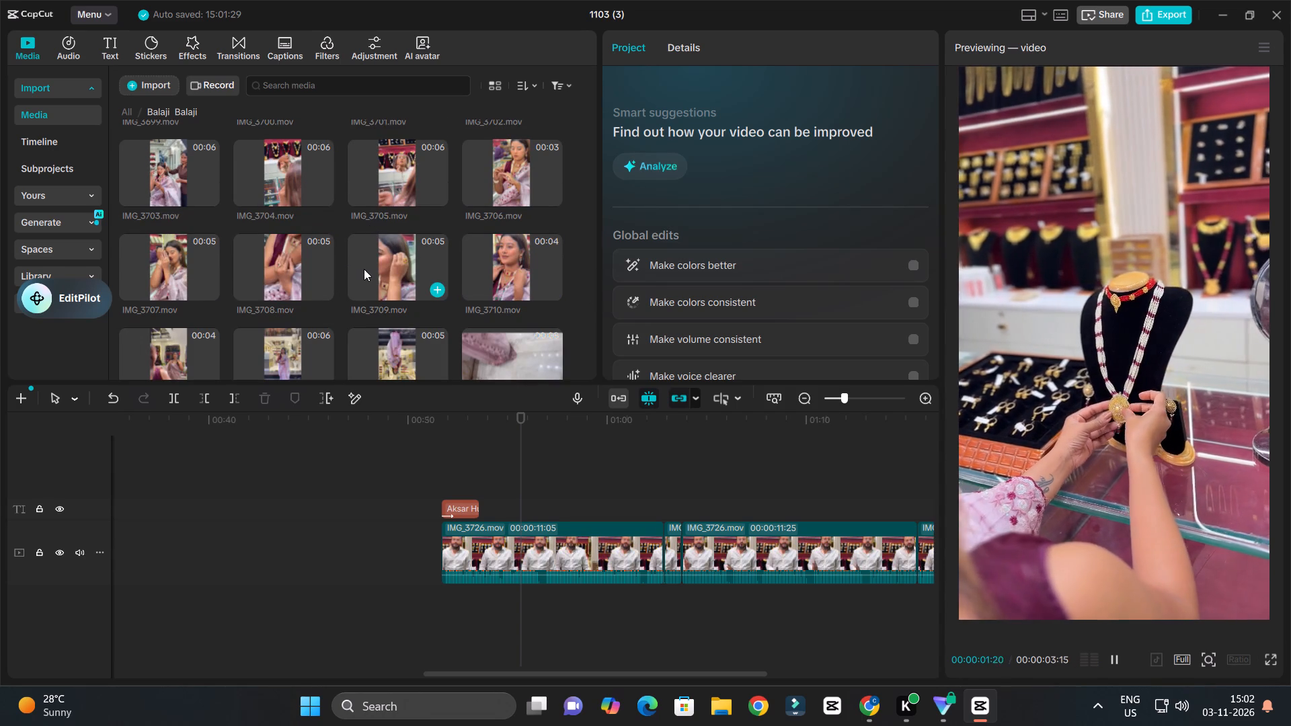
scroll(395, 249, down, 2)
double_click(192, 210)
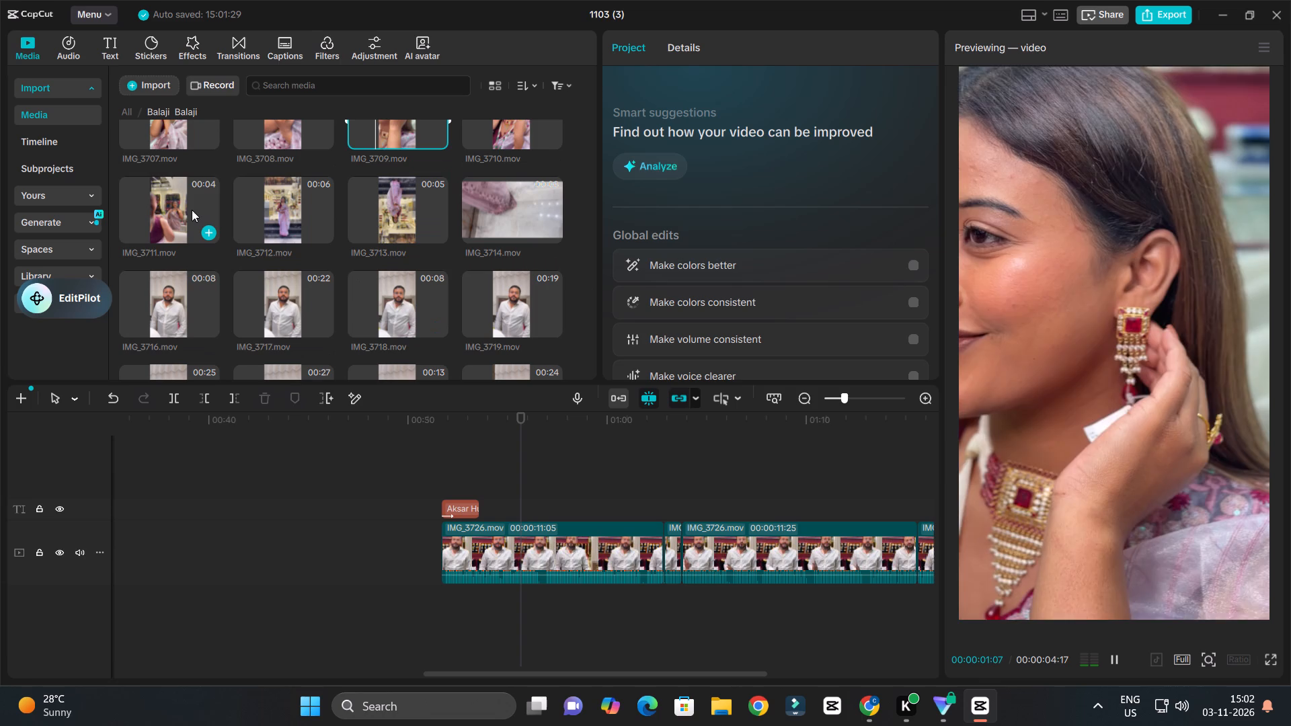
scroll(383, 270, down, 5)
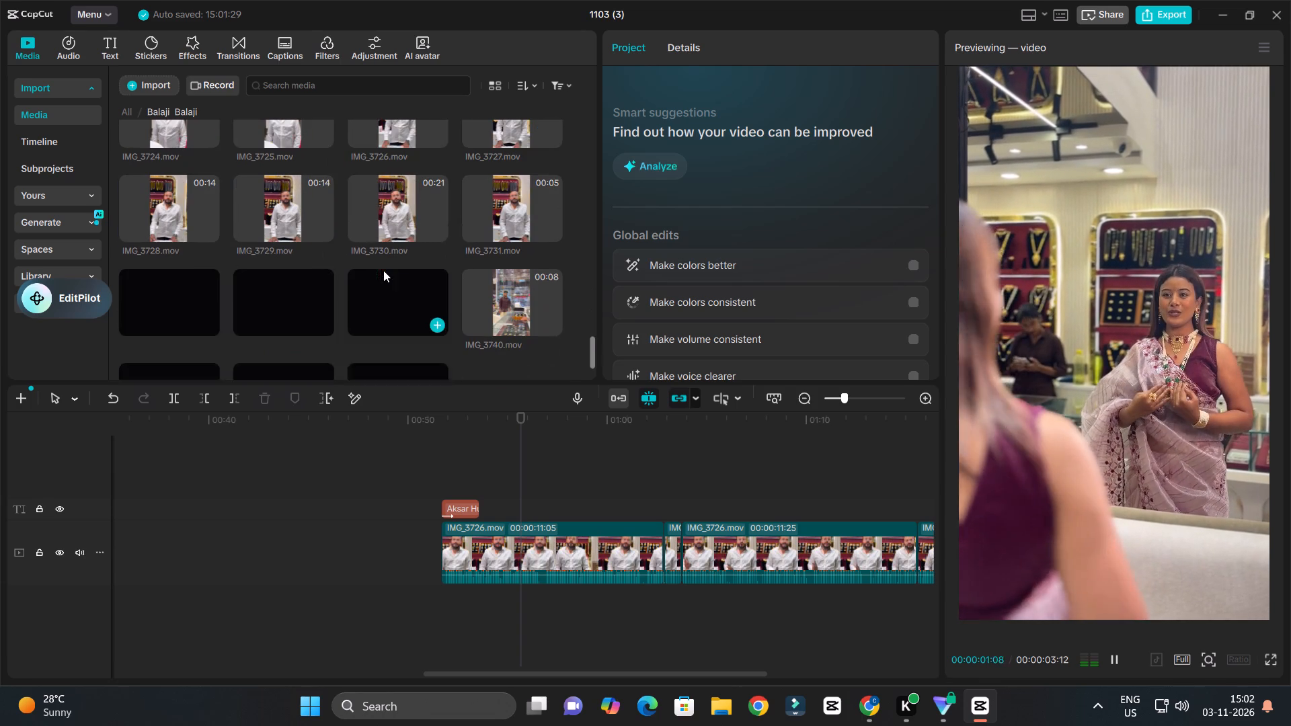
scroll(390, 262, down, 3)
scroll(405, 283, up, 4)
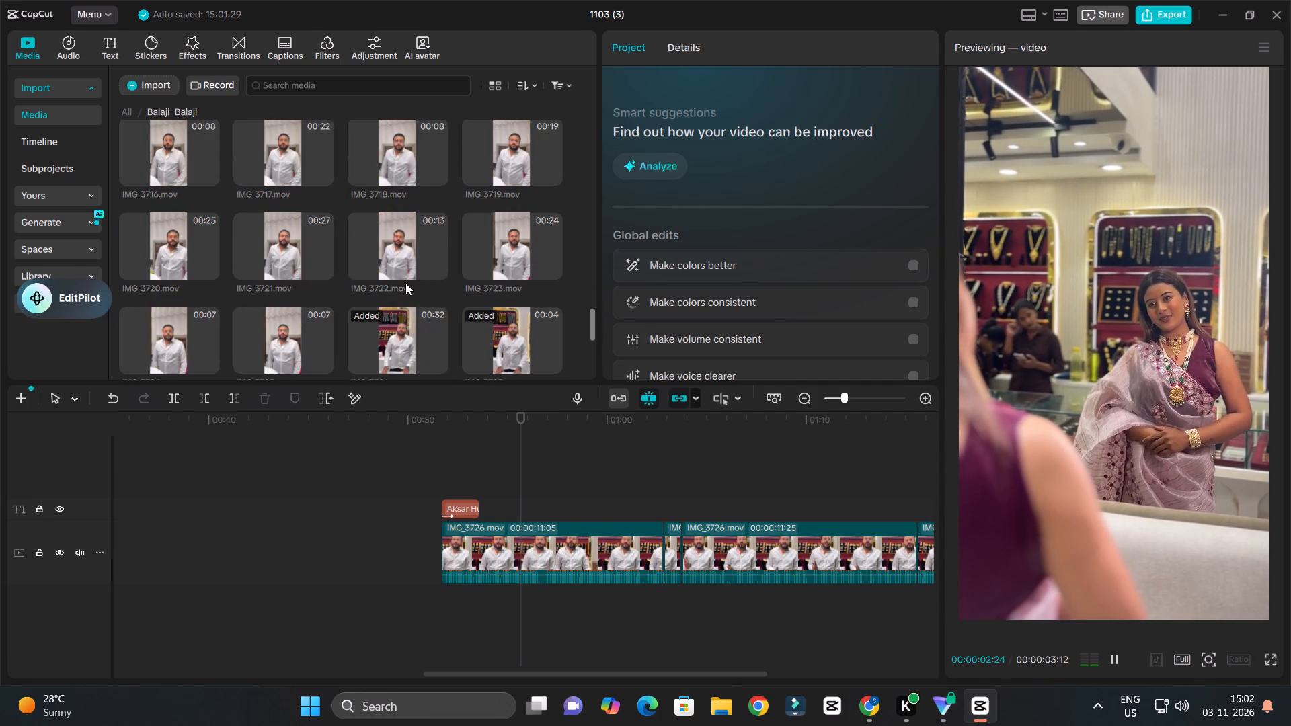
scroll(405, 283, up, 20)
scroll(405, 283, up, 9)
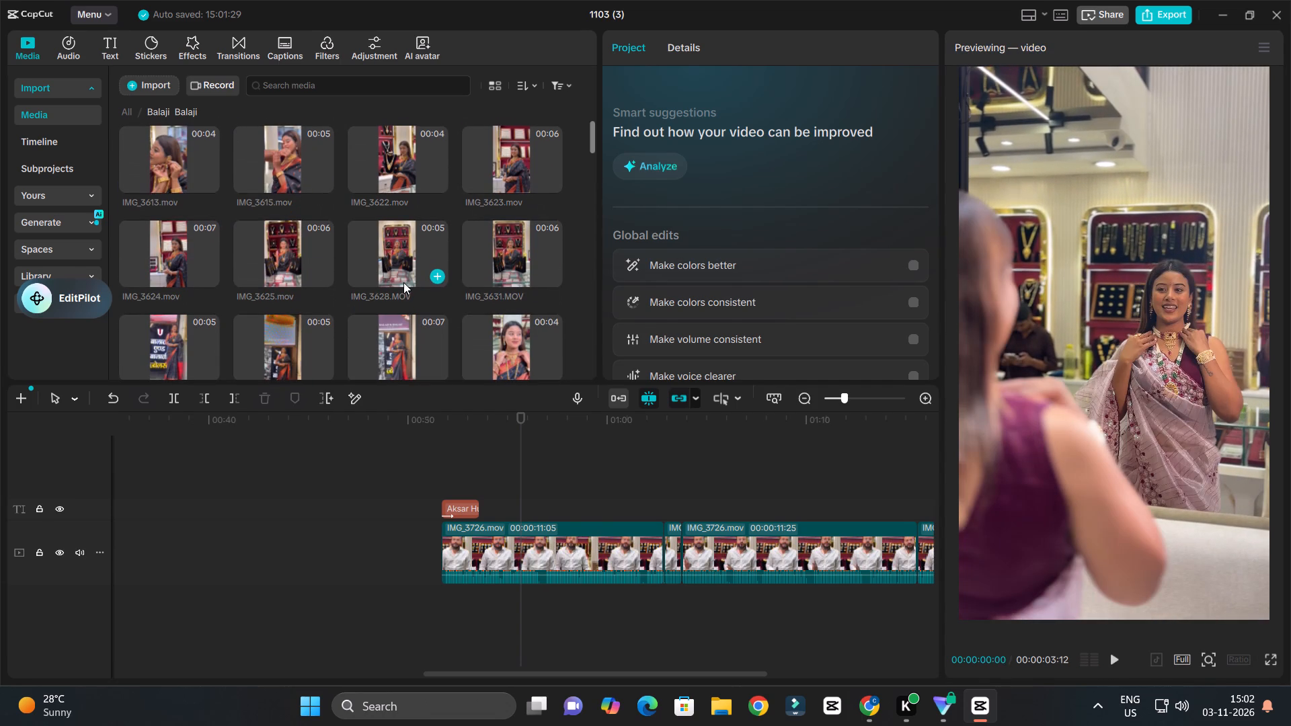
Preview the saree-model and necklace-display clips between IMG_3613 and IMG_3639 again, looking for B-roll that suits the speech.
double_click(186, 171)
double_click(287, 159)
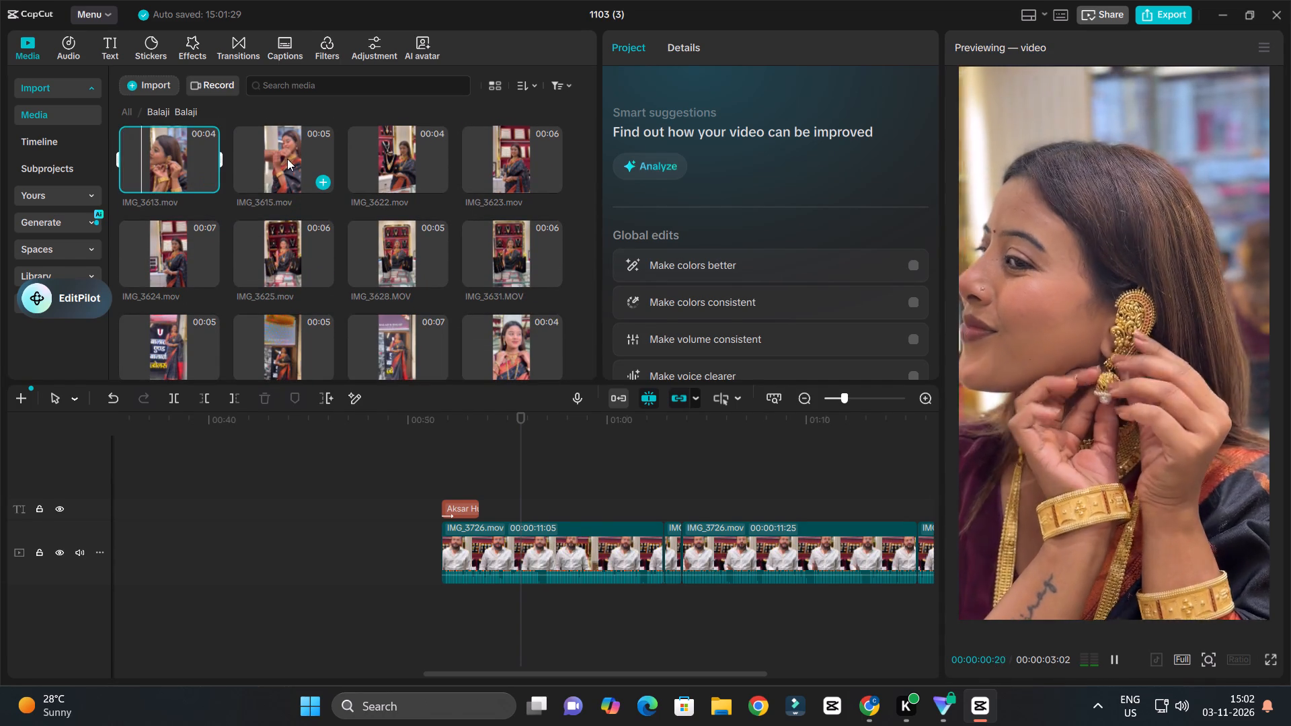
double_click(384, 162)
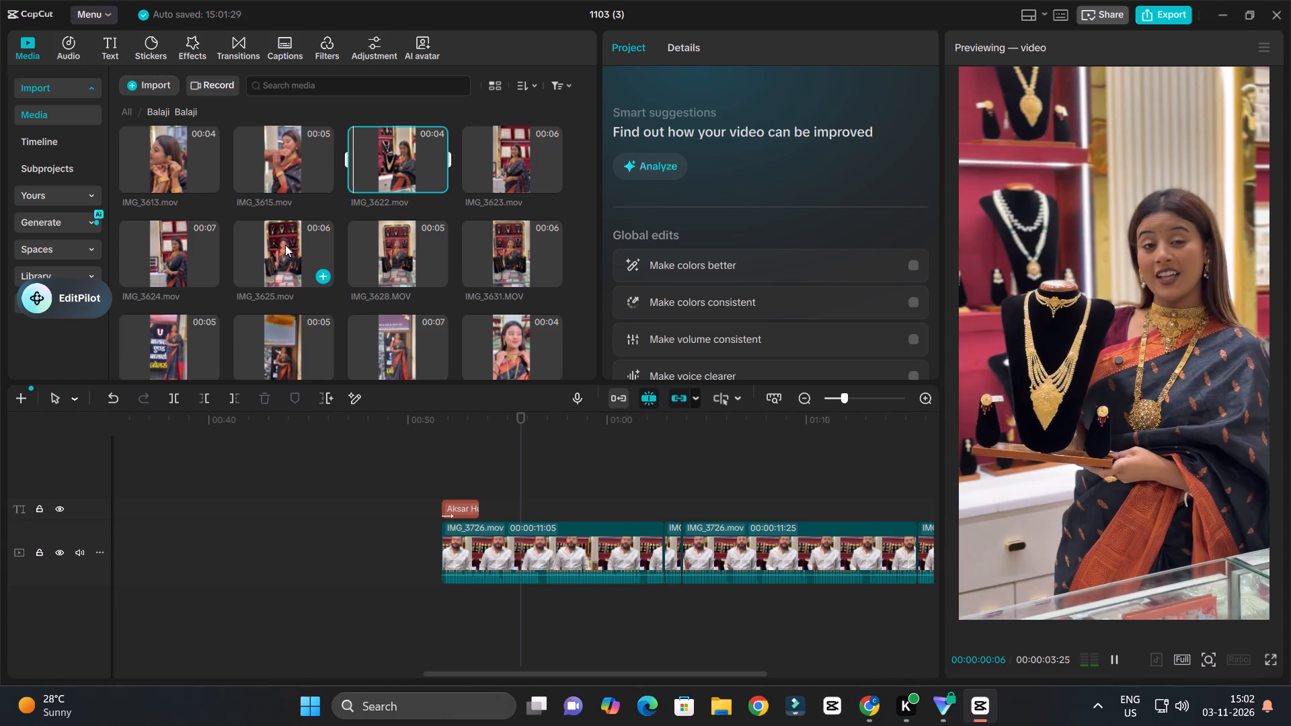
double_click(285, 245)
double_click(383, 256)
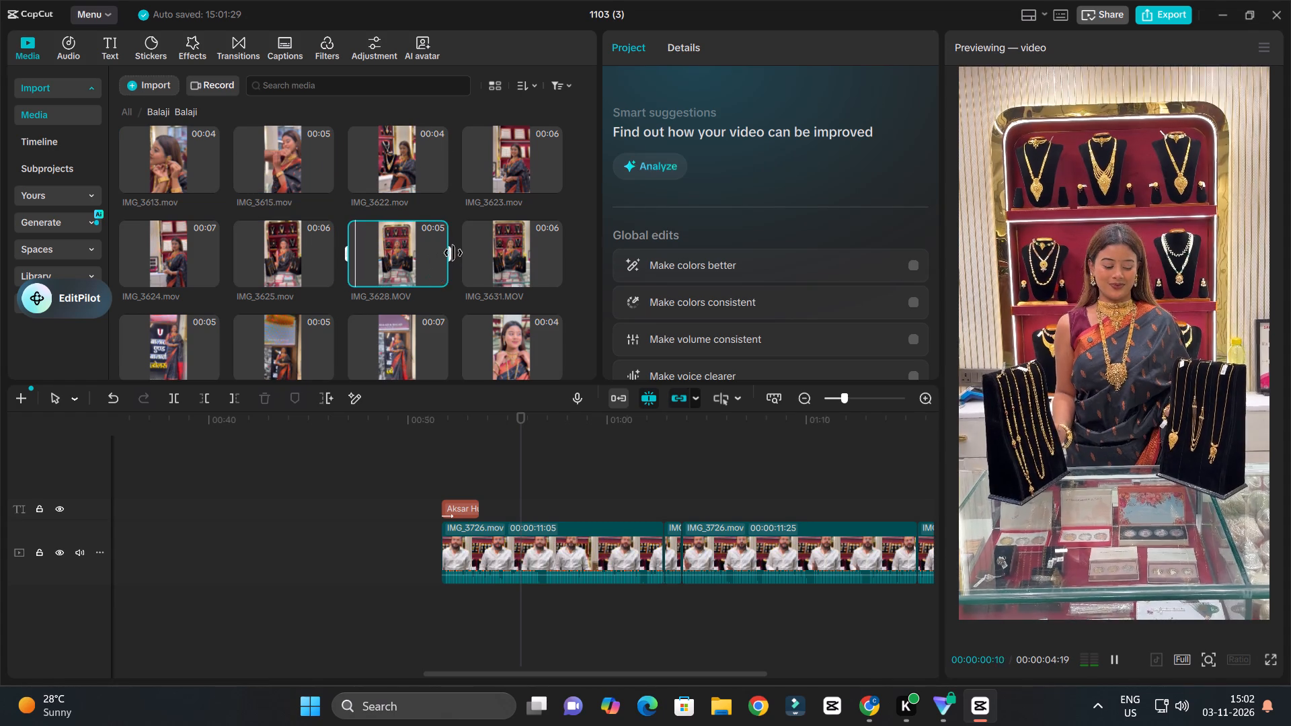
double_click(453, 253)
scroll(387, 258, down, 1)
double_click(514, 167)
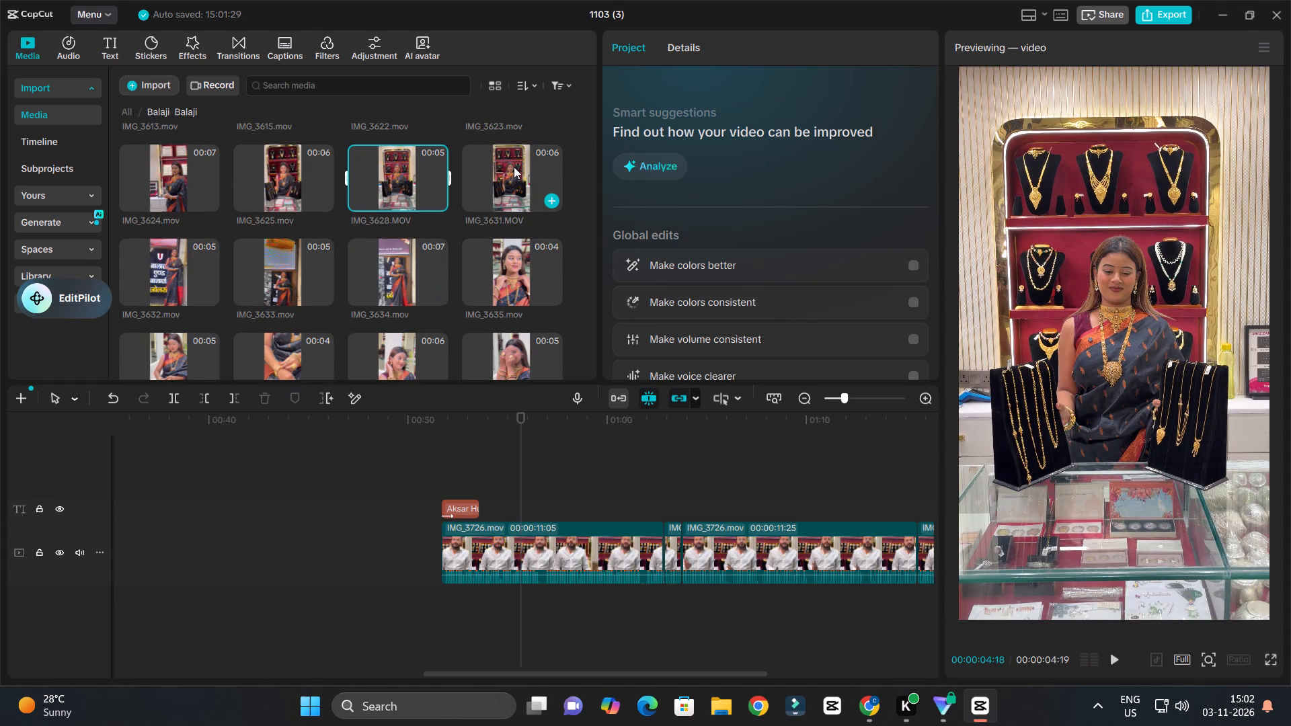
double_click(502, 269)
scroll(502, 269, down, 1)
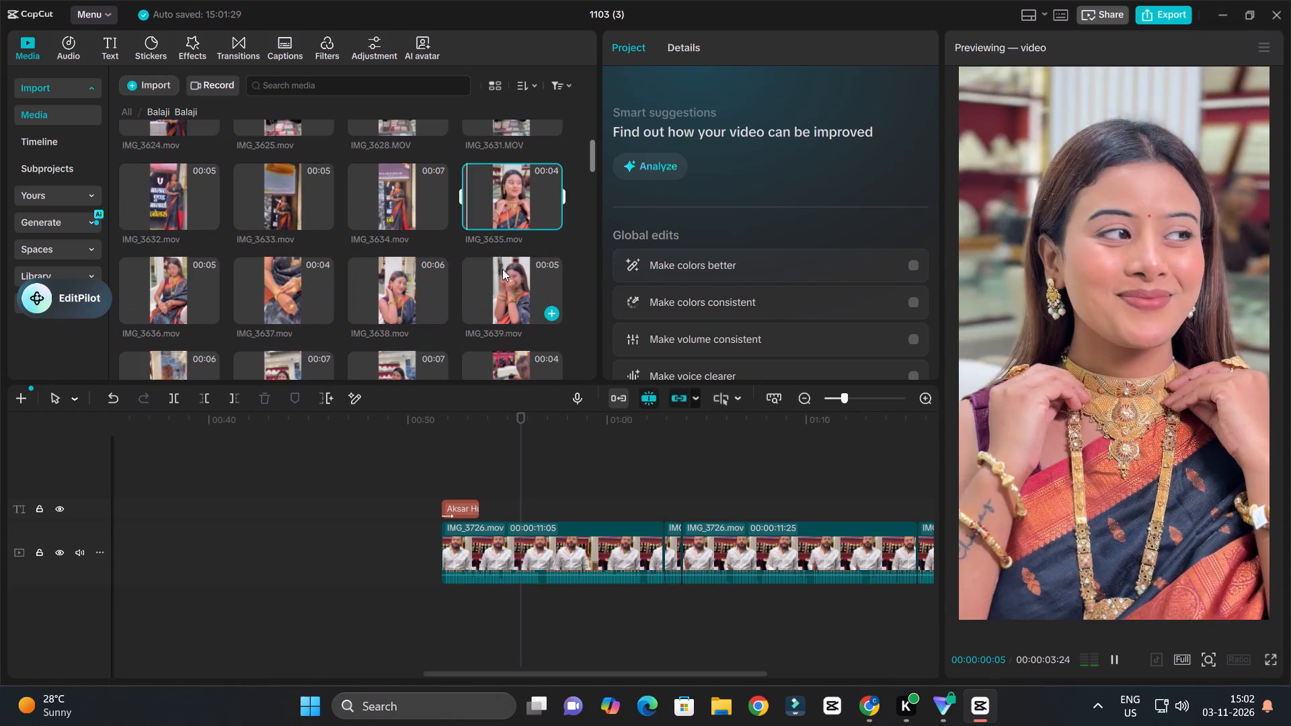
double_click(405, 300)
double_click(524, 300)
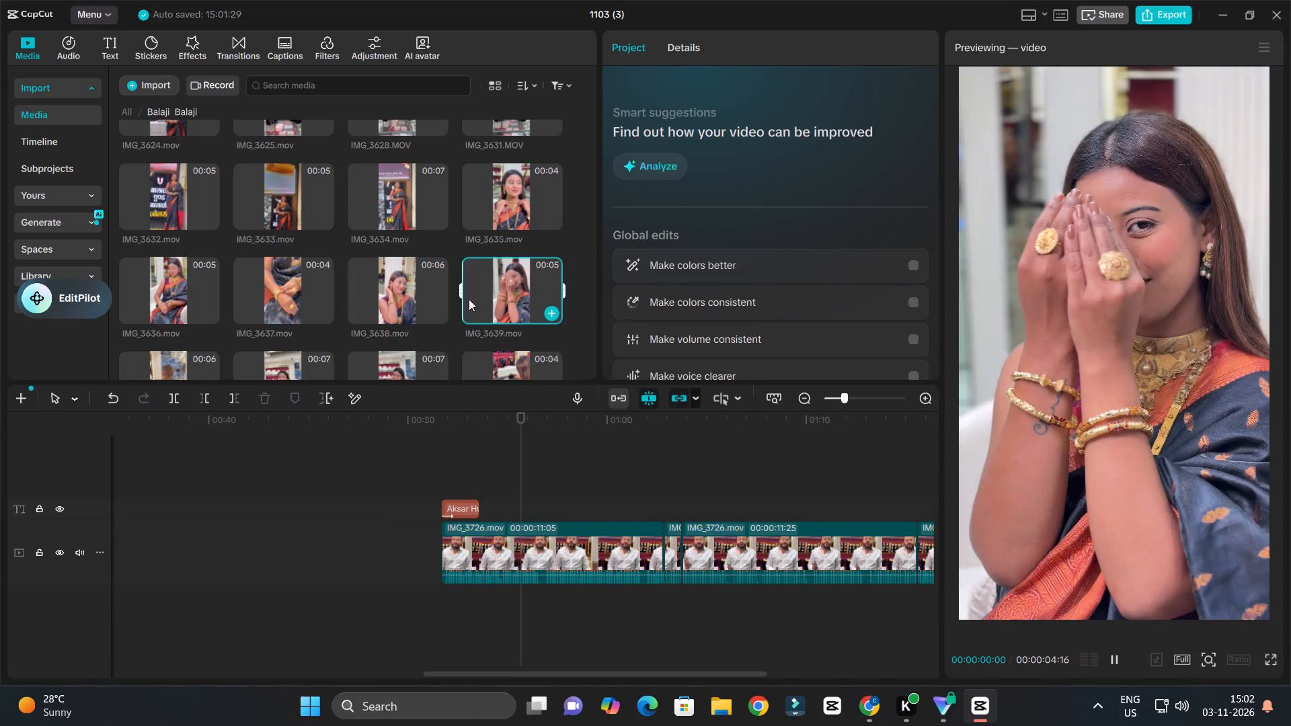
Preview the gold-chain and customer clips between IMG_3646 and IMG_3653 again, looking for B-roll that suits the speech.
scroll(444, 284, down, 2)
double_click(185, 315)
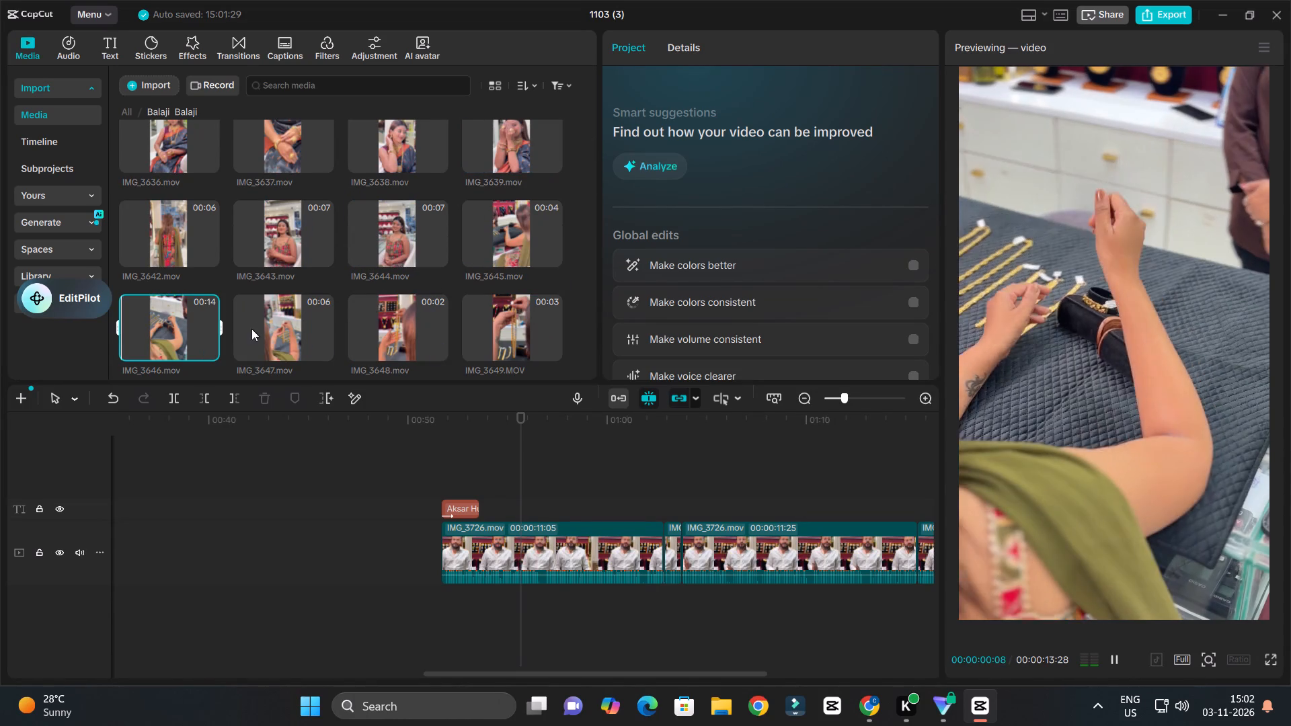
double_click(272, 330)
double_click(395, 321)
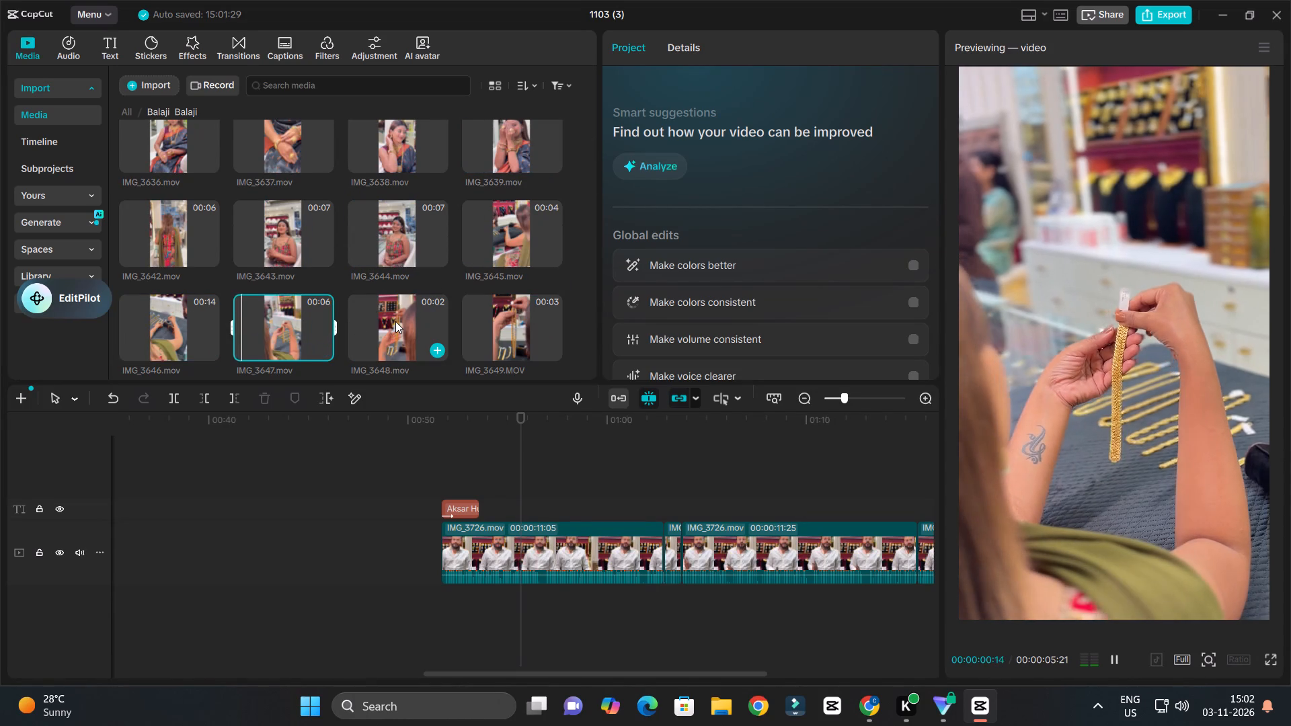
scroll(403, 305, down, 1)
double_click(507, 253)
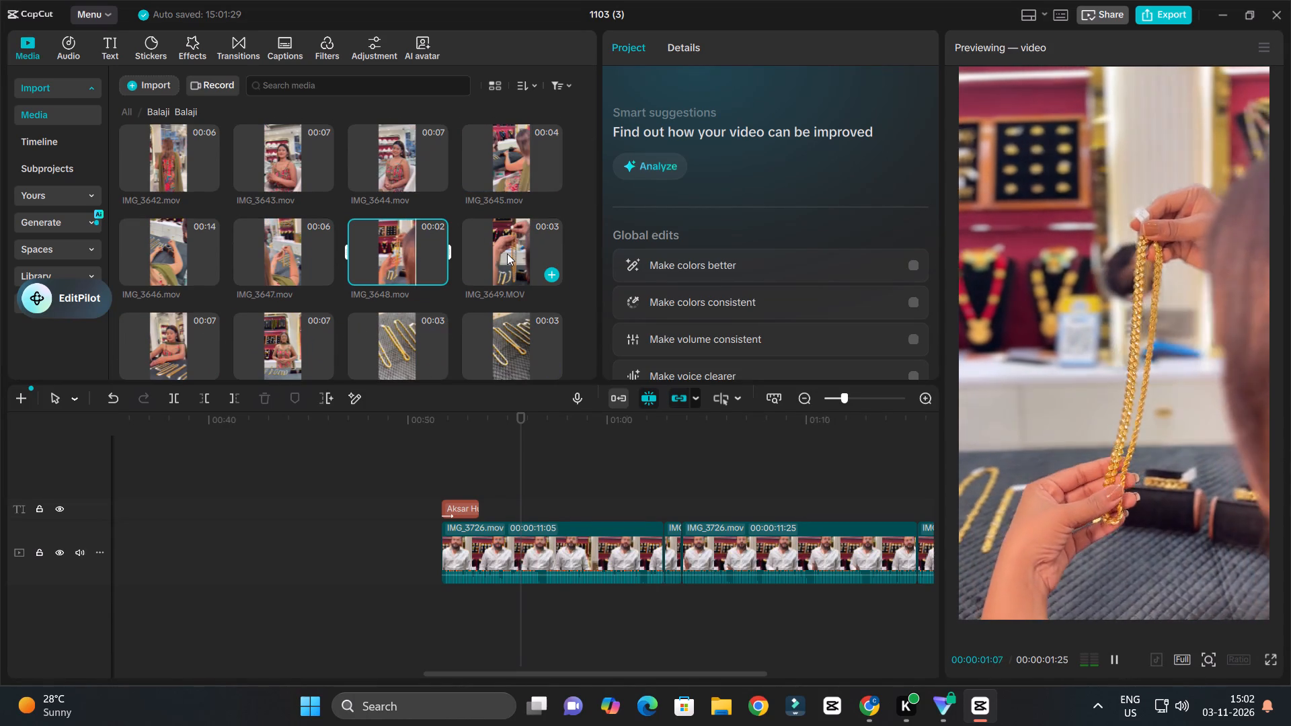
double_click(268, 340)
double_click(191, 346)
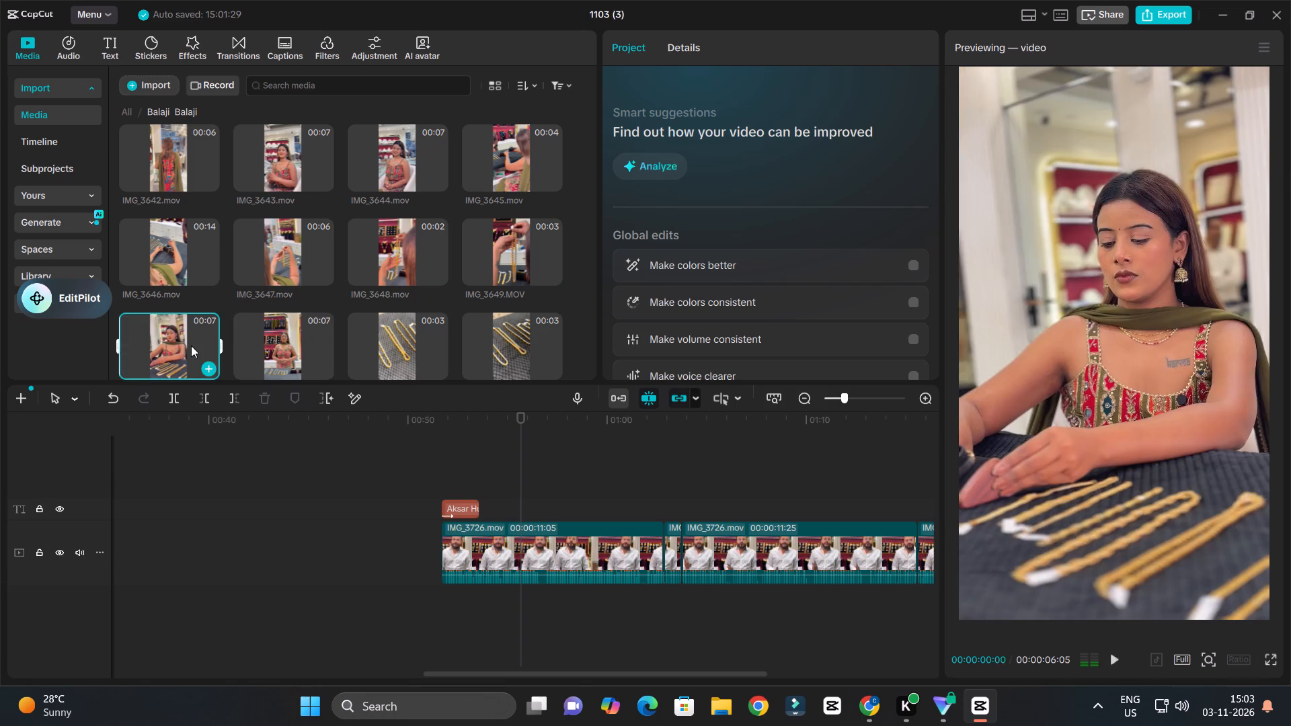
scroll(252, 323, down, 1)
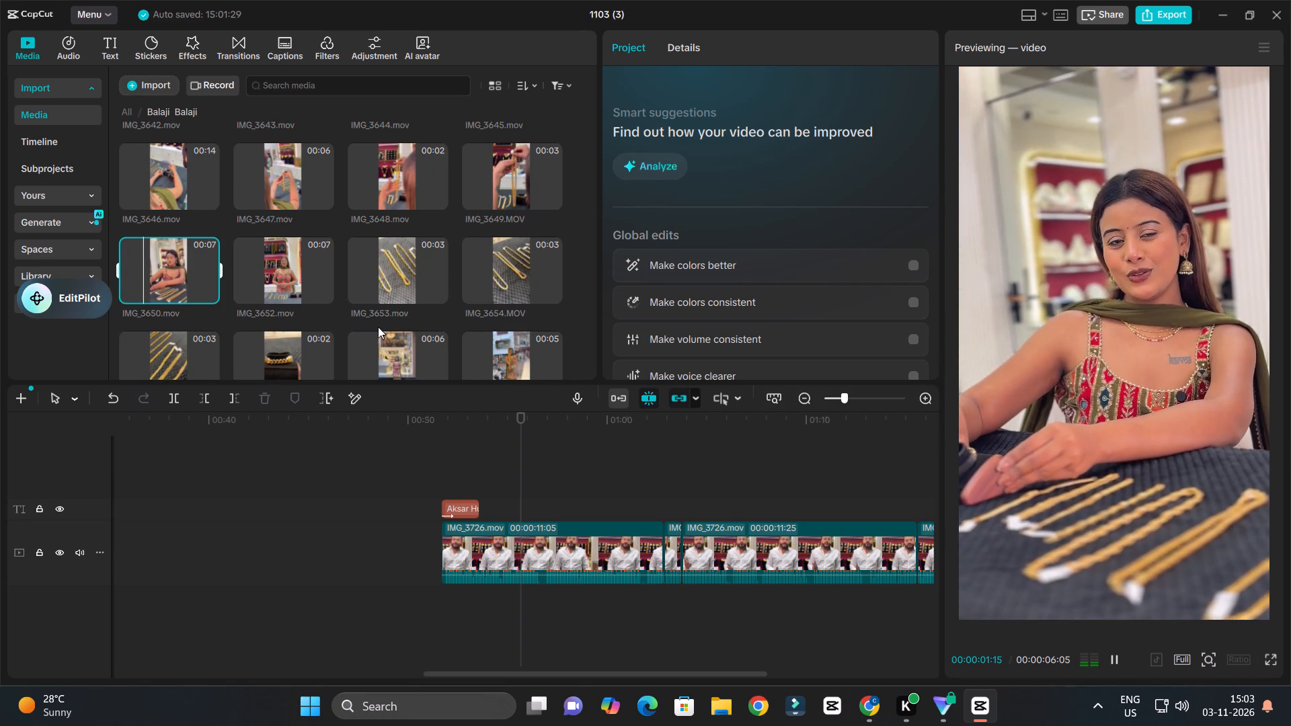
double_click(407, 279)
Import the DJI folder from Downloads > BALAJI JEWELLERY 30-10-26 > VIDEO 1 into the project's top-level media.
scroll(413, 293, up, 5)
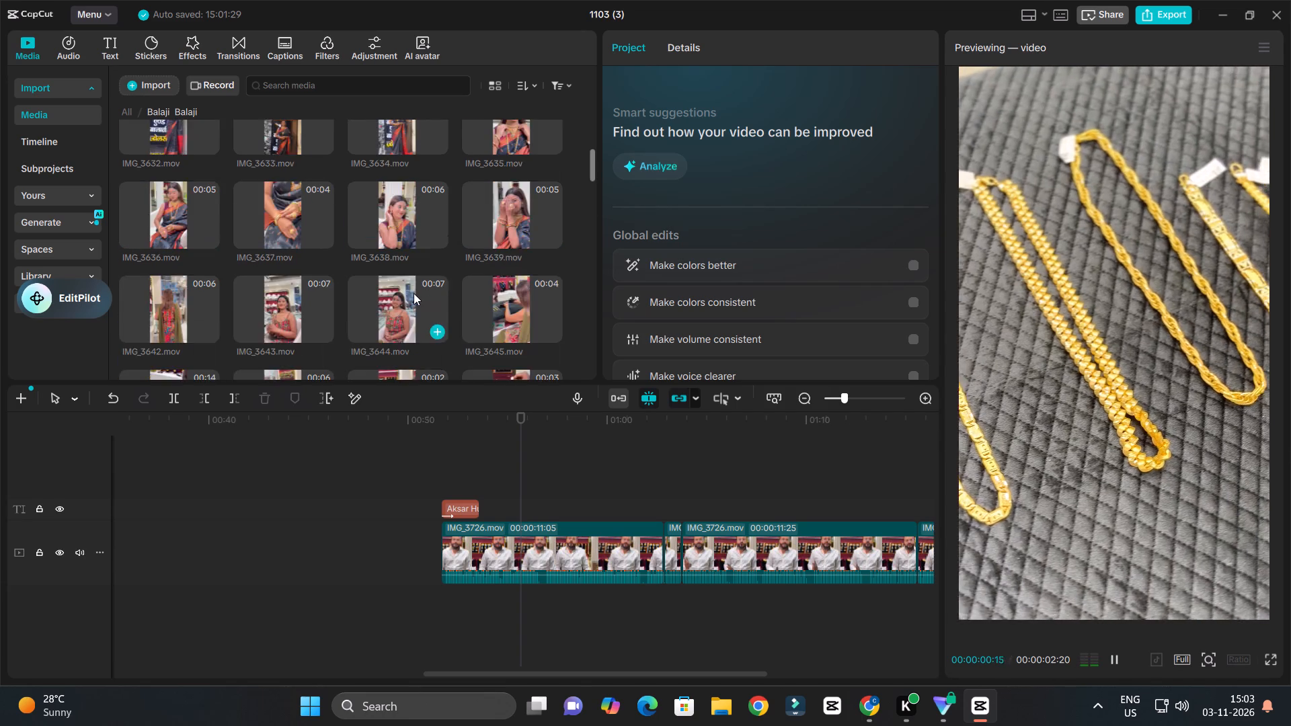
scroll(414, 293, up, 14)
click(125, 111)
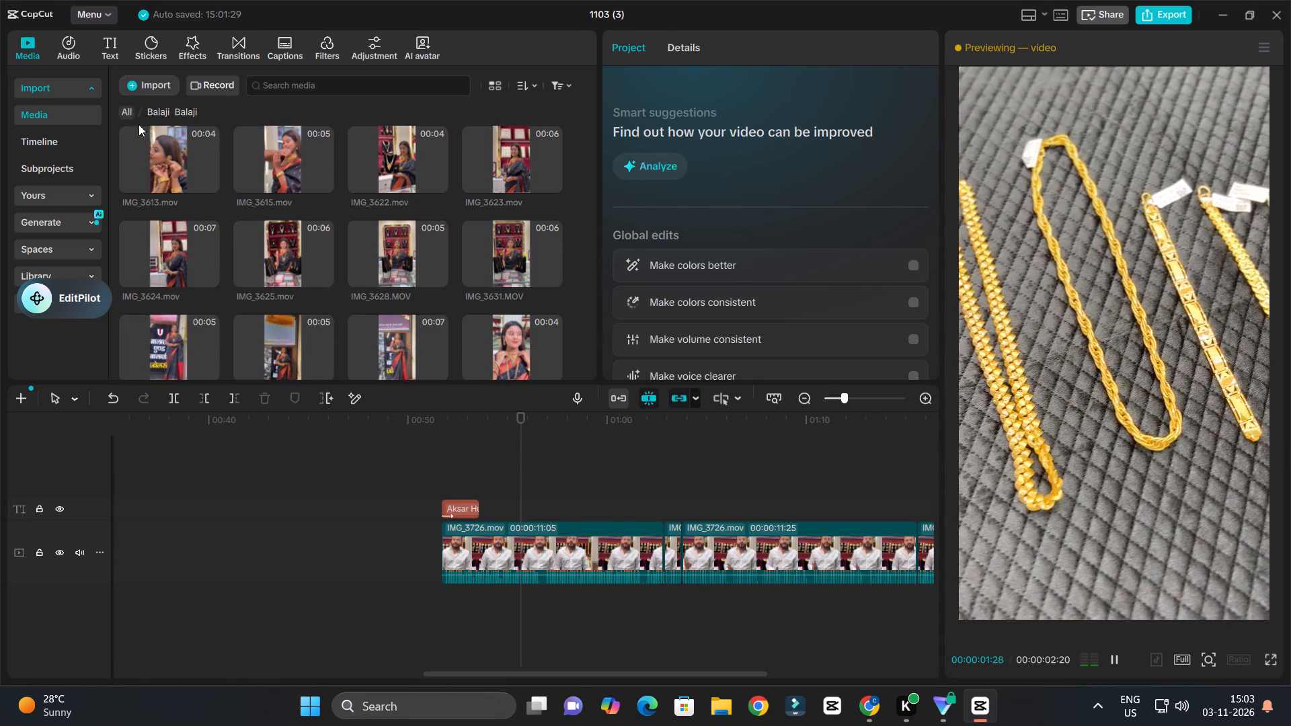
click(132, 110)
click(130, 93)
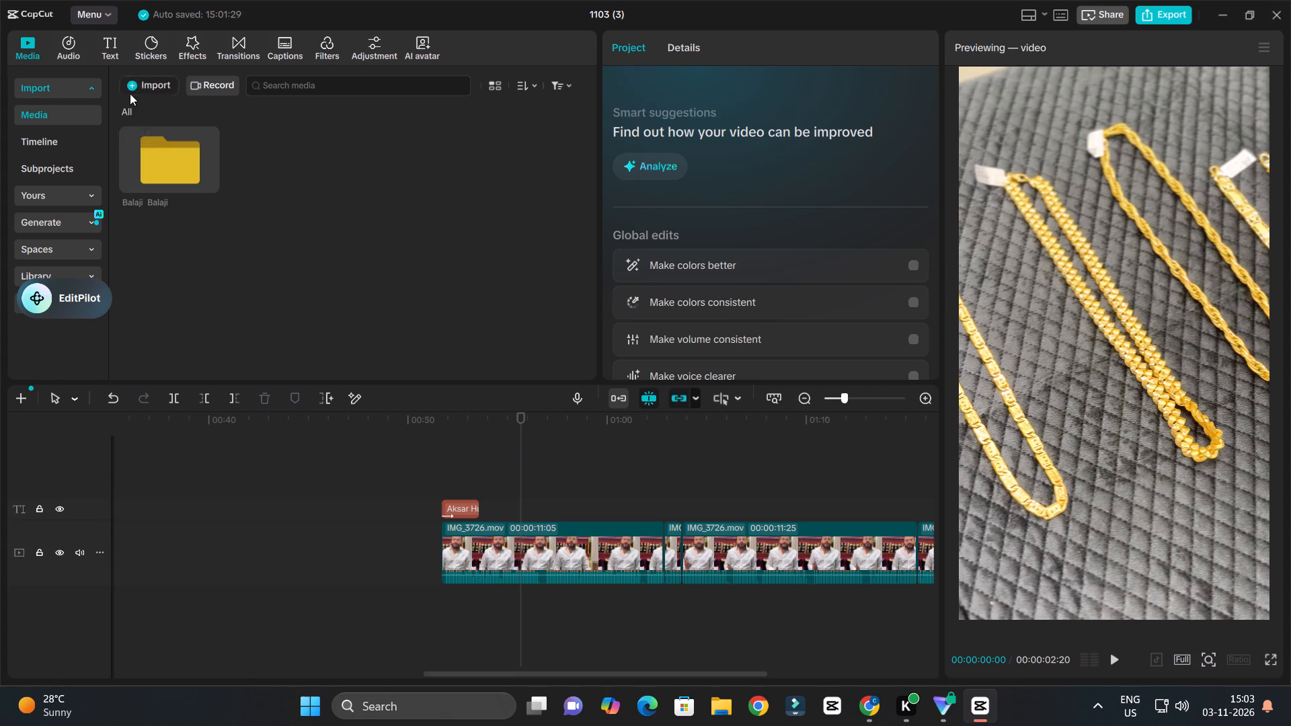
click(161, 118)
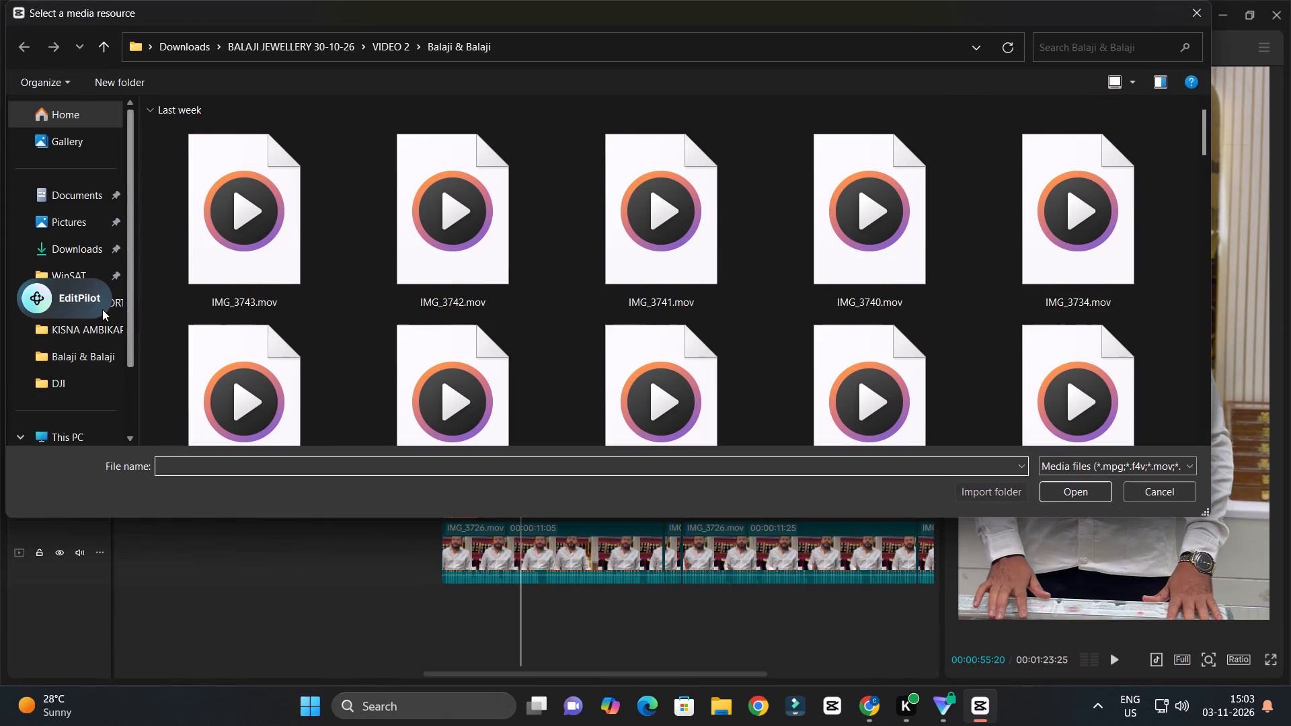
click(95, 249)
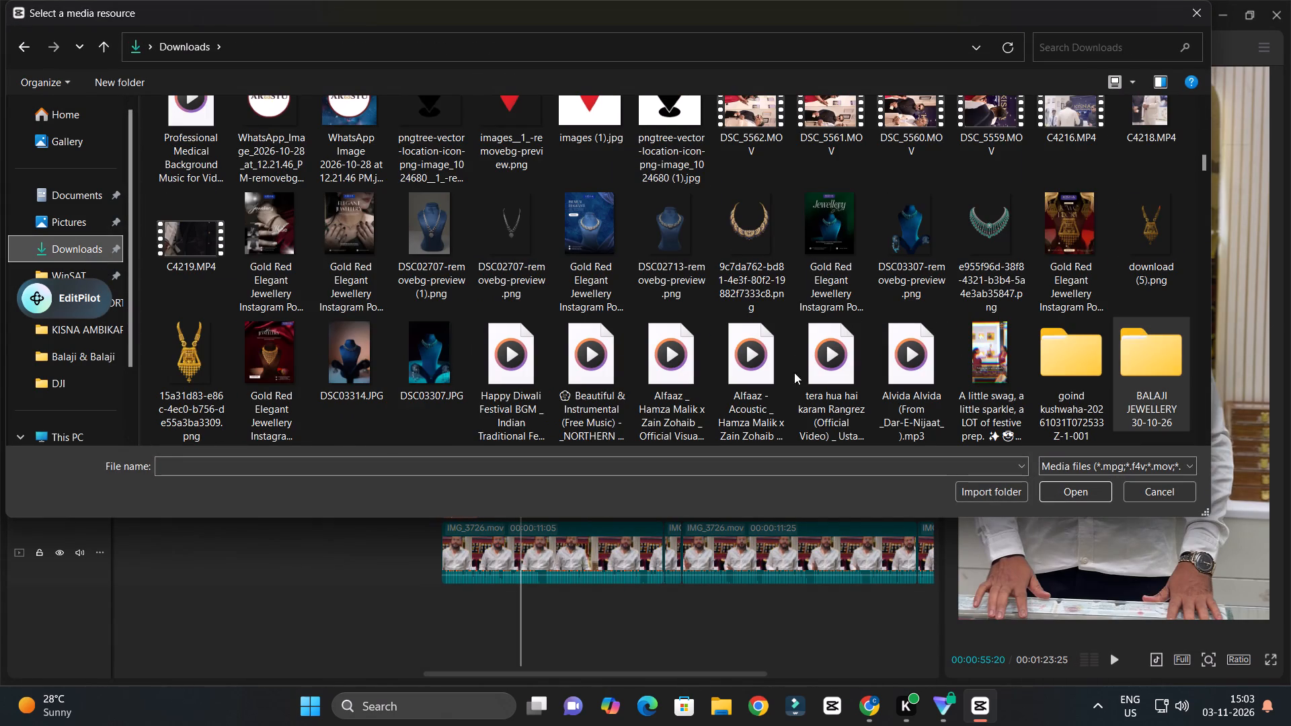
double_click(1144, 374)
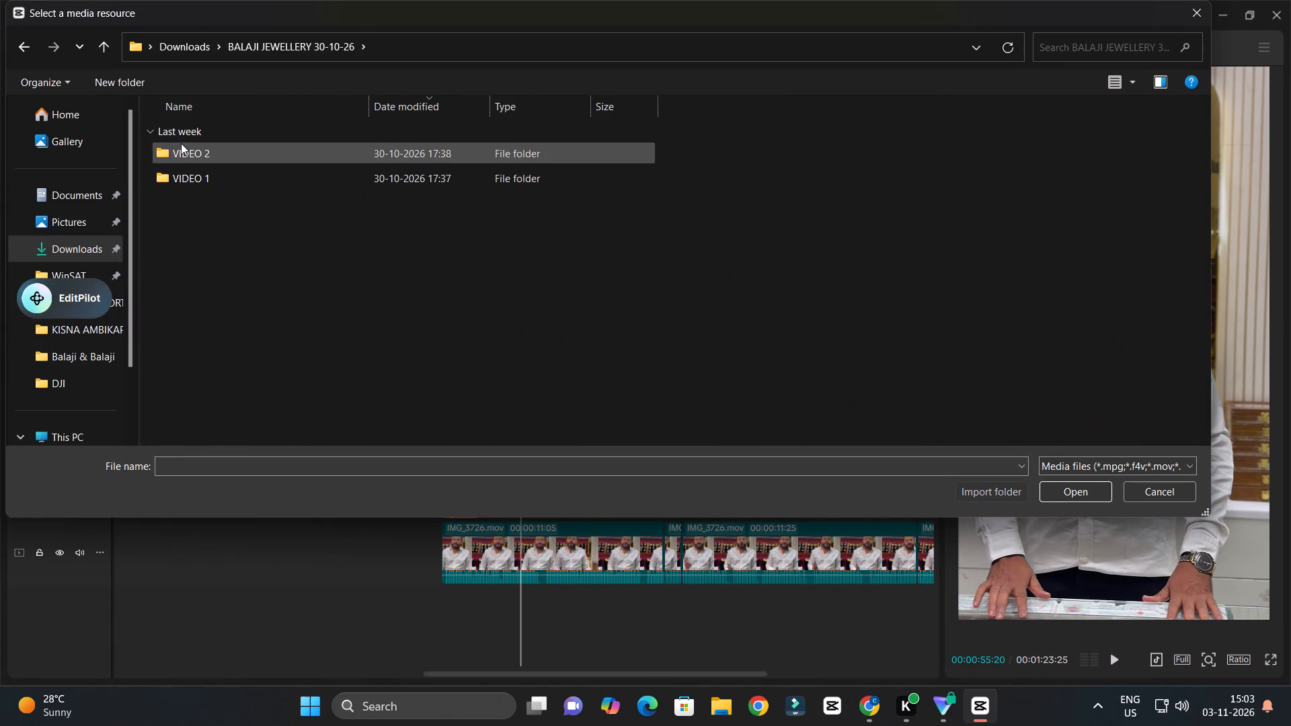
double_click(186, 171)
click(190, 151)
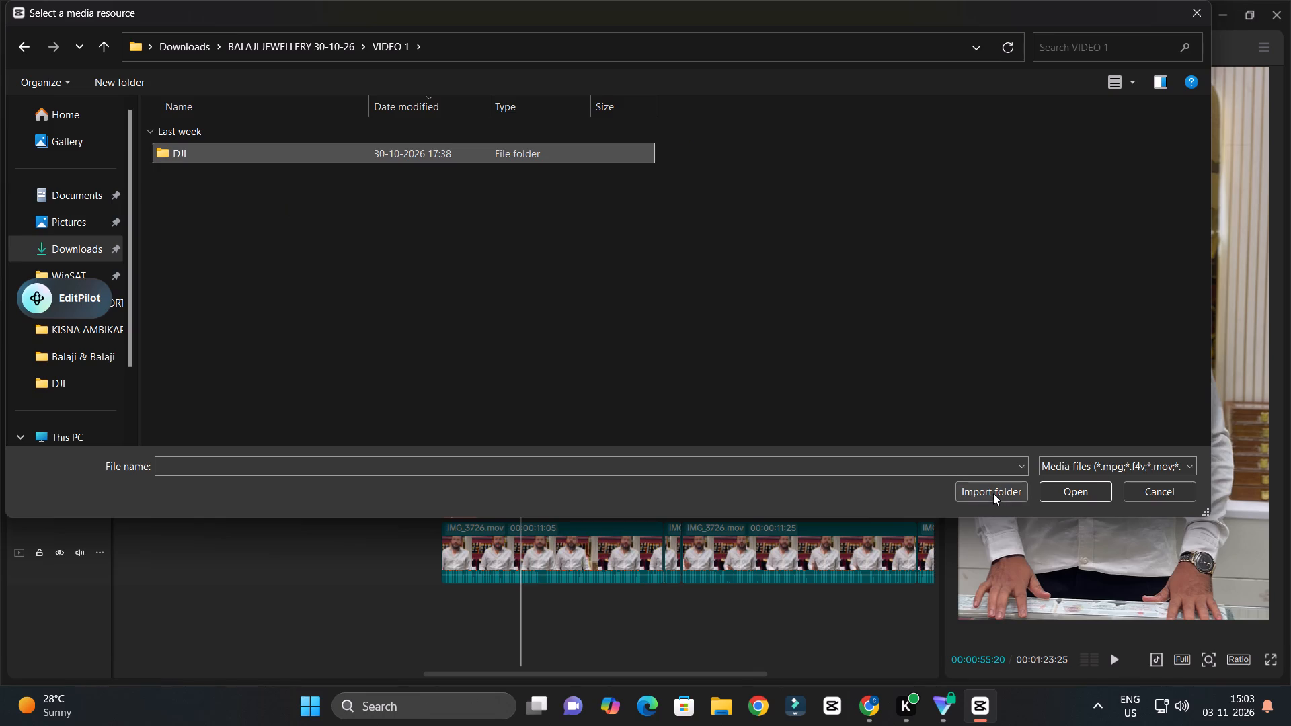
click(993, 493)
Look through the imported DJI folder, previewing the saree-model and shop-counter clips from number 136 to 146.
double_click(276, 165)
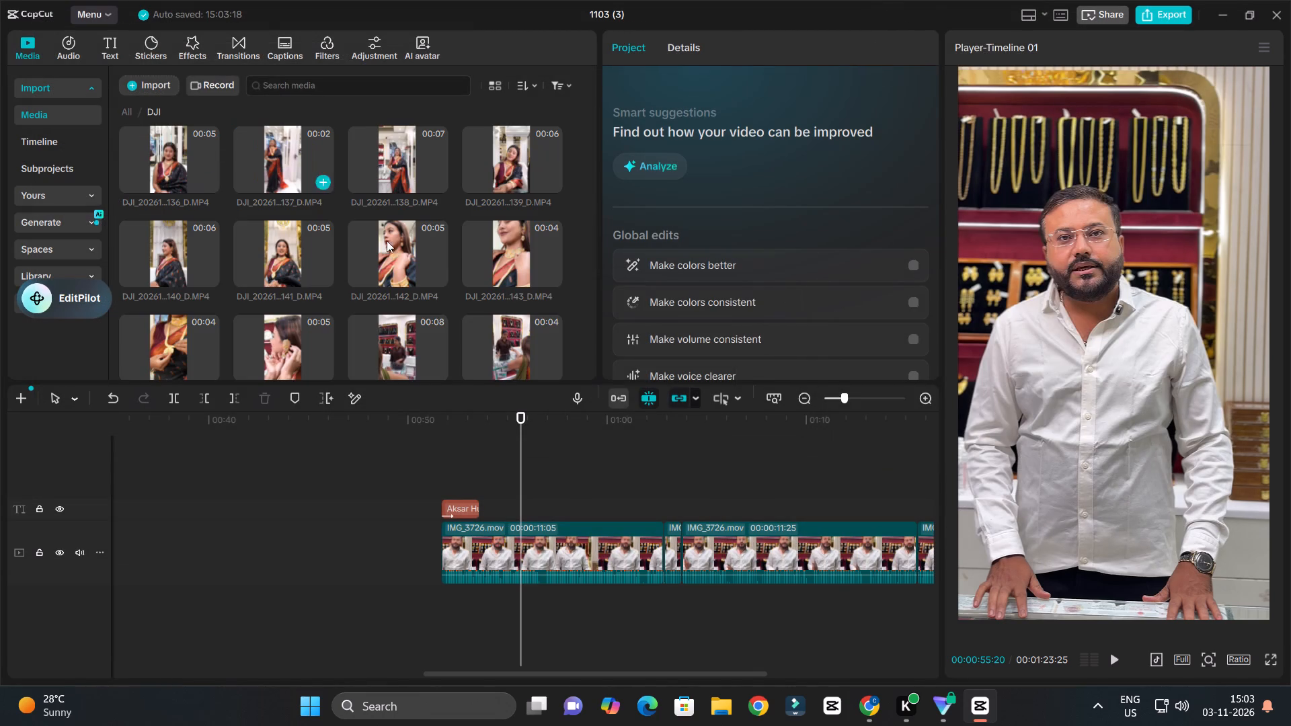
double_click(149, 155)
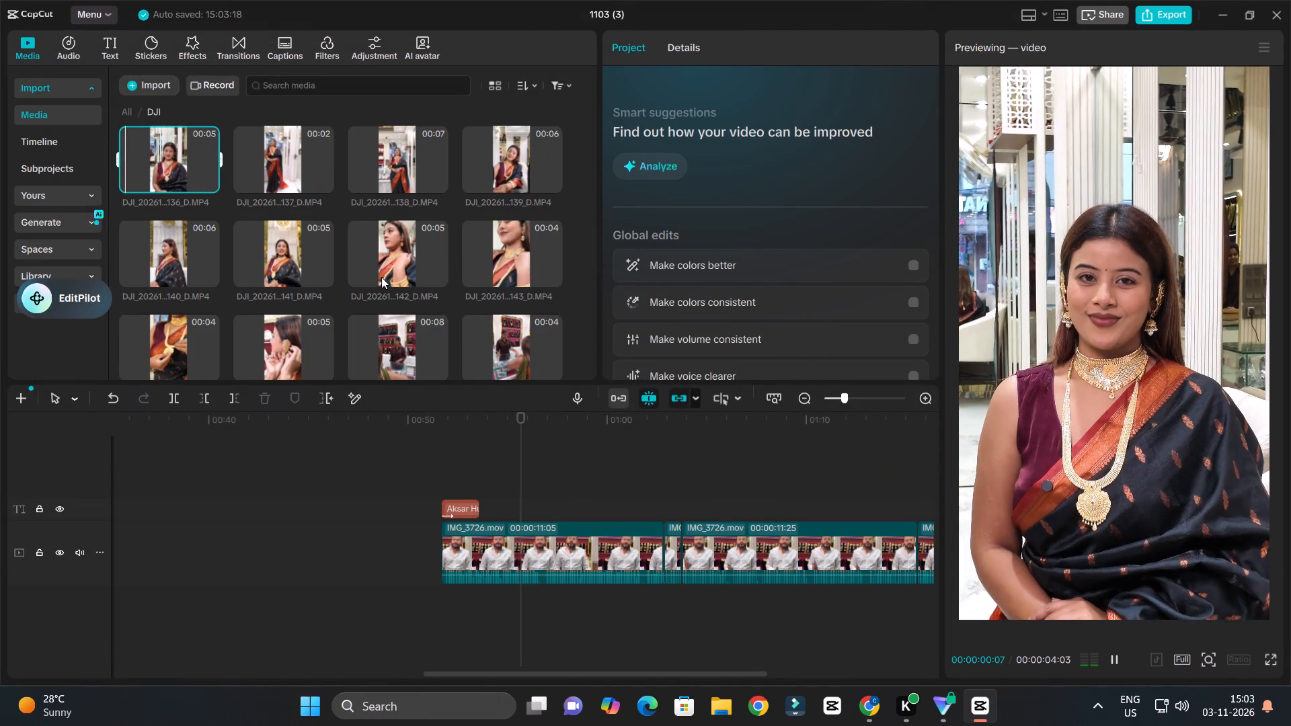
double_click(400, 255)
double_click(395, 159)
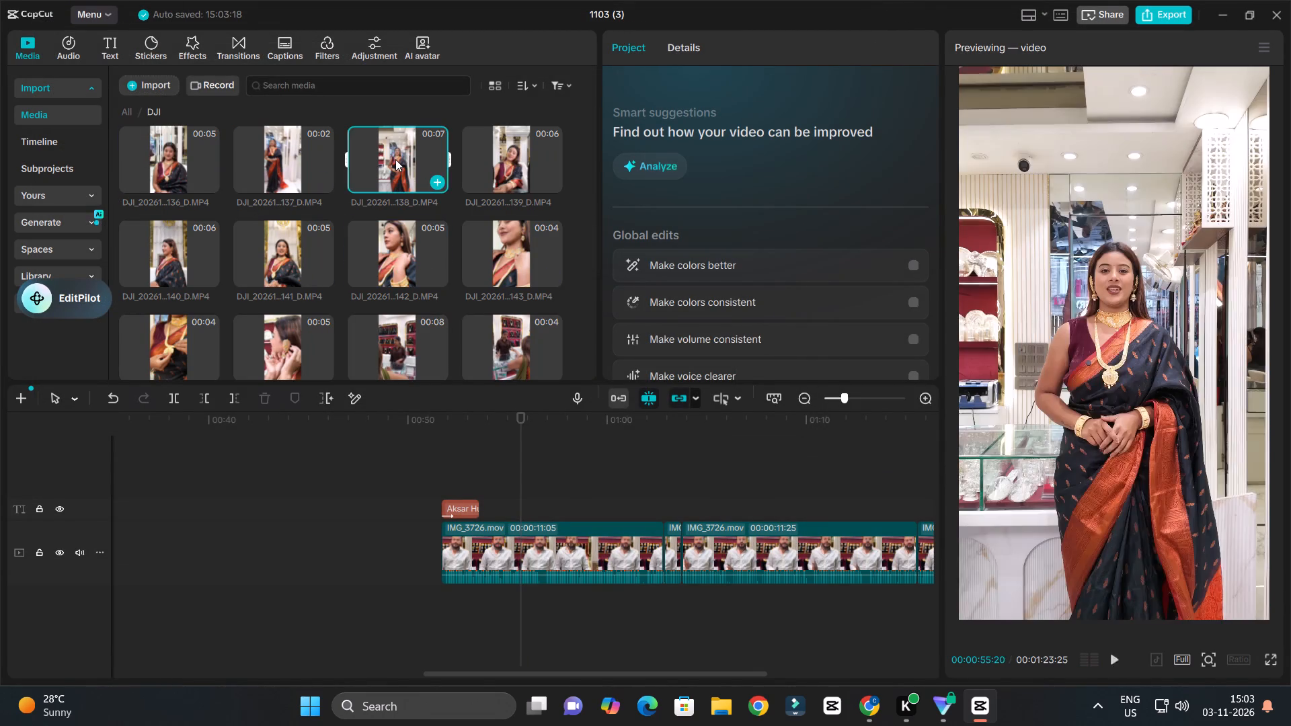
scroll(442, 284, down, 1)
double_click(390, 260)
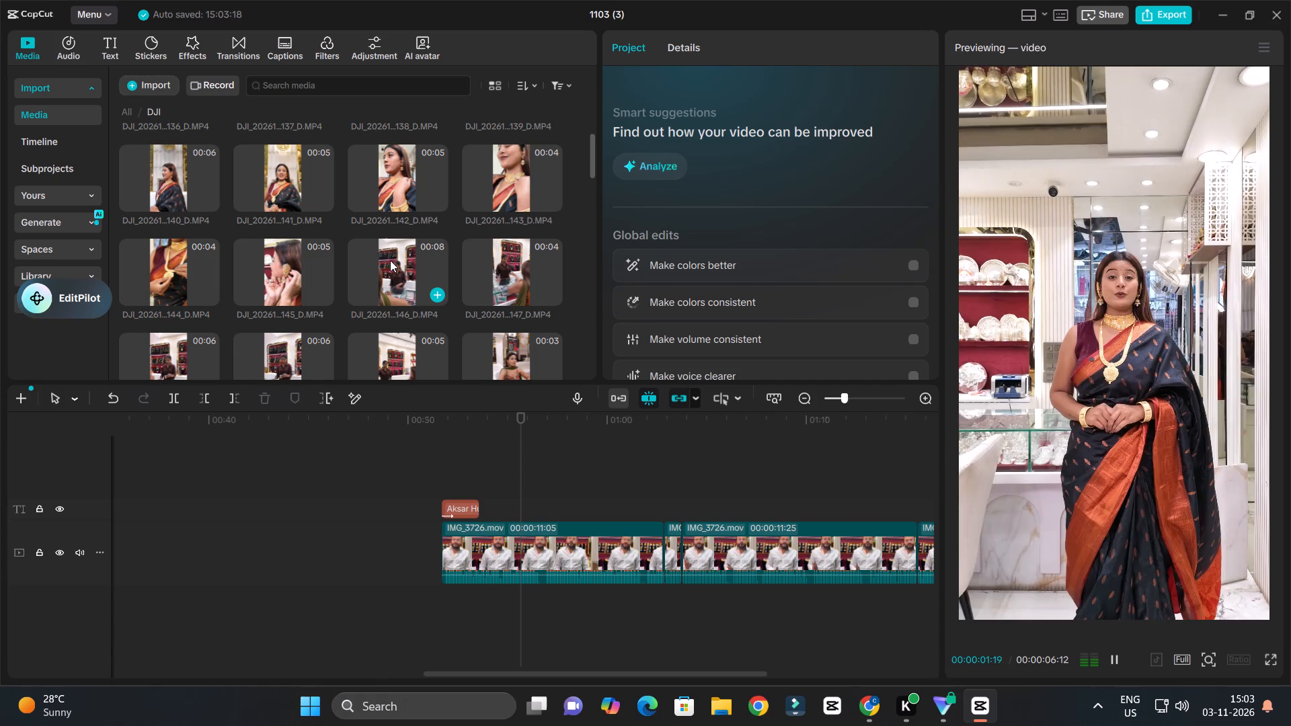
scroll(385, 265, down, 2)
double_click(471, 291)
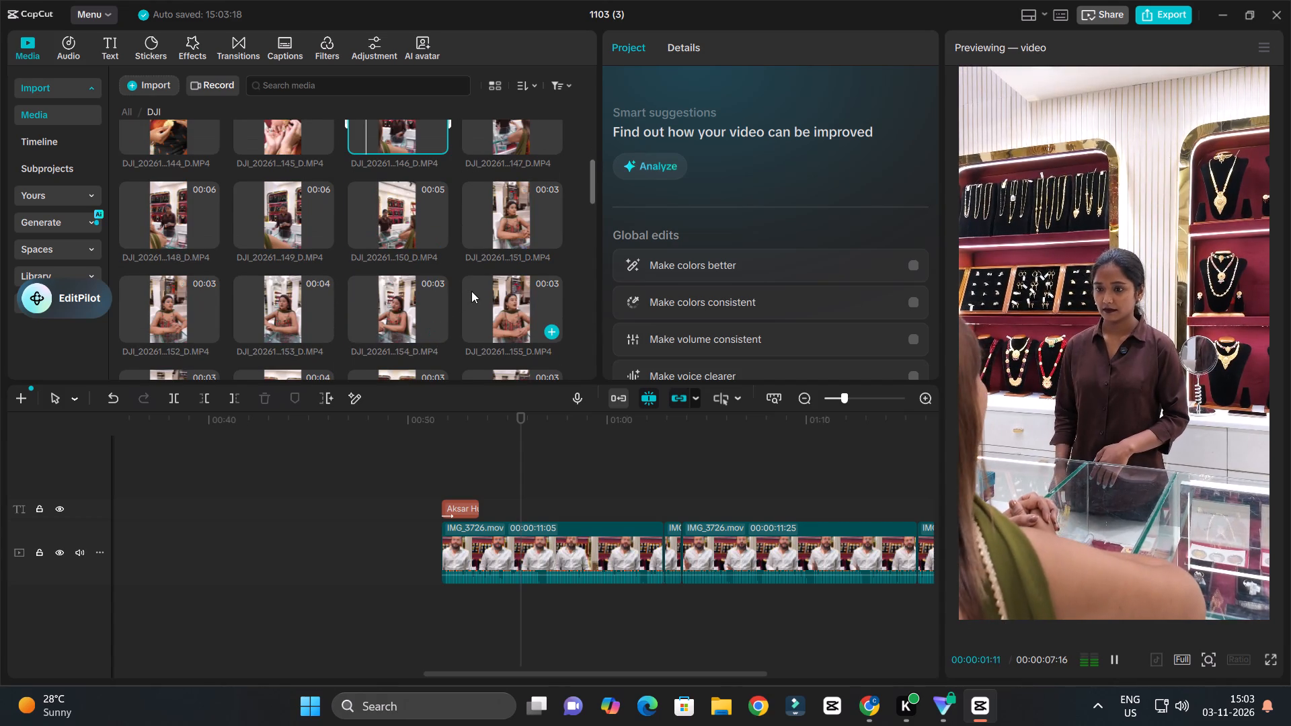
Preview the customer and jewellery-counter clips in the DJI folder between numbers 156 and 167 for usable B-roll.
scroll(468, 302, down, 1)
double_click(469, 319)
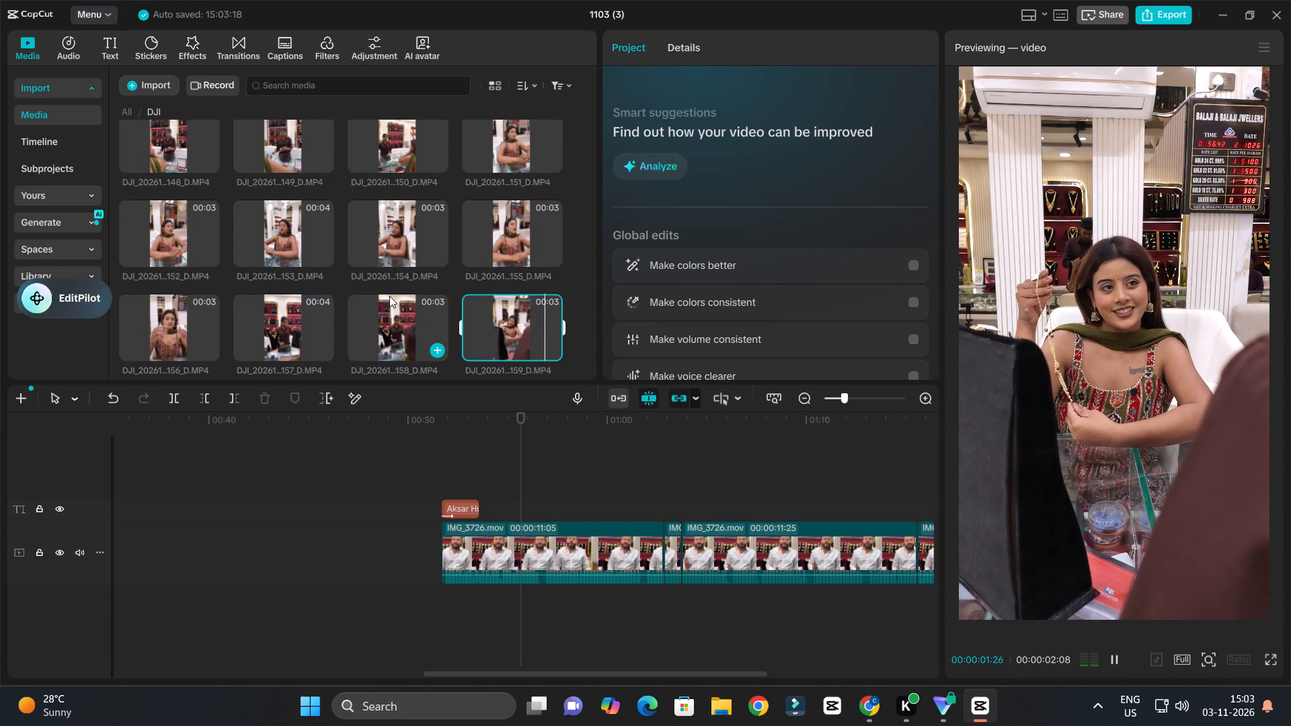
double_click(392, 317)
double_click(185, 317)
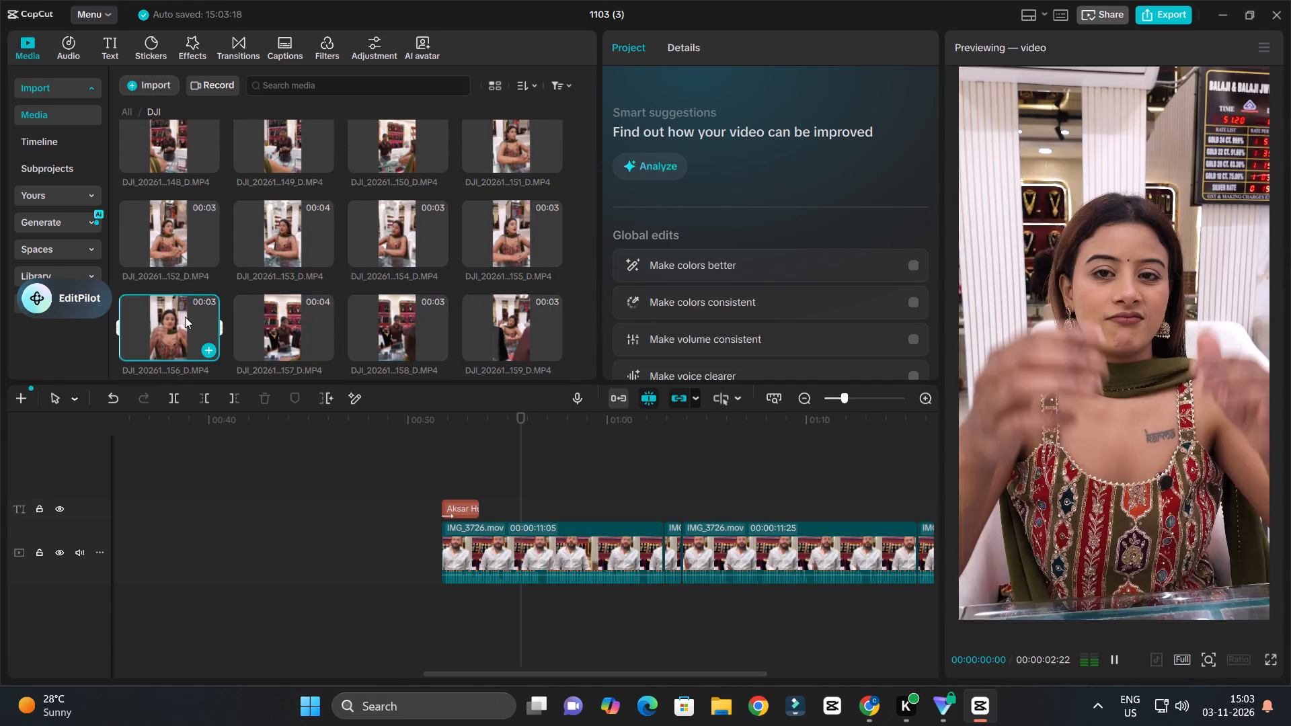
scroll(264, 305, down, 2)
double_click(294, 284)
scroll(390, 283, down, 1)
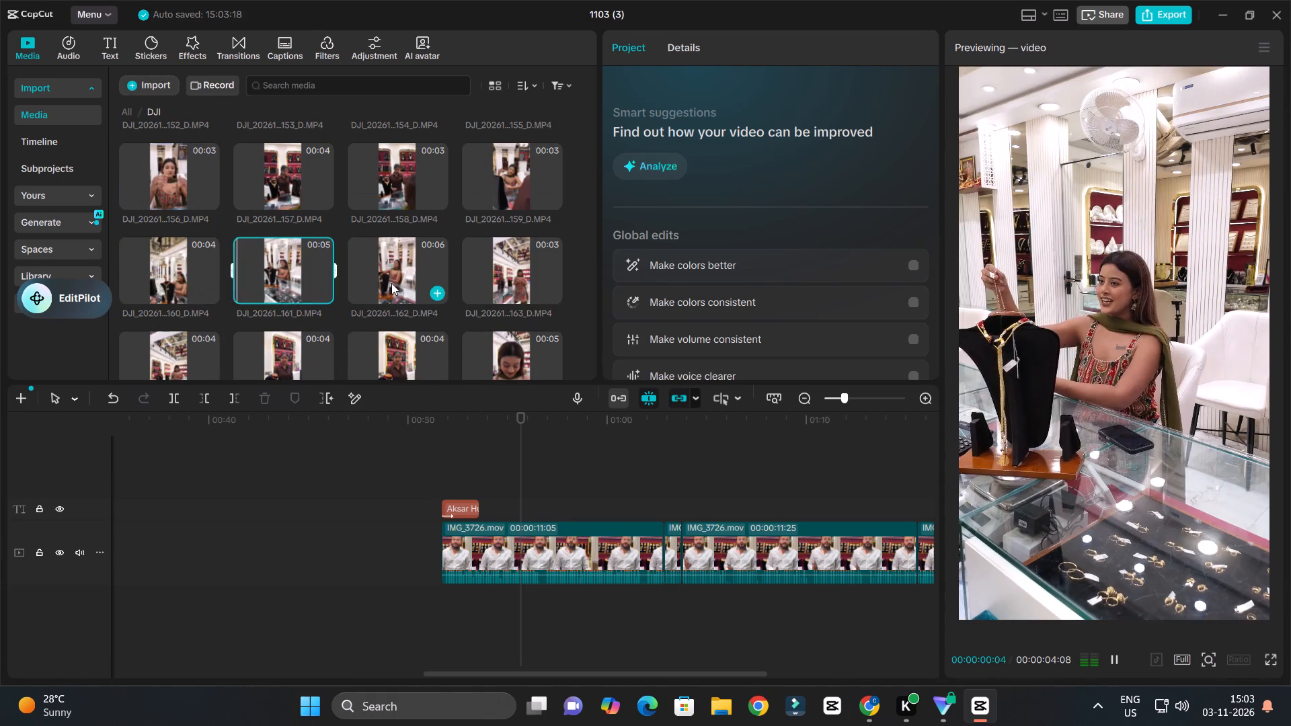
double_click(526, 285)
Preview the DJI shop-counter clips between numbers 169 and 175 that show the customer being served.
scroll(472, 295, down, 2)
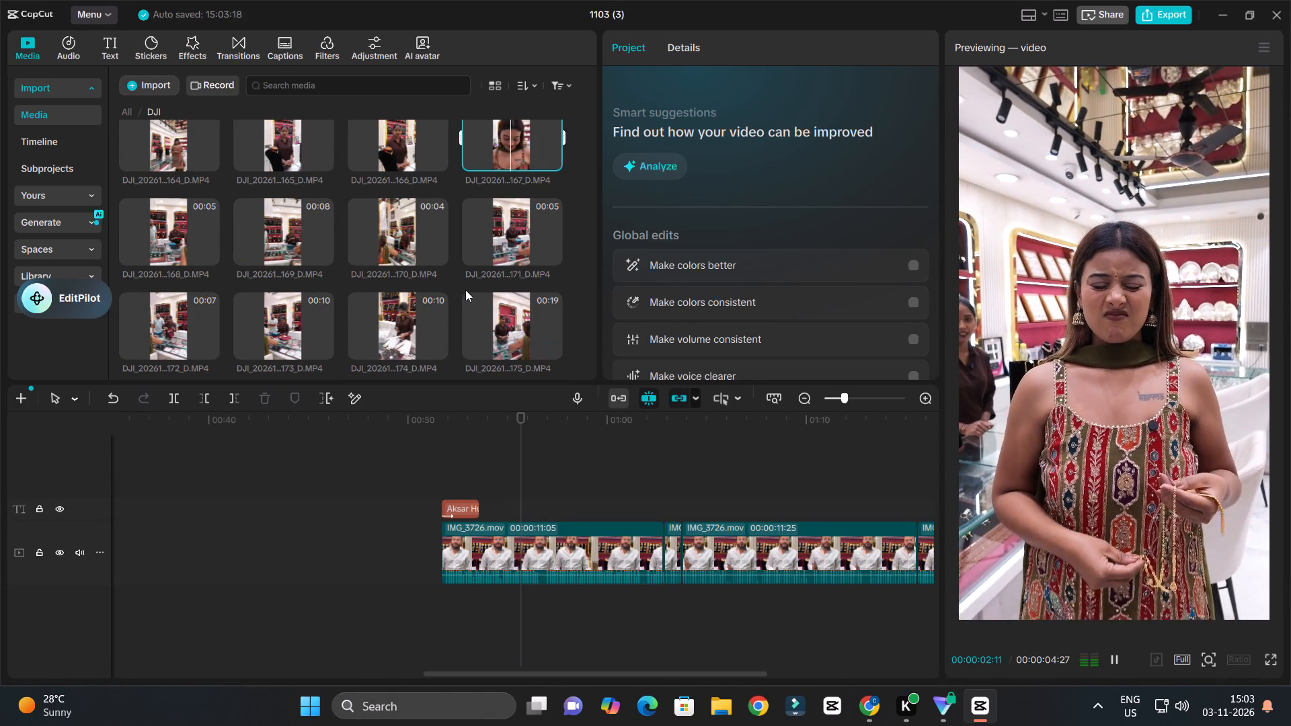
double_click(277, 233)
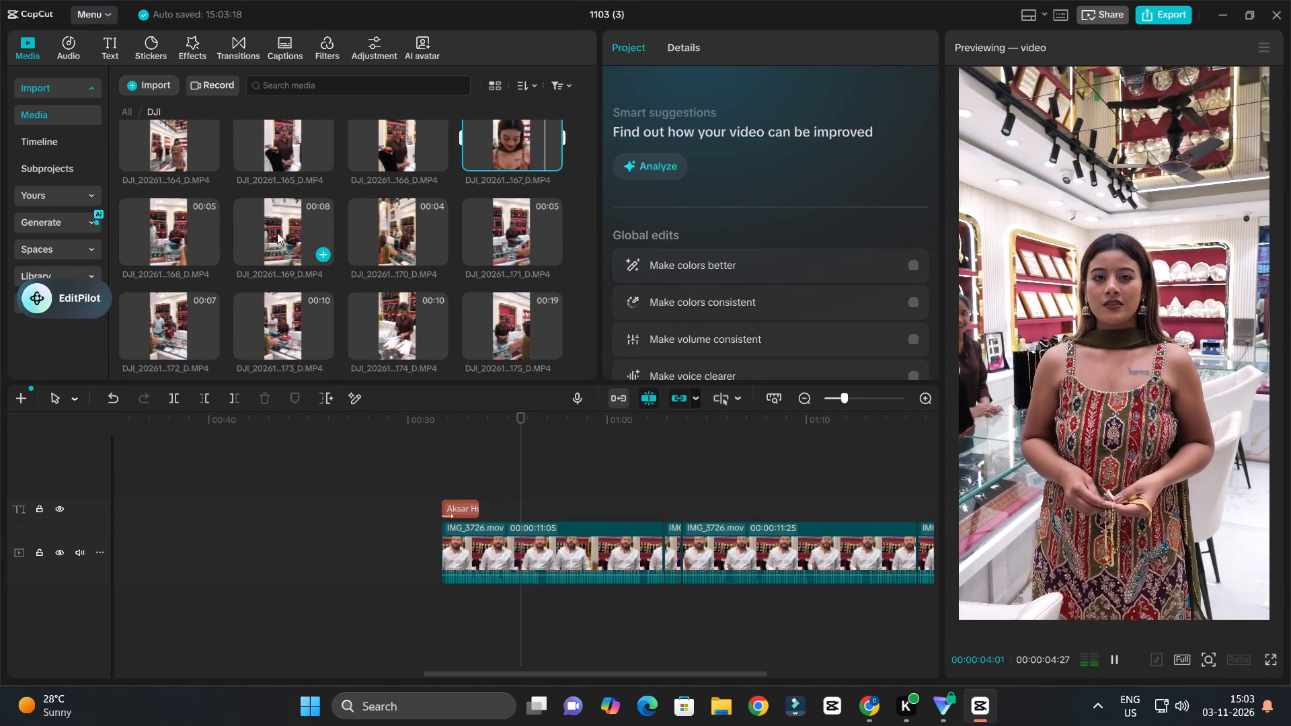
double_click(293, 334)
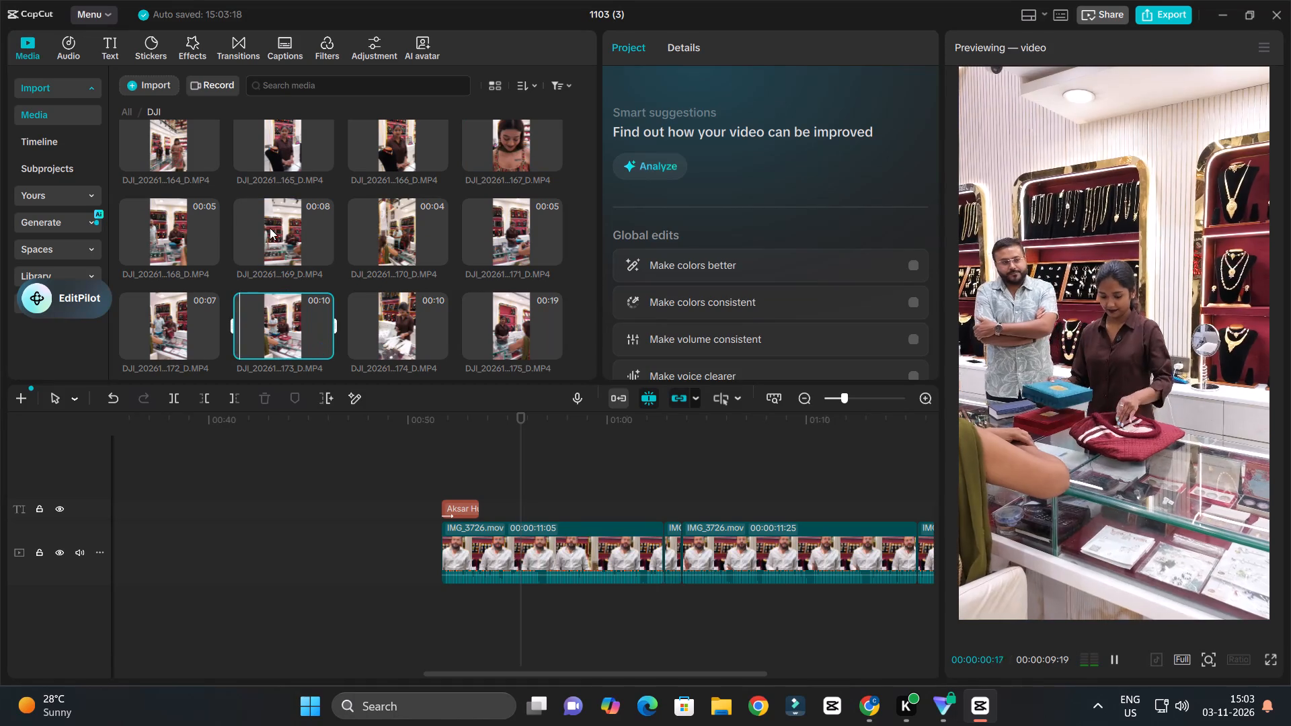
double_click(270, 228)
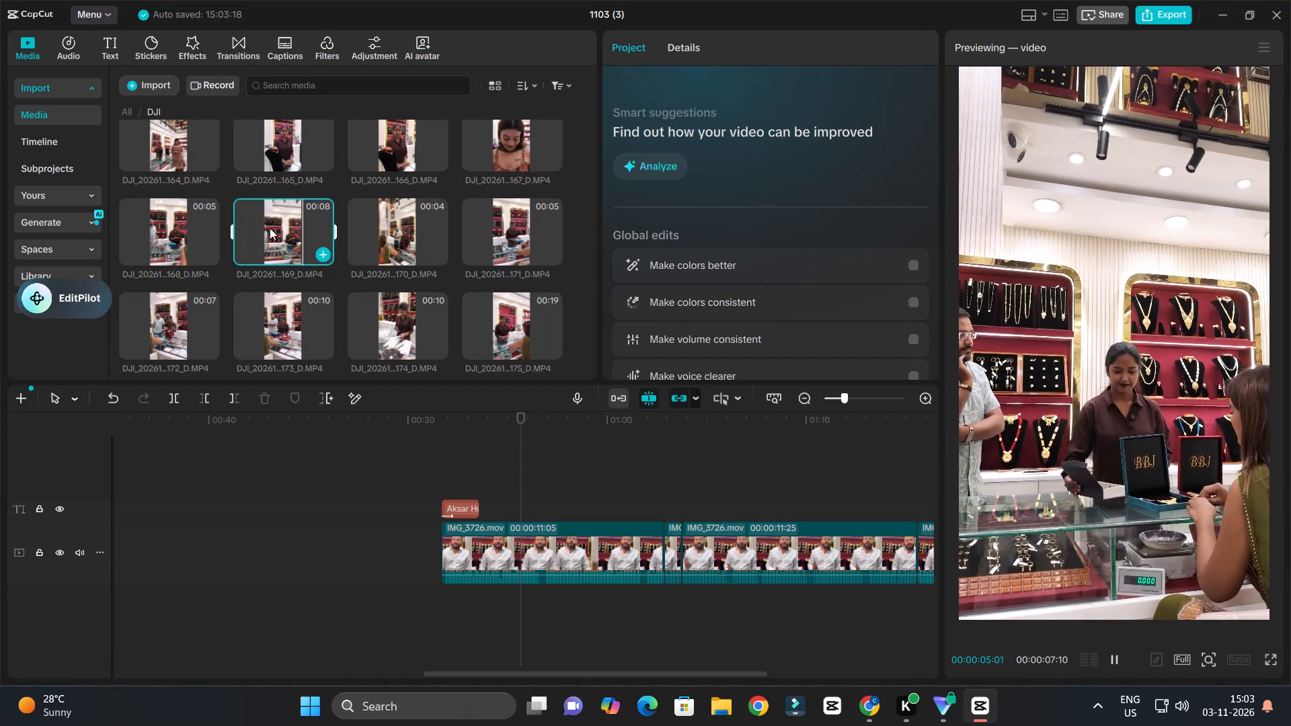
double_click(400, 247)
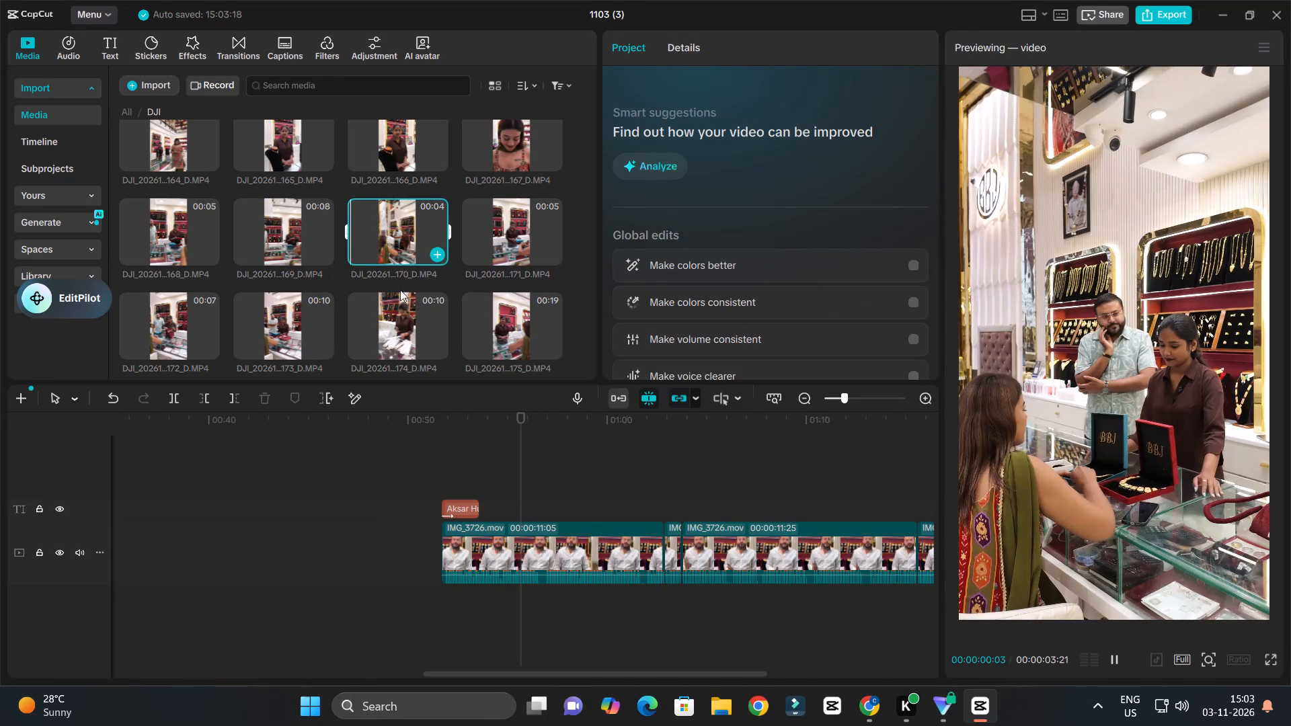
double_click(405, 305)
scroll(405, 294, down, 2)
double_click(492, 169)
Look over the remaining thumbnails in the DJI folder down to clip 197 for suitable B-roll.
scroll(426, 305, down, 1)
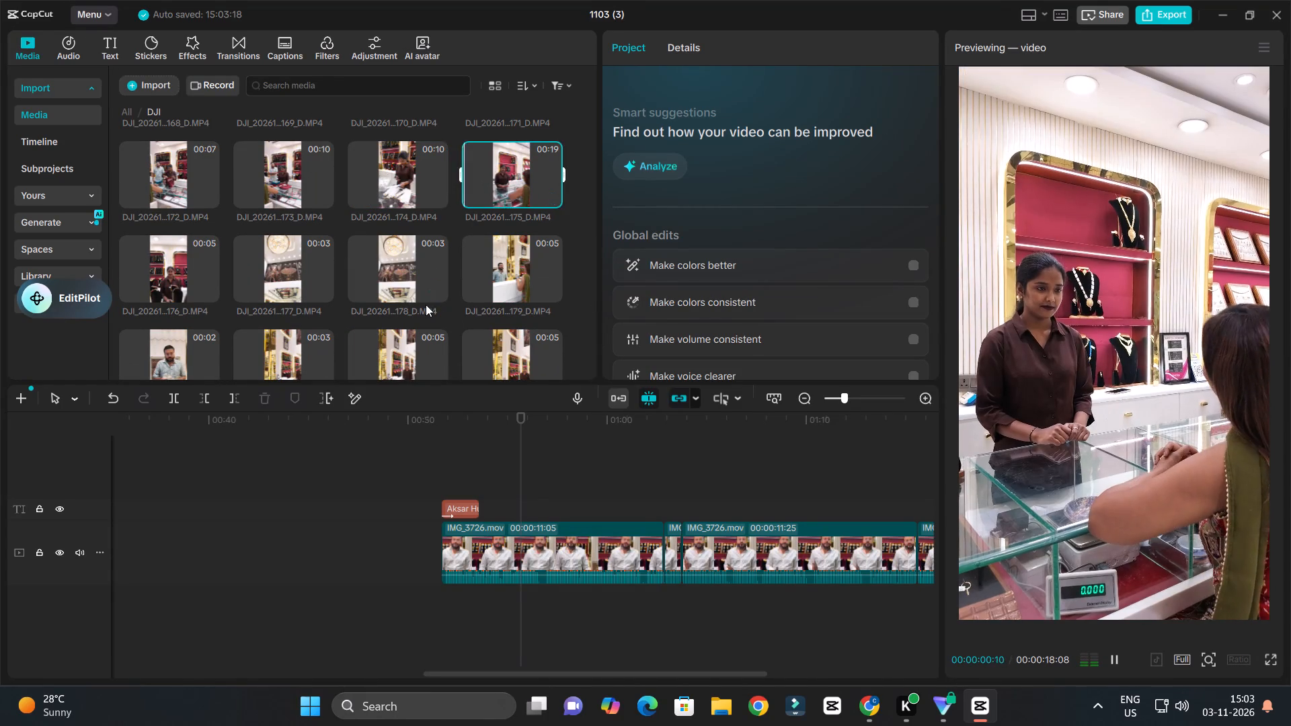
scroll(373, 278, up, 2)
scroll(248, 262, up, 2)
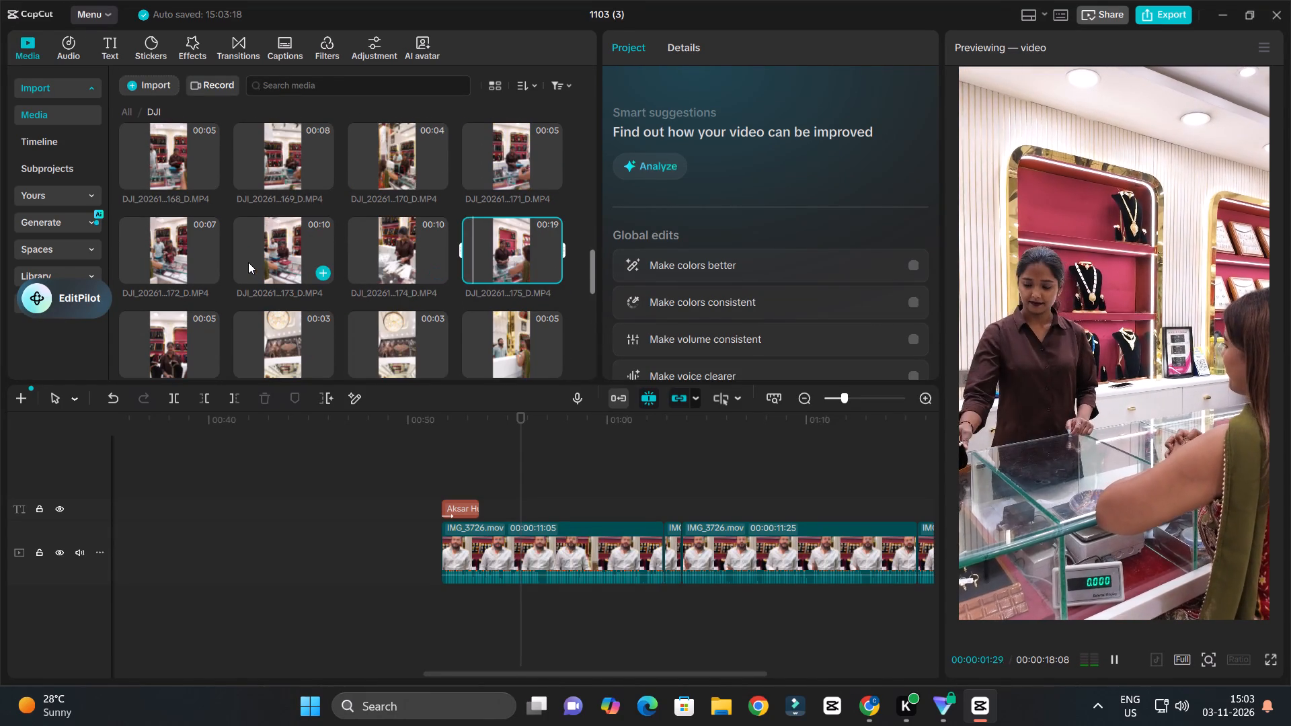
scroll(248, 262, up, 1)
scroll(270, 278, down, 3)
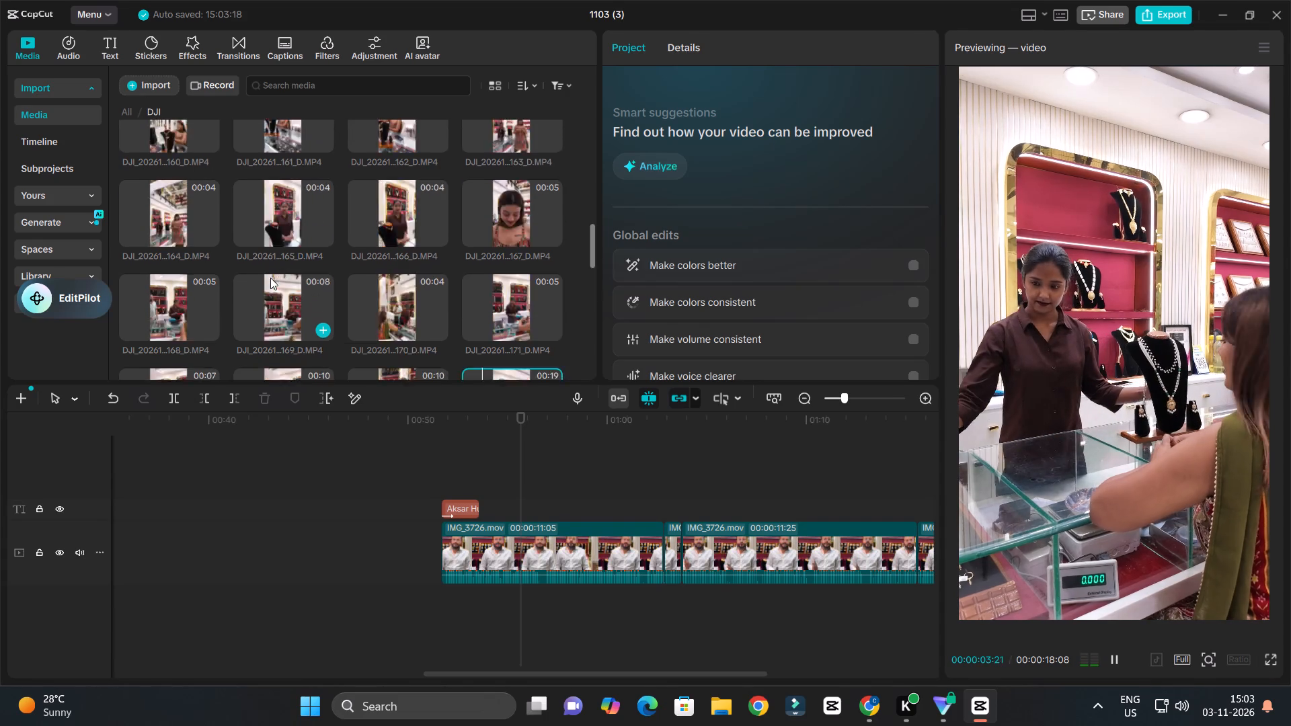
scroll(270, 278, down, 11)
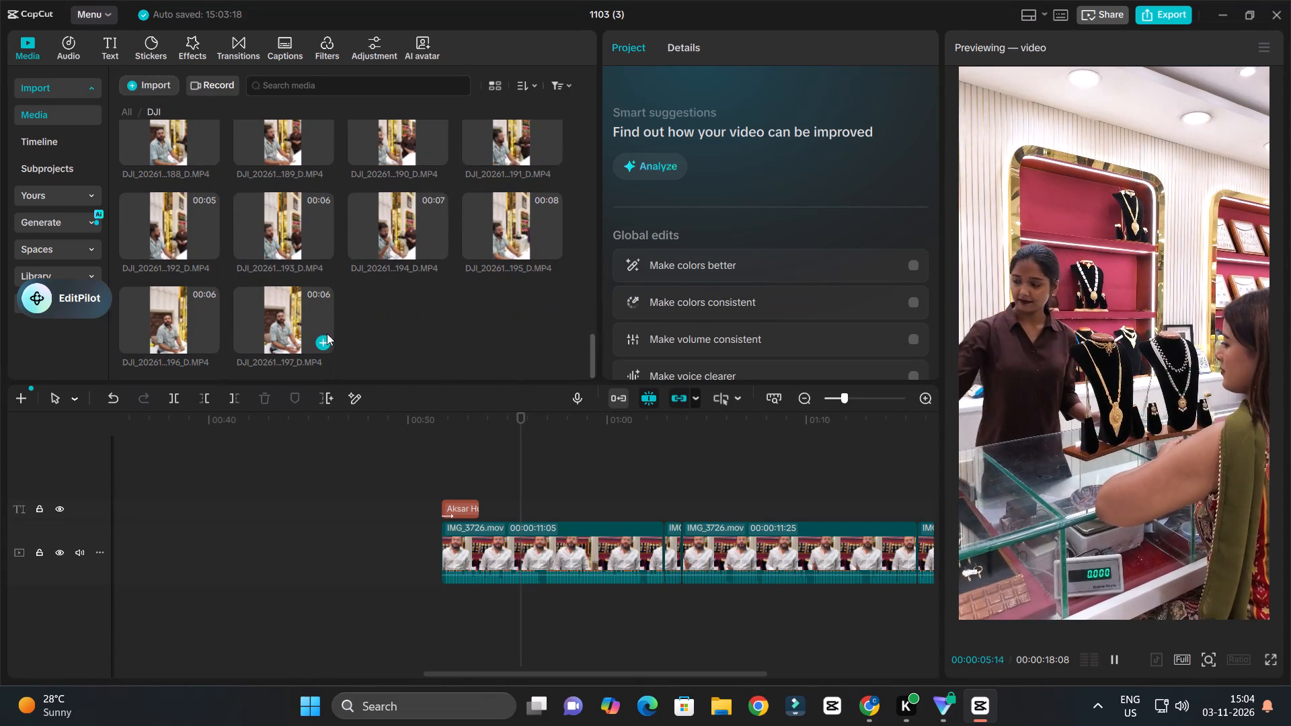
Preview DJI clip 197, and go back through the folder to replay shop-counter clips 166 and 162 as B-roll candidates.
double_click(297, 313)
scroll(329, 250, up, 3)
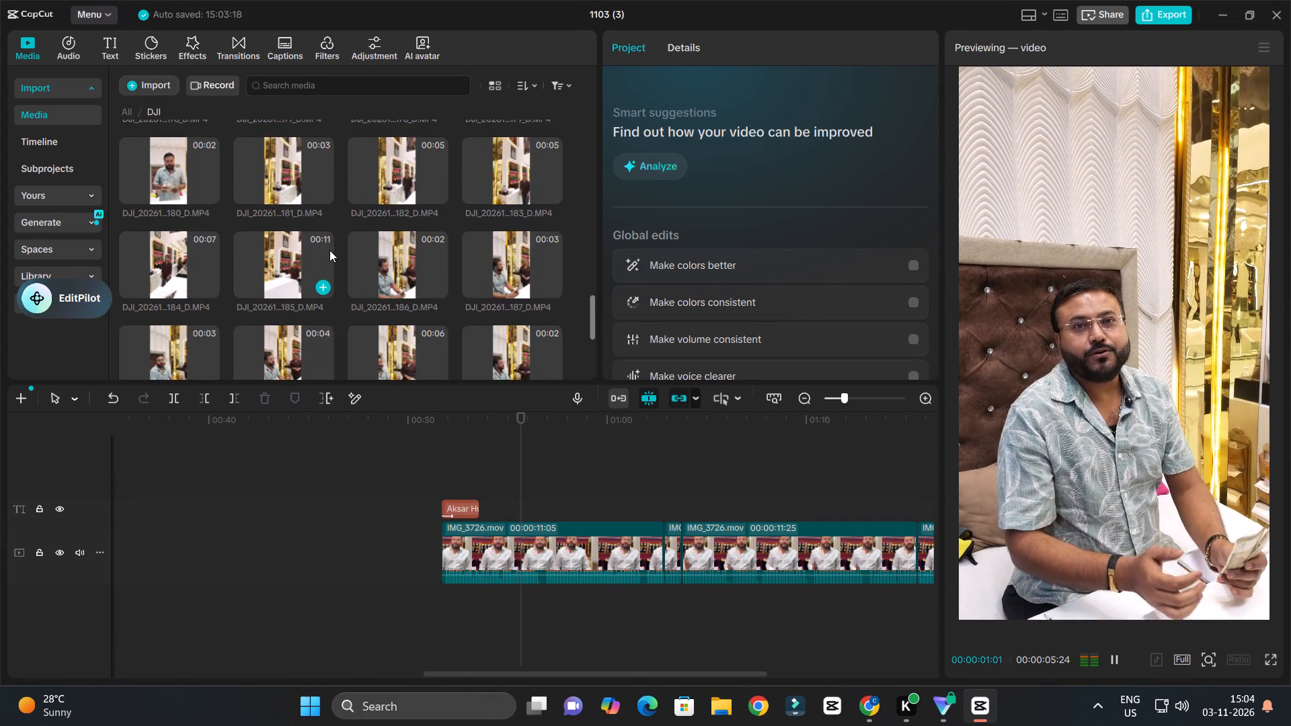
scroll(329, 250, up, 5)
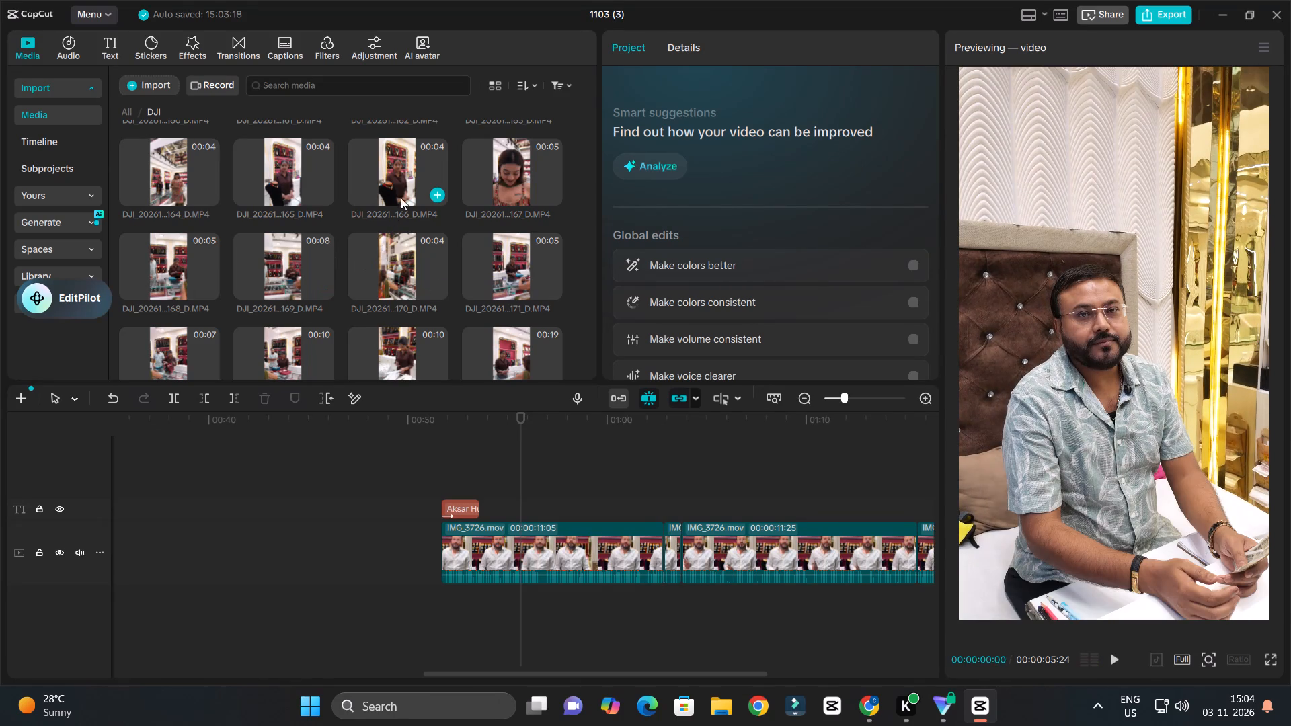
double_click(416, 167)
scroll(383, 237, up, 2)
double_click(387, 228)
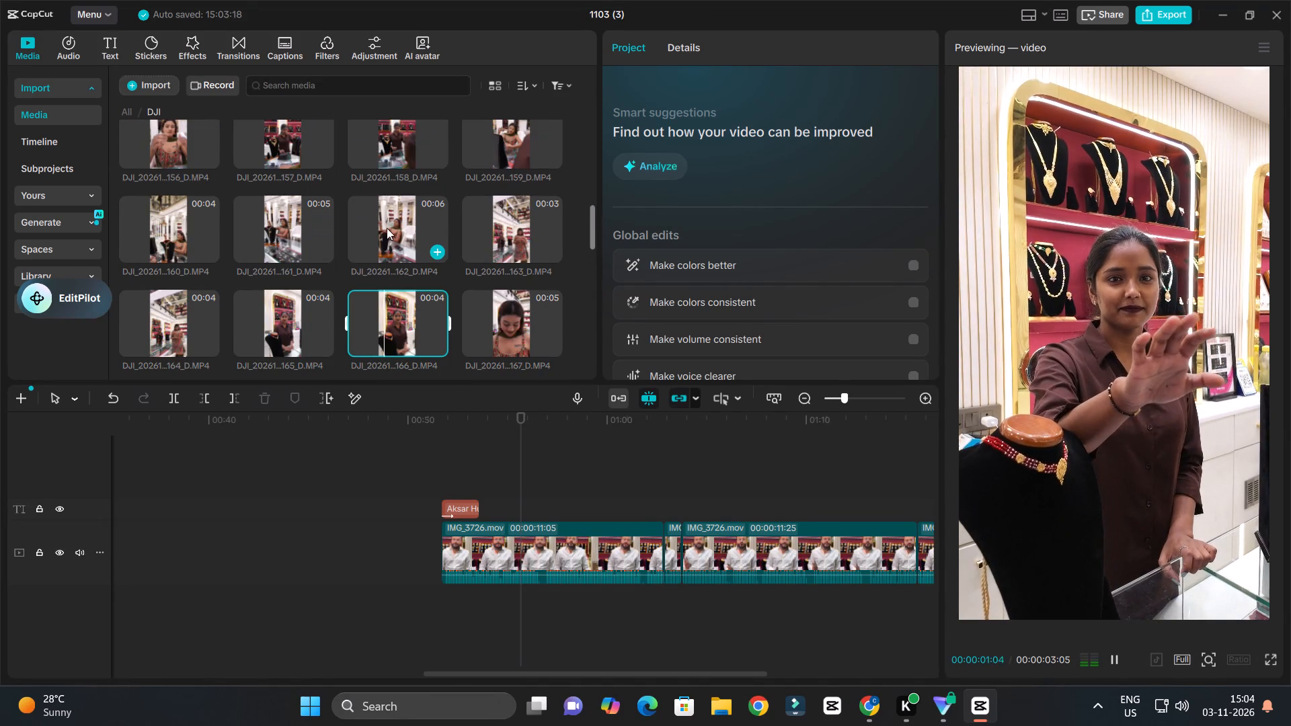
Review the earlier DJI clips between numbers 150 and 137 again, previewing the shop-counter, jewellery close-up and saree-model shots.
scroll(393, 245, up, 3)
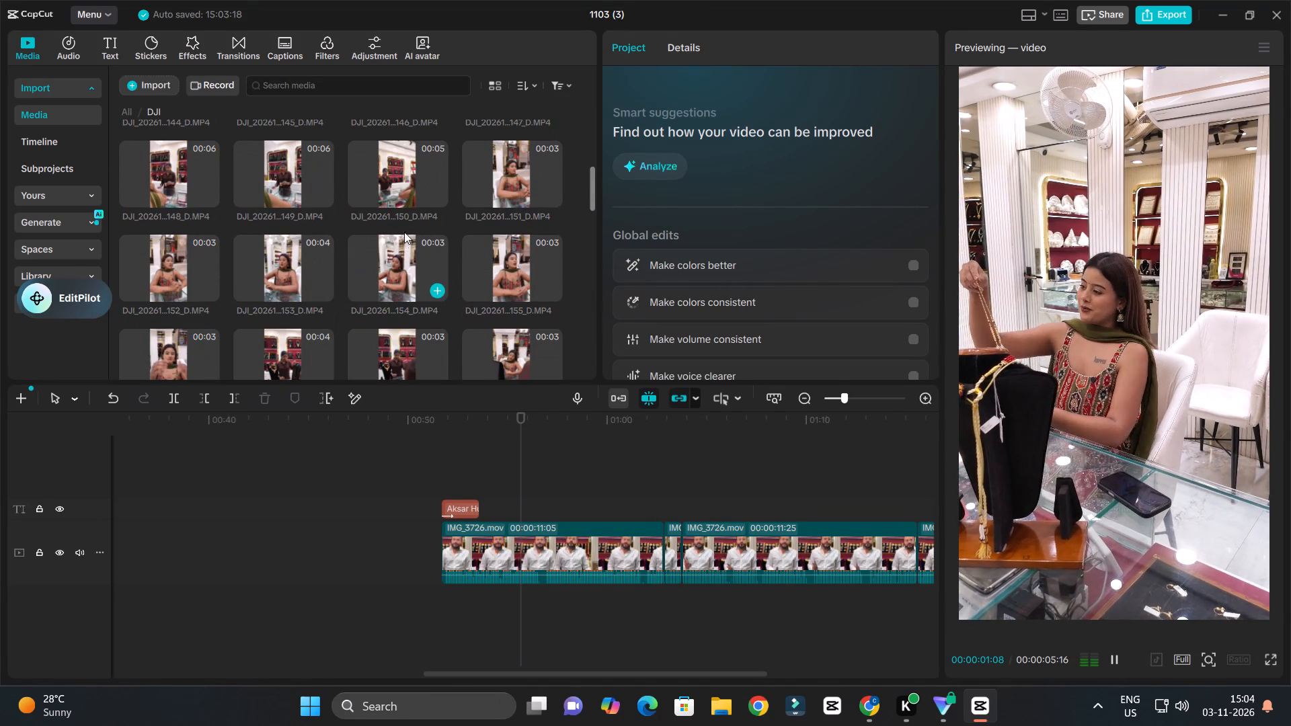
double_click(412, 184)
scroll(396, 257, up, 2)
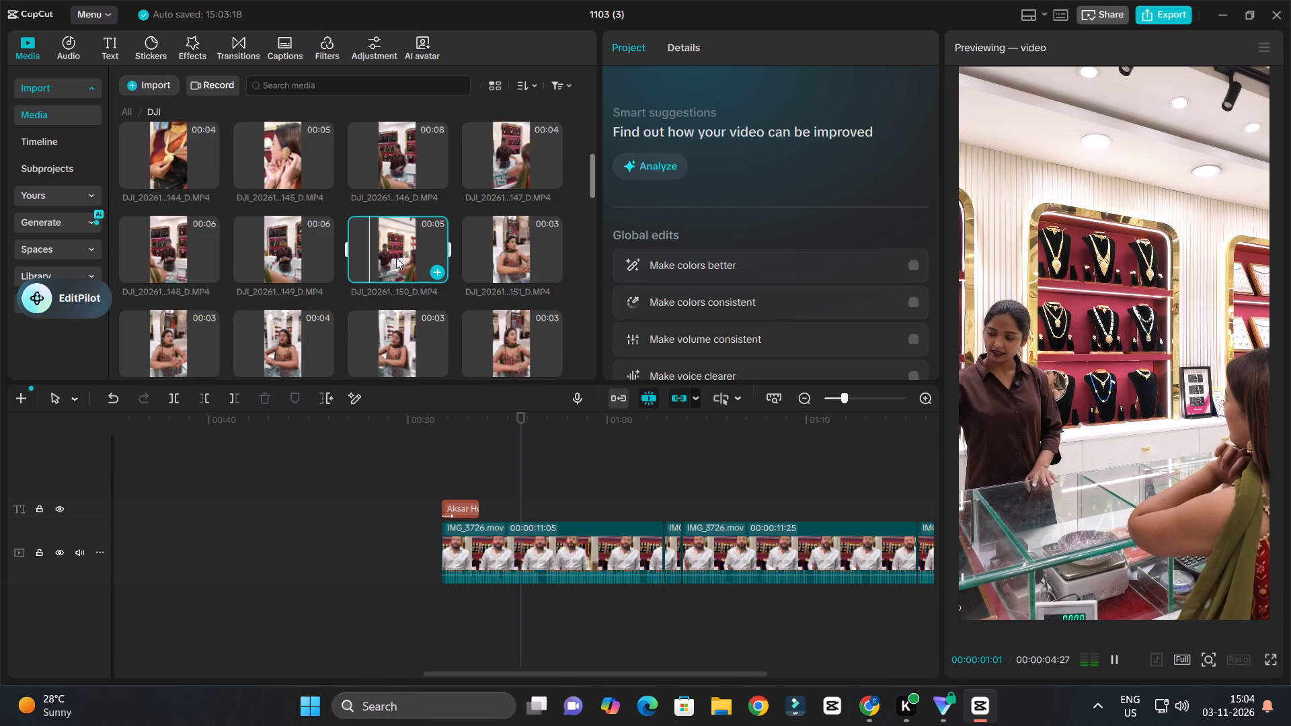
click(380, 204)
double_click(385, 224)
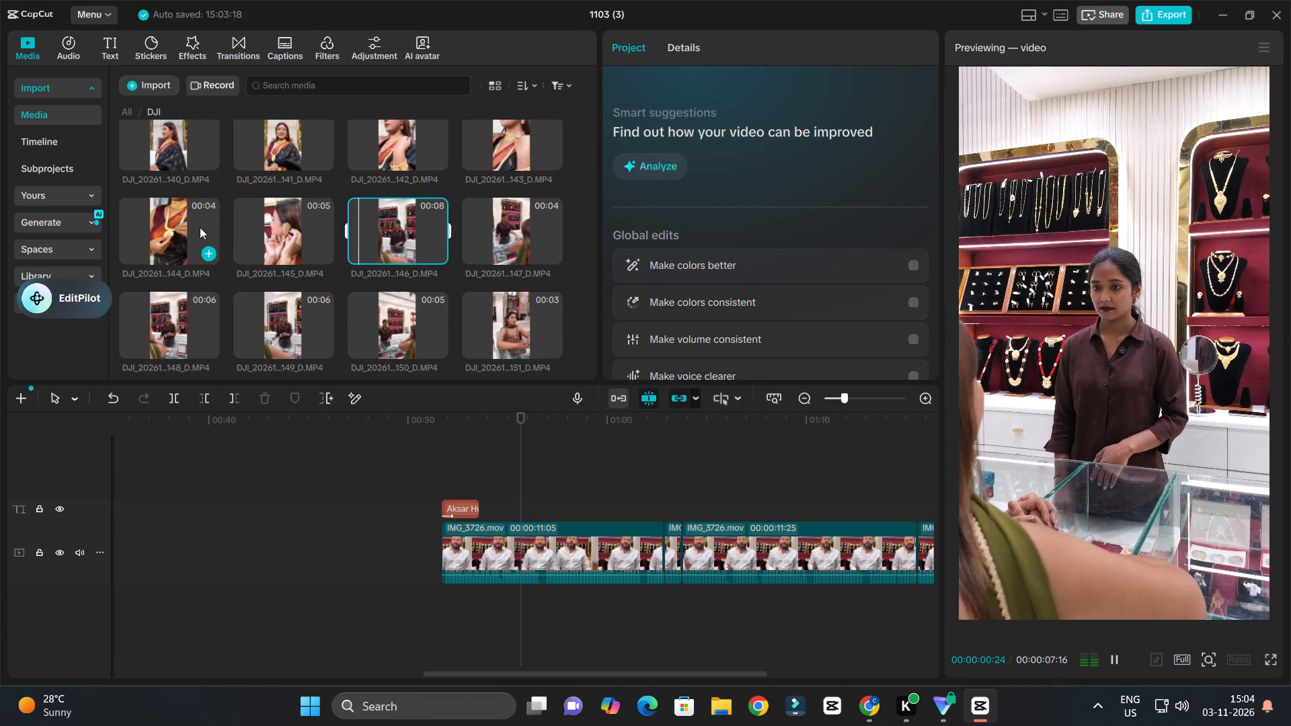
double_click(200, 227)
double_click(388, 141)
scroll(395, 210, up, 2)
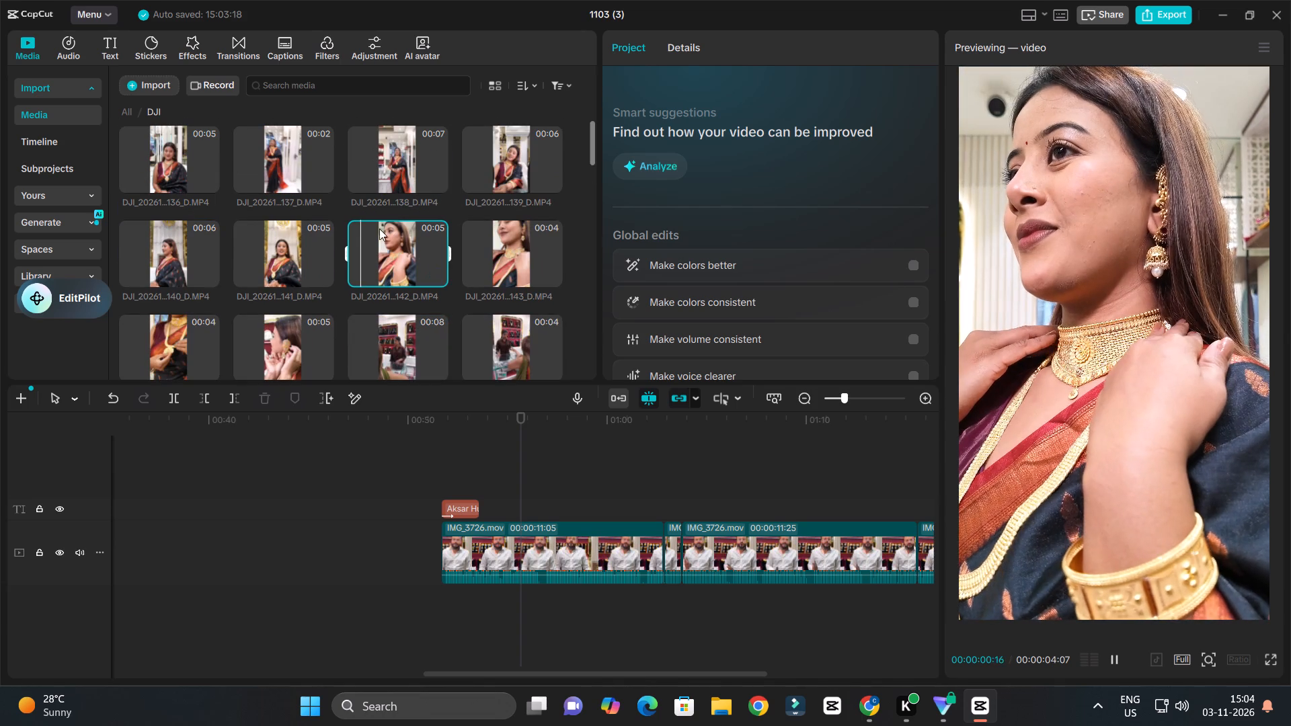
double_click(288, 160)
double_click(526, 159)
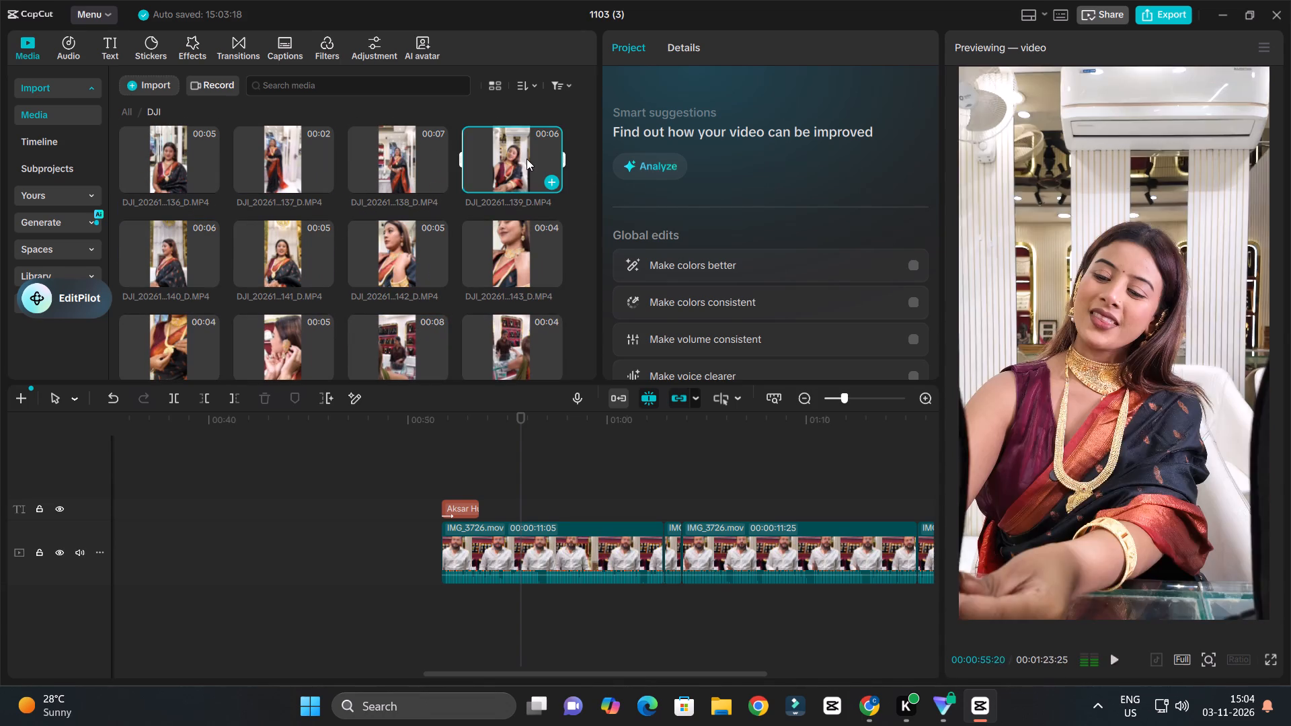
Play the timeline from the start of the "Aksar Humse Grahak" caption and listen to the speech past the caption's end.
click(469, 444)
drag(457, 433, 442, 438)
key(space)
ctrl+scroll(503, 458, down, 4)
ctrl+scroll(529, 469, up, 4)
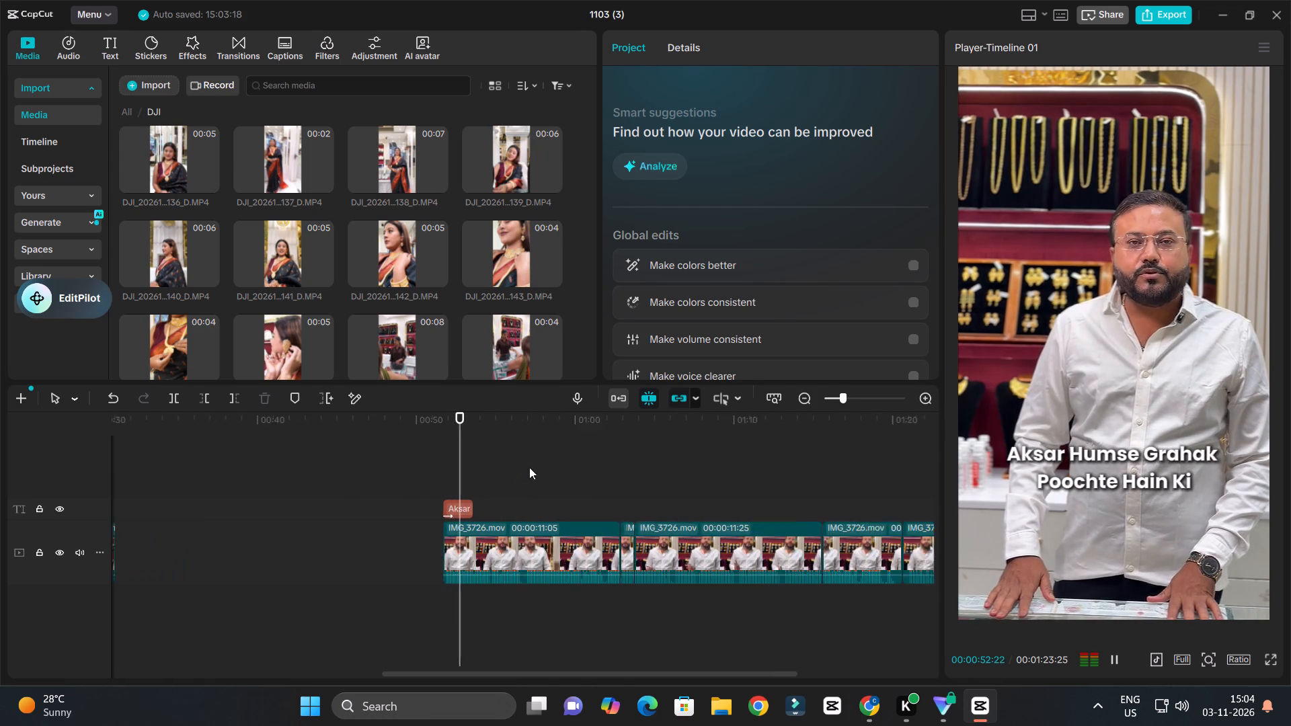
ctrl+scroll(534, 465, down, 2)
key(space)
key(space)
ctrl+scroll(591, 496, up, 7)
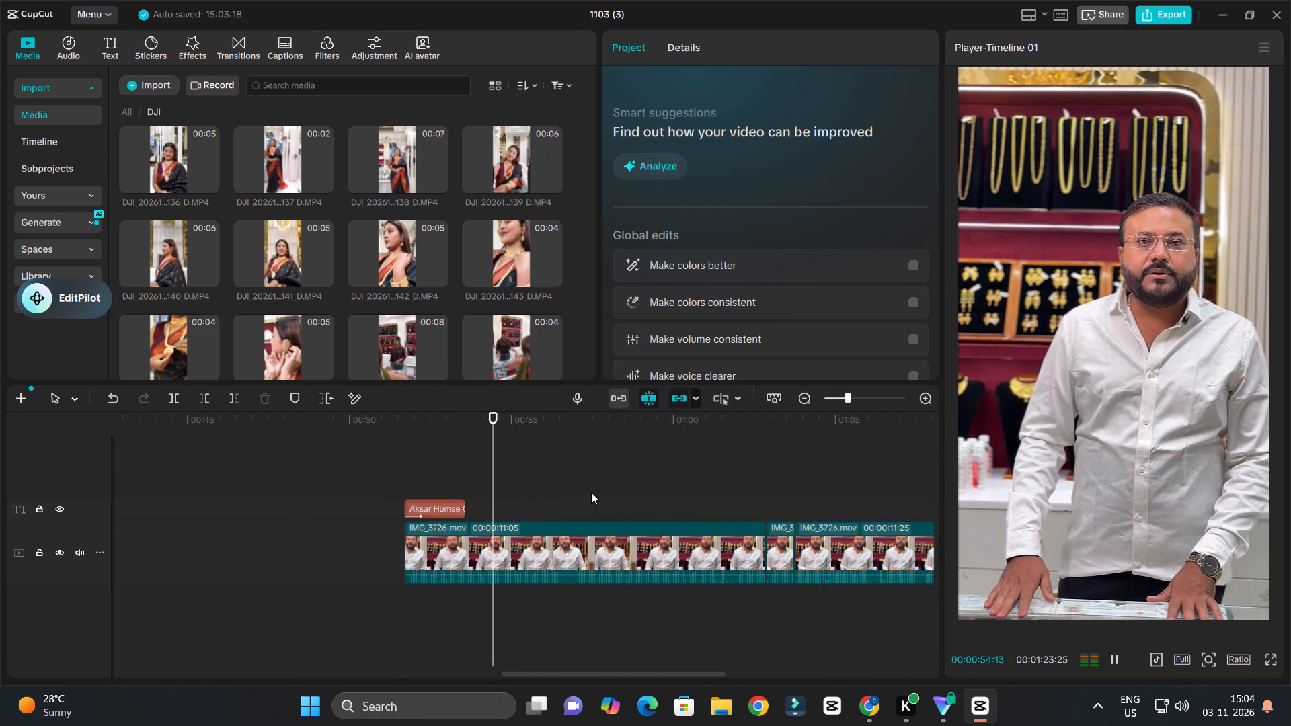
ctrl+scroll(551, 482, up, 5)
key(space)
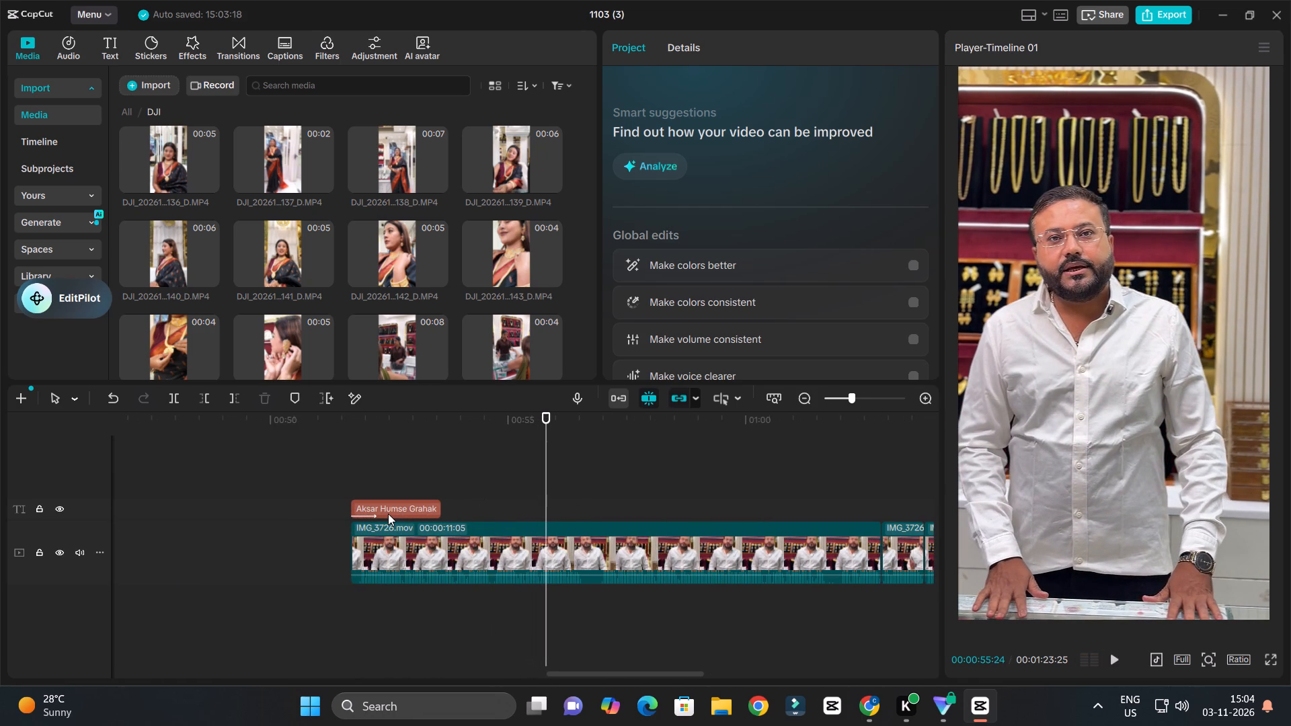
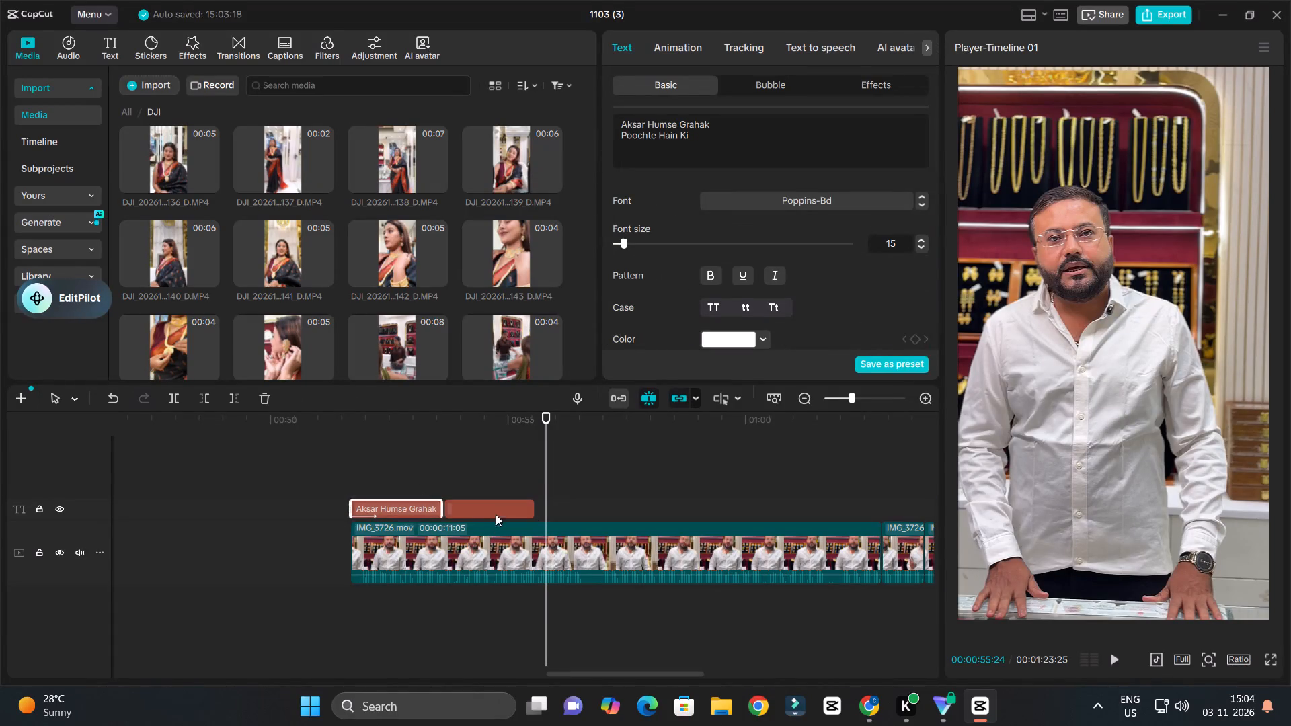
Move the duplicate "Aksar Humse Grahak" caption onto a new text track above, starting just after the first caption ends, at about 00:54.
drag(480, 508, 490, 487)
click(490, 487)
Play the timeline from the start of the first "Aksar Humse Grahak" caption and listen to the speech up to the duplicate caption.
click(357, 419)
key(space)
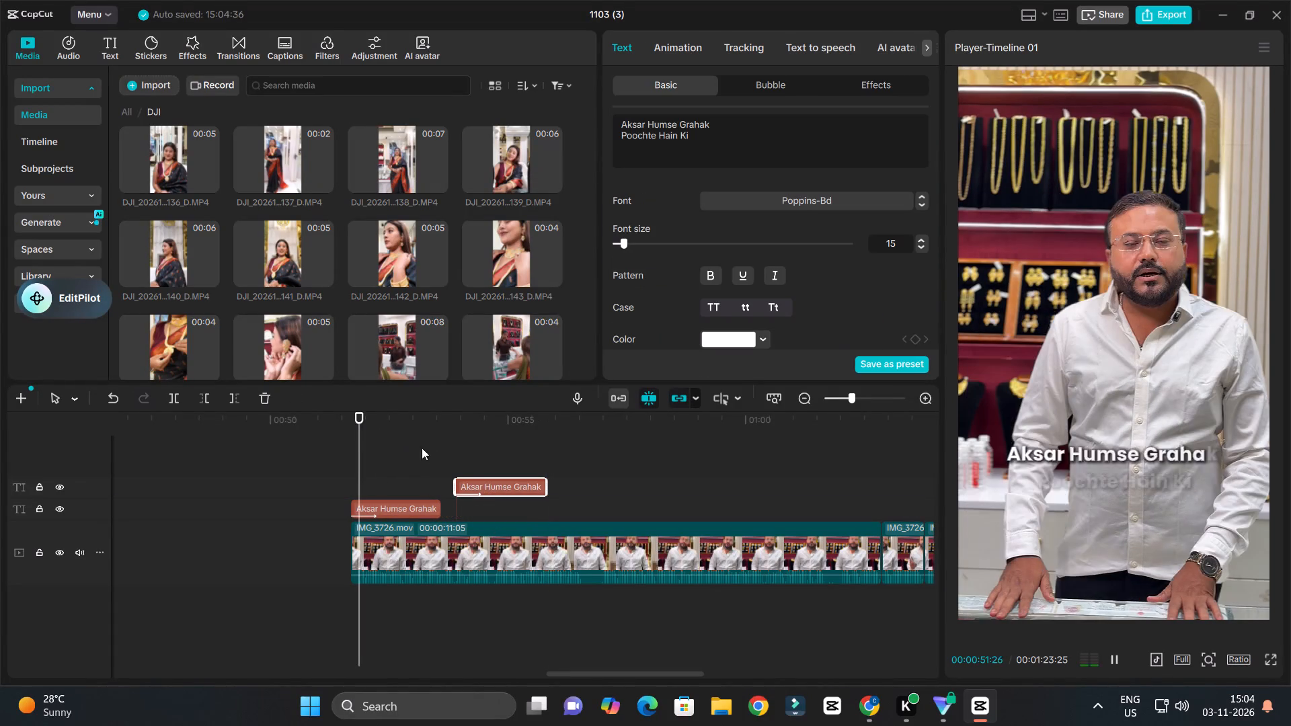
ctrl+scroll(434, 452, down, 3)
ctrl+scroll(435, 451, up, 3)
ctrl+scroll(435, 451, down, 3)
ctrl+scroll(463, 452, up, 4)
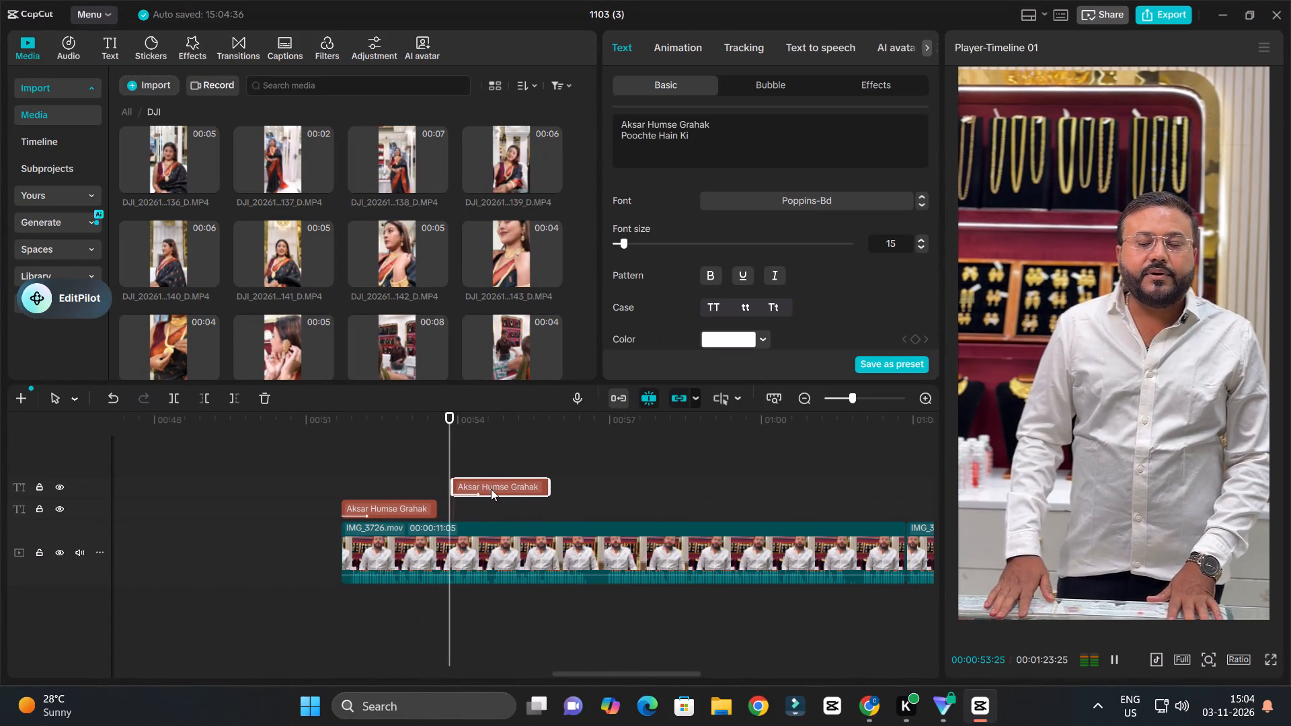
key(space)
key(space)
key(space)
Select the entire text "Aksar Humse Grahak Poochte Hain Ki" in the duplicate caption for replacement, and save the project.
click(490, 491)
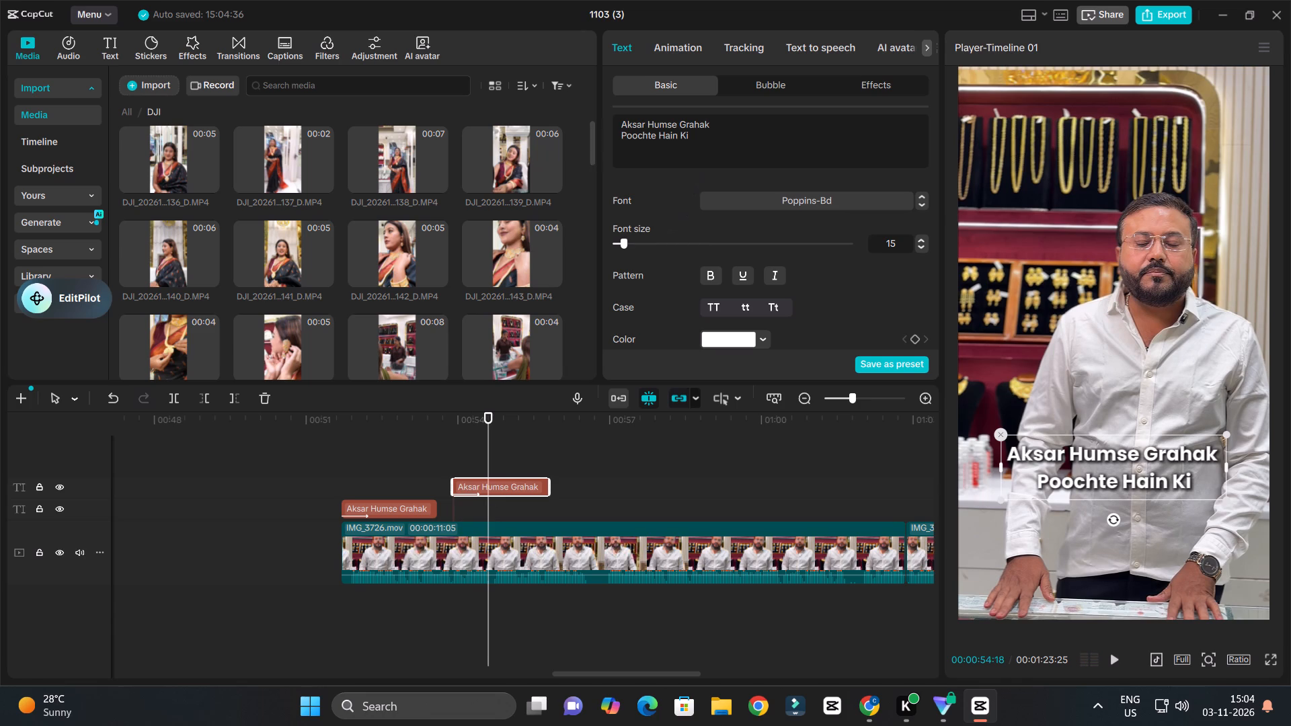
drag(711, 149, 543, 69)
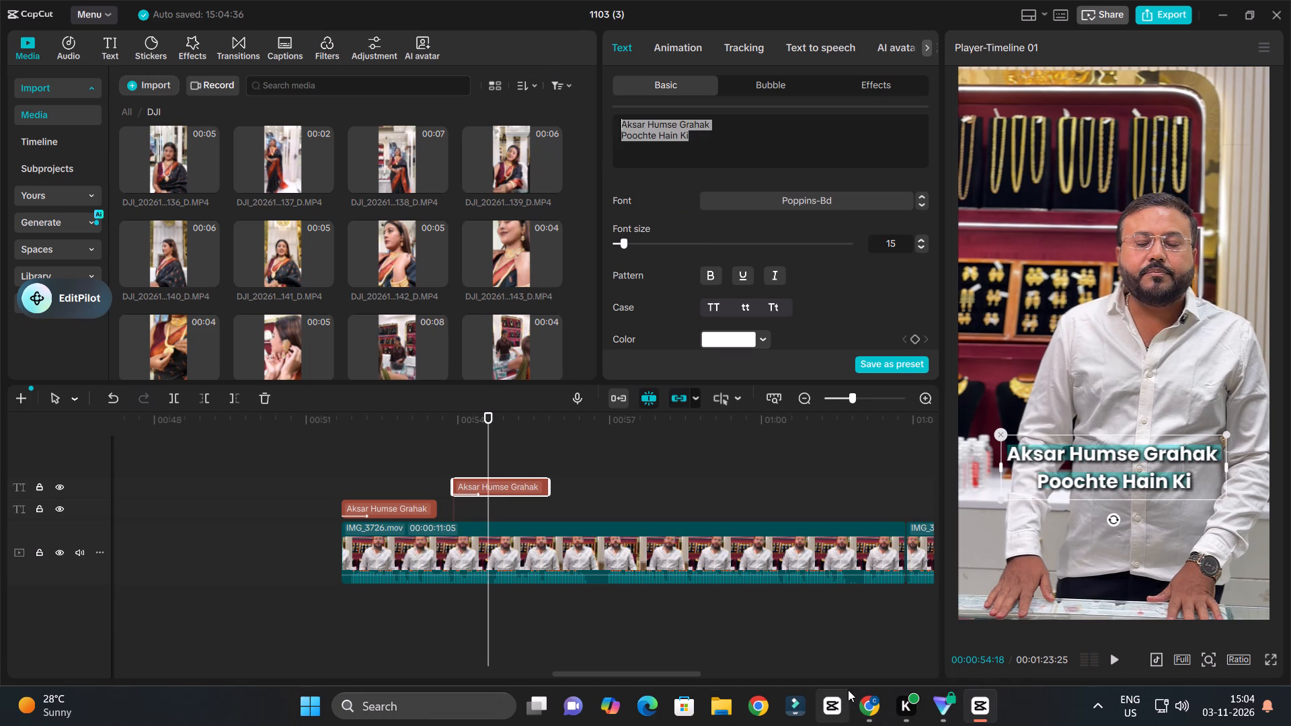
key(ctrl+s)
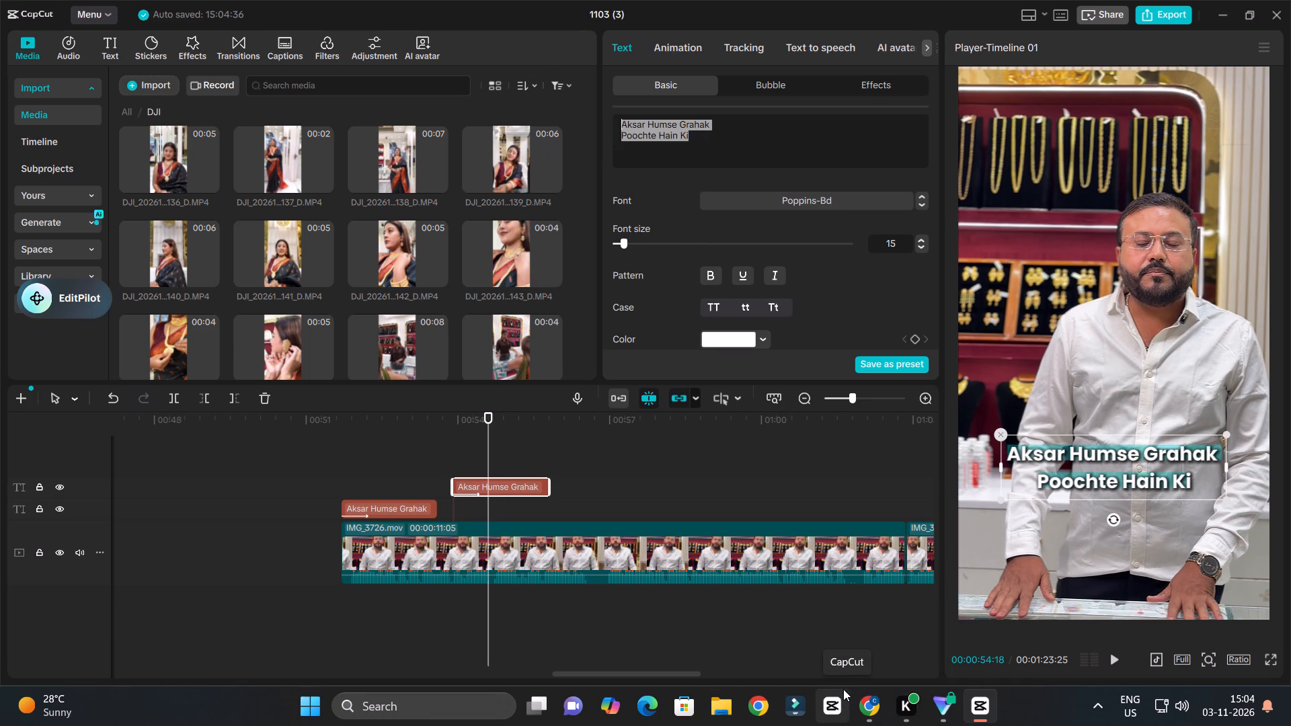
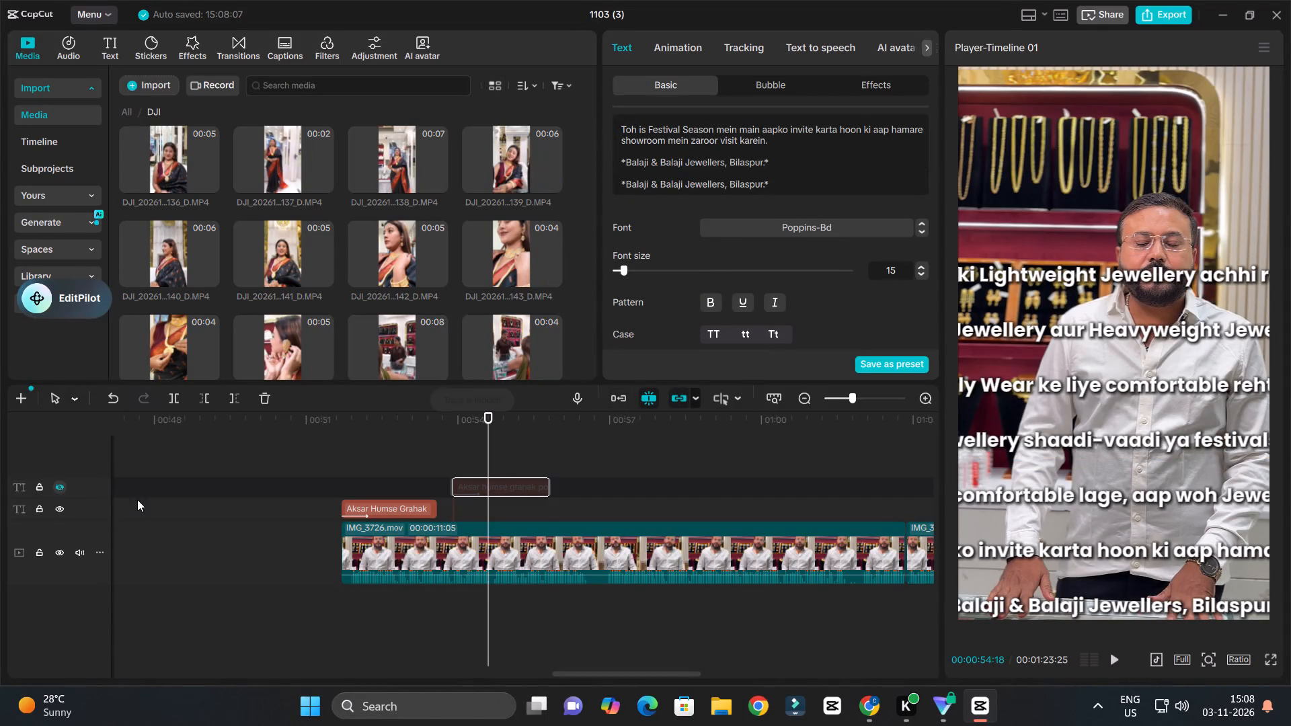
Duplicate the "Aksar Humse Grahak" caption on its own text track, starting at about 00:54.
click(418, 514)
alt+drag(405, 506, 522, 504)
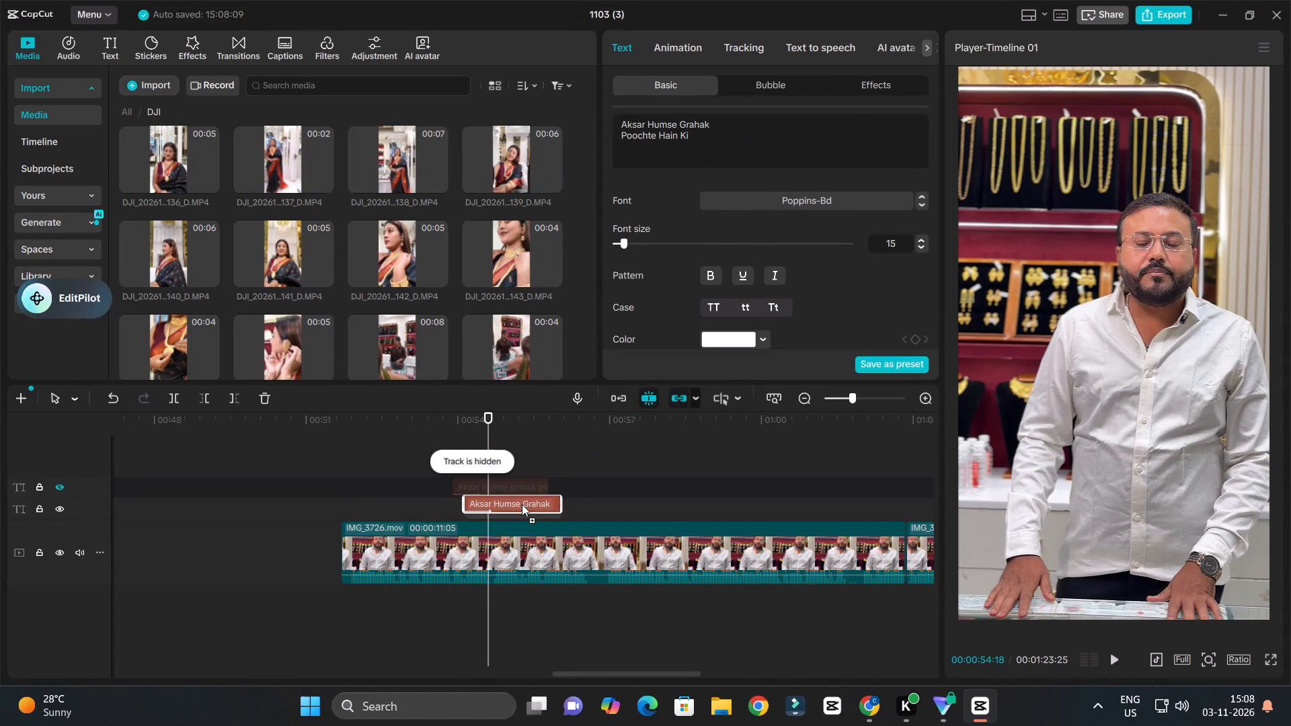
alt+drag(522, 504, 521, 505)
Play the speech from the first caption's start and move the duplicate caption directly against the first caption's end.
ctrl+scroll(518, 506, up, 3)
scroll(329, 442, up, 1)
click(311, 425)
key(space)
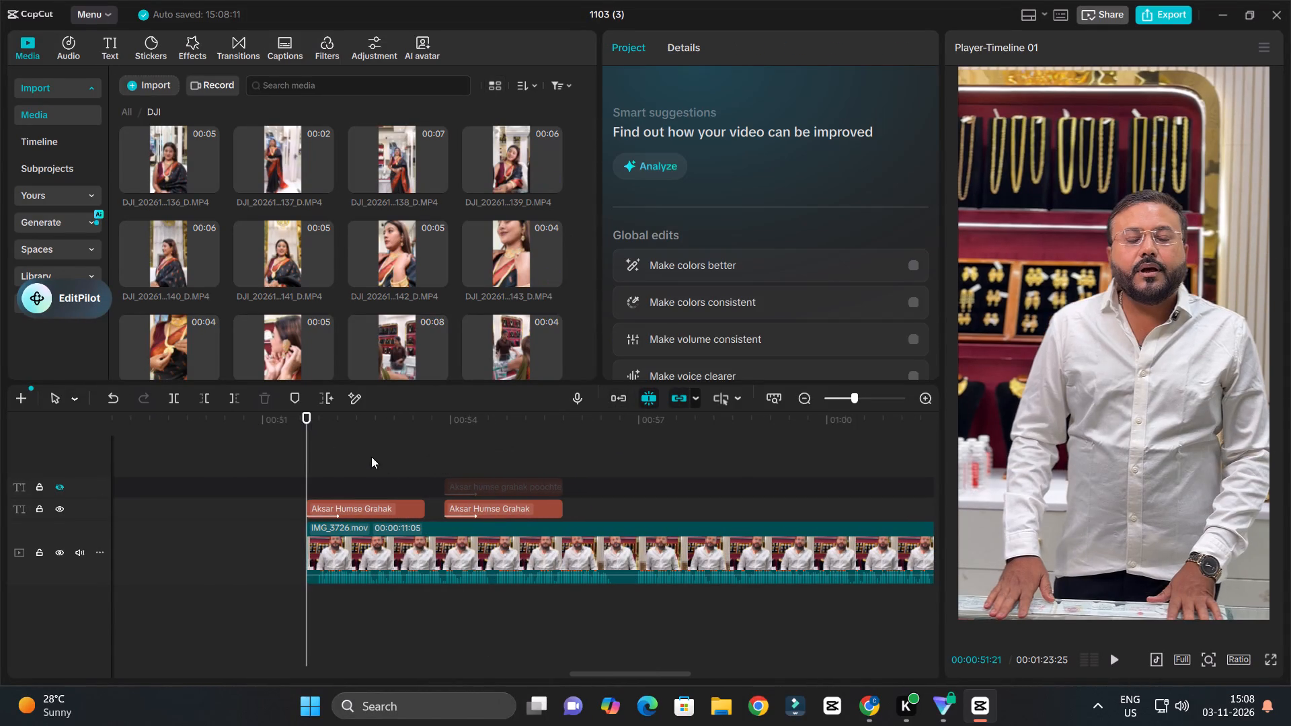
ctrl+scroll(383, 461, down, 5)
ctrl+scroll(387, 465, up, 4)
ctrl+scroll(389, 469, down, 4)
ctrl+scroll(393, 476, up, 6)
key(space)
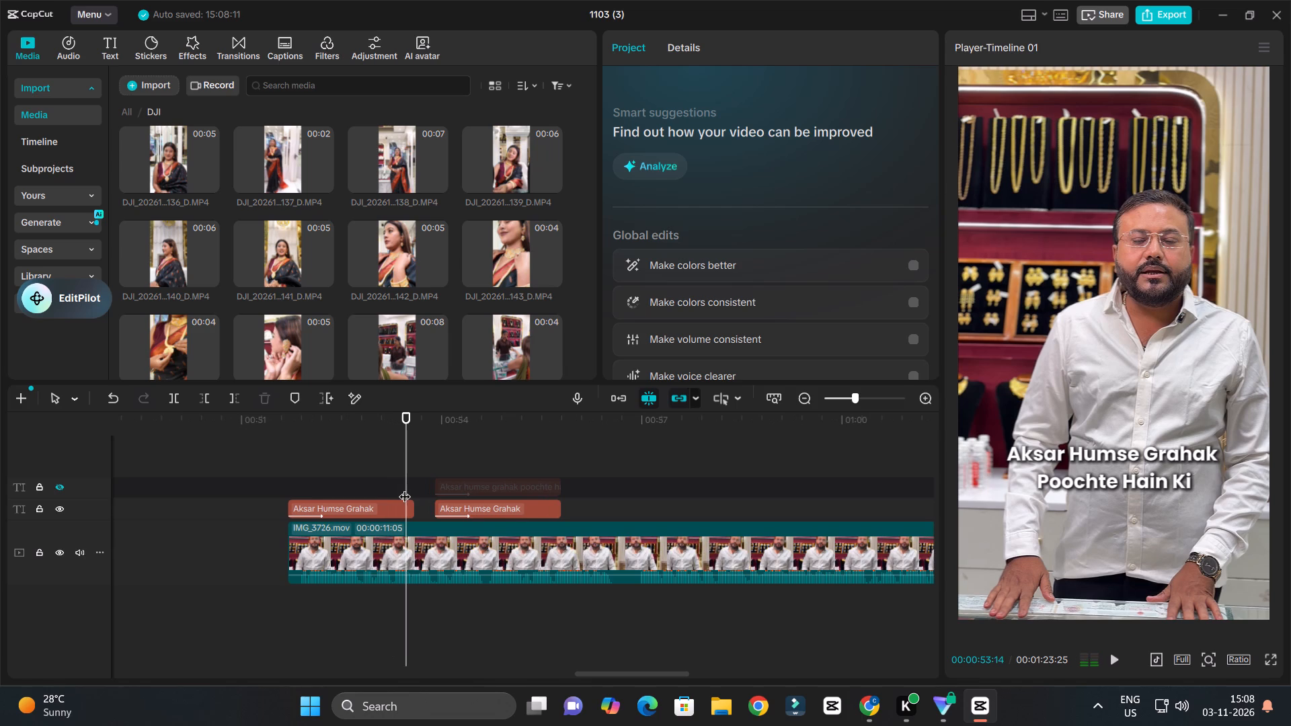
key(space)
ctrl+scroll(419, 487, up, 4)
key(space)
drag(507, 508, 491, 503)
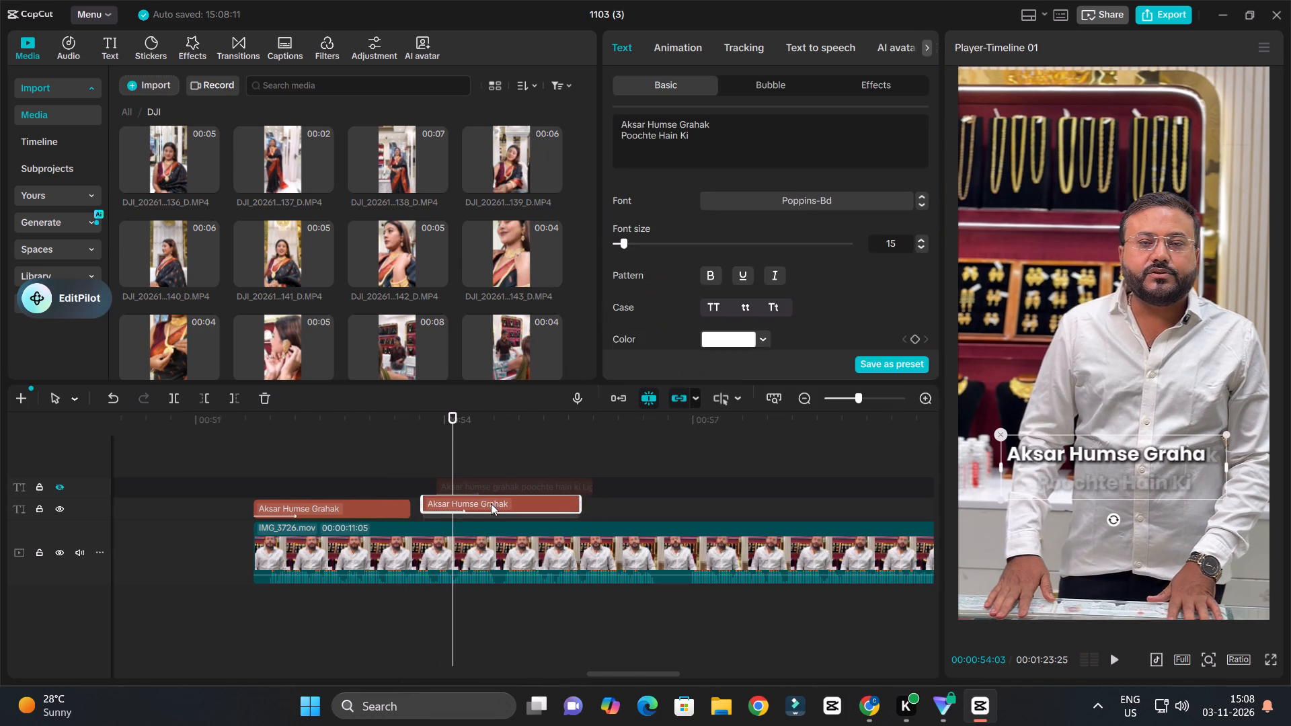
drag(491, 503, 485, 504)
Open the font list for the first "Aksar Humse Grahak" caption at 00:53:00.
click(496, 490)
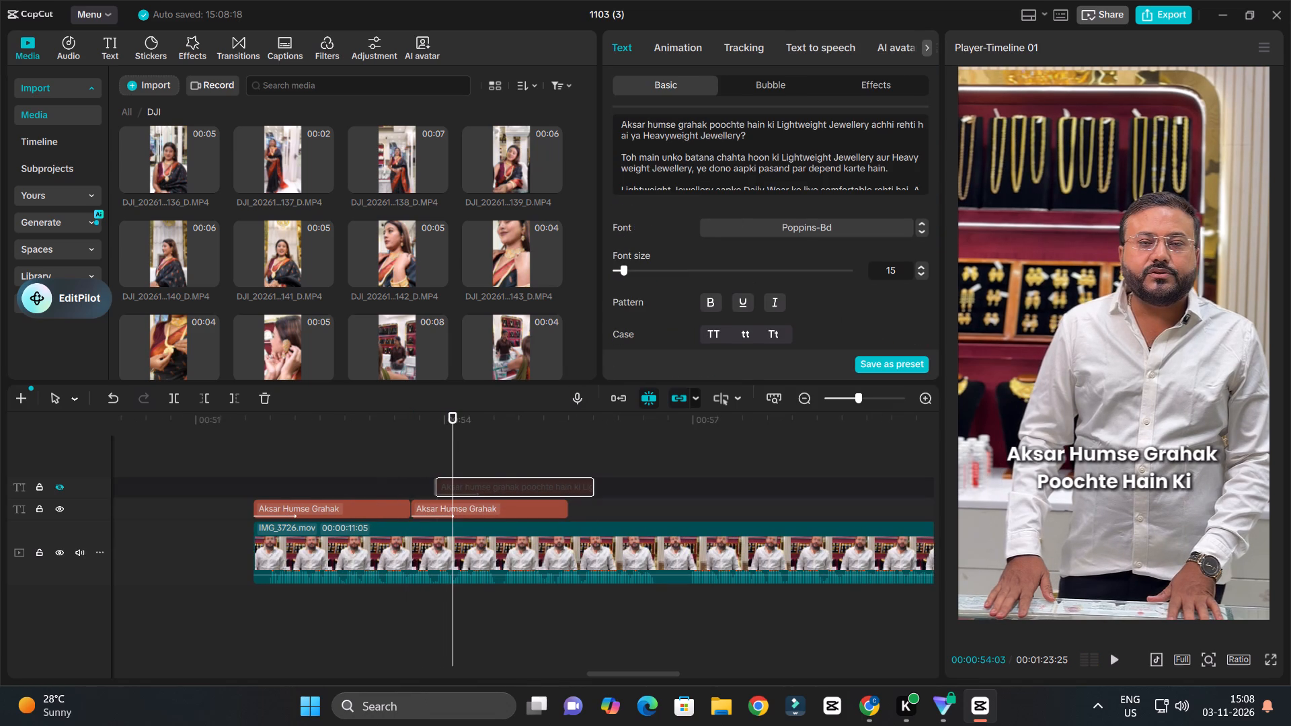
drag(348, 421, 328, 448)
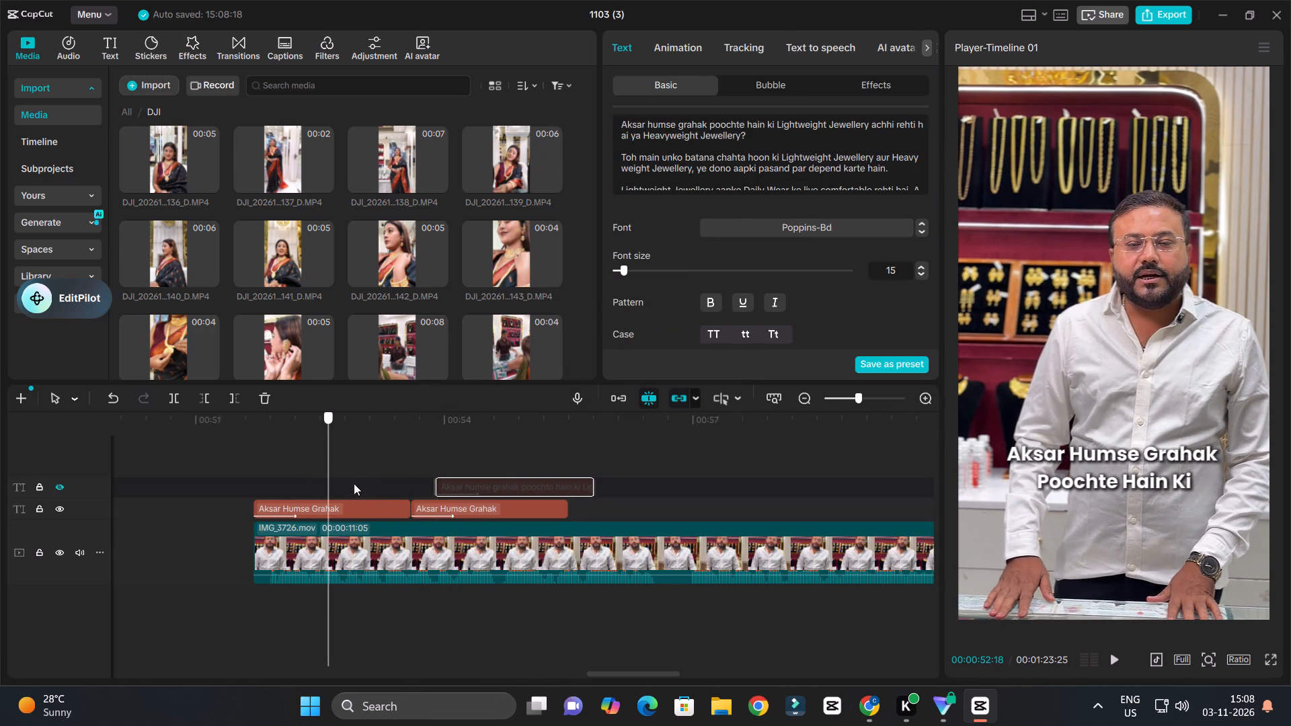
click(360, 519)
click(384, 508)
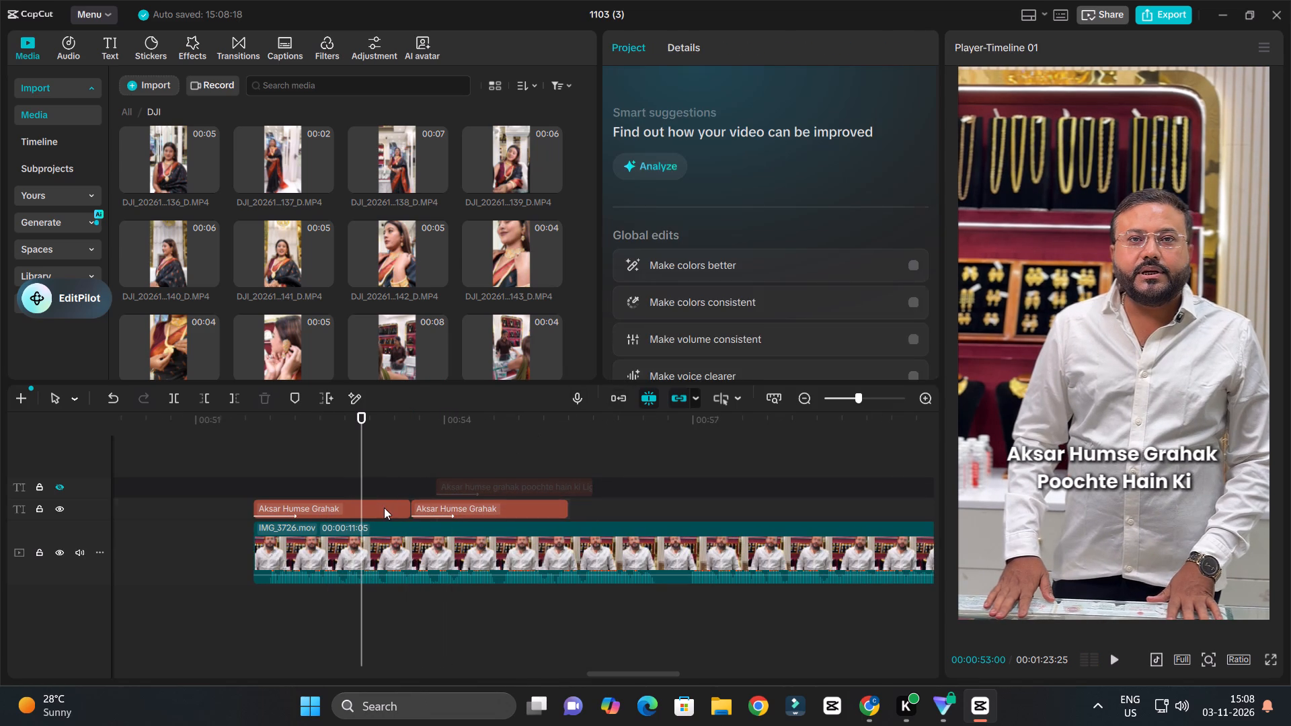
click(810, 198)
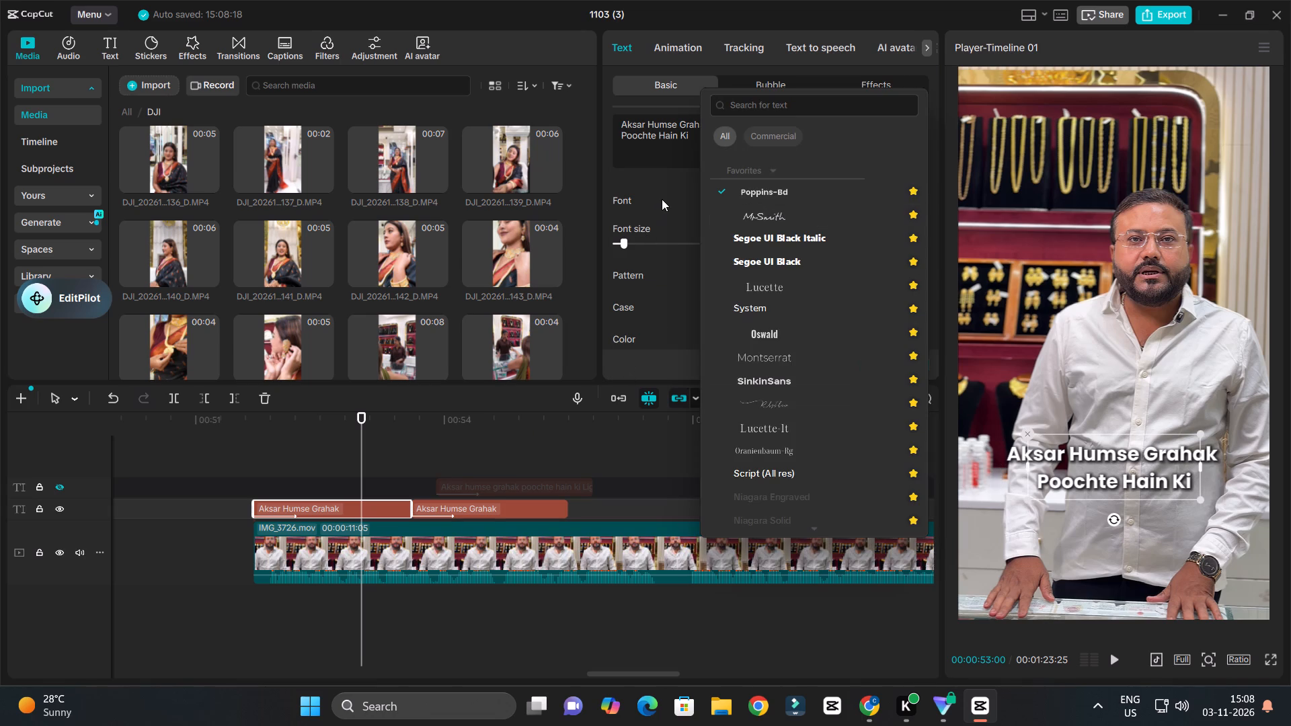
click(662, 199)
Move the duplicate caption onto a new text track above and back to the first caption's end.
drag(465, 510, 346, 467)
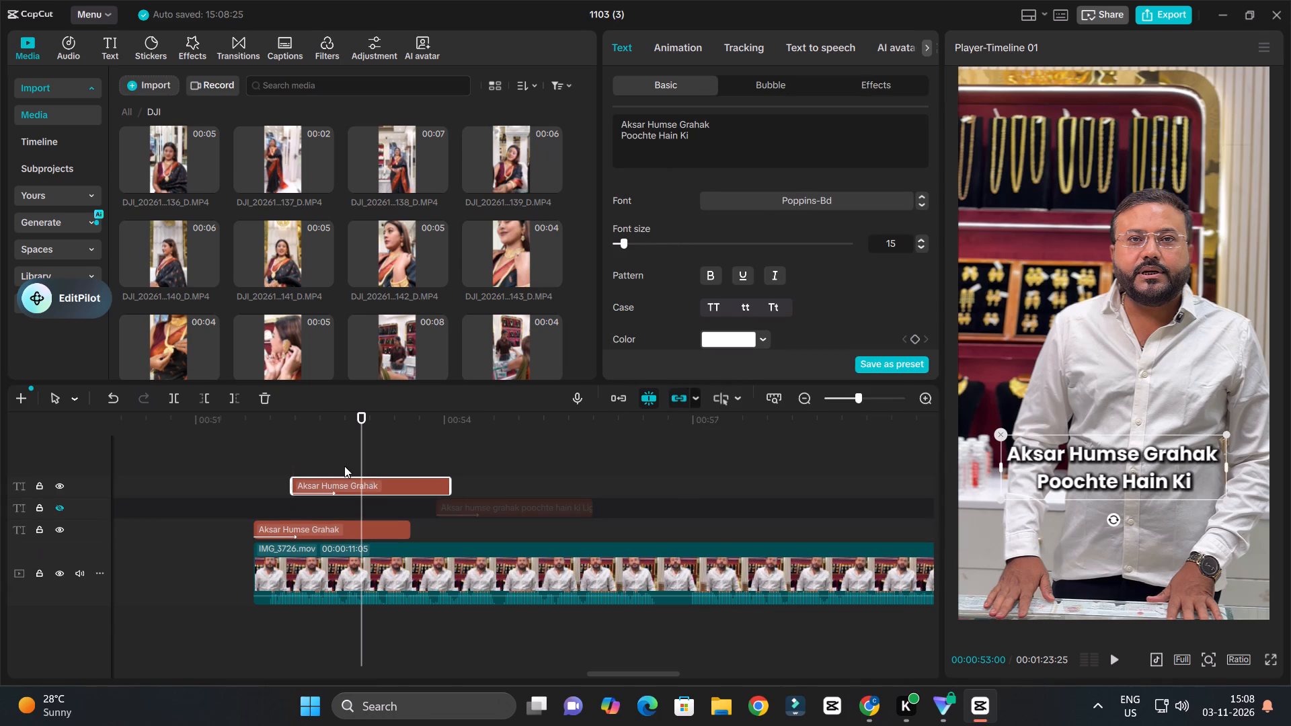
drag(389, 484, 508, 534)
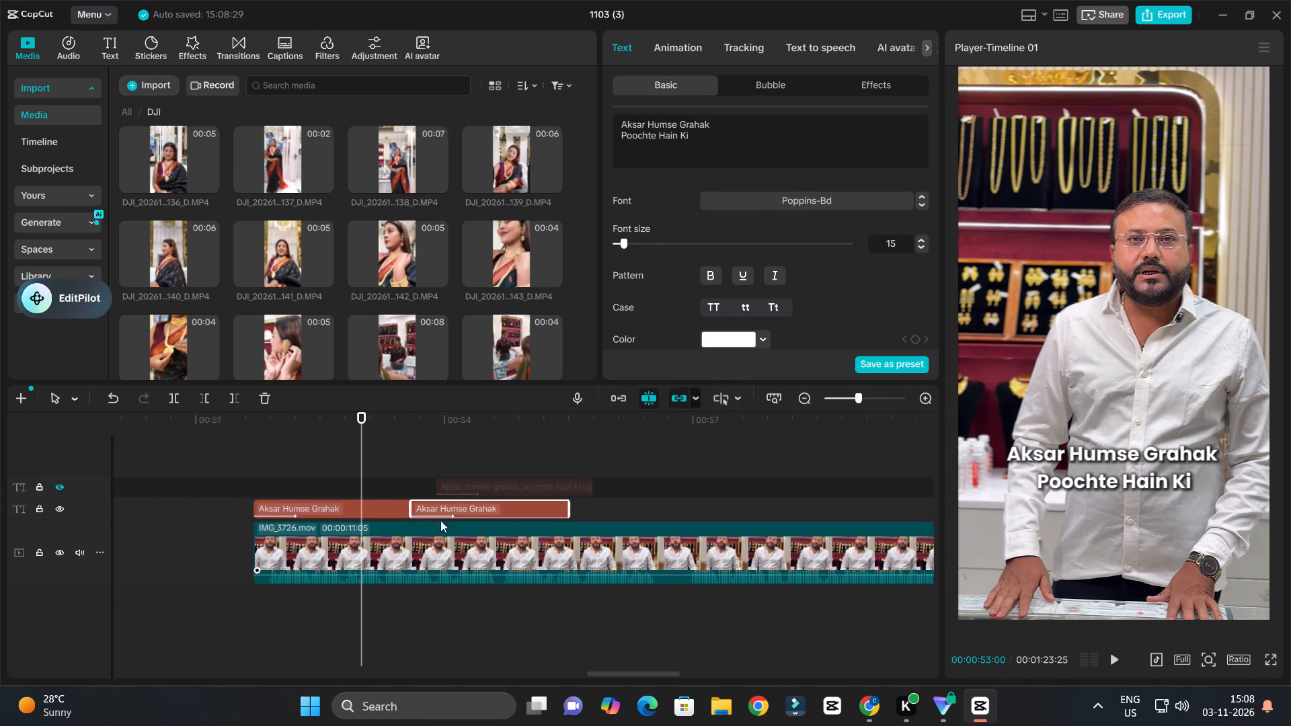
Browse the favourite fonts for the first "Aksar Humse Grahak" caption.
click(391, 507)
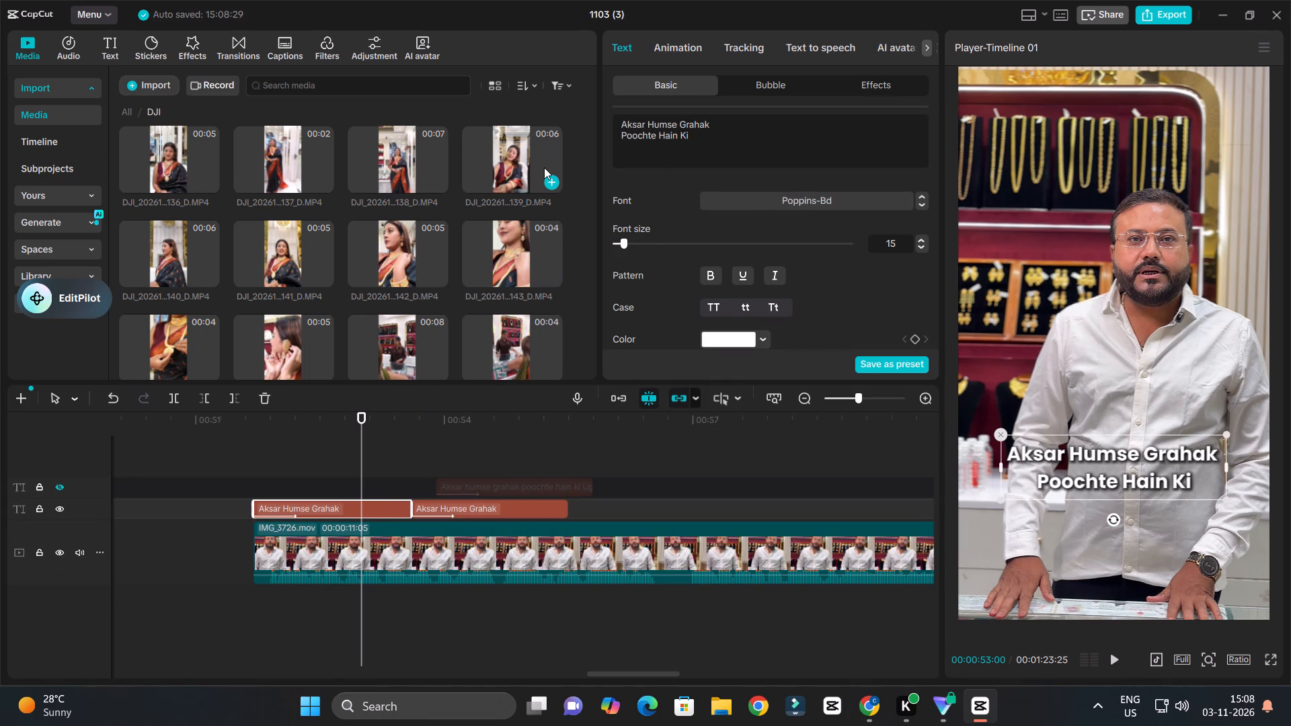
click(796, 196)
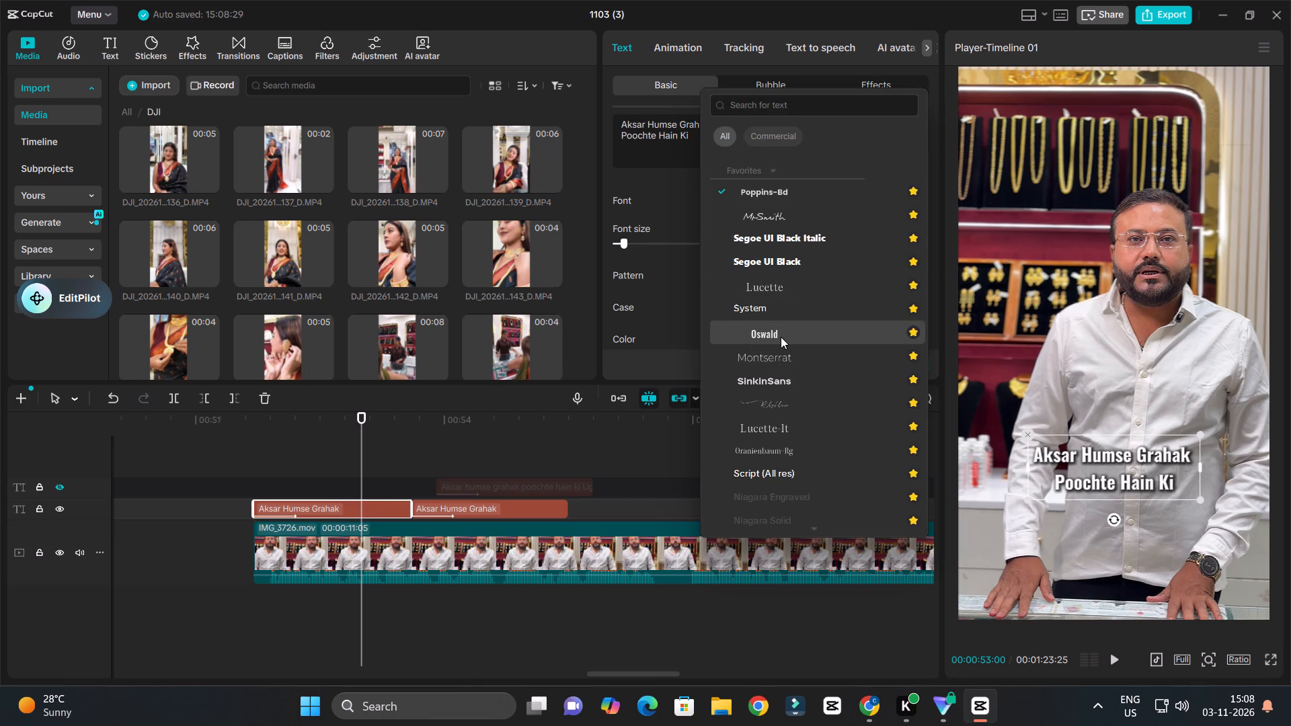
scroll(794, 391, down, 2)
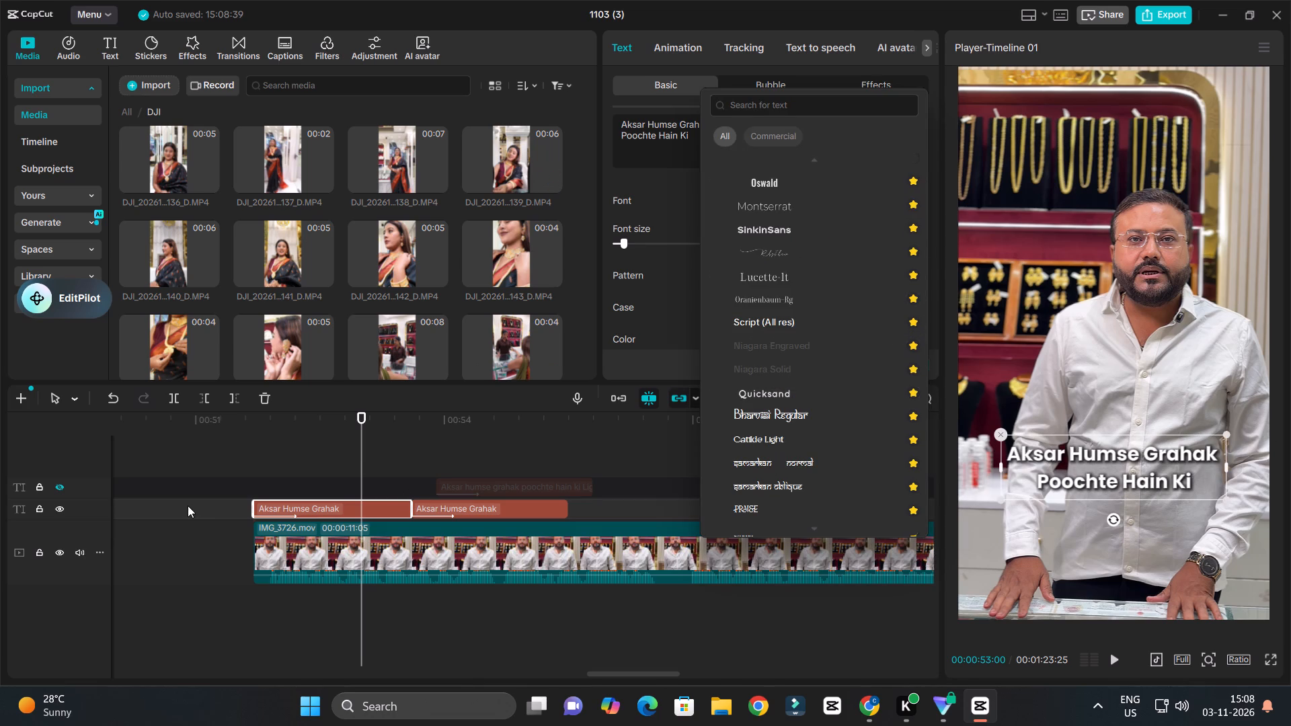
Replace the duplicate caption's text with "Lightweight Jewellery achhi rehti hai ya Heavyweight Jewellery?", copied from the full script on the hidden text track.
click(351, 453)
key(space)
ctrl+scroll(420, 446, up, 4)
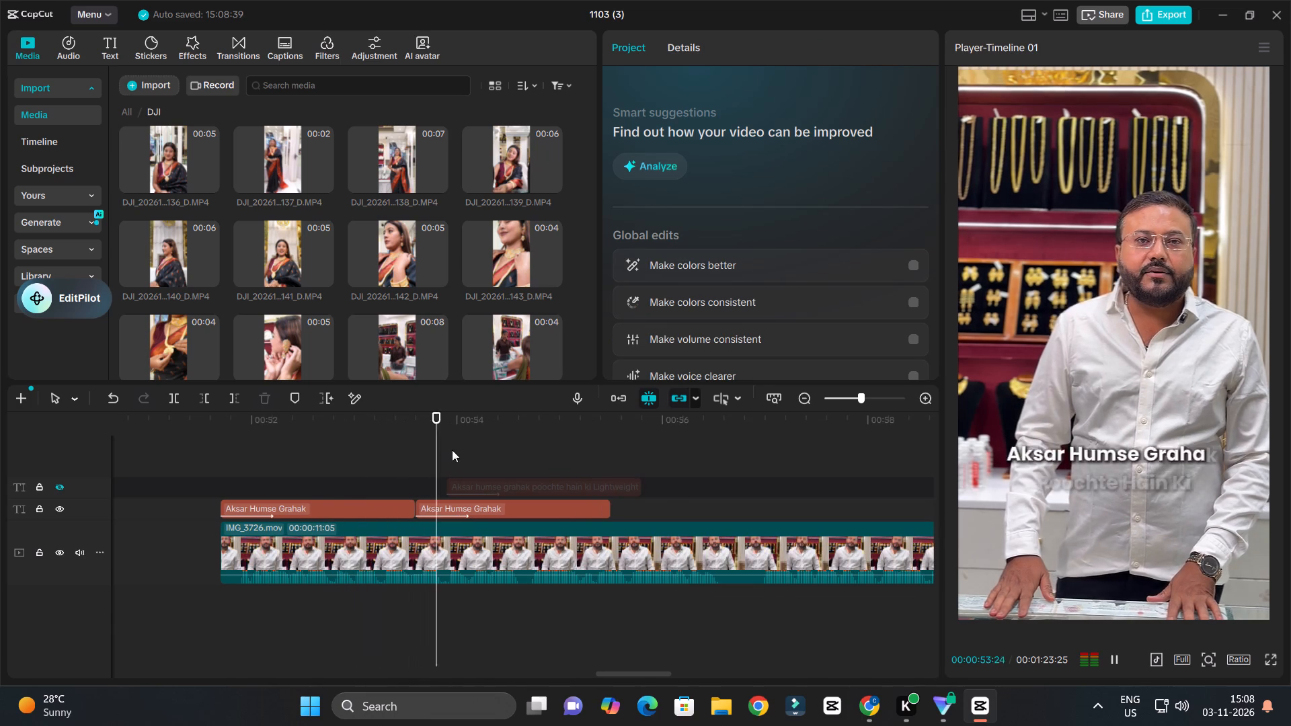
ctrl+scroll(453, 451, up, 3)
key(space)
click(473, 509)
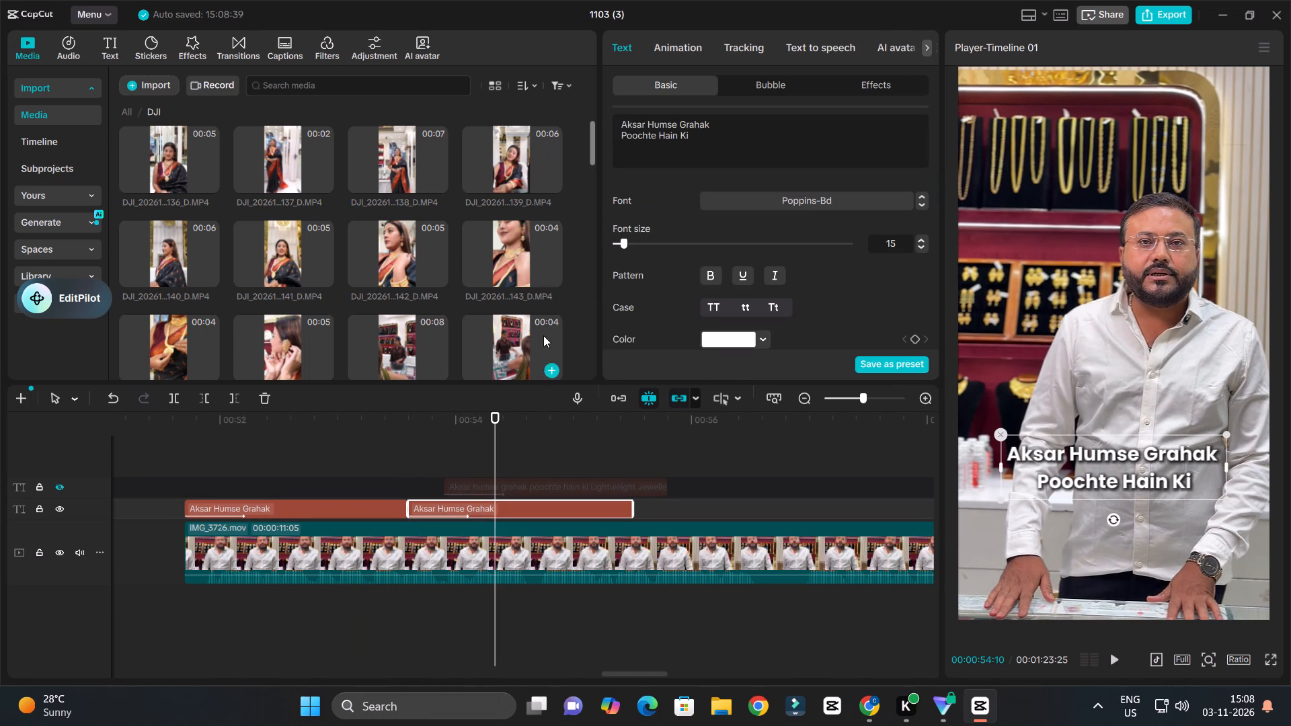
click(476, 491)
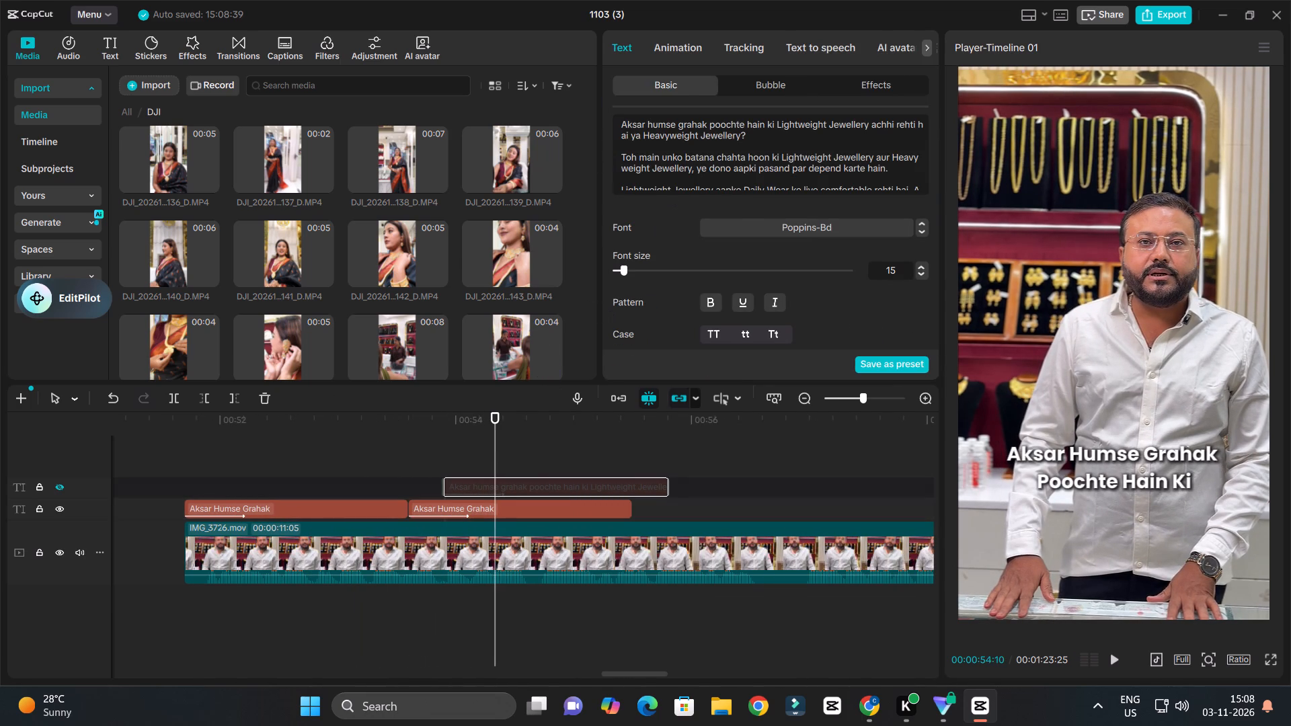
drag(775, 122, 885, 140)
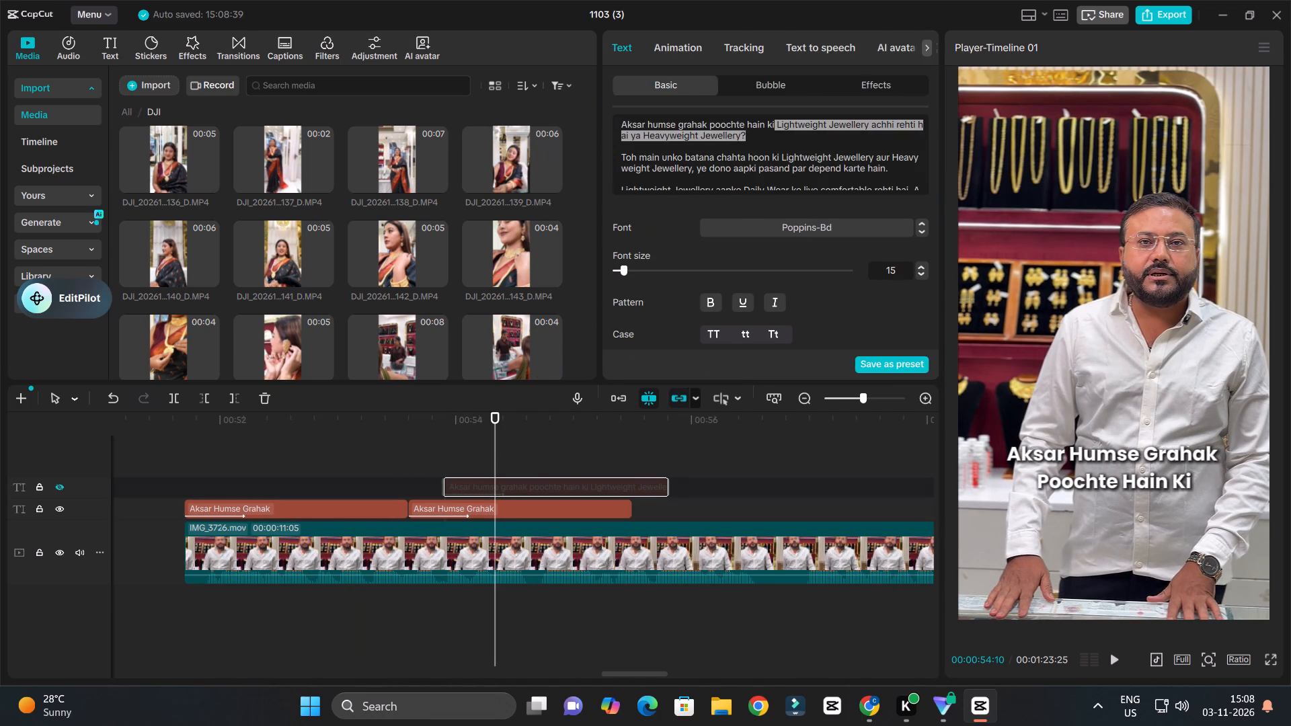
drag(885, 140, 941, 126)
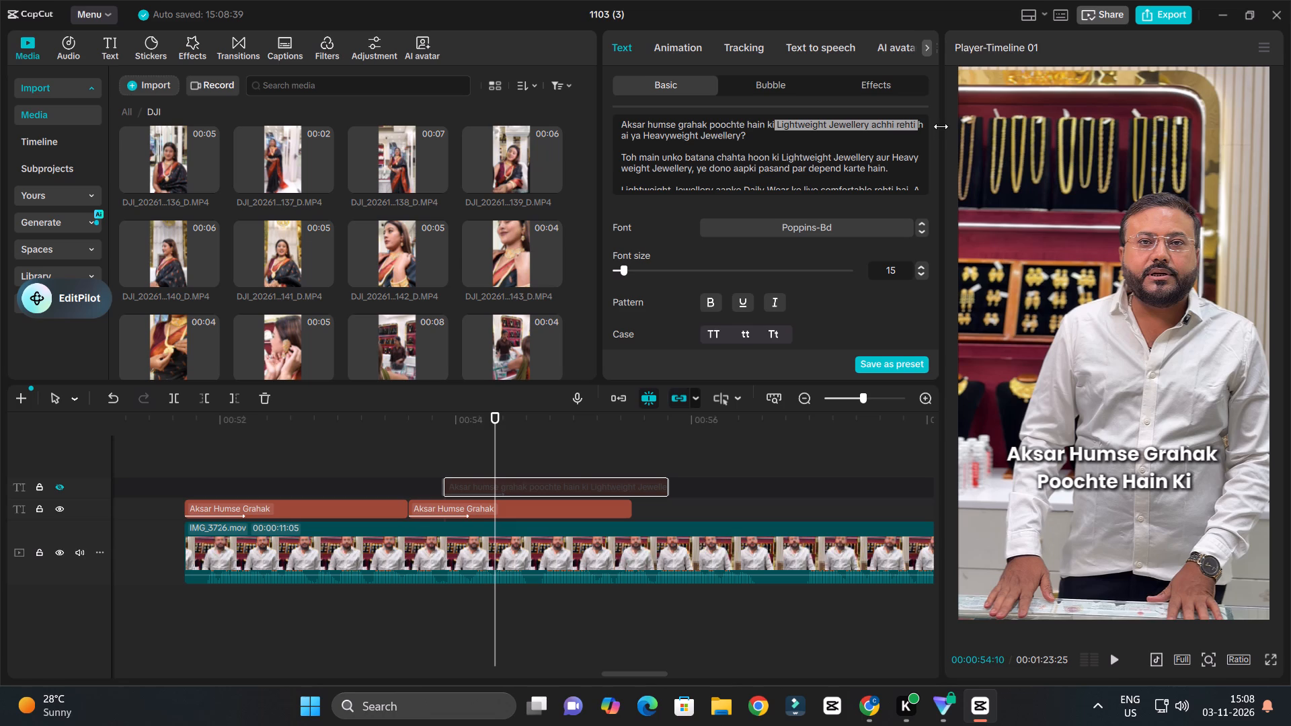
drag(941, 126, 754, 134)
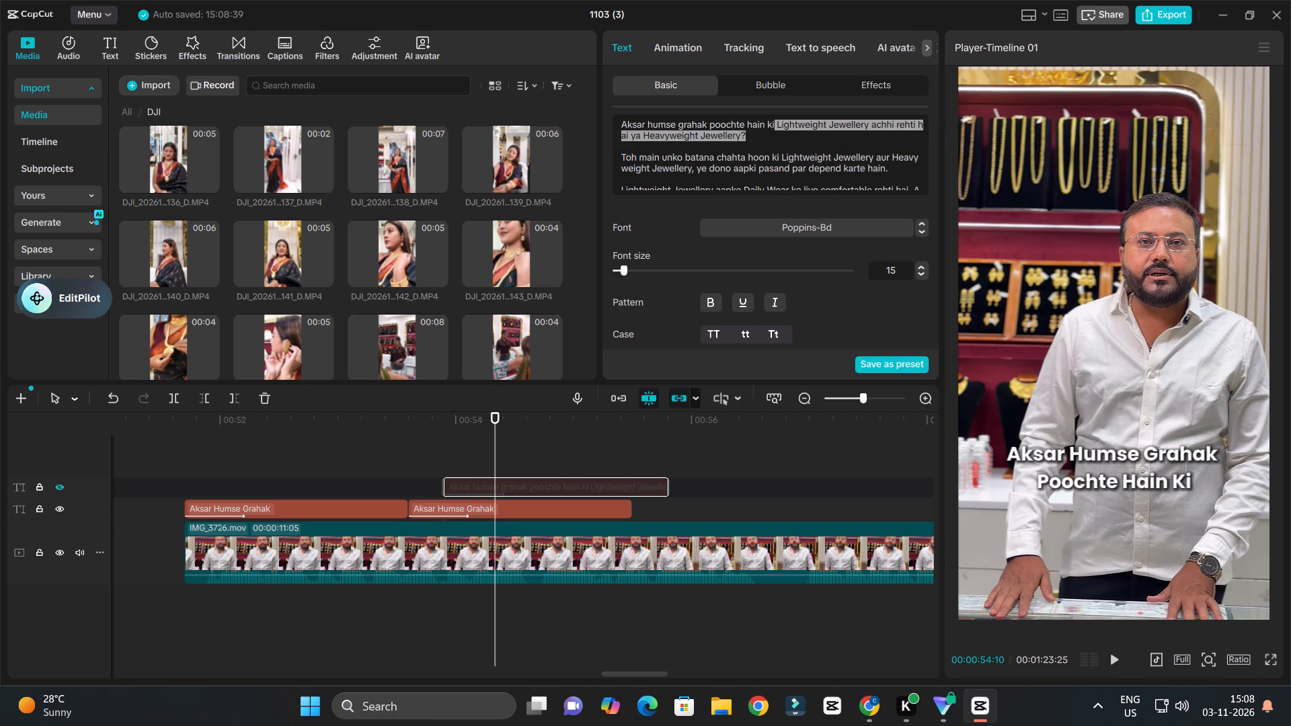
key(ctrl+c)
click(510, 505)
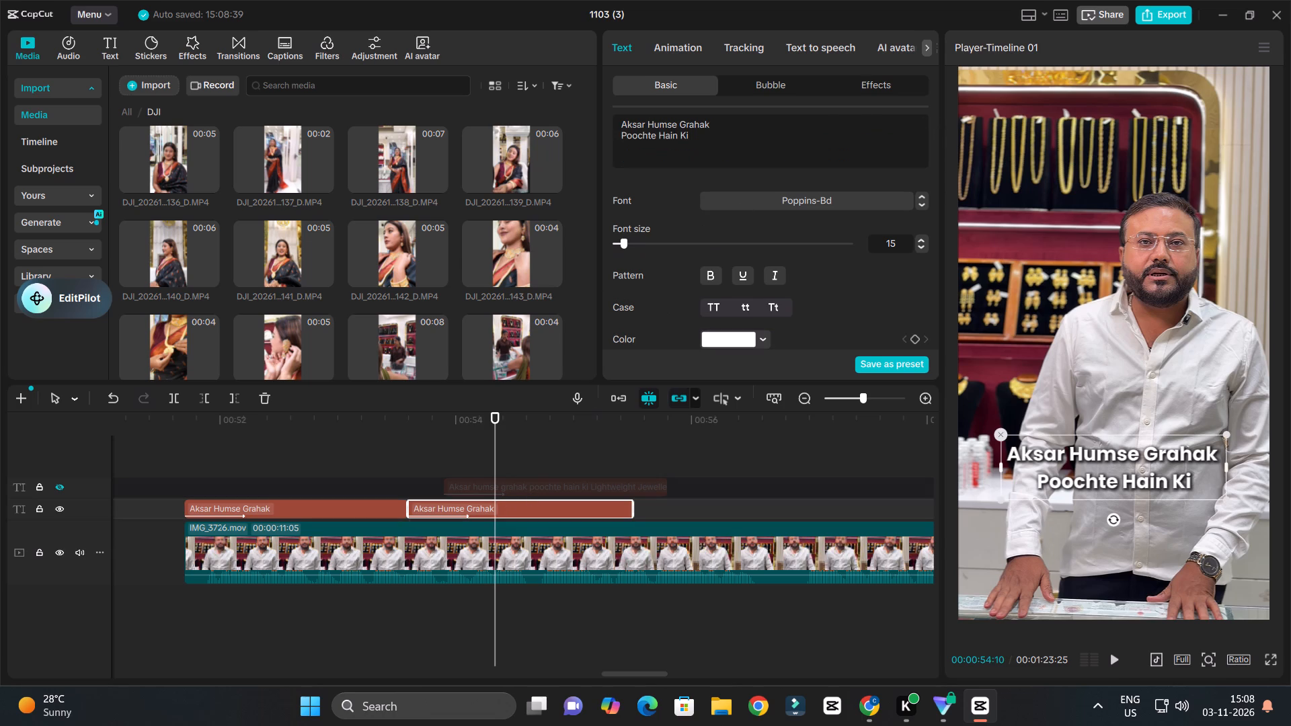
click(727, 138)
key(ctrl+a)
key(ctrl+v)
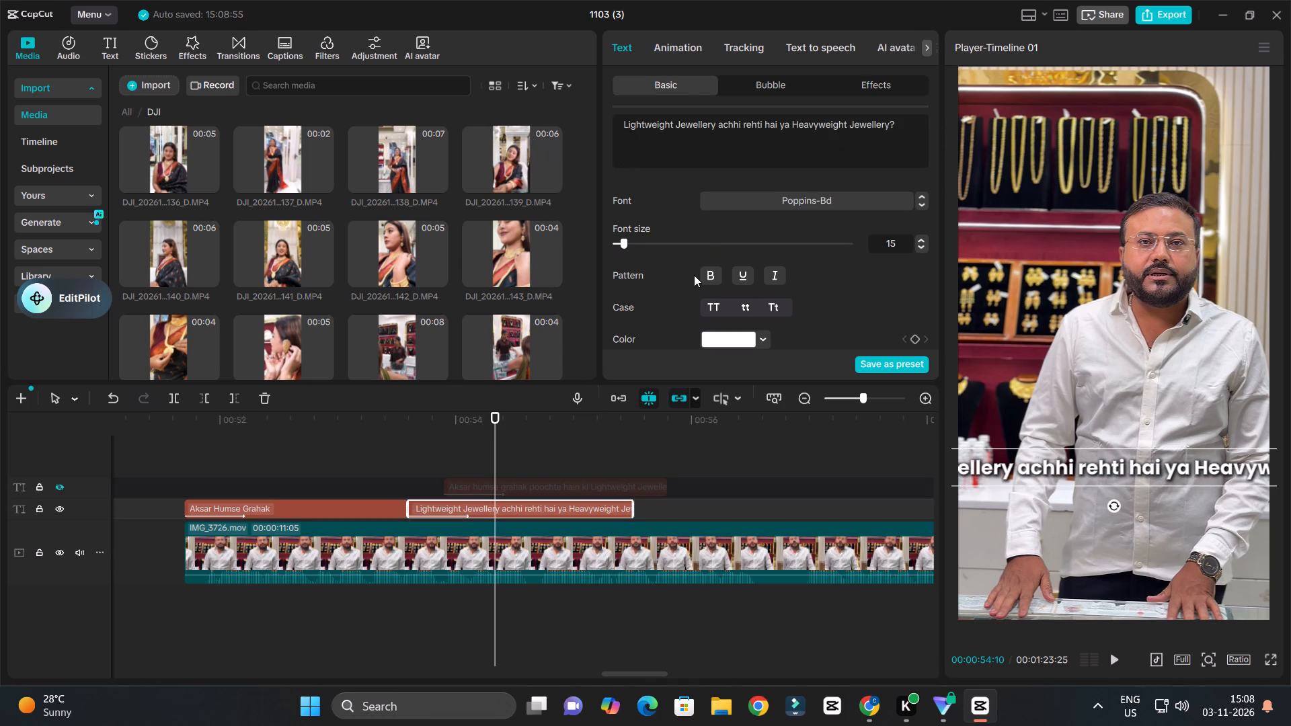
Shorten the new caption to two lines reading "Lightweight Jewellery" and "achhi rehti hai", removing "ya Heavyweight Jewellery?".
click(779, 123)
key(Return)
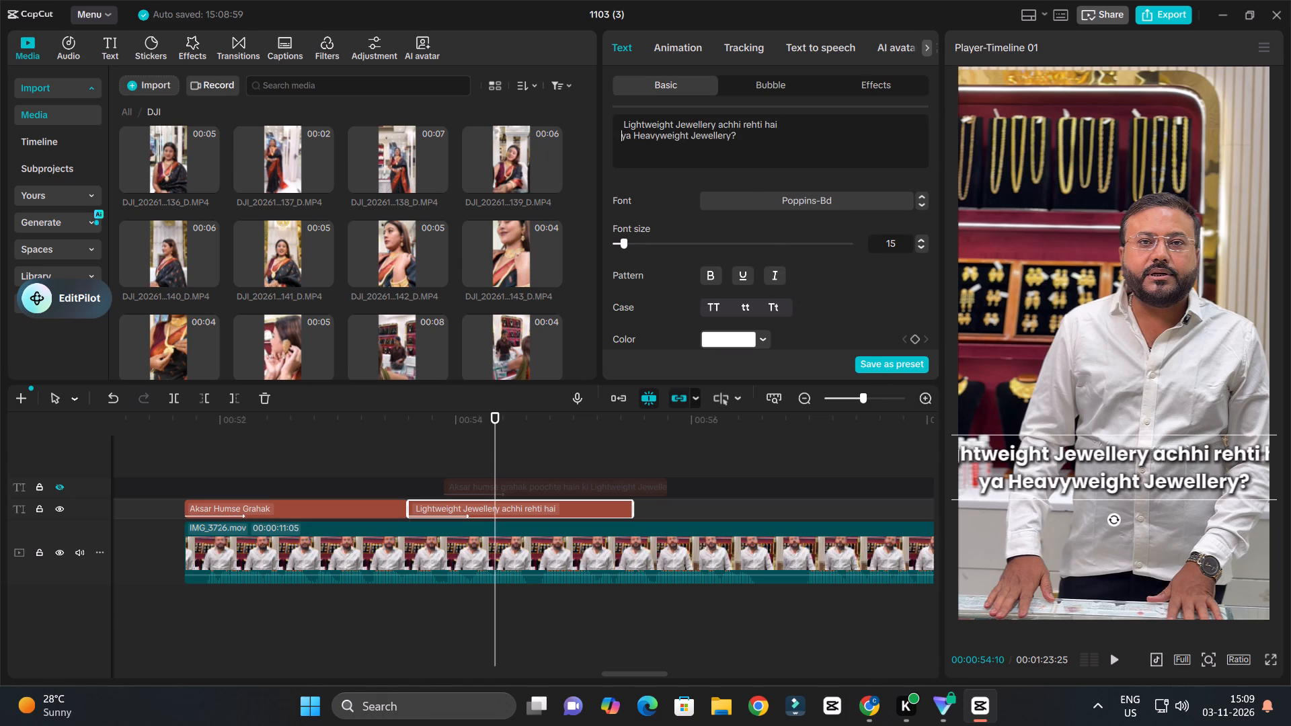
drag(742, 138, 712, 138)
drag(712, 138, 596, 140)
key(BackSpace)
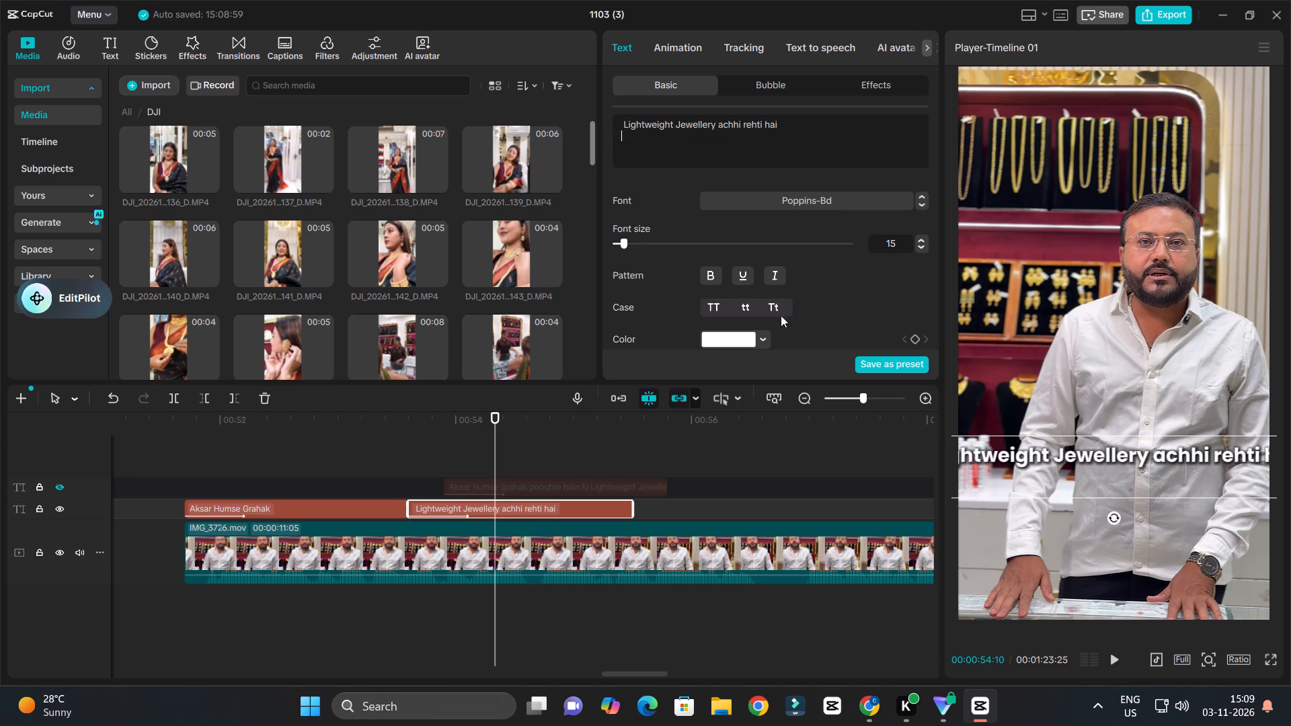
key(BackSpace)
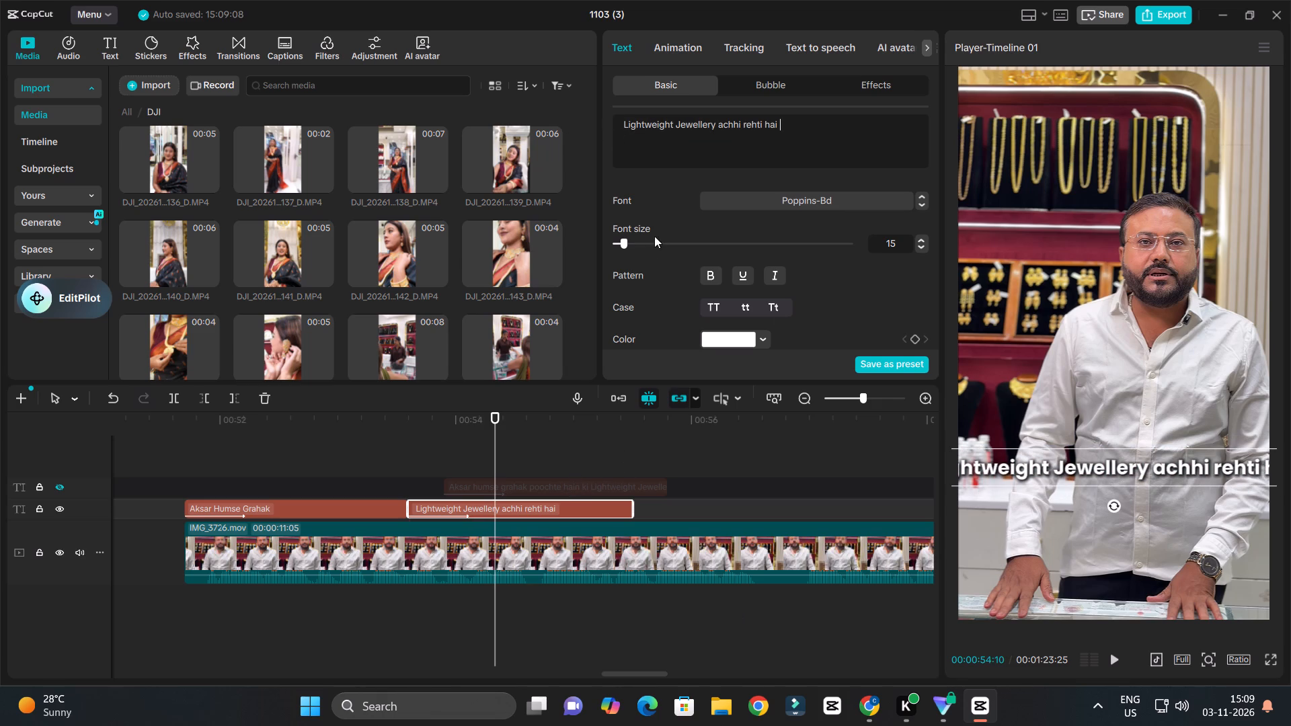
click(714, 124)
key(Return)
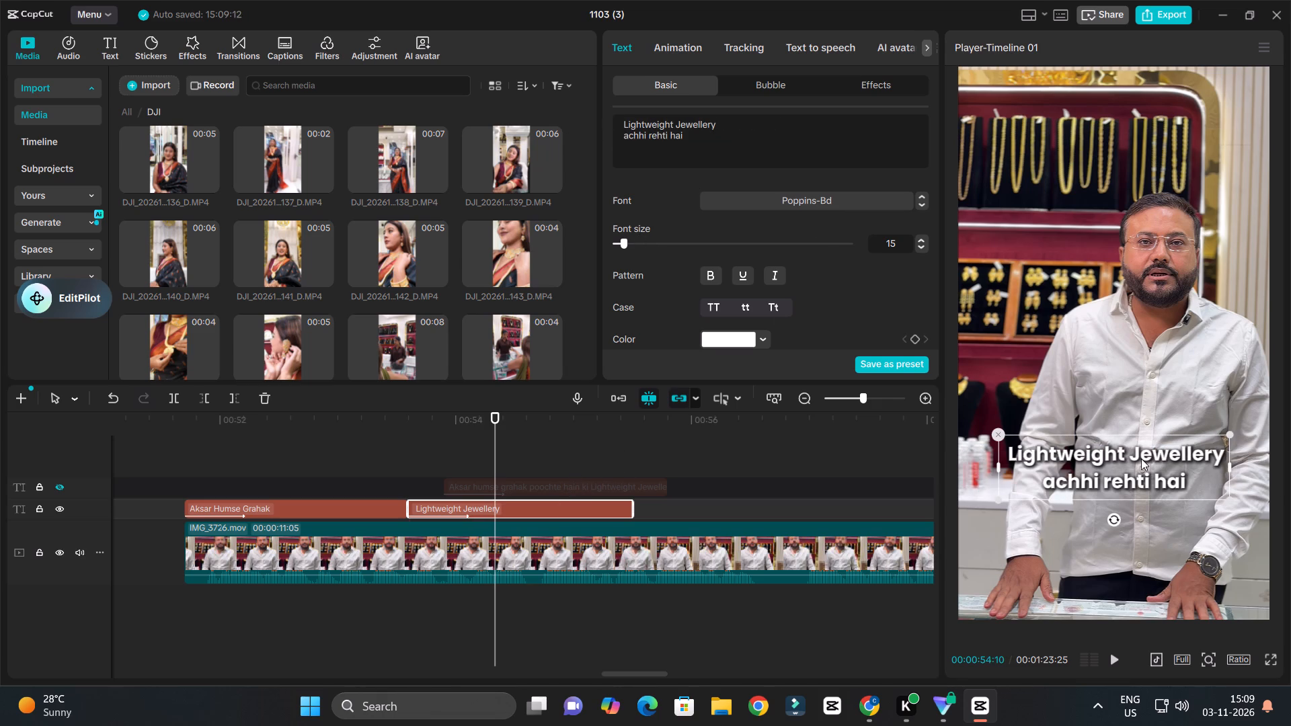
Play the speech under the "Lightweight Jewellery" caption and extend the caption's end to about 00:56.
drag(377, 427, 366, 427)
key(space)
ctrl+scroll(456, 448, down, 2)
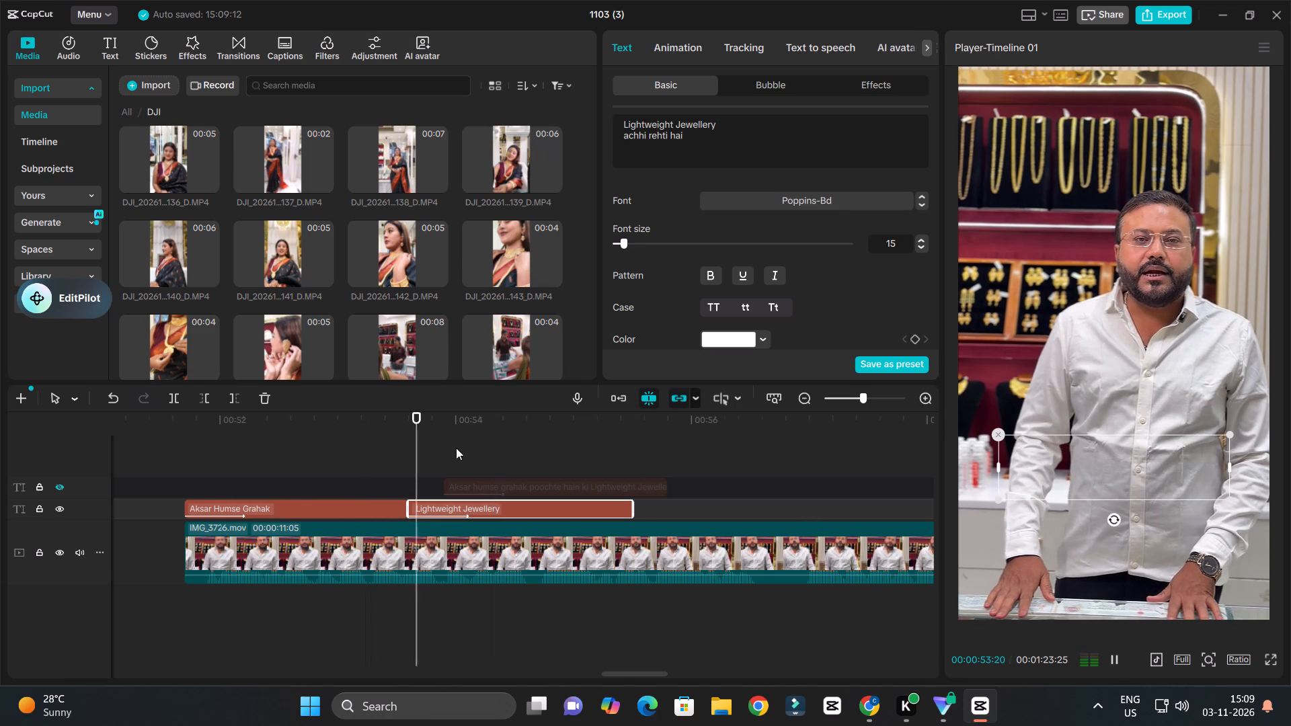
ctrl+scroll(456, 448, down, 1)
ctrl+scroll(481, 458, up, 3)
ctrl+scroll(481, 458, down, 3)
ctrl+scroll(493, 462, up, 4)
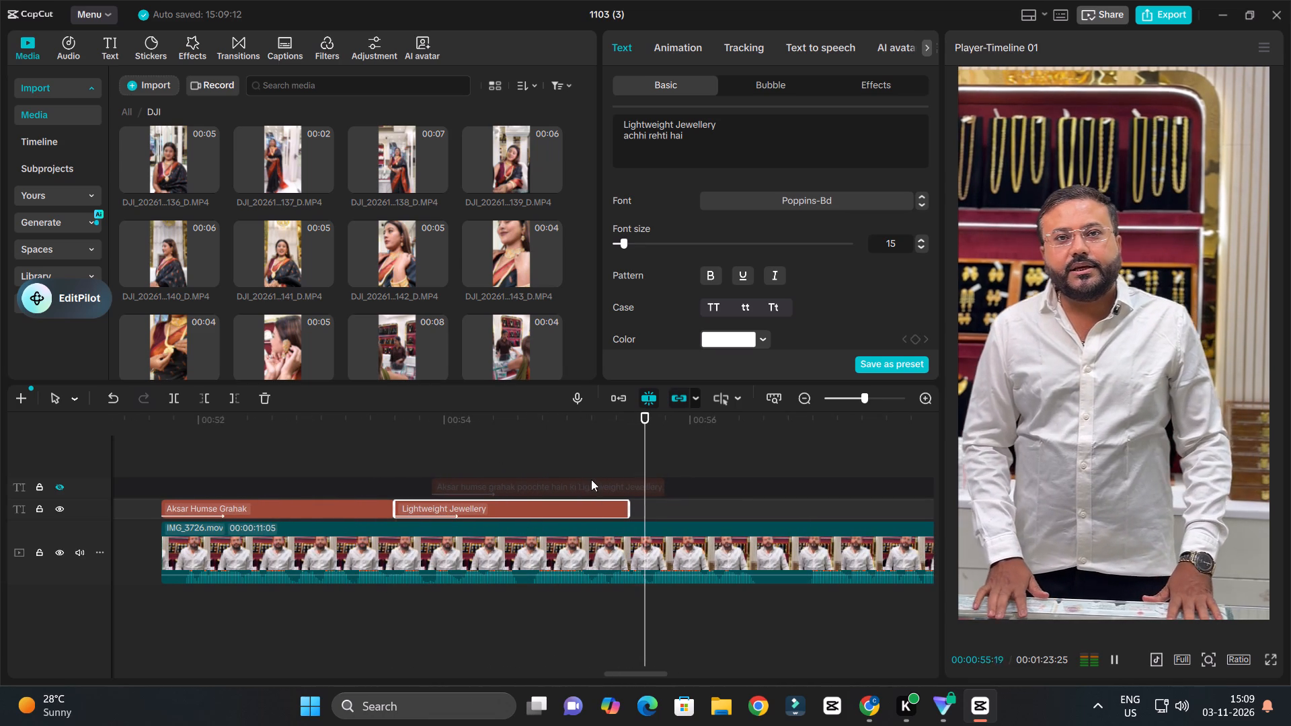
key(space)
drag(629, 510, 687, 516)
Replay the speech under the "Lightweight Jewellery" caption and set the caption's end at 00:55:24.
key(space)
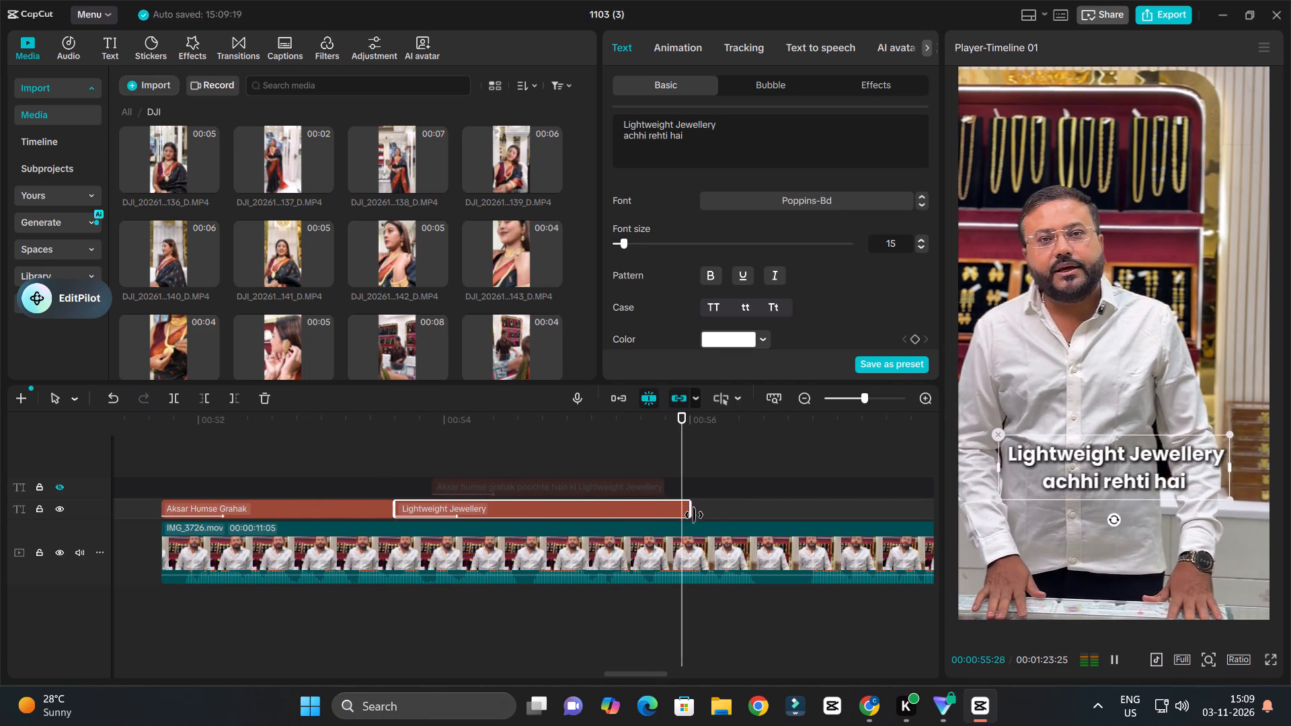
ctrl+scroll(703, 512, up, 4)
ctrl+scroll(703, 512, down, 4)
key(space)
drag(437, 423, 424, 426)
key(space)
ctrl+scroll(526, 458, down, 4)
ctrl+scroll(555, 465, up, 4)
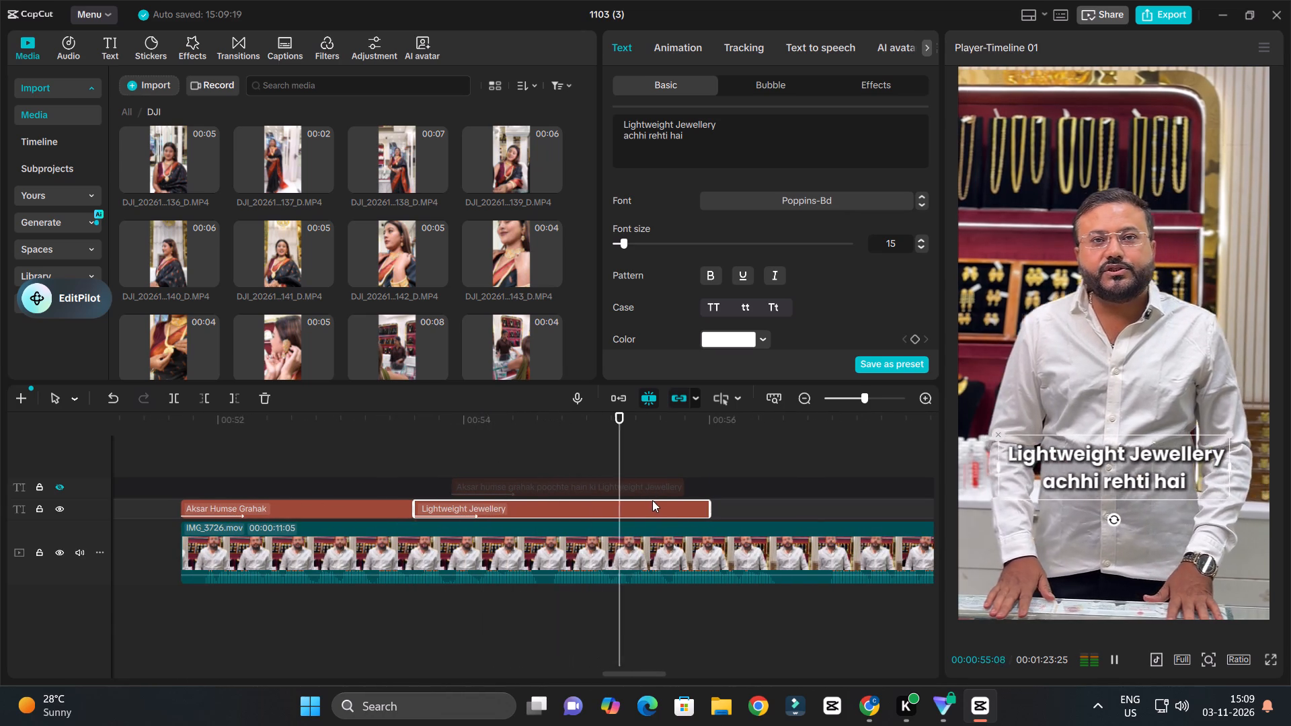
key(space)
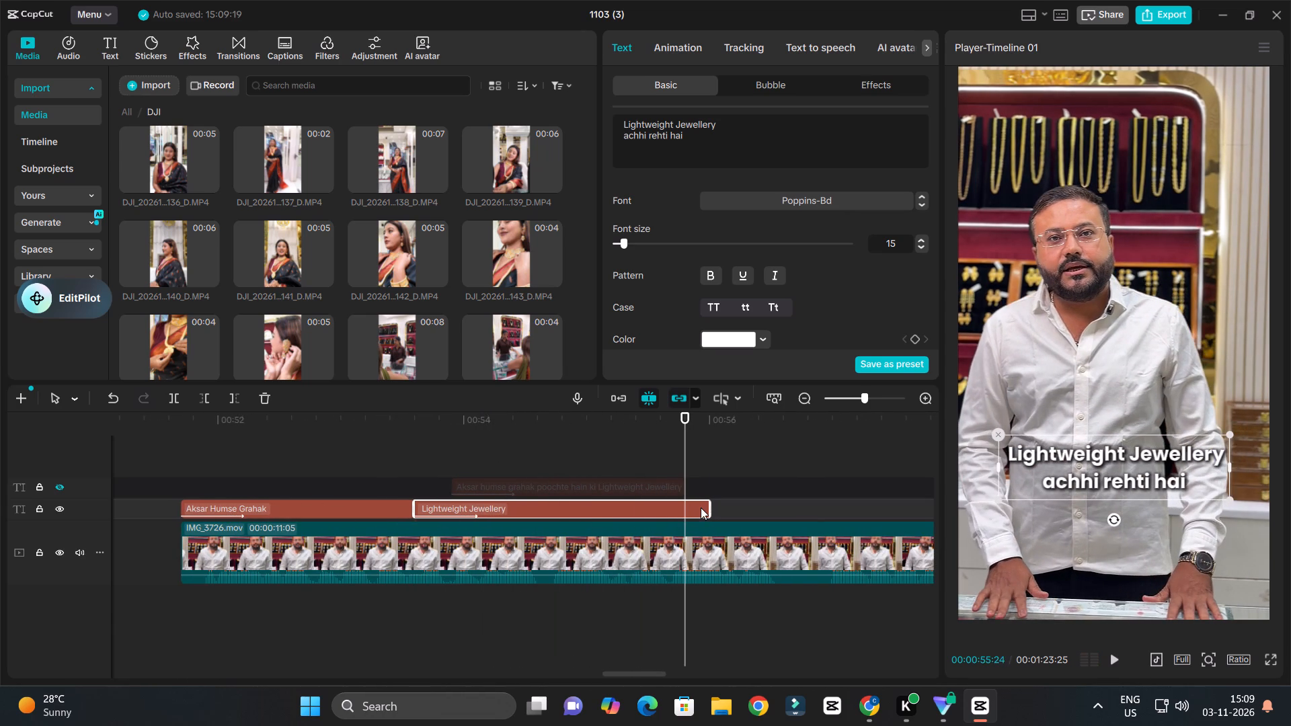
drag(712, 513, 683, 512)
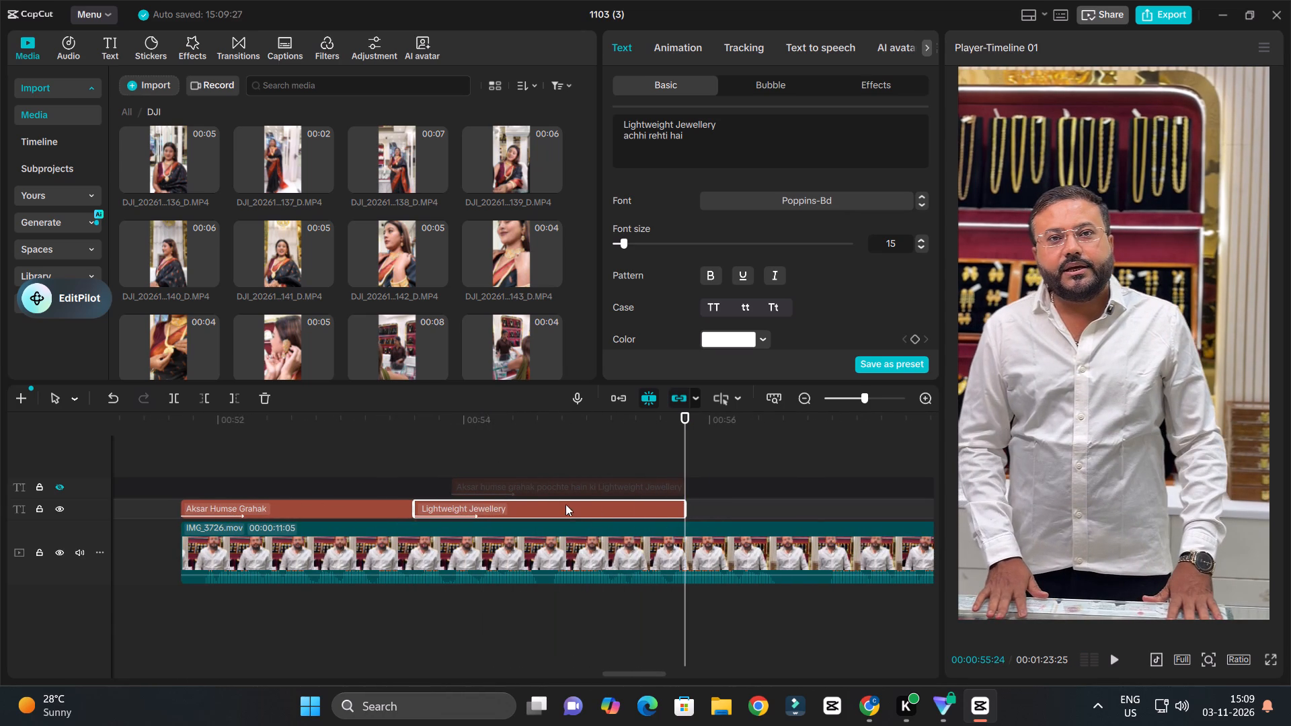
Duplicate the "Lightweight Jewellery" caption directly after itself on the same track, starting at 00:55:24.
alt+drag(565, 504, 788, 510)
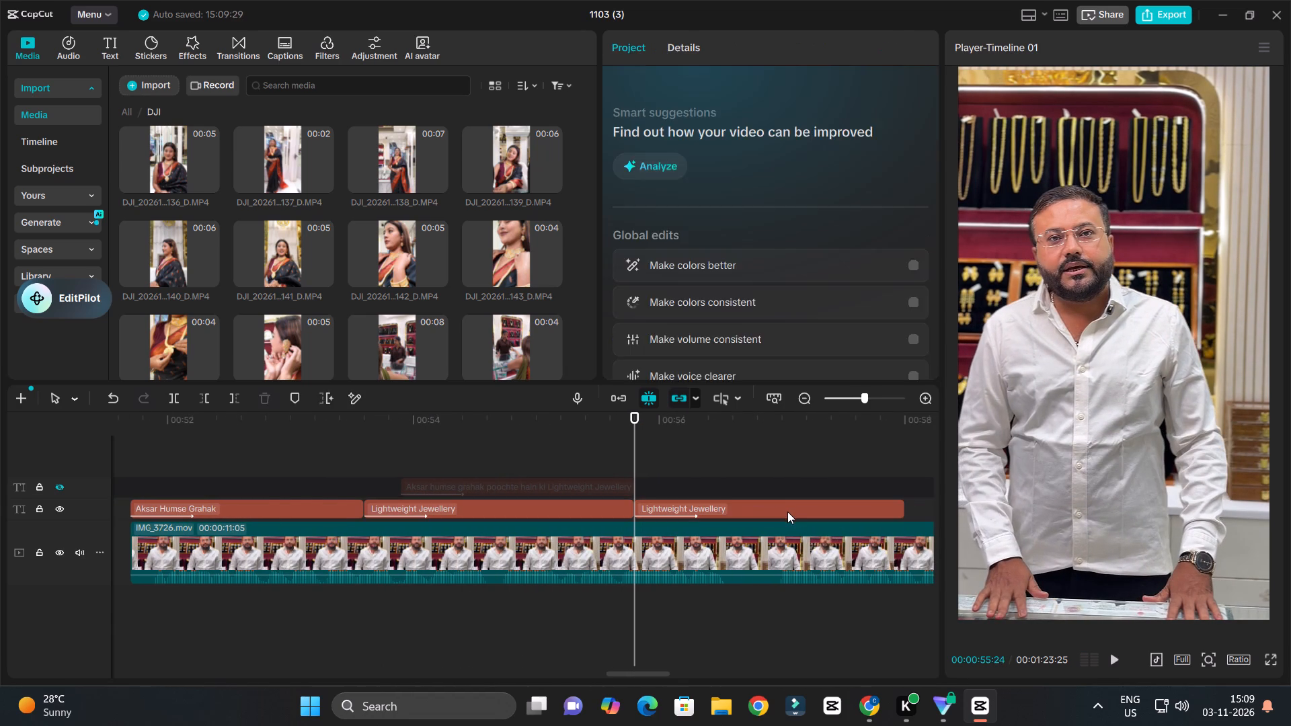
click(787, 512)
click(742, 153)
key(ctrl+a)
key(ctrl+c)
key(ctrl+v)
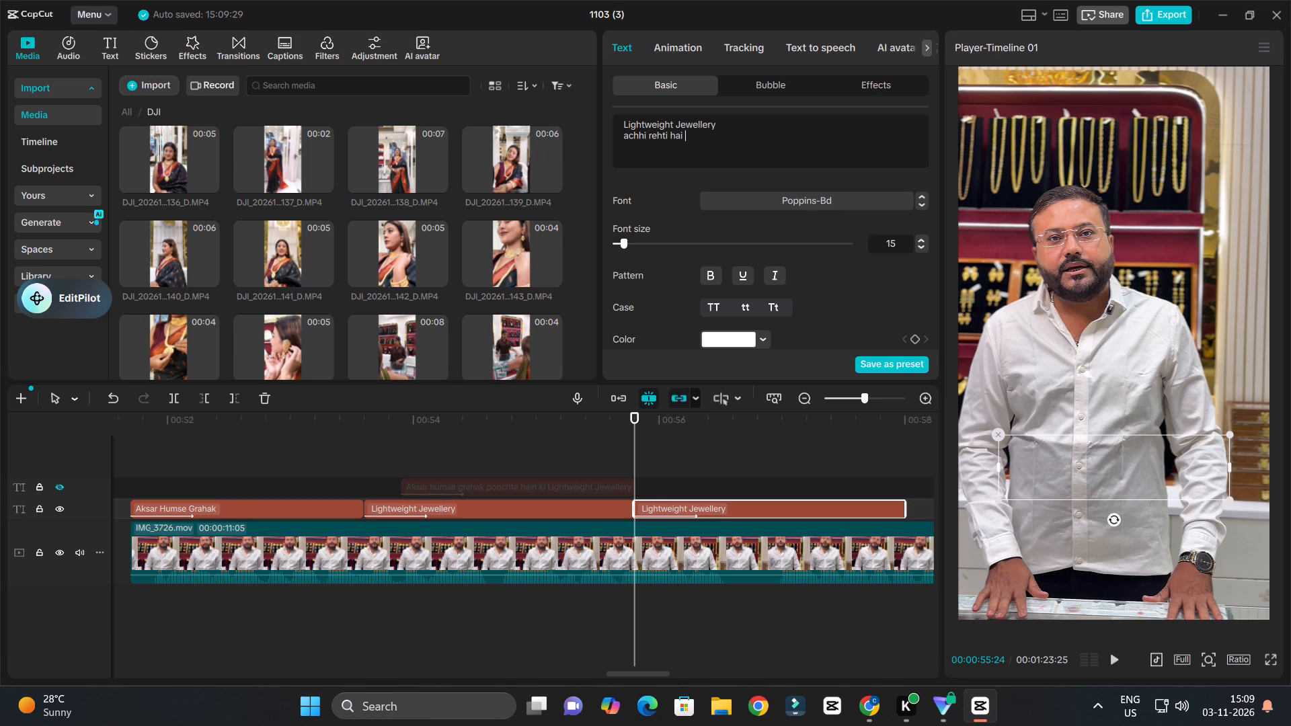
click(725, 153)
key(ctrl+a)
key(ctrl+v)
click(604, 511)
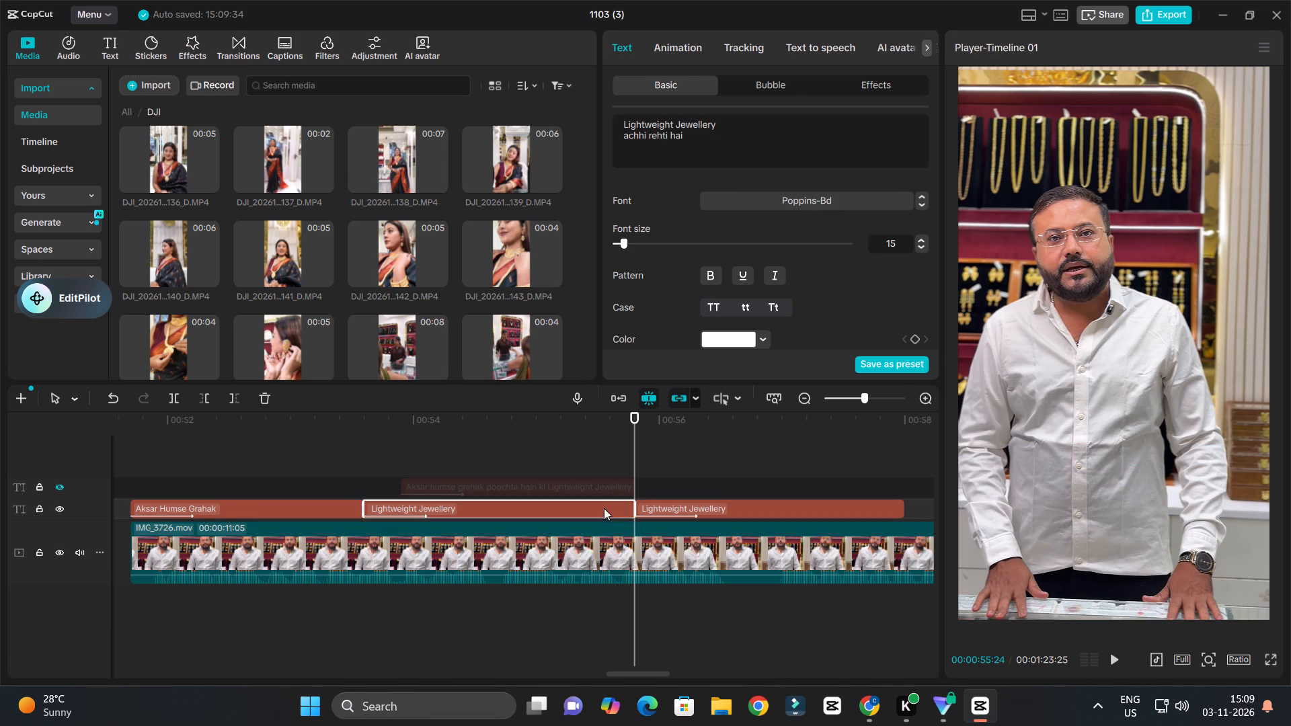
Replace the text of the caption starting at 00:55:24 with "Lightweight Jewellery achhi rehti hai ya Heavyweight Jewellery?", copied from the hidden script caption.
click(595, 488)
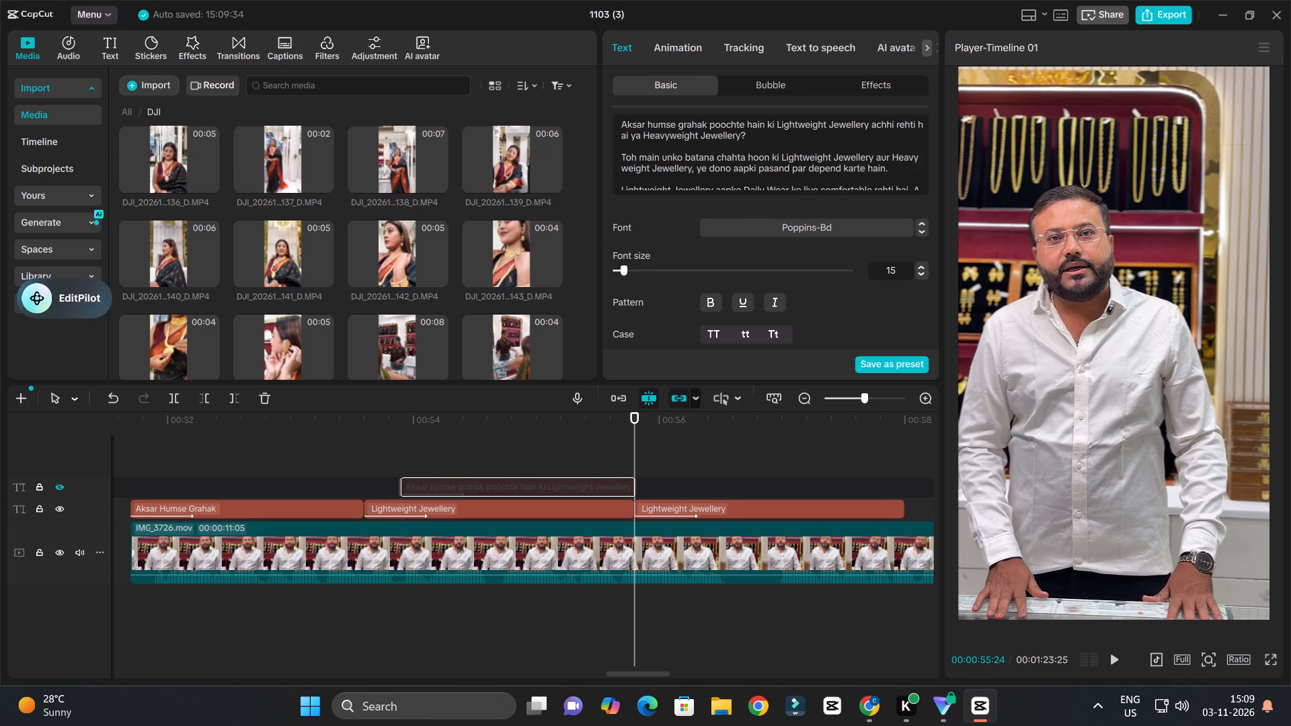
drag(775, 126, 951, 144)
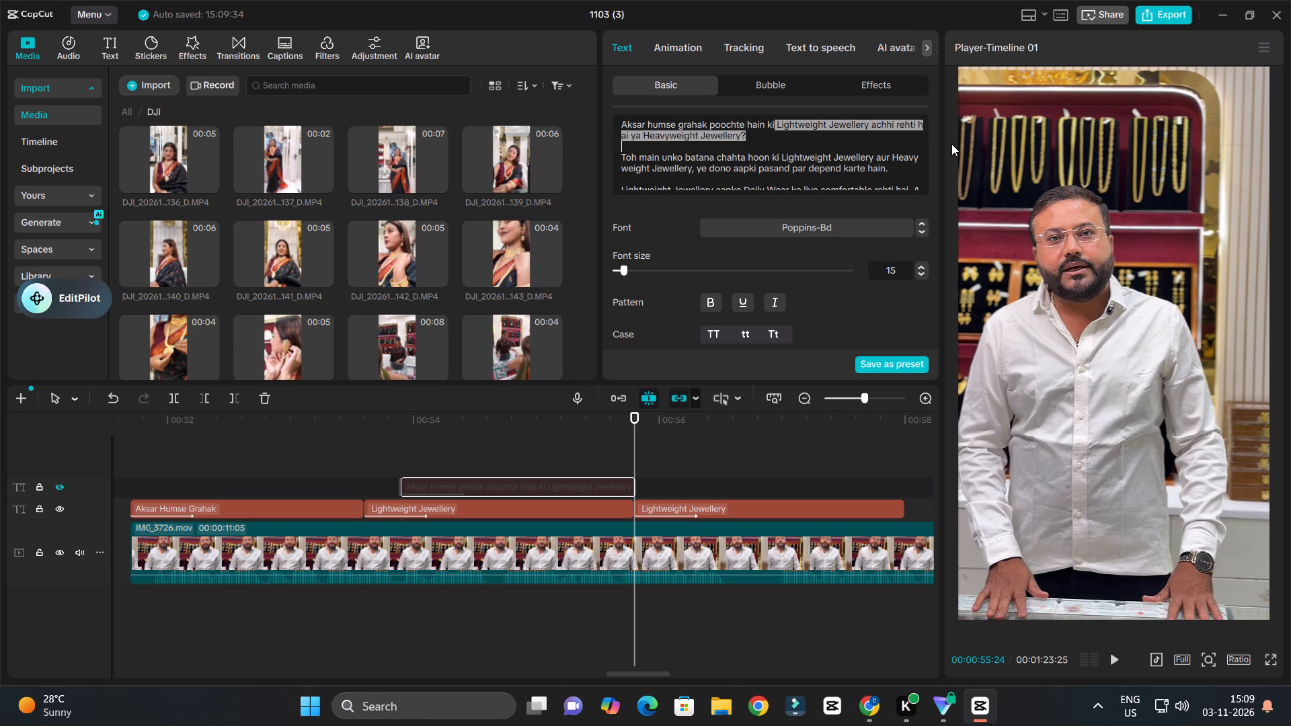
drag(951, 144, 945, 132)
key(ctrl+c)
click(762, 501)
click(693, 145)
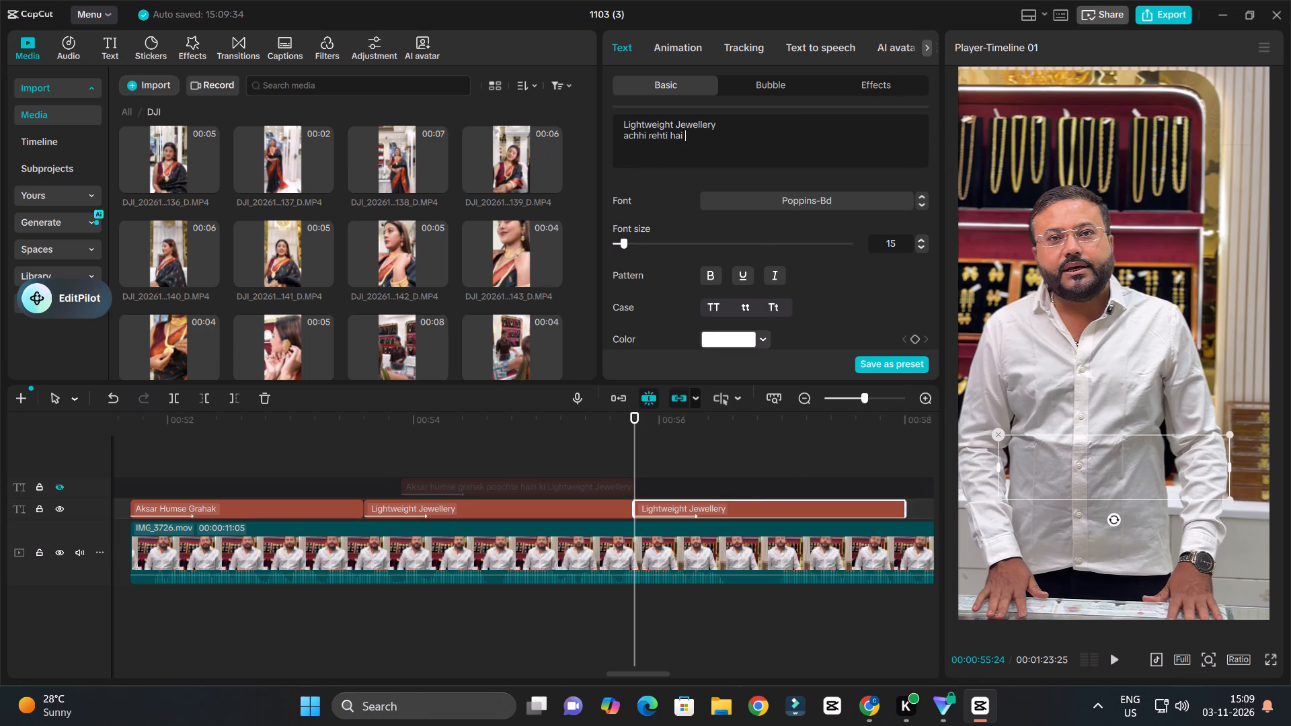
key(ctrl+a)
key(ctrl+v)
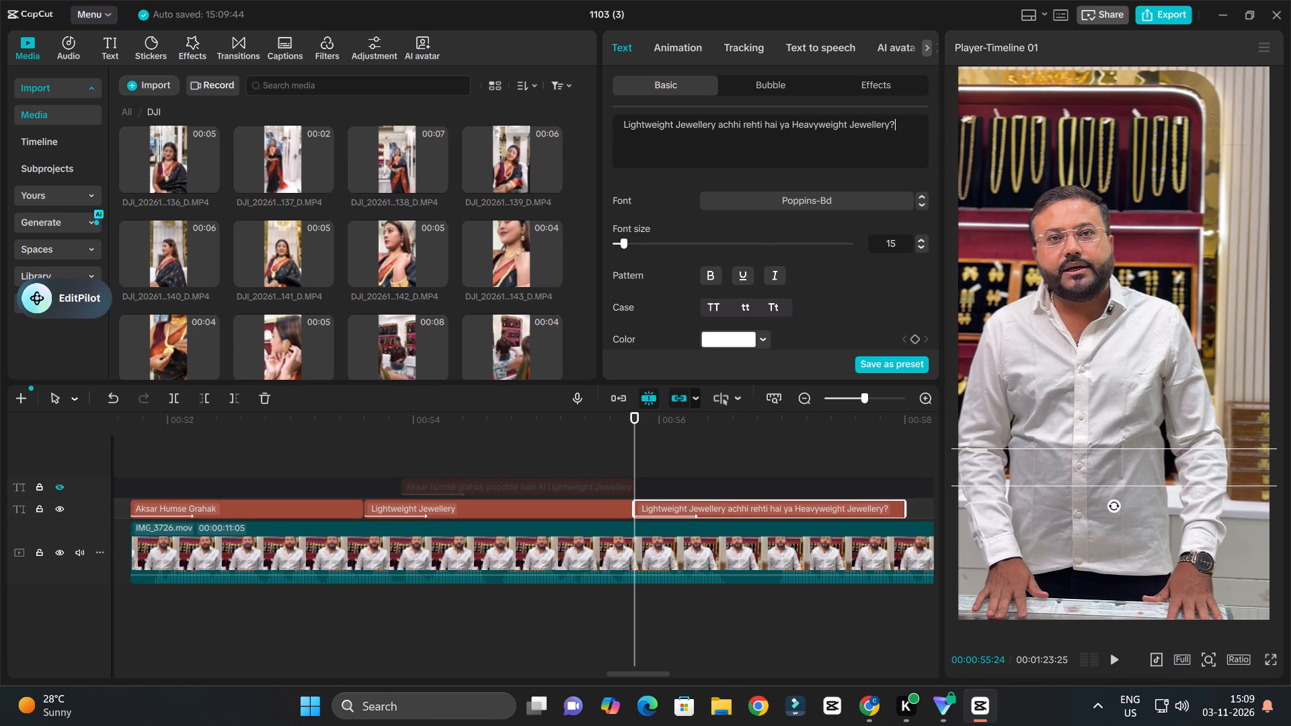
Cut the caption's wording down to "ya Heavyweight Jewellery?" without a leading space and apply title case.
drag(779, 128, 585, 123)
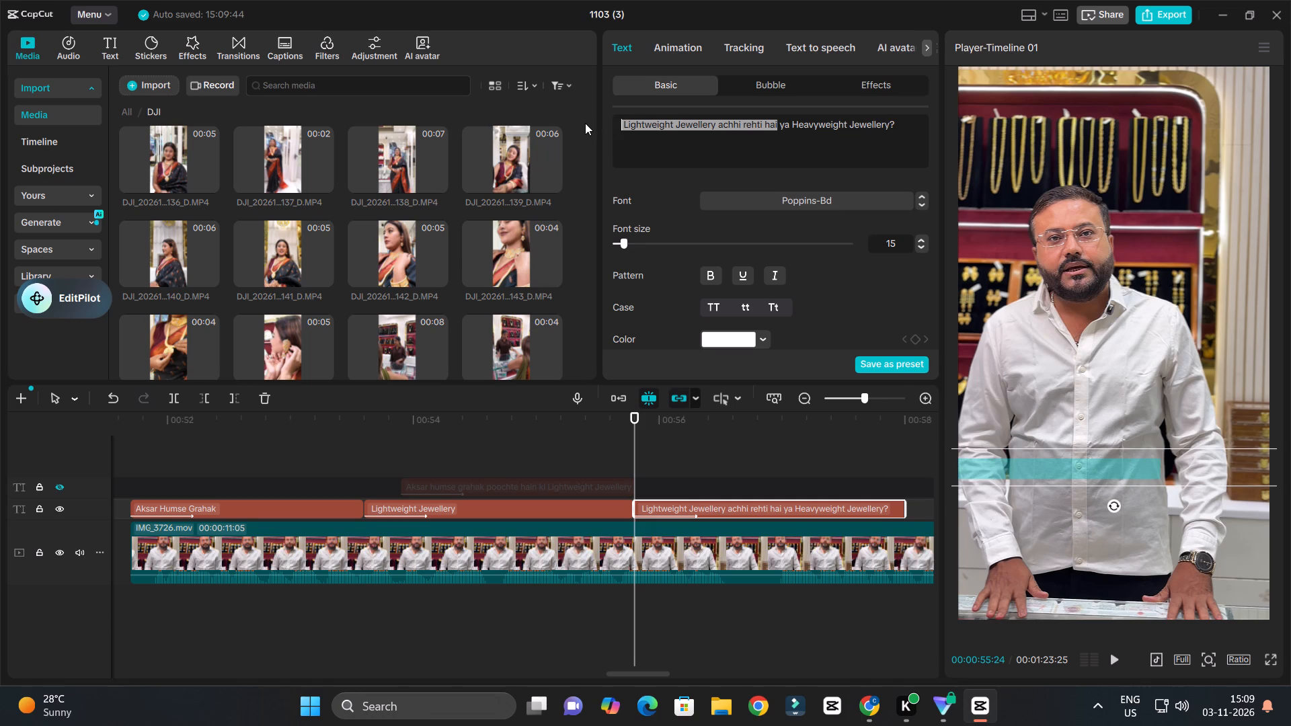
key(BackSpace)
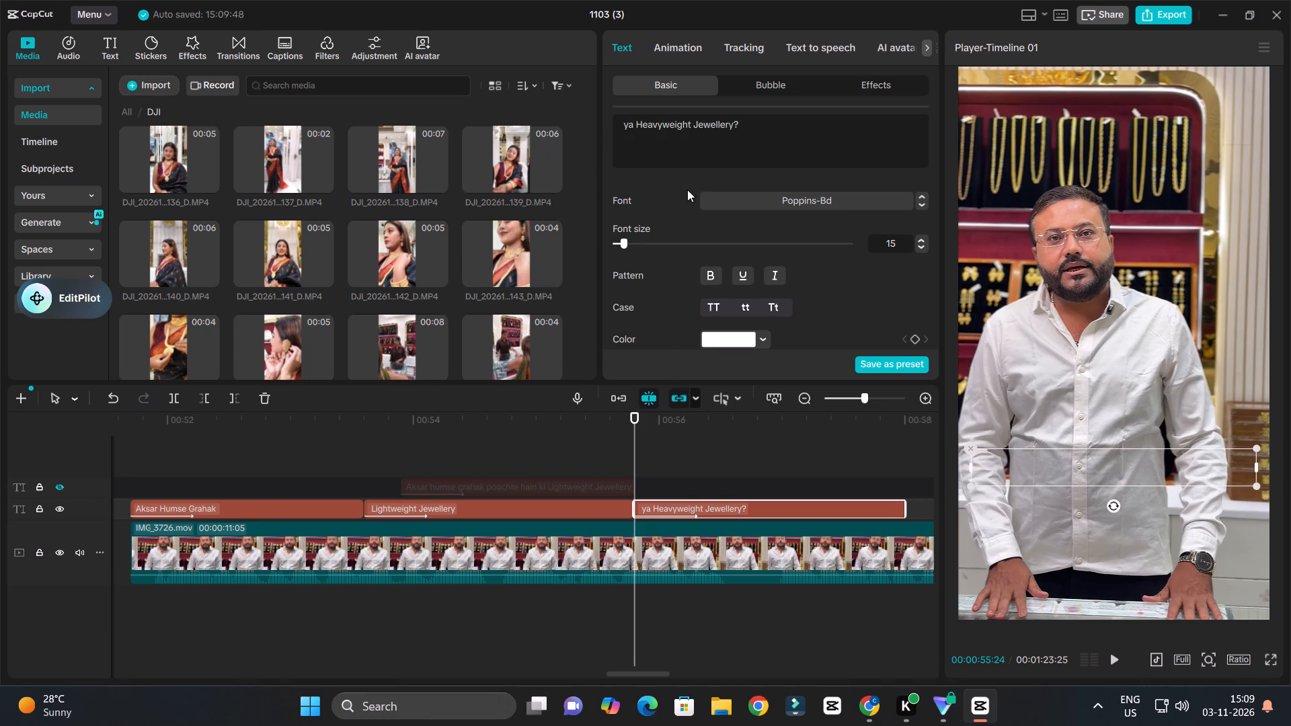
click(623, 124)
key(BackSpace)
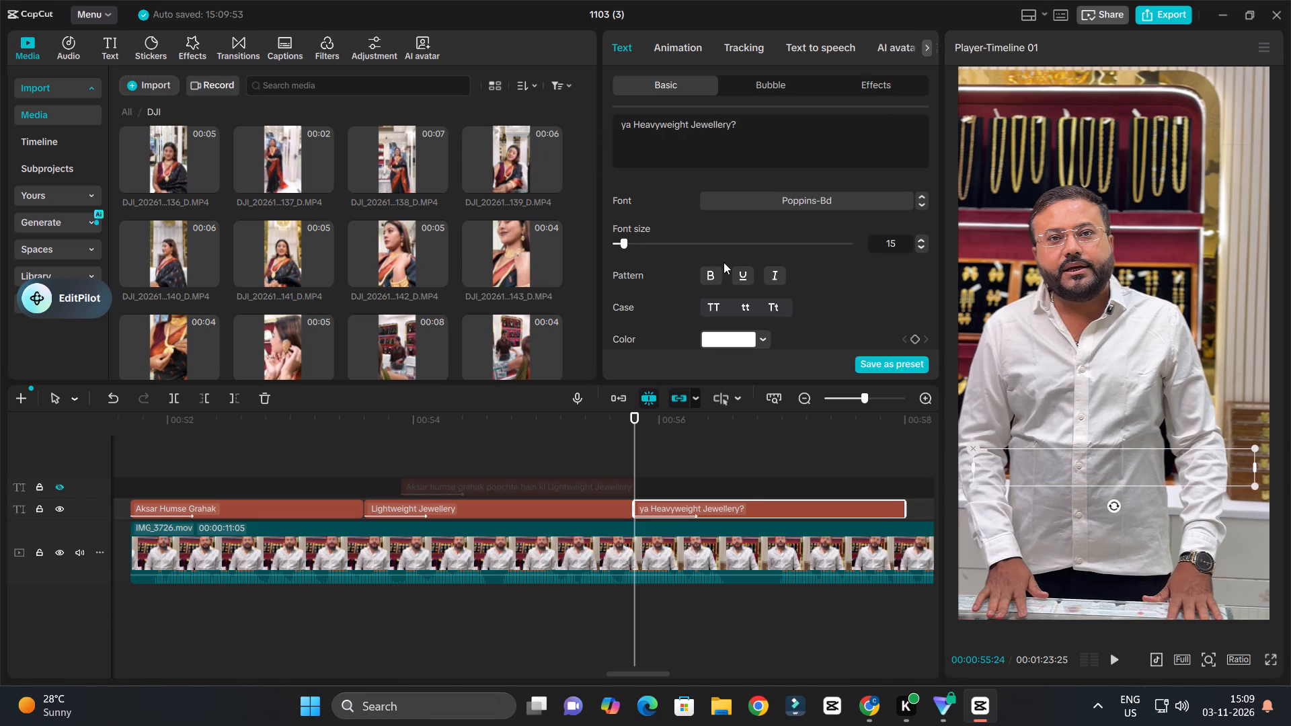
click(781, 307)
click(610, 458)
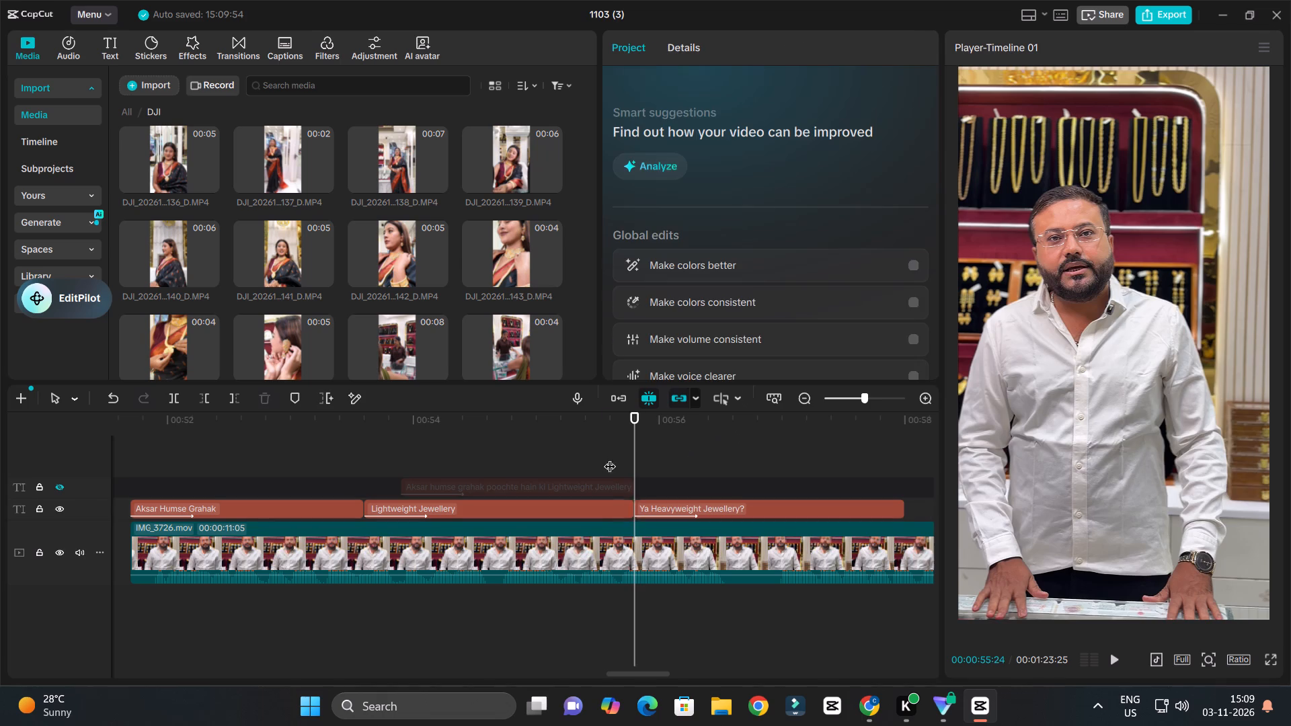
Play the speech under the "Ya Heavyweight Jewellery?" caption and trim the caption's end to 00:56:28.
key(space)
ctrl+scroll(638, 448, down, 5)
ctrl+scroll(655, 453, up, 4)
key(space)
key(space)
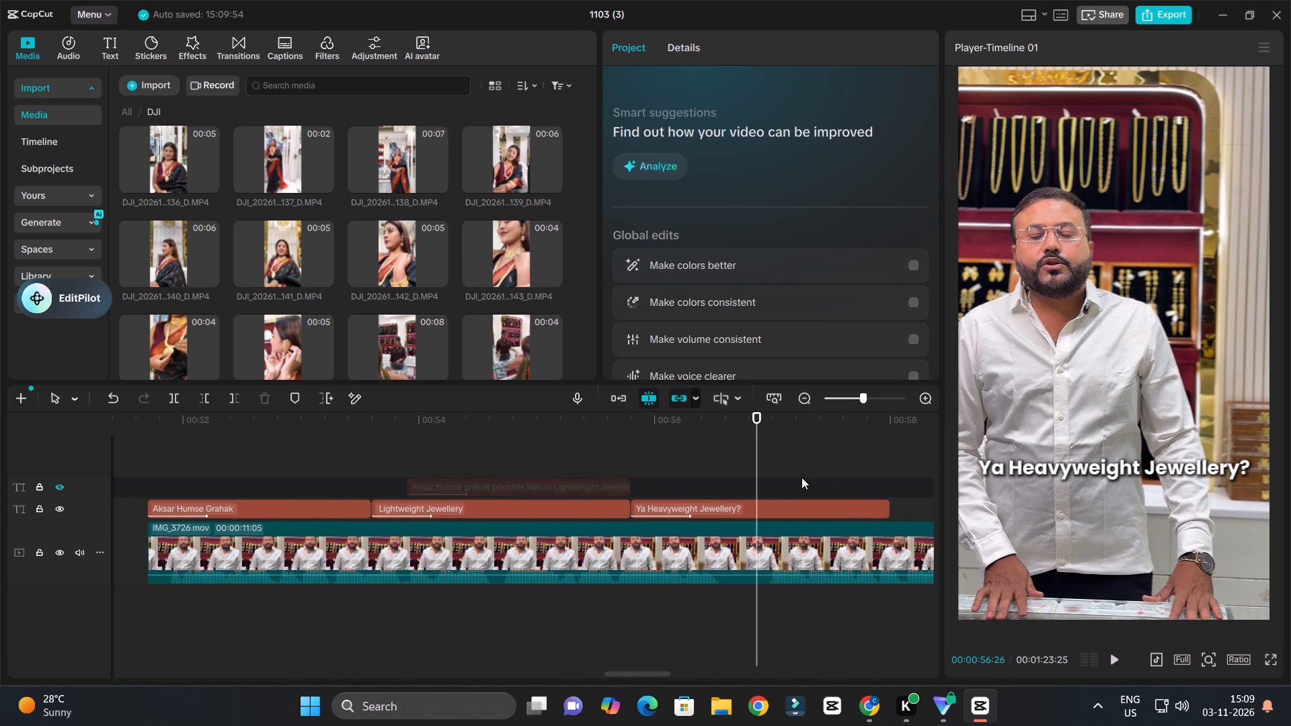
ctrl+scroll(763, 494, down, 4)
key(space)
drag(777, 432, 678, 461)
key(space)
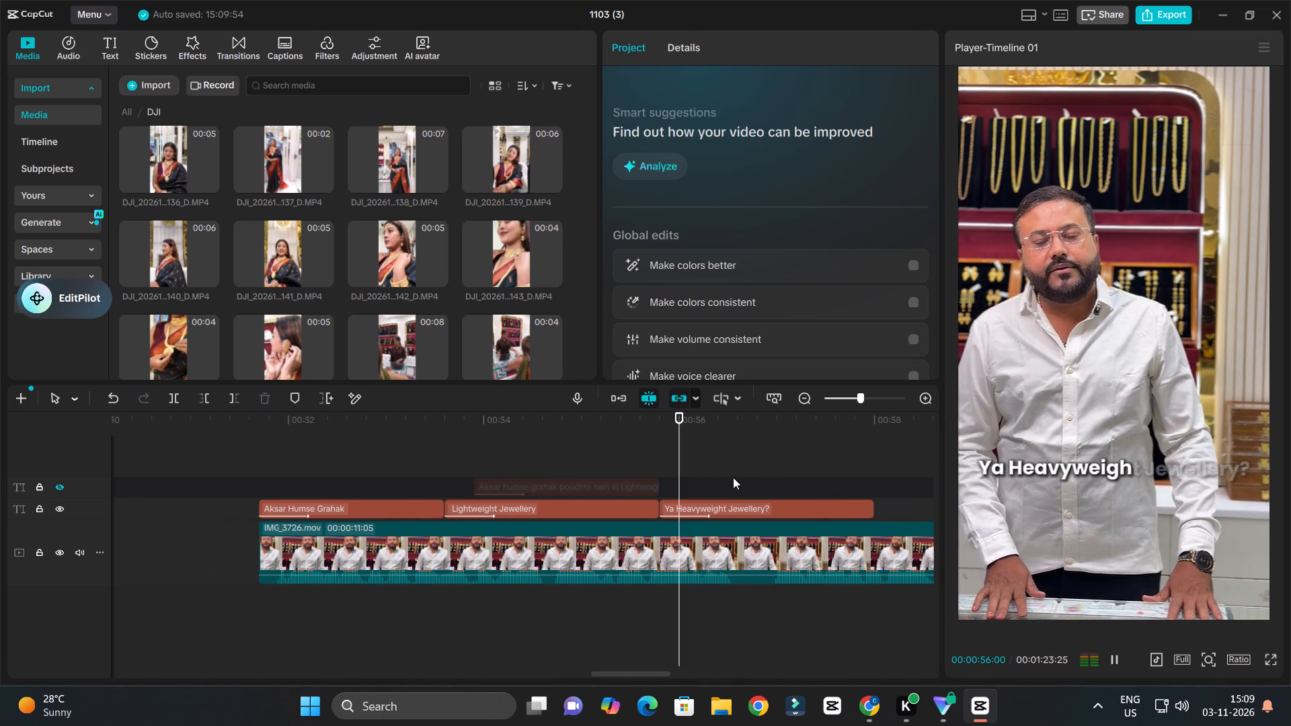
key(space)
key(space)
key(space)
click(773, 511)
key(space)
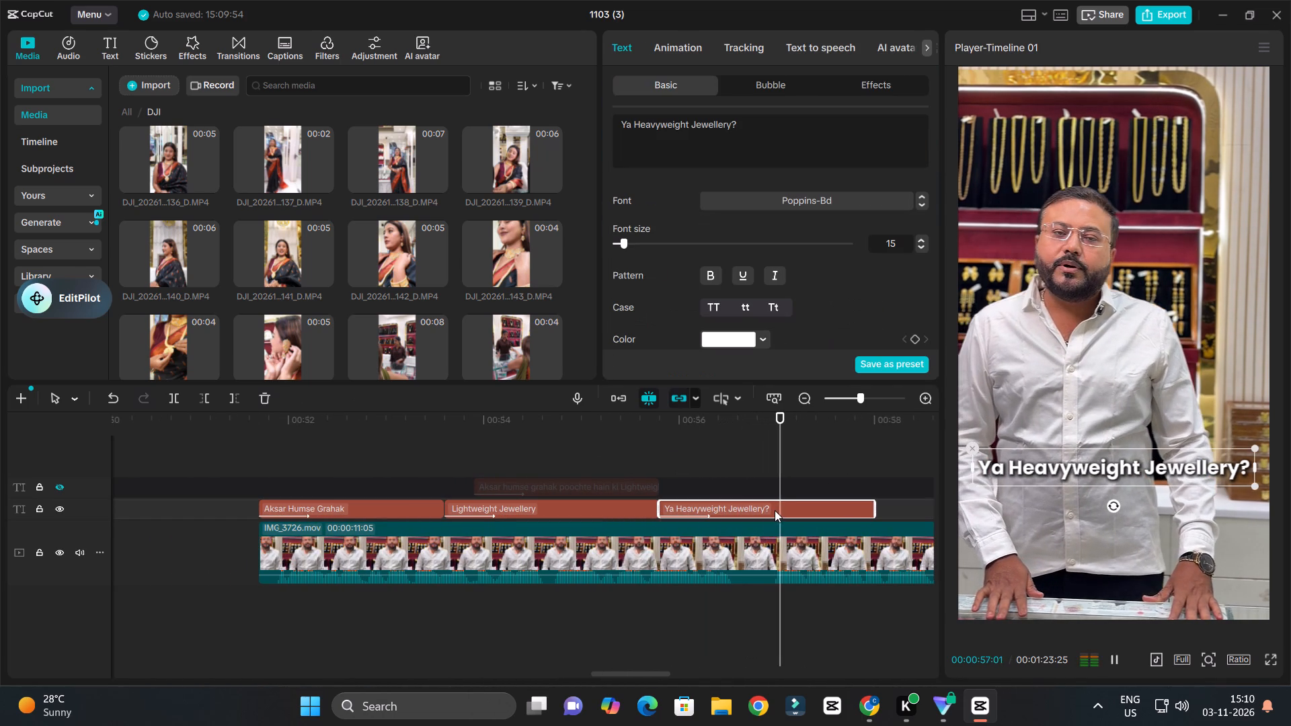
key(space)
drag(785, 438, 771, 469)
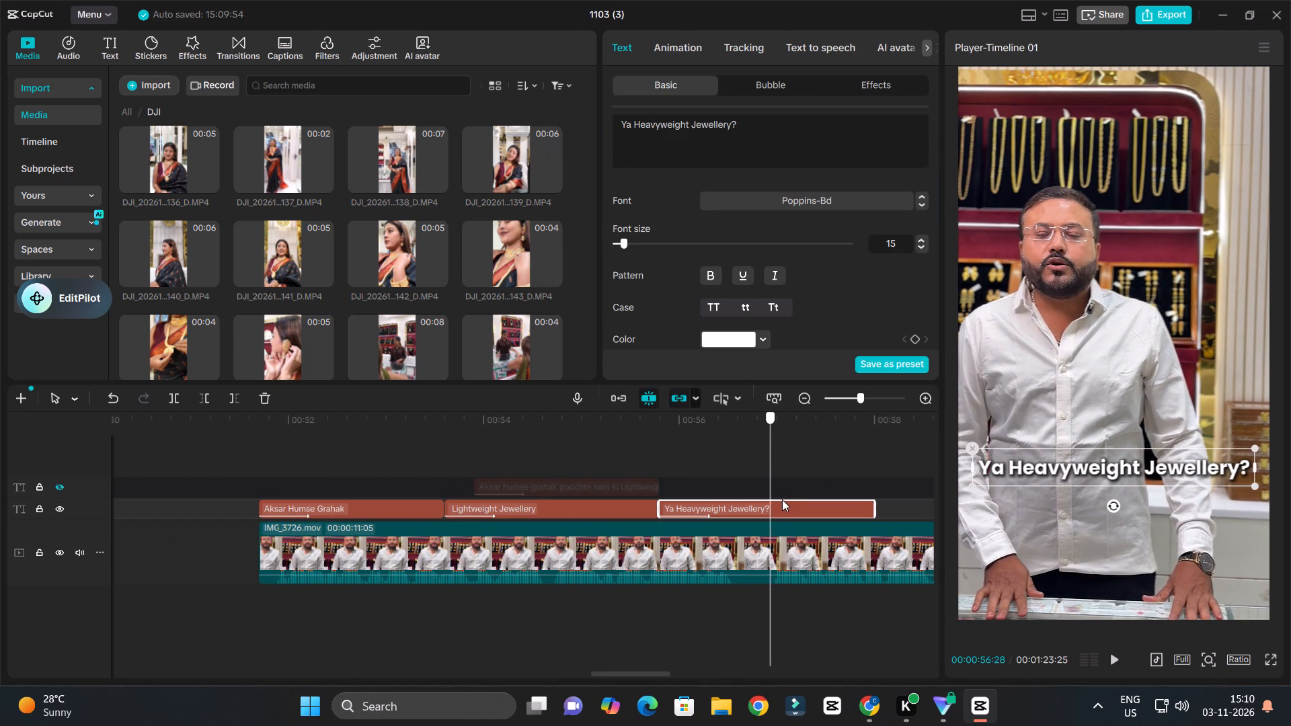
click(782, 501)
key(w)
Duplicate the "Ya Heavyweight Jewellery?" caption directly after itself on the same track, starting at 00:56:28.
ctrl+scroll(789, 487, down, 5)
alt+drag(728, 503, 812, 508)
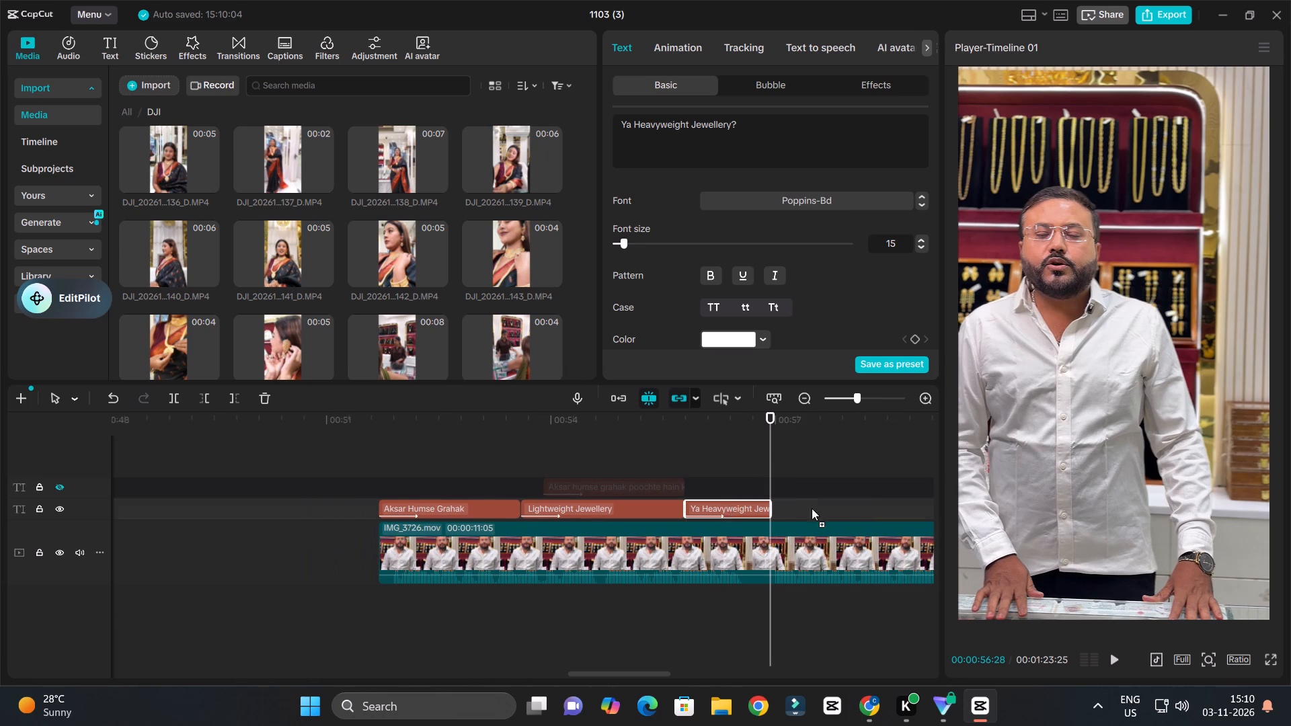
alt+drag(812, 508, 828, 506)
ctrl+scroll(828, 506, up, 4)
drag(836, 507, 817, 504)
click(816, 508)
Replace the duplicated caption's text with "Toh main unko batana chahta hoon ki", copied from the hidden script caption.
click(765, 153)
key(ctrl+a)
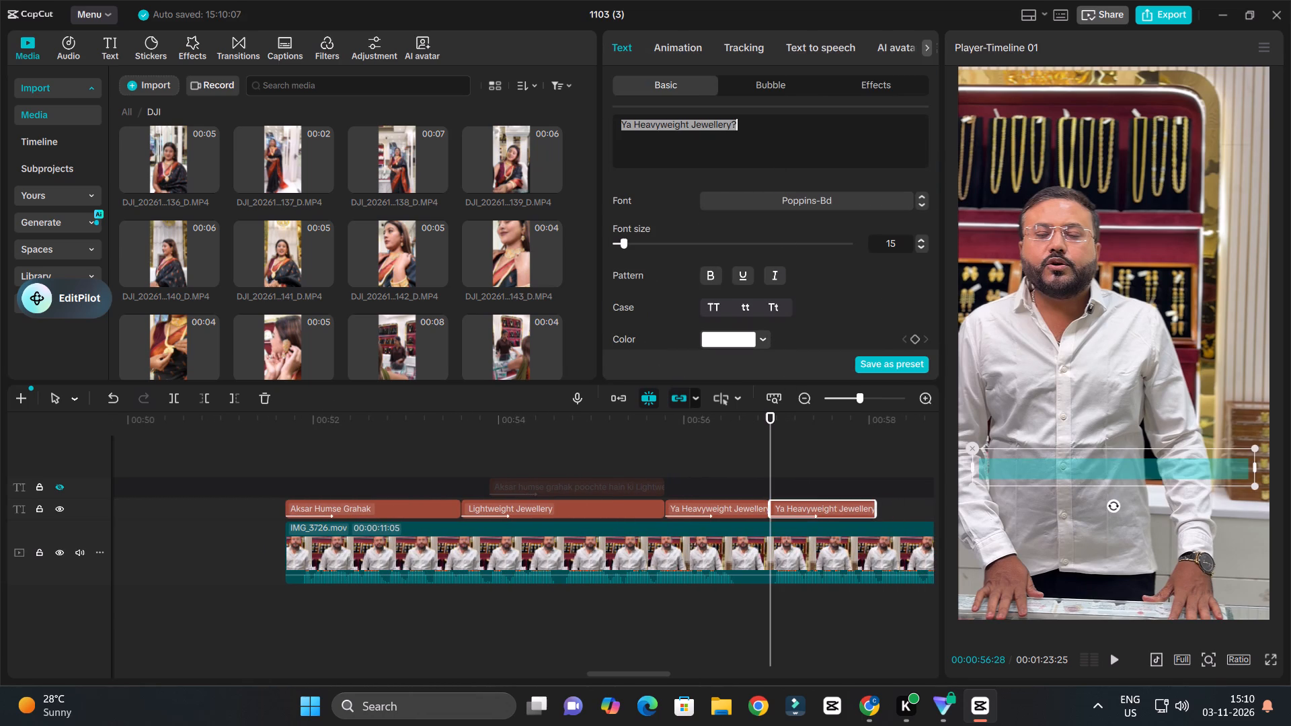
click(580, 481)
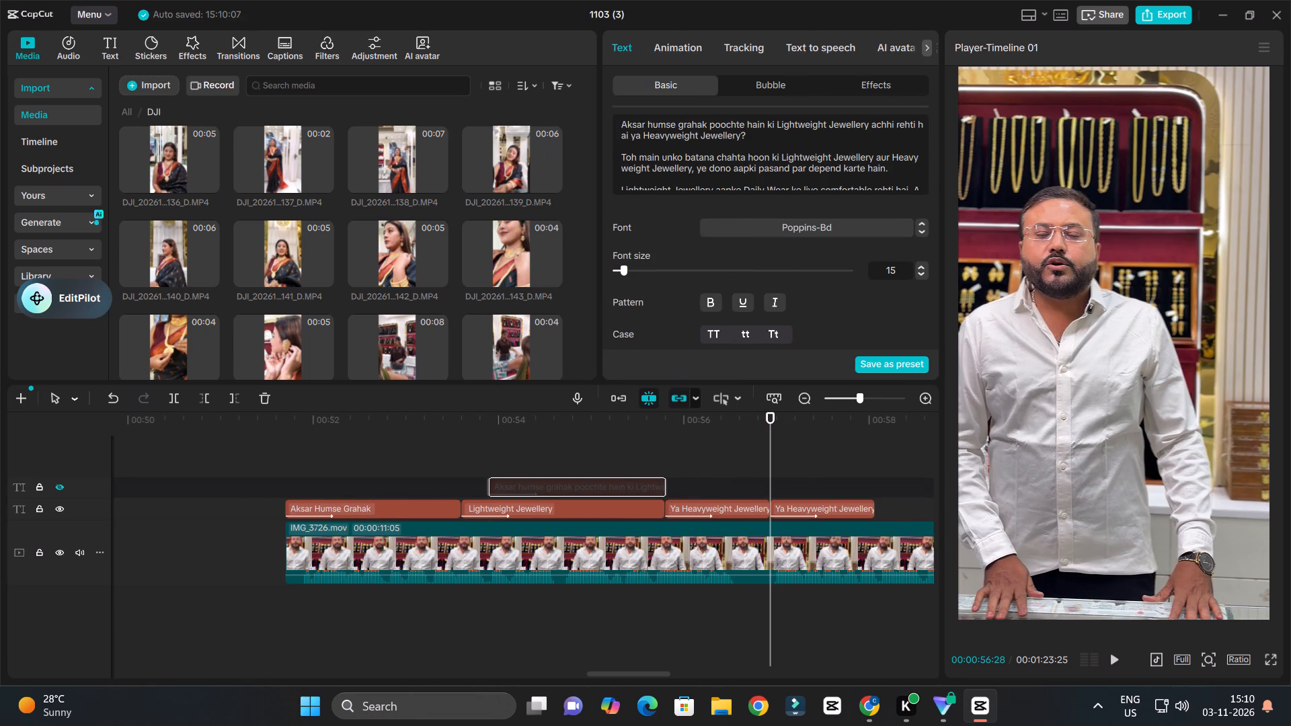
click(765, 149)
drag(621, 154, 777, 160)
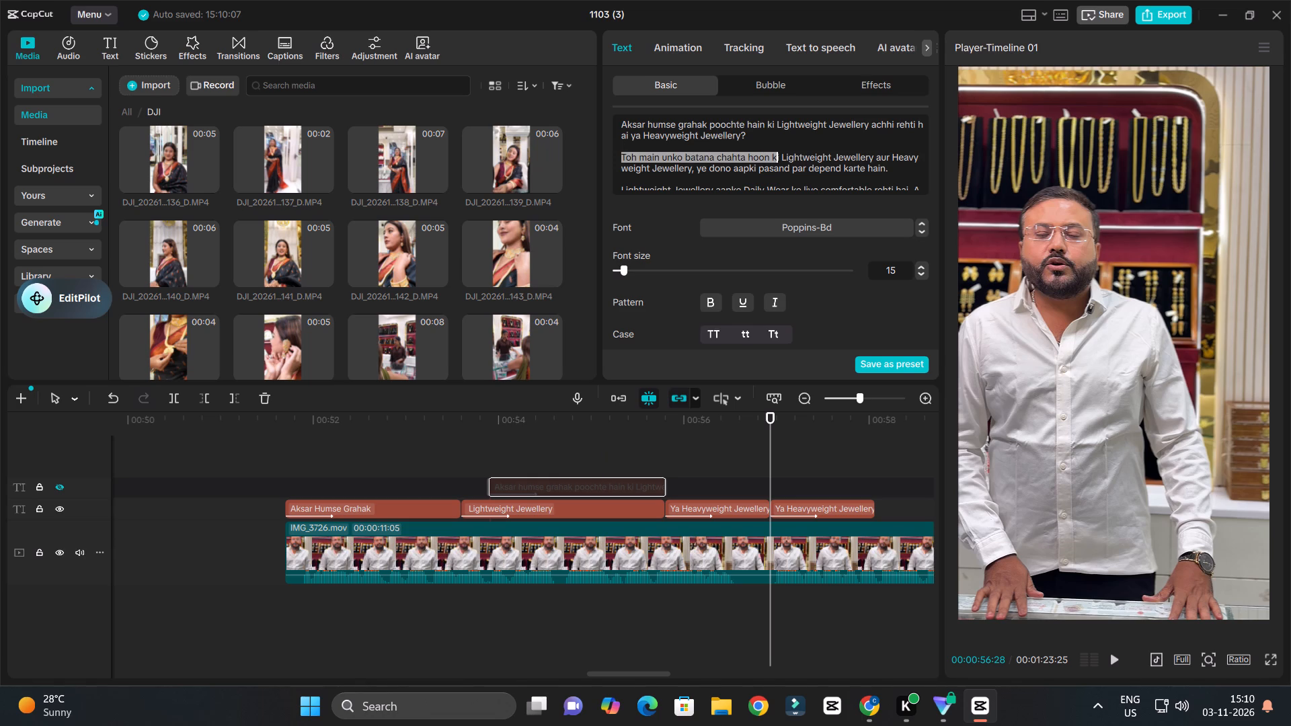
drag(777, 160, 780, 159)
key(ctrl+c)
click(808, 508)
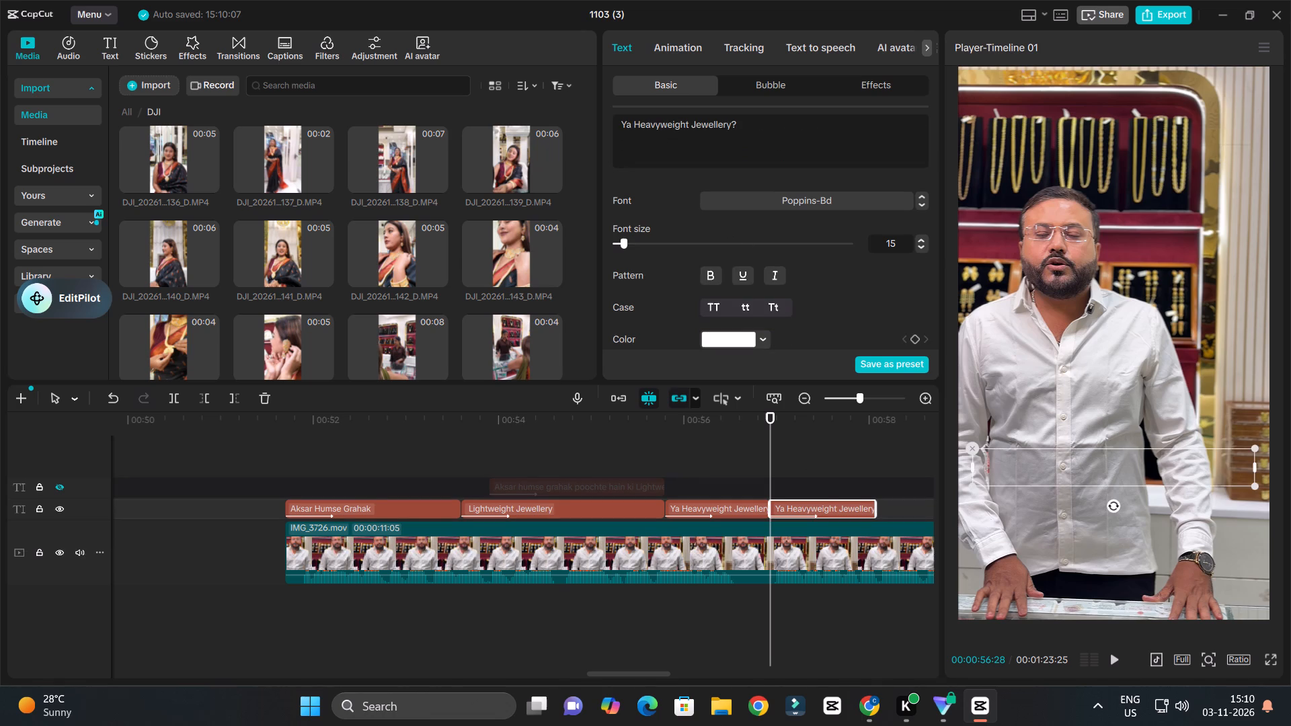
drag(765, 138, 574, 88)
key(ctrl+v)
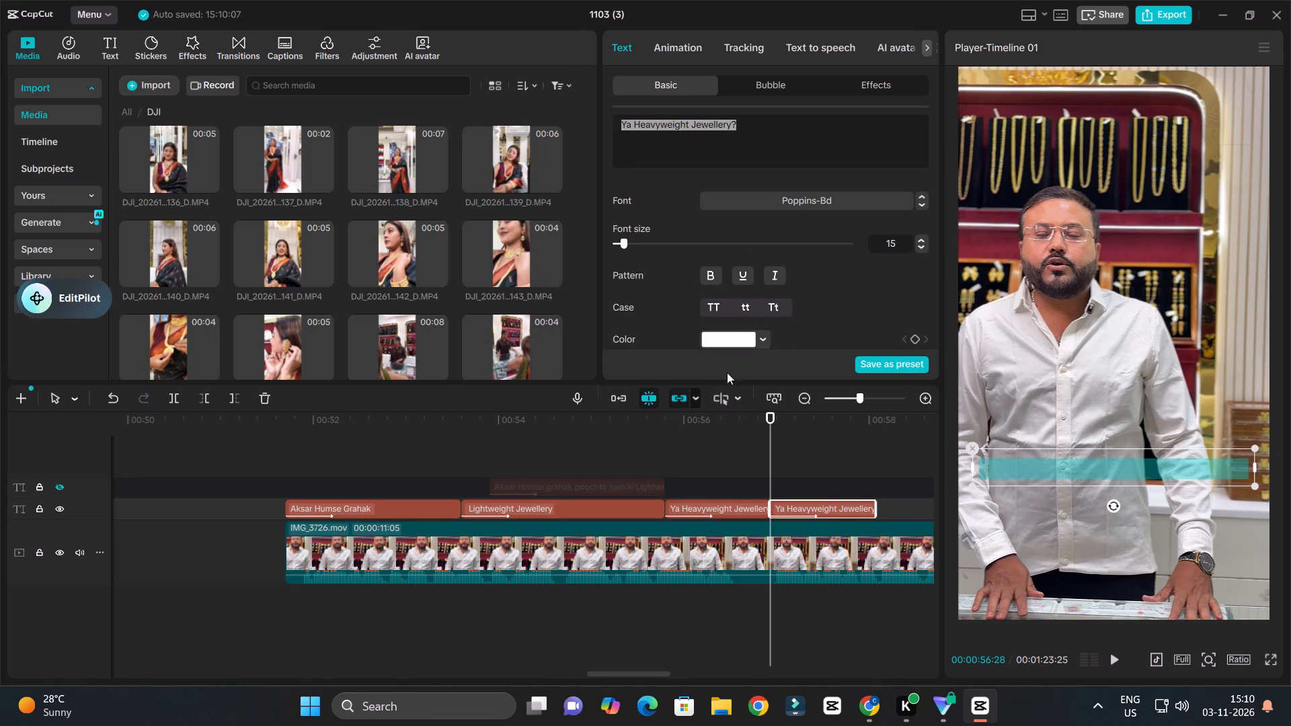
Preview the new caption and break it into two lines reading "Toh main unko batana" and "chahta hoon ki".
click(766, 425)
key(space)
ctrl+scroll(751, 421, down, 5)
ctrl+scroll(764, 434, up, 5)
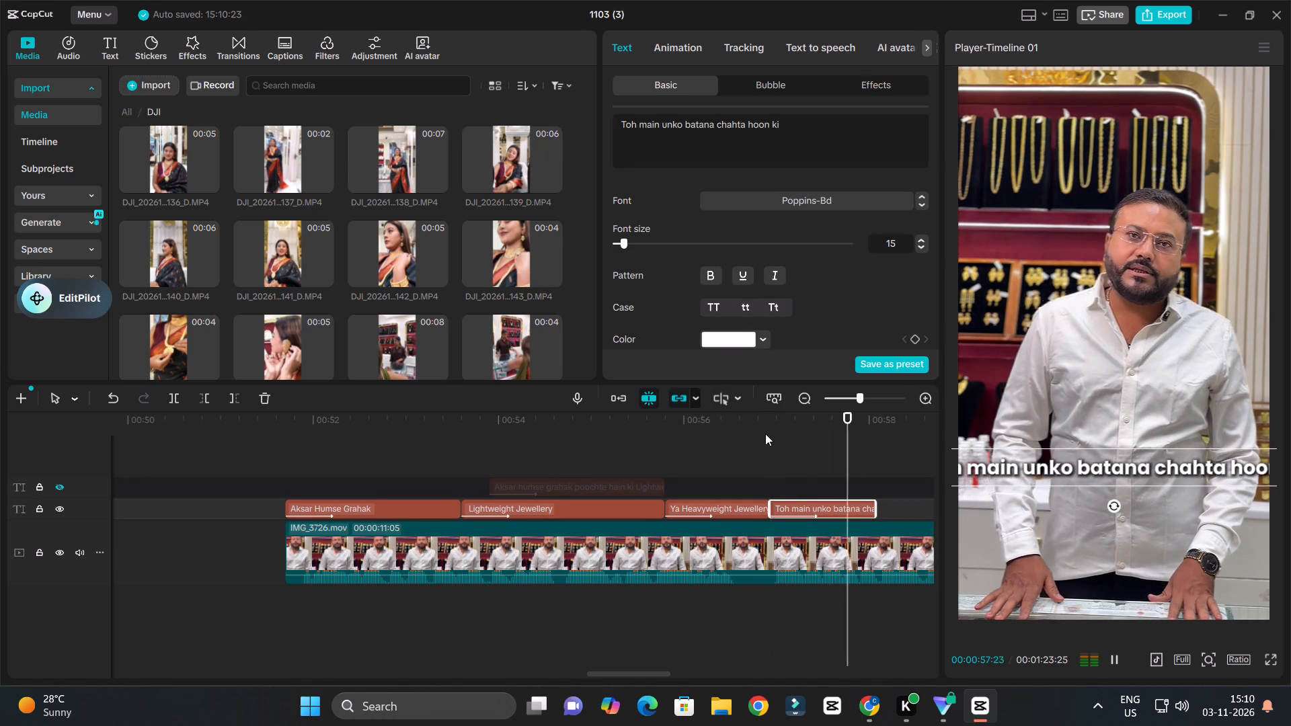
key(space)
click(716, 124)
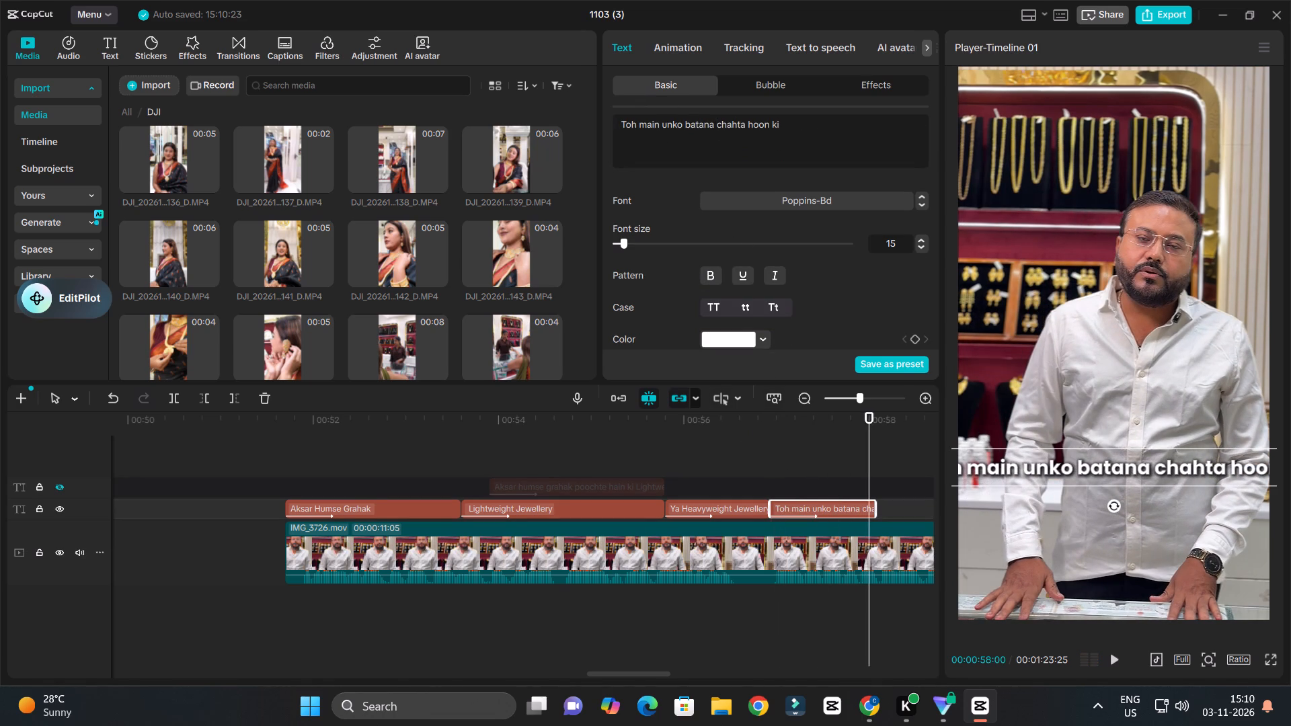
key(Return)
click(736, 460)
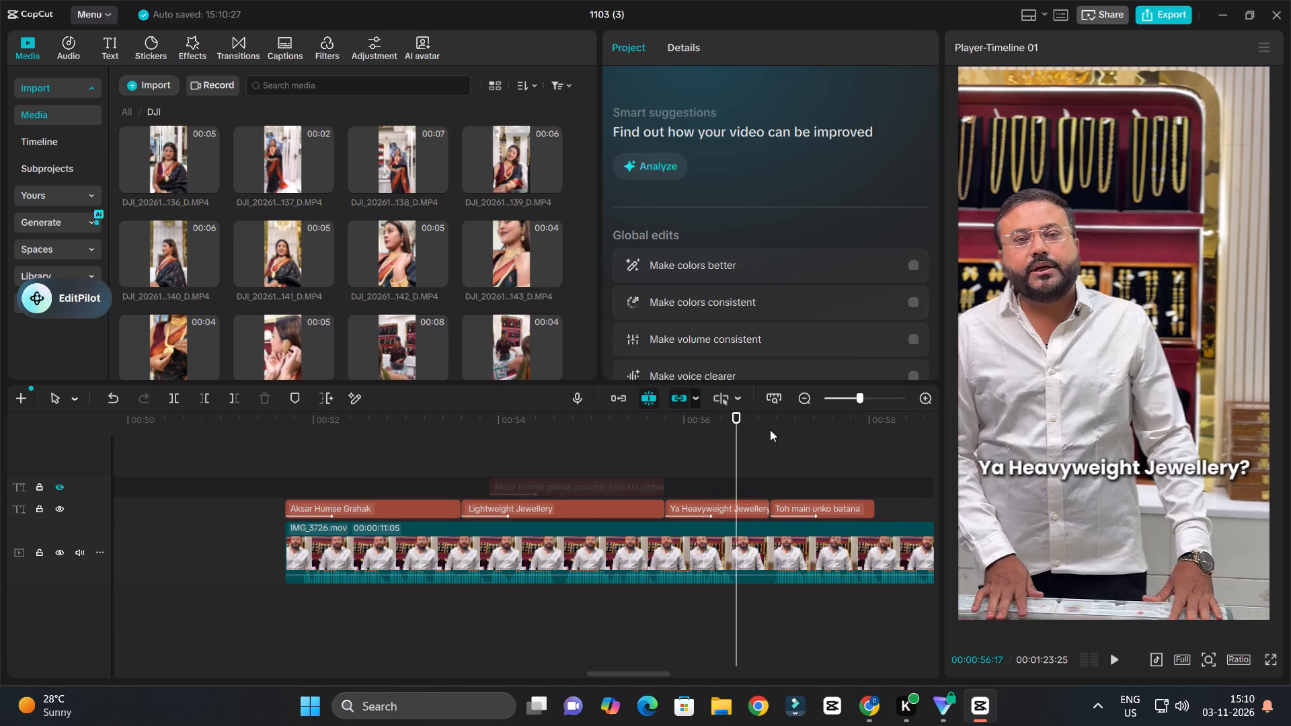
Replay the "Toh main unko batana" caption from its start and set its text to title case.
click(769, 429)
key(space)
ctrl+scroll(782, 429, down, 3)
key(space)
click(828, 502)
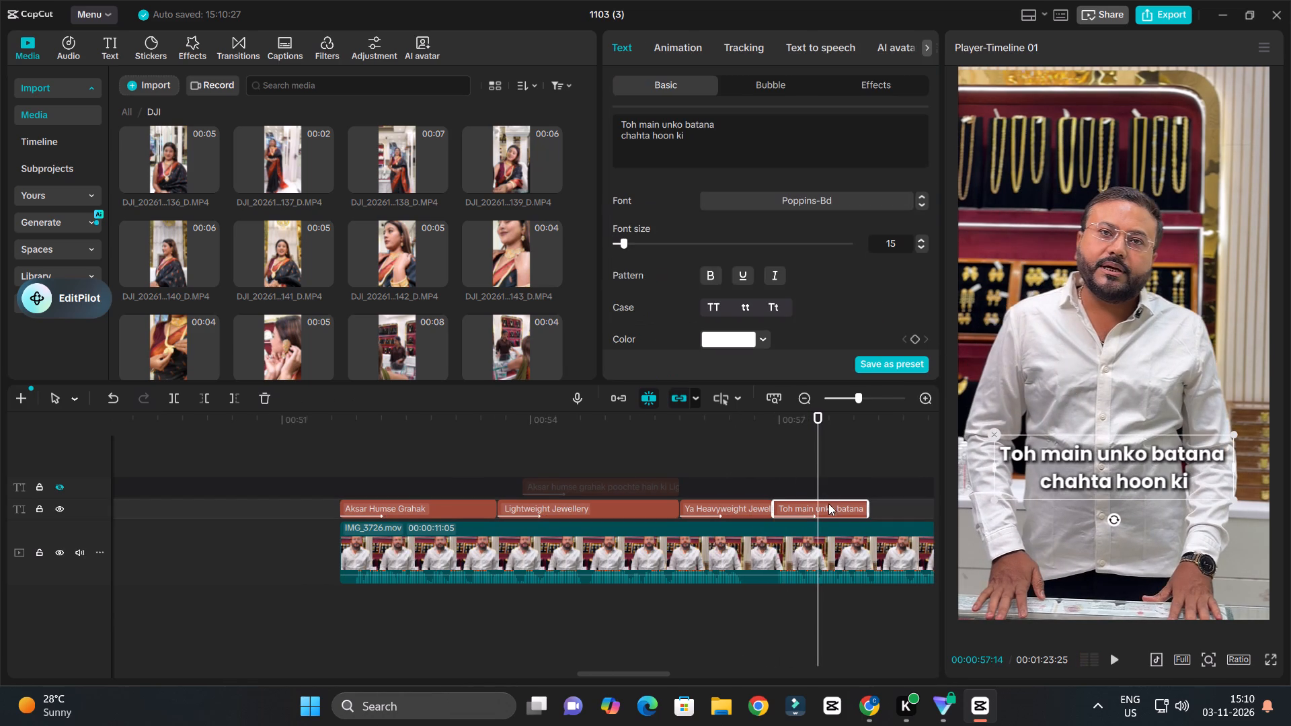
click(777, 305)
Play the speech past the "Toh Main Unko Batana" caption and extend the caption's end slightly.
key(space)
ctrl+scroll(780, 490, down, 5)
ctrl+scroll(807, 497, up, 4)
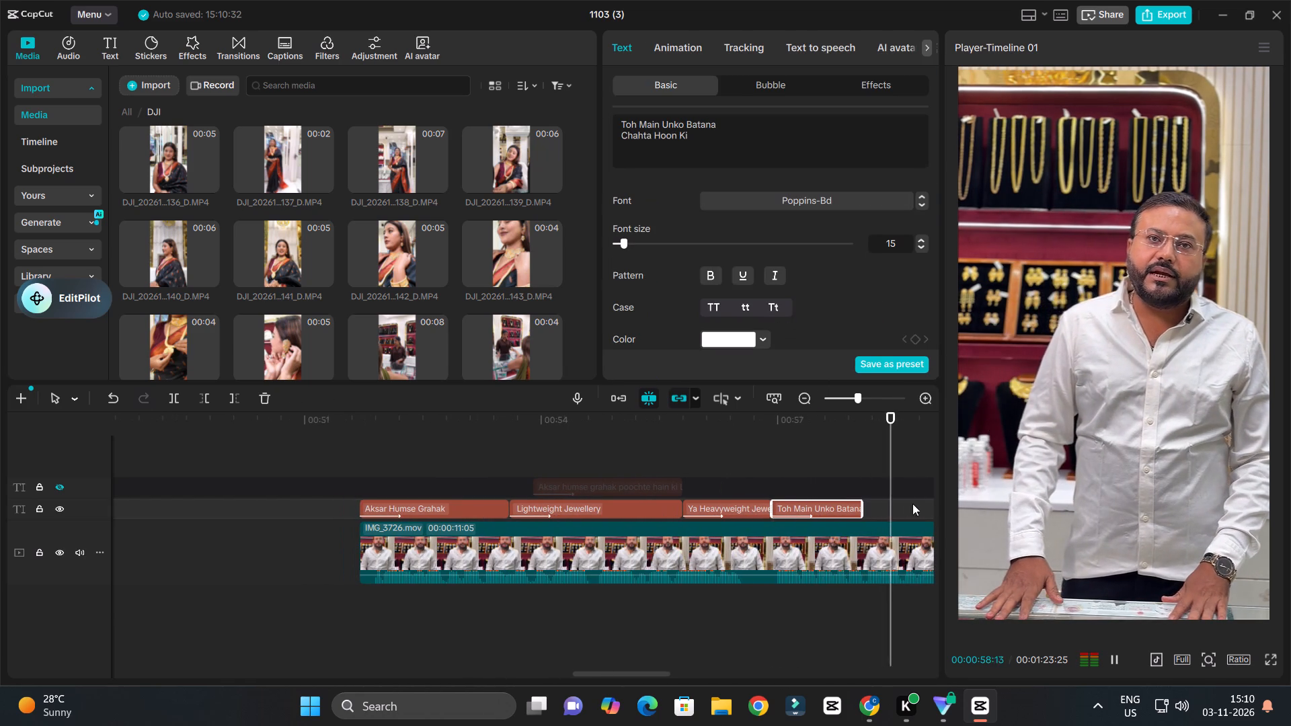
key(space)
drag(862, 506, 868, 506)
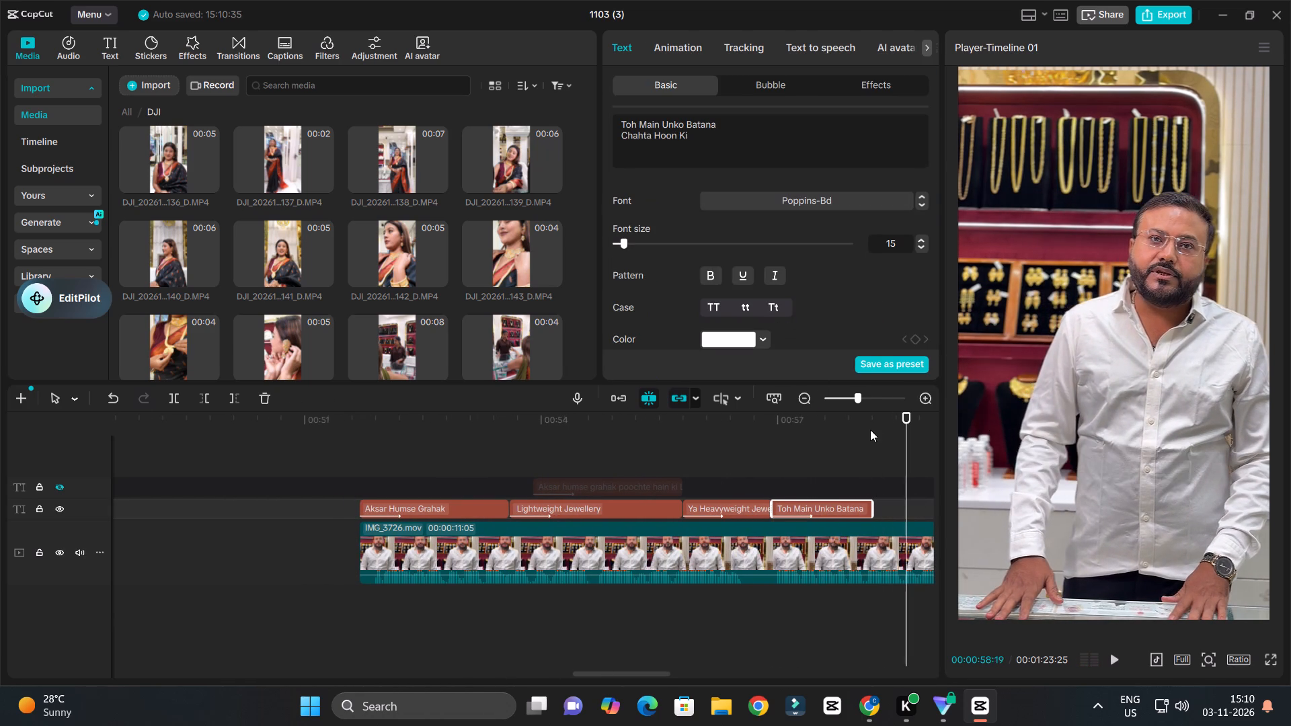
Replay the speech at the end of the "Toh Main Unko Batana" caption and place the playhead at 00:58:10.
click(859, 413)
key(space)
key(space)
ctrl+scroll(865, 469, down, 10)
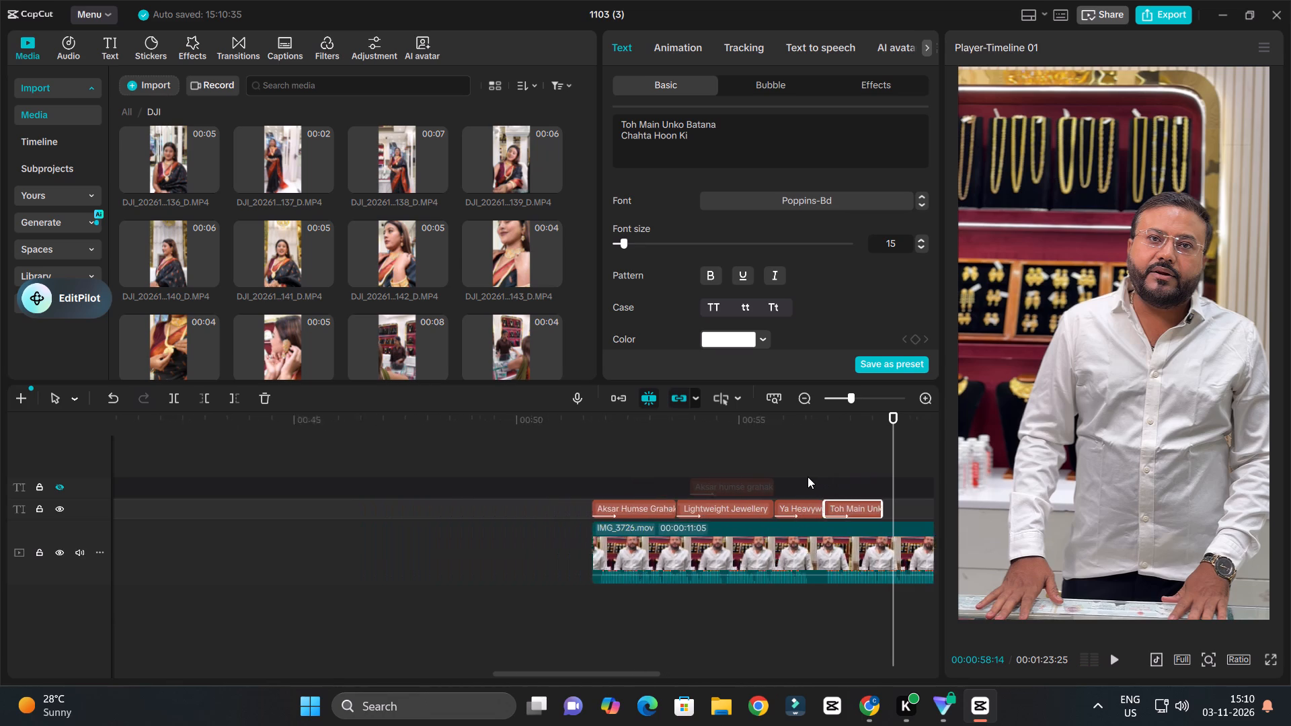
ctrl+scroll(808, 477, down, 15)
ctrl+scroll(702, 481, up, 5)
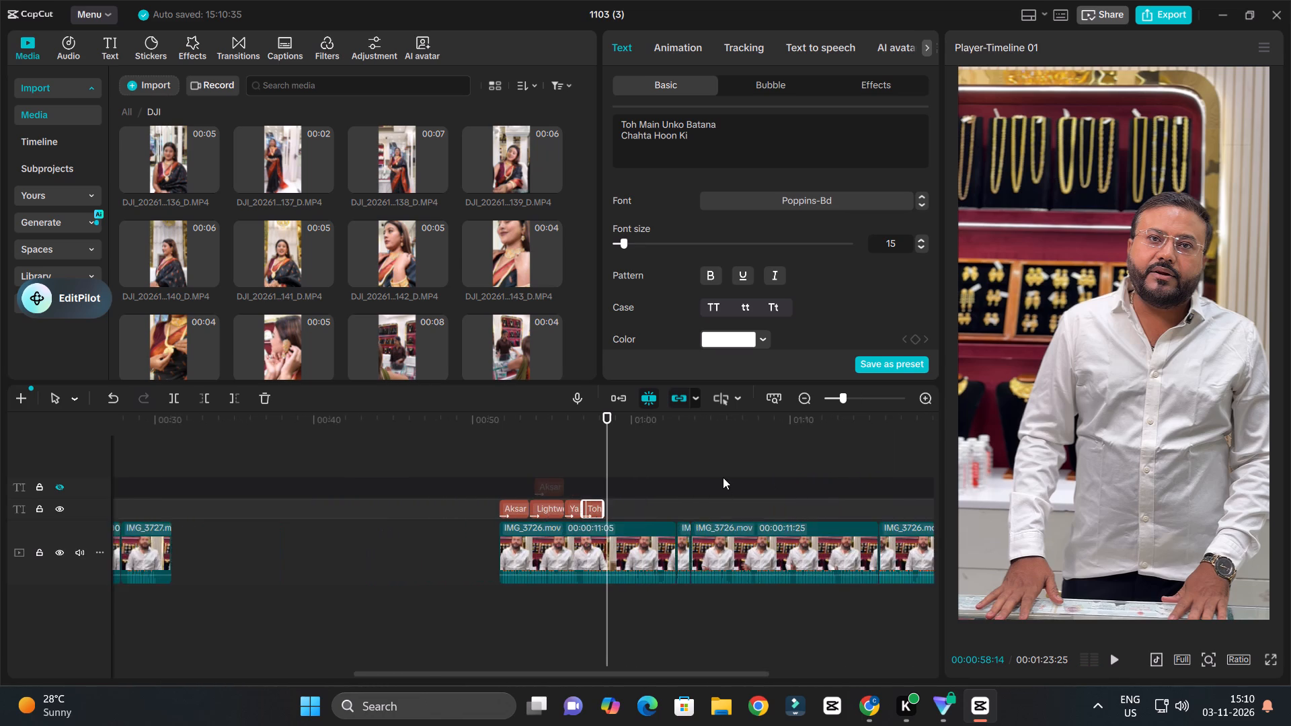
ctrl+scroll(723, 477, up, 20)
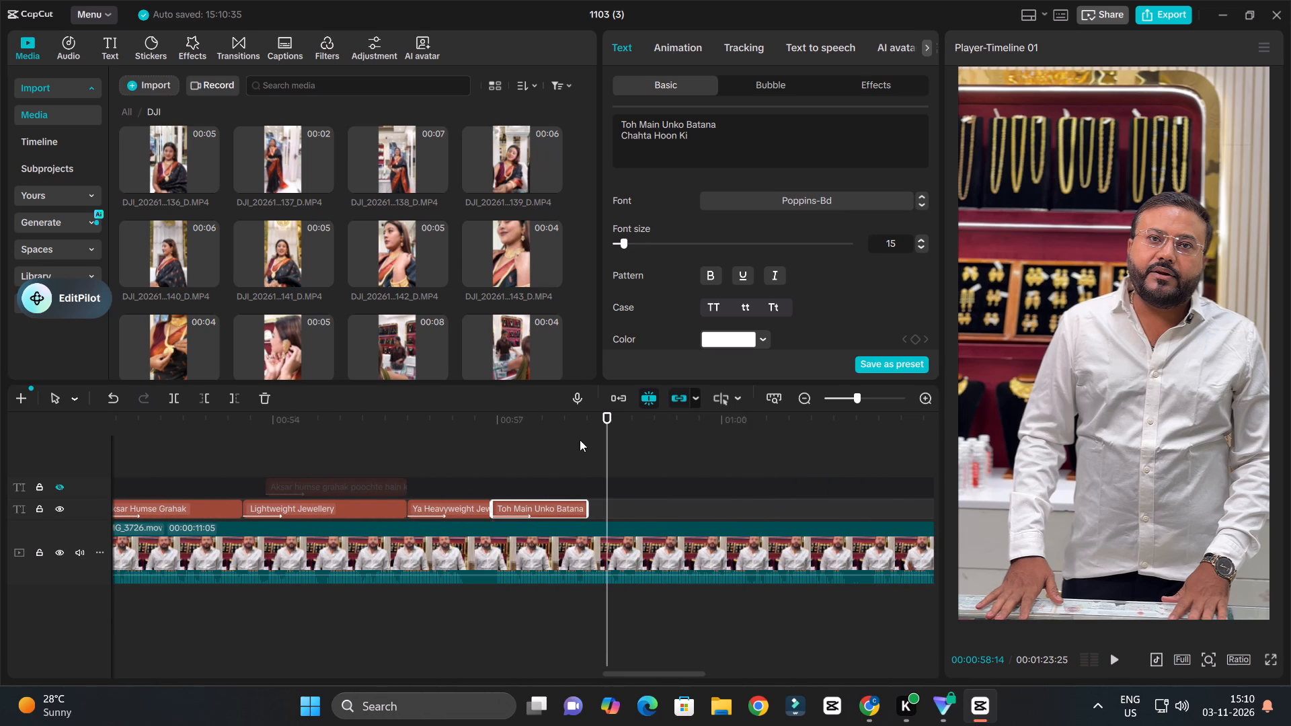
drag(580, 432, 596, 471)
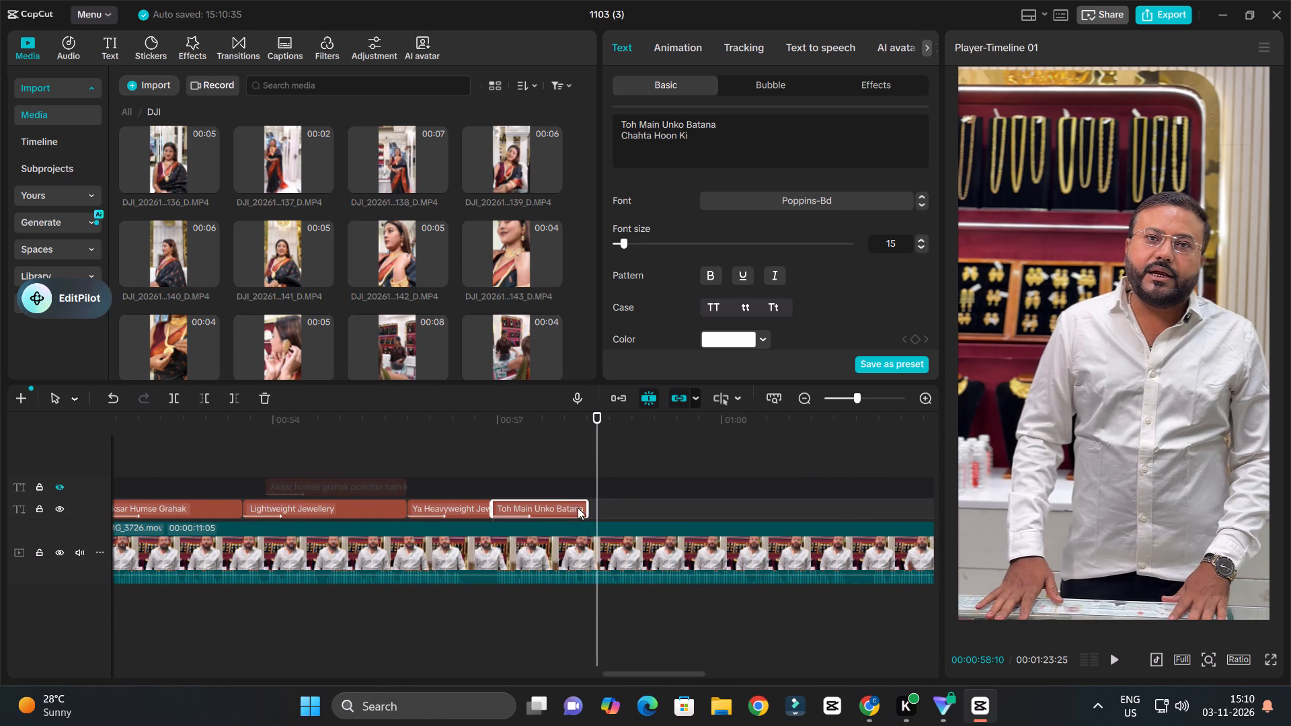
Duplicate the "Toh Main Unko Batana" caption directly after the original on the same track and play the speech beneath the copy.
click(586, 508)
alt+drag(546, 506, 631, 511)
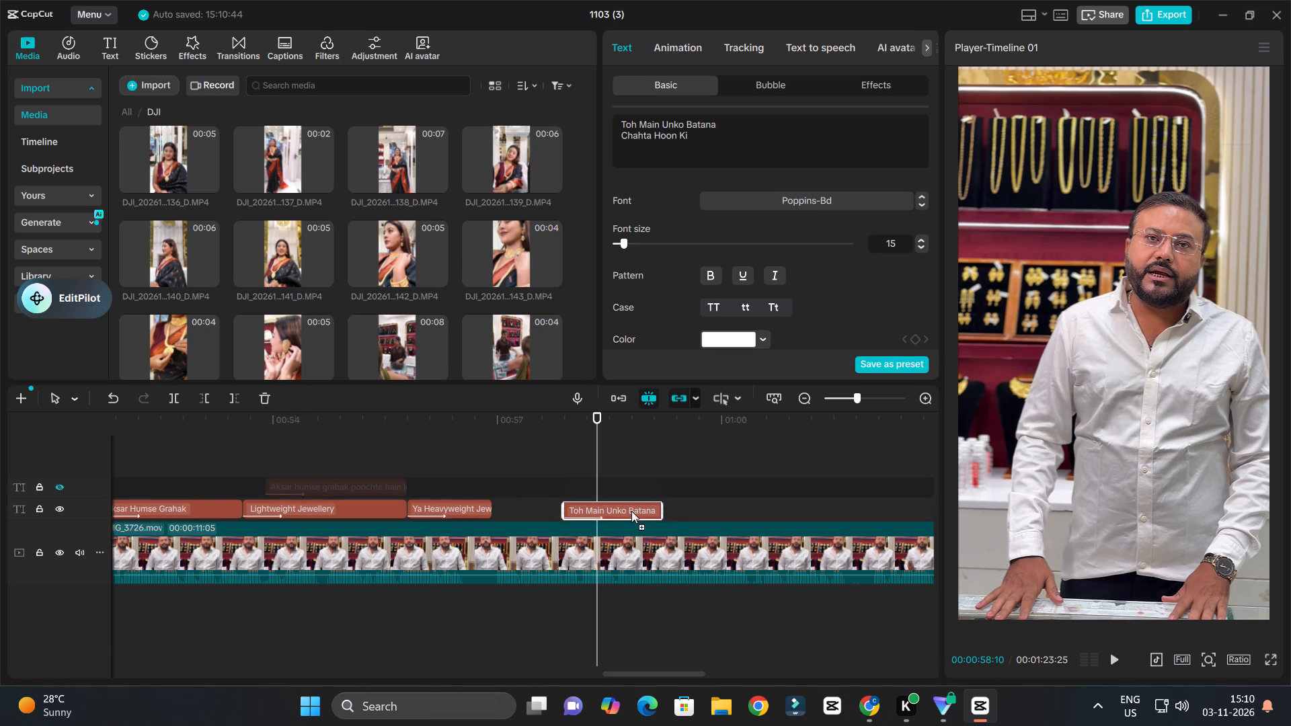
alt+drag(631, 511, 646, 510)
drag(642, 506, 631, 506)
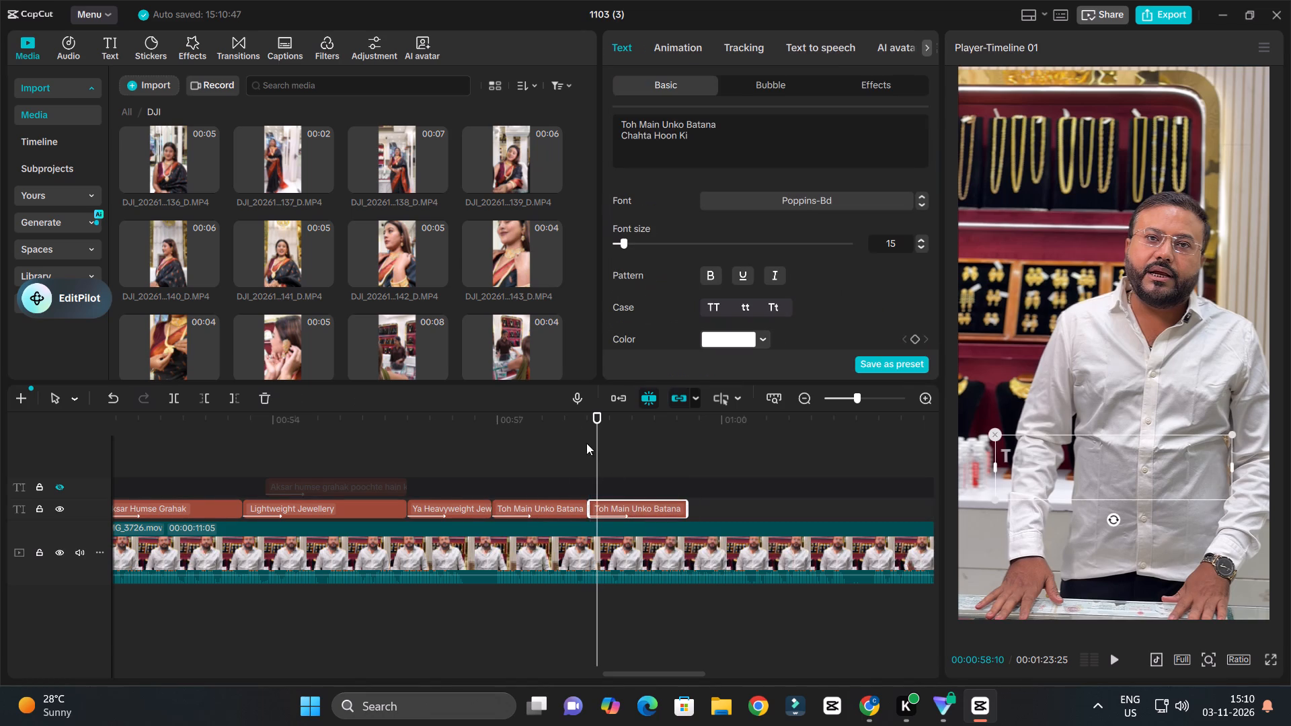
click(568, 419)
key(space)
ctrl+scroll(633, 445, down, 6)
key(space)
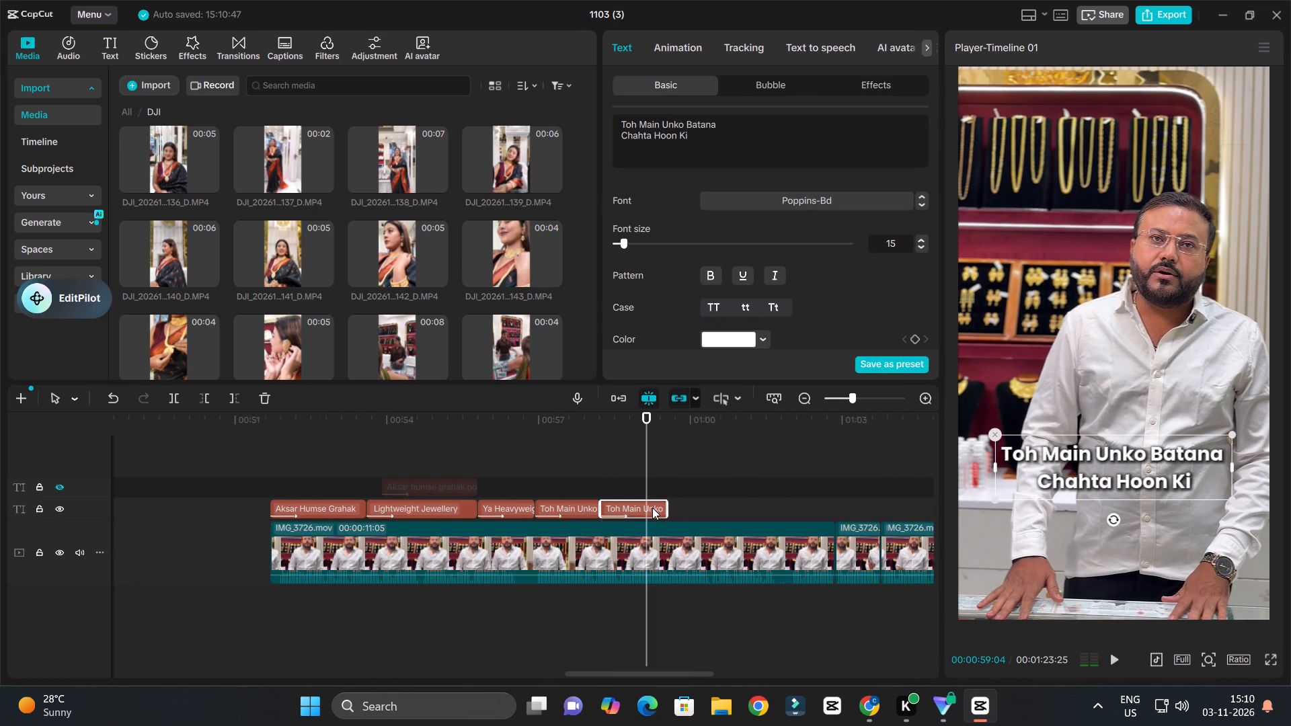
click(652, 508)
Move the hidden full-script text clip along its track to start at about 01:01, past the captions.
drag(431, 487, 813, 493)
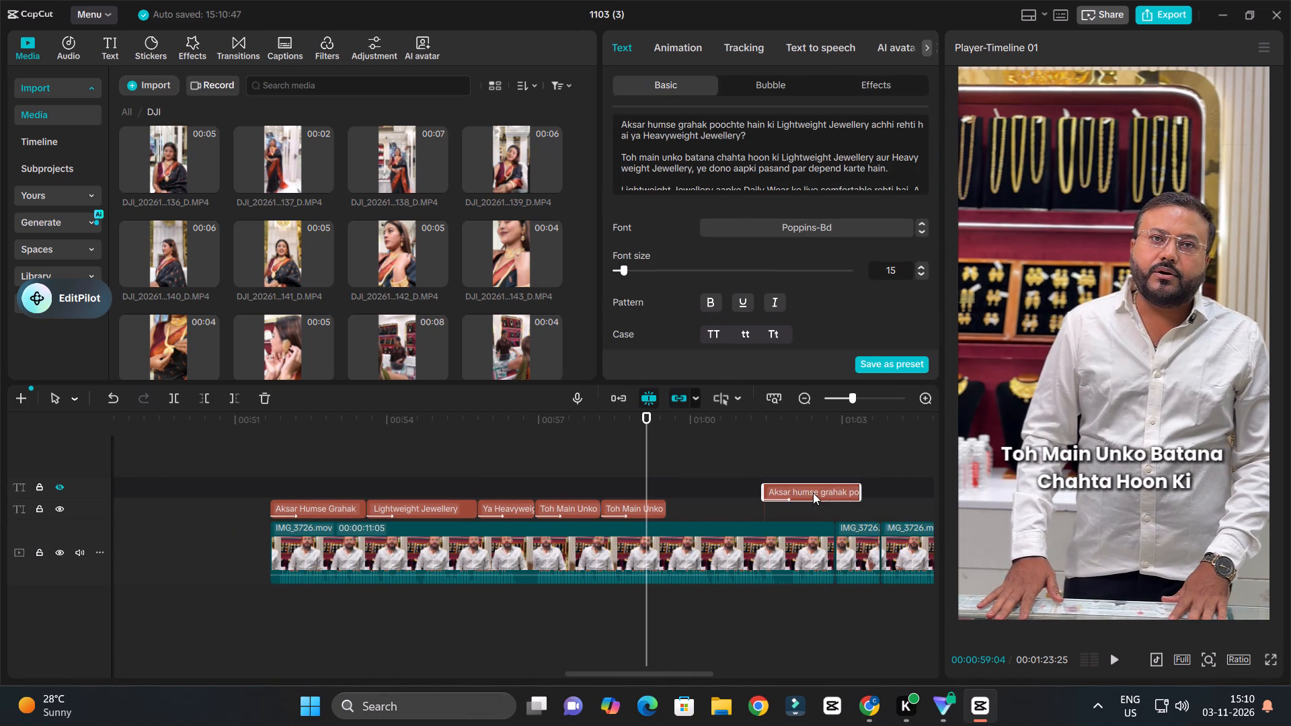
drag(813, 493, 813, 489)
click(813, 489)
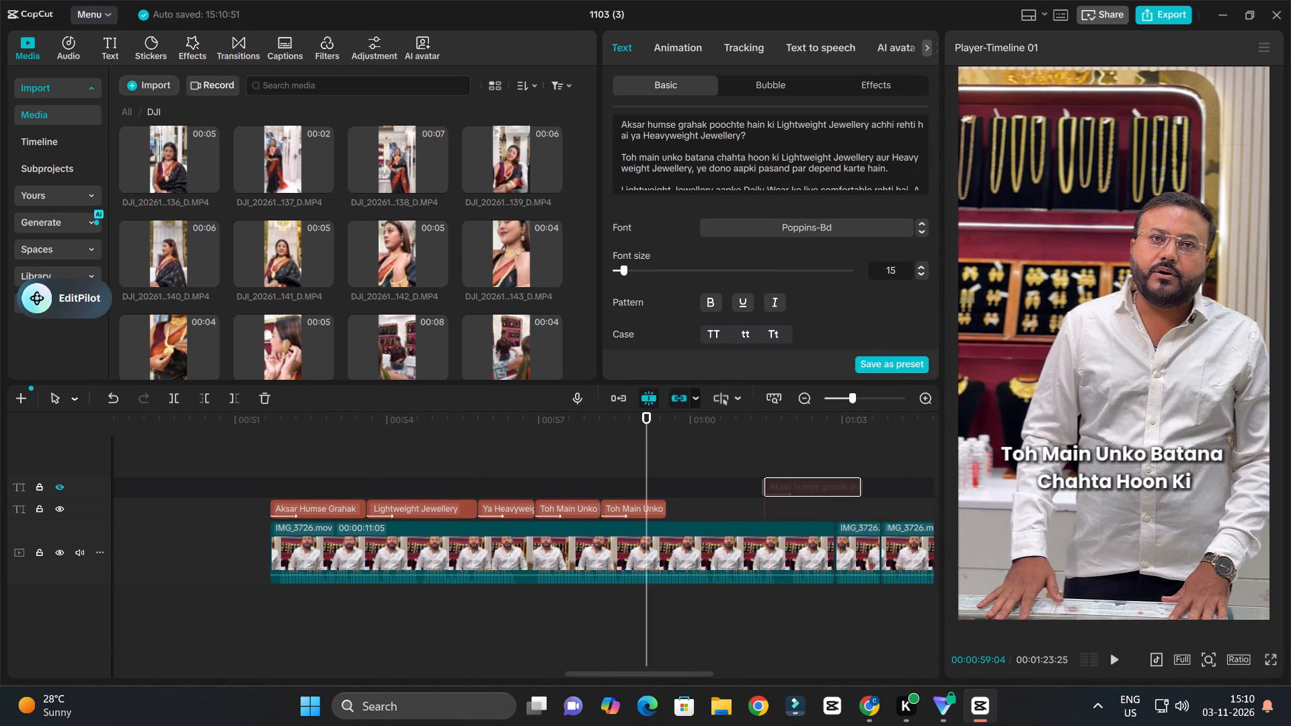
Replace the duplicated caption's text with the script phrase "Lightweight Jewellery aur Heavyweight Jewellery,".
click(798, 148)
drag(781, 157, 914, 167)
key(ctrl+c)
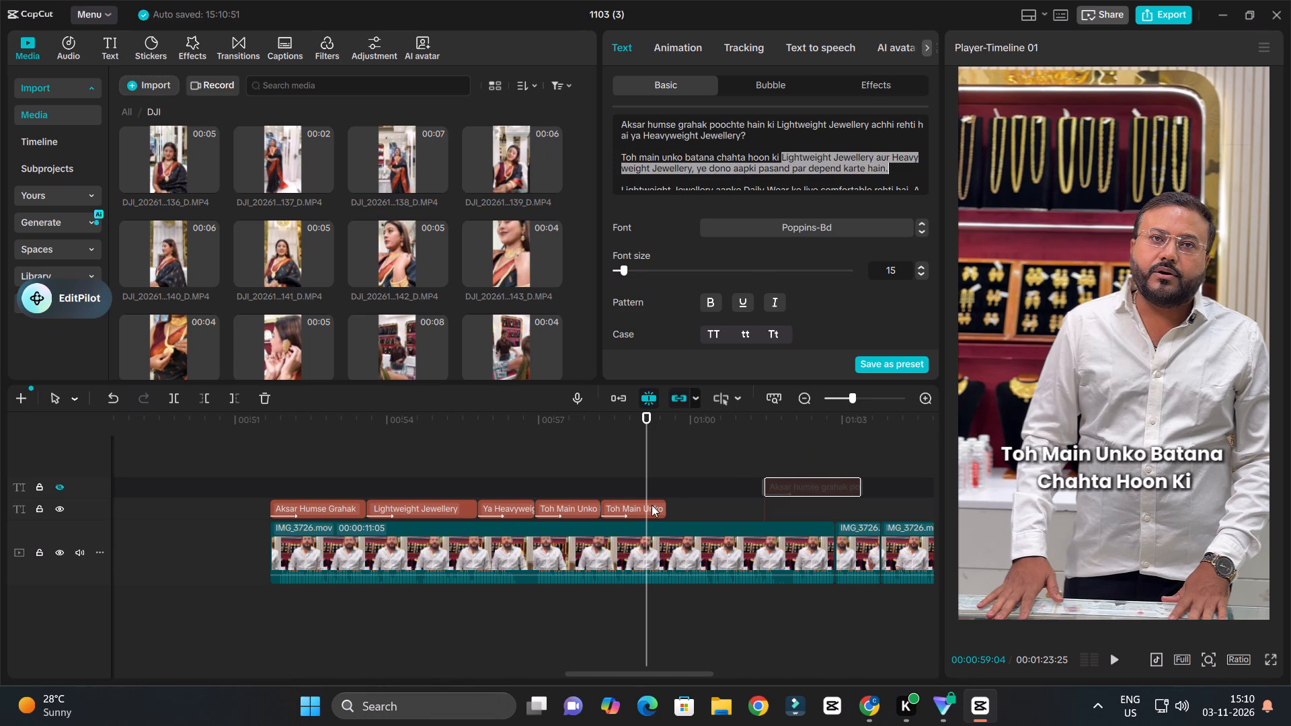
click(652, 505)
click(759, 148)
key(ctrl+a)
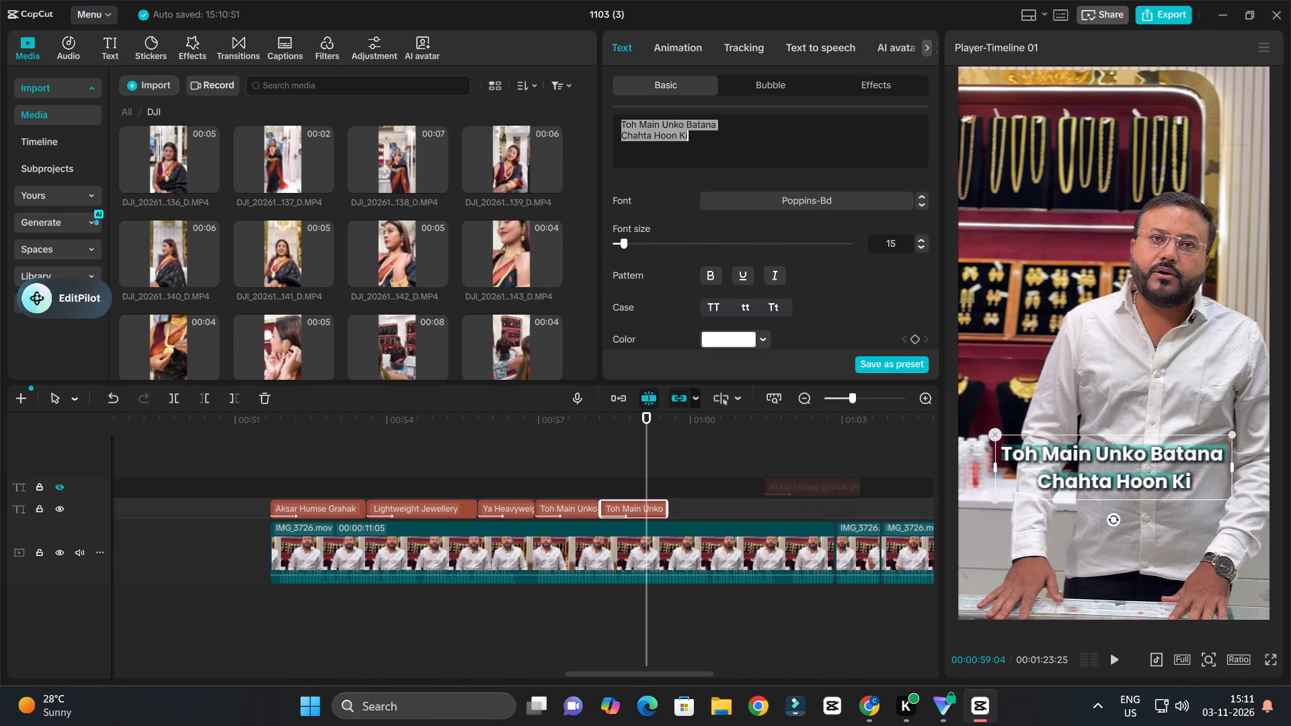
key(ctrl+v)
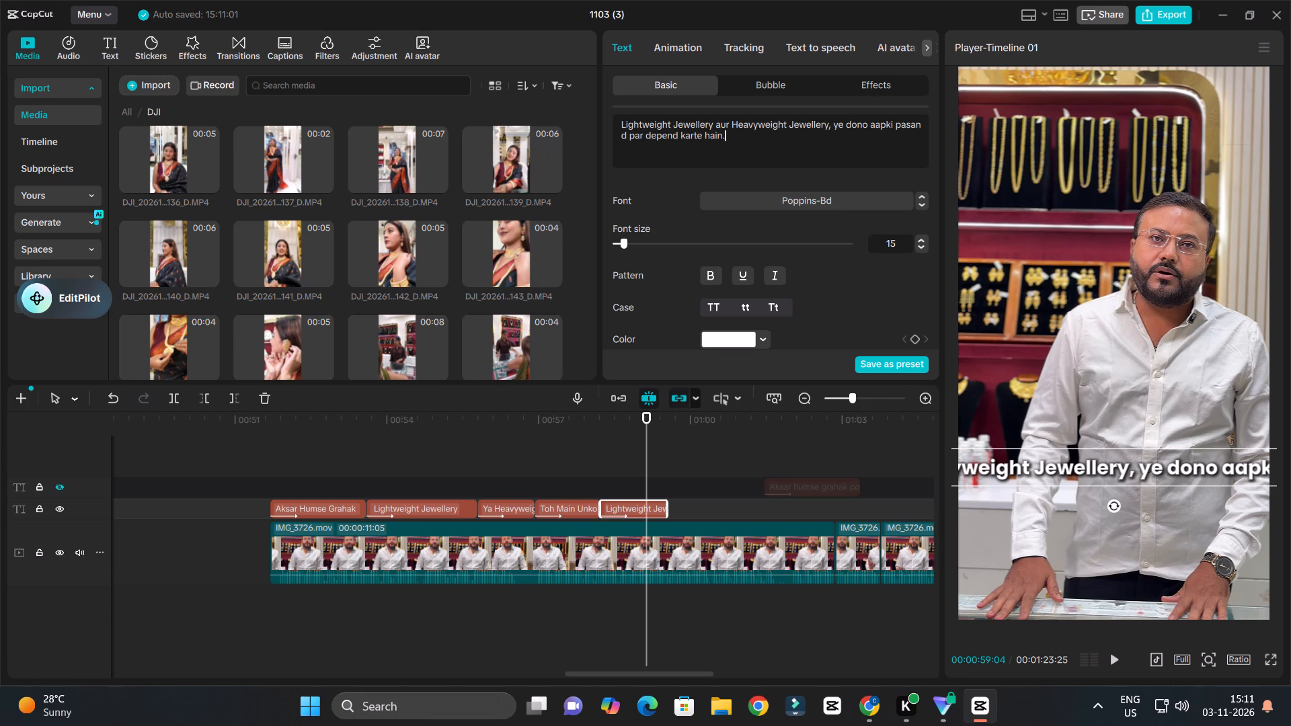
drag(832, 127, 904, 156)
key(BackSpace)
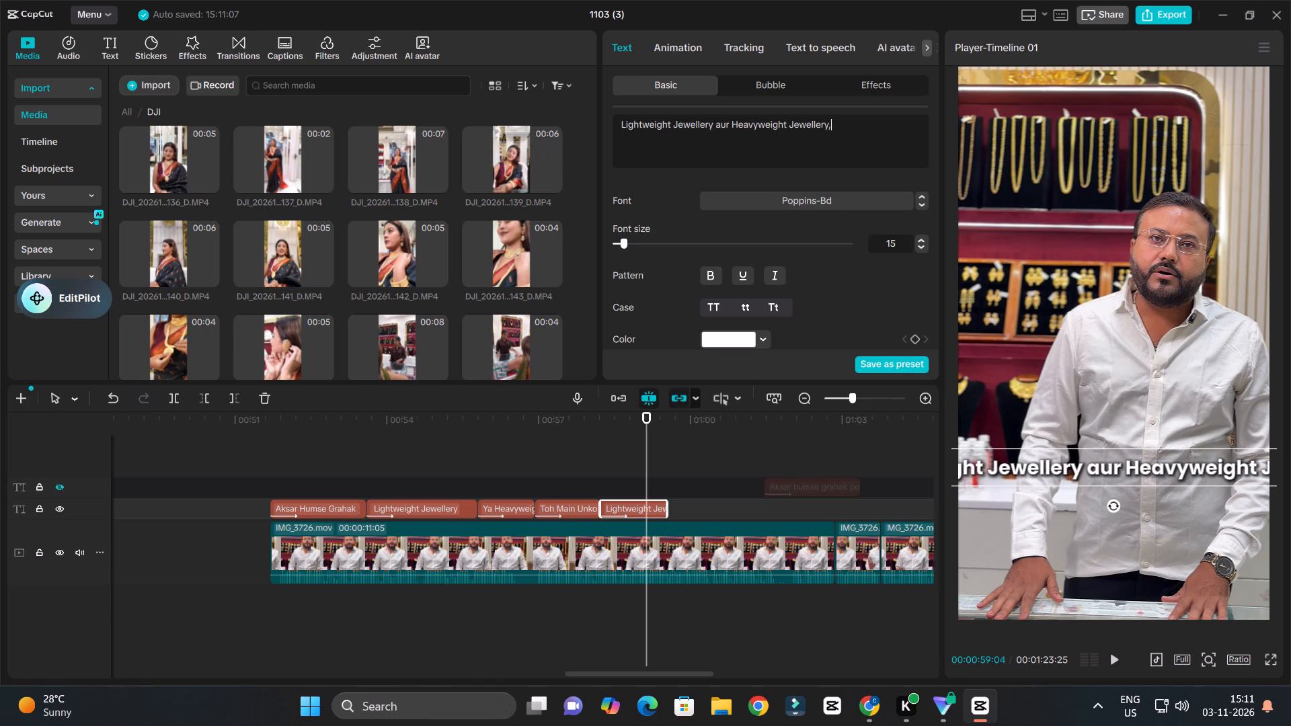
Break the new caption into two lines after "Lightweight Jewellery" and set its text to title case.
click(728, 126)
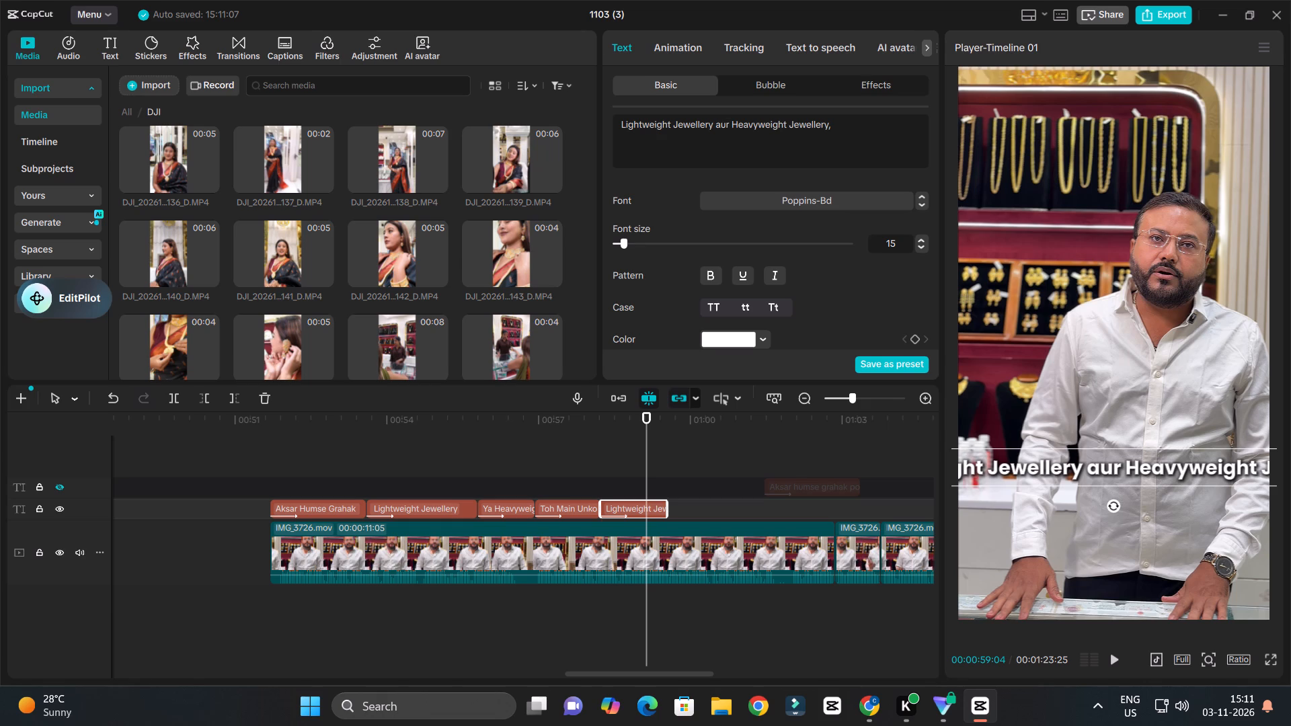
click(714, 125)
key(Return)
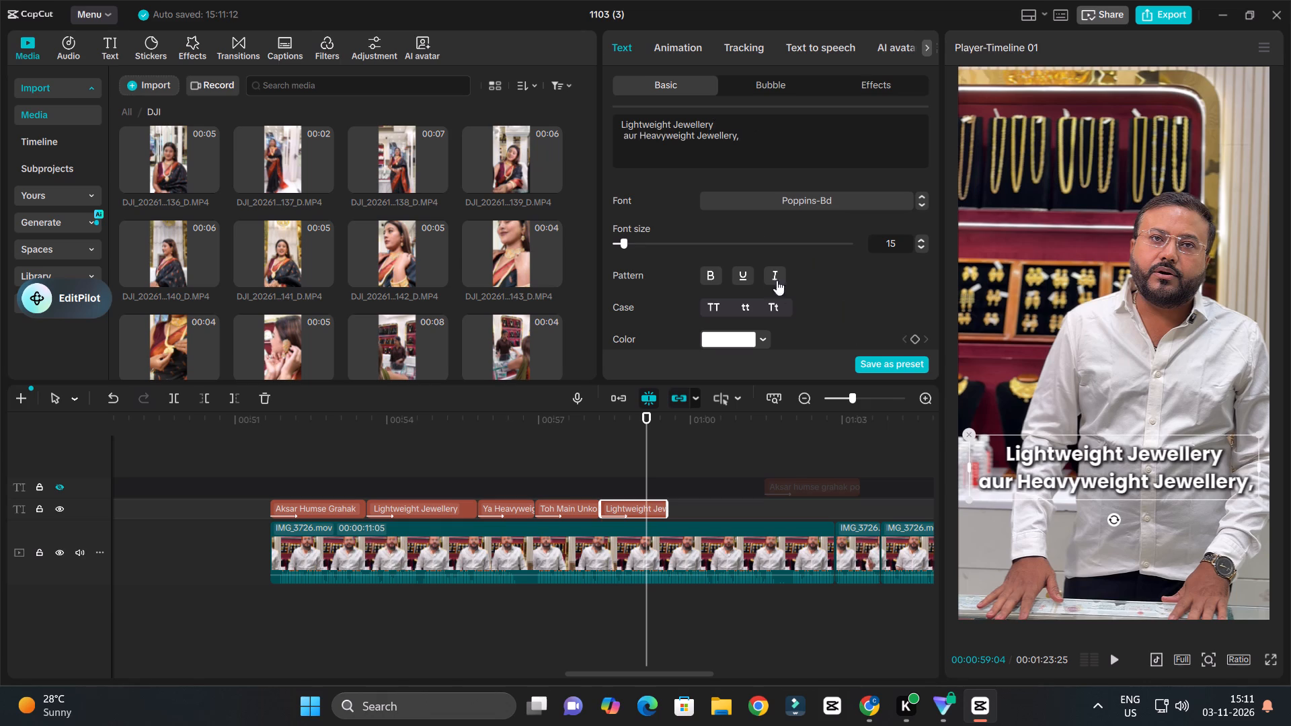
click(779, 307)
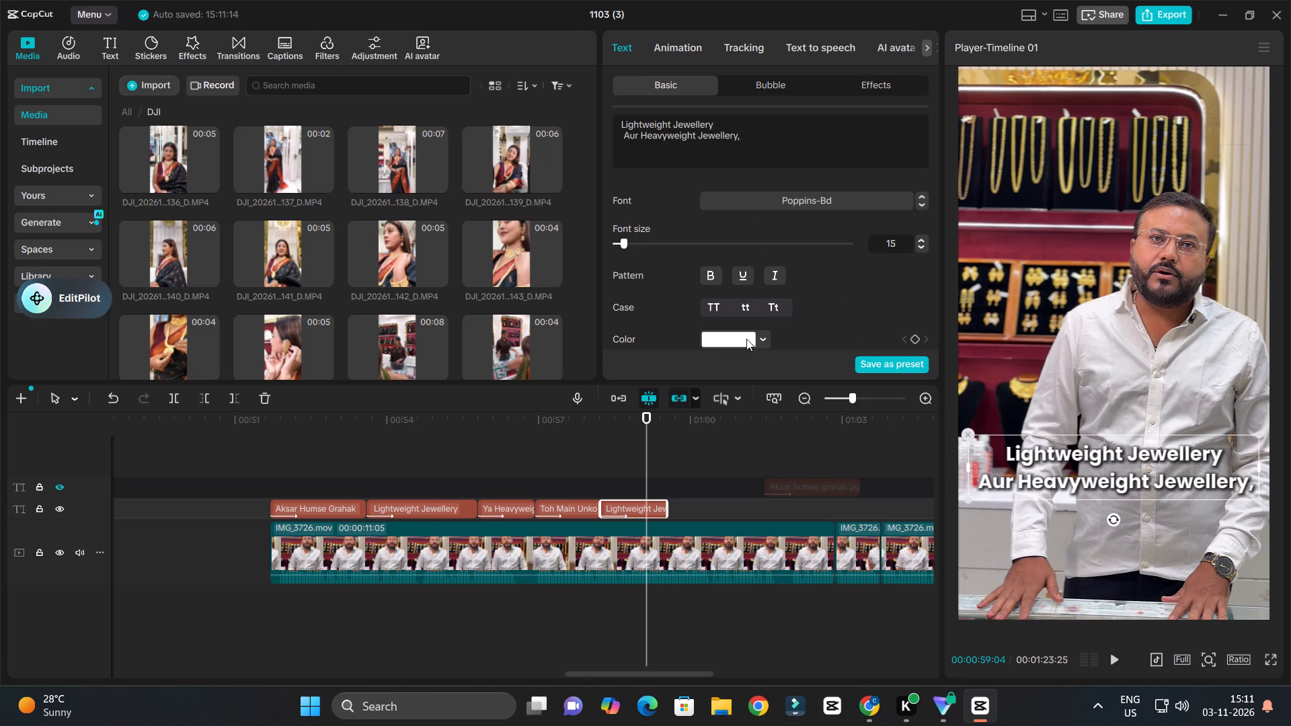
Play the speech under the "Lightweight Jewellery Aur Heavyweight Jewellery," caption and extend the caption's end to just before 01:00.
click(584, 427)
key(space)
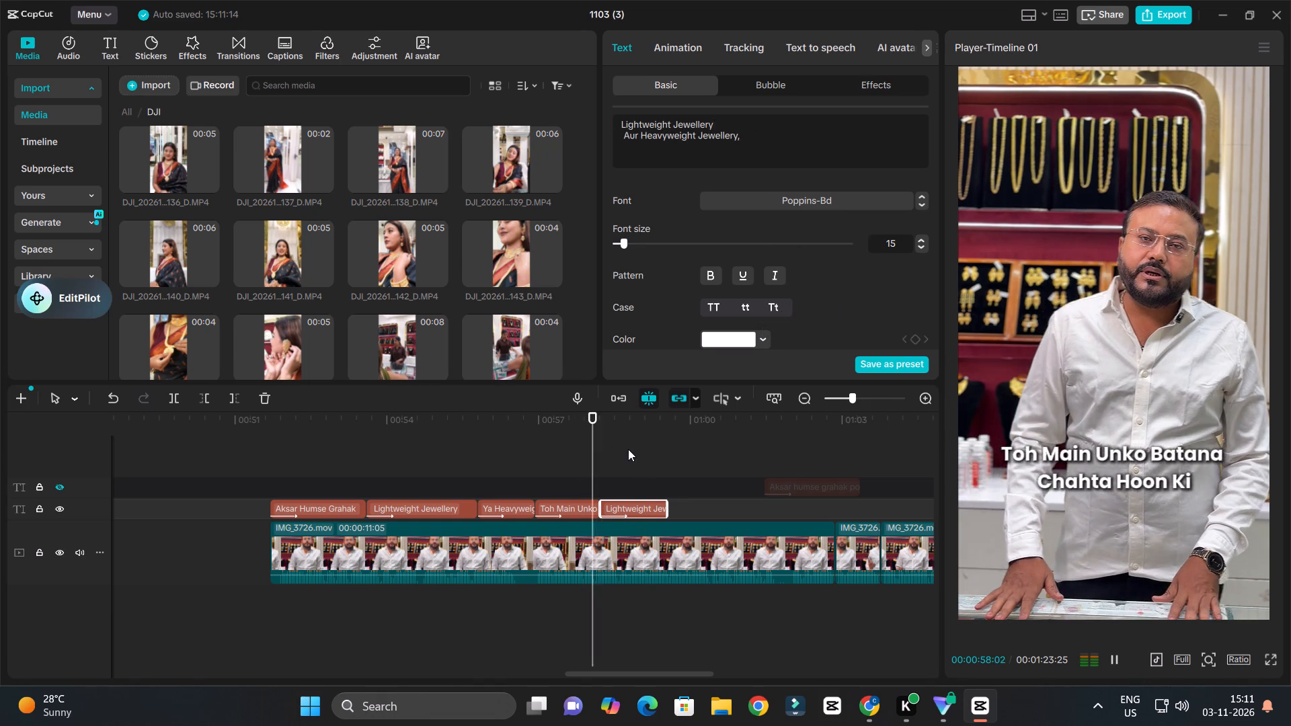
ctrl+scroll(628, 453, down, 3)
ctrl+scroll(629, 461, up, 4)
ctrl+scroll(629, 461, down, 3)
ctrl+scroll(639, 468, up, 4)
key(space)
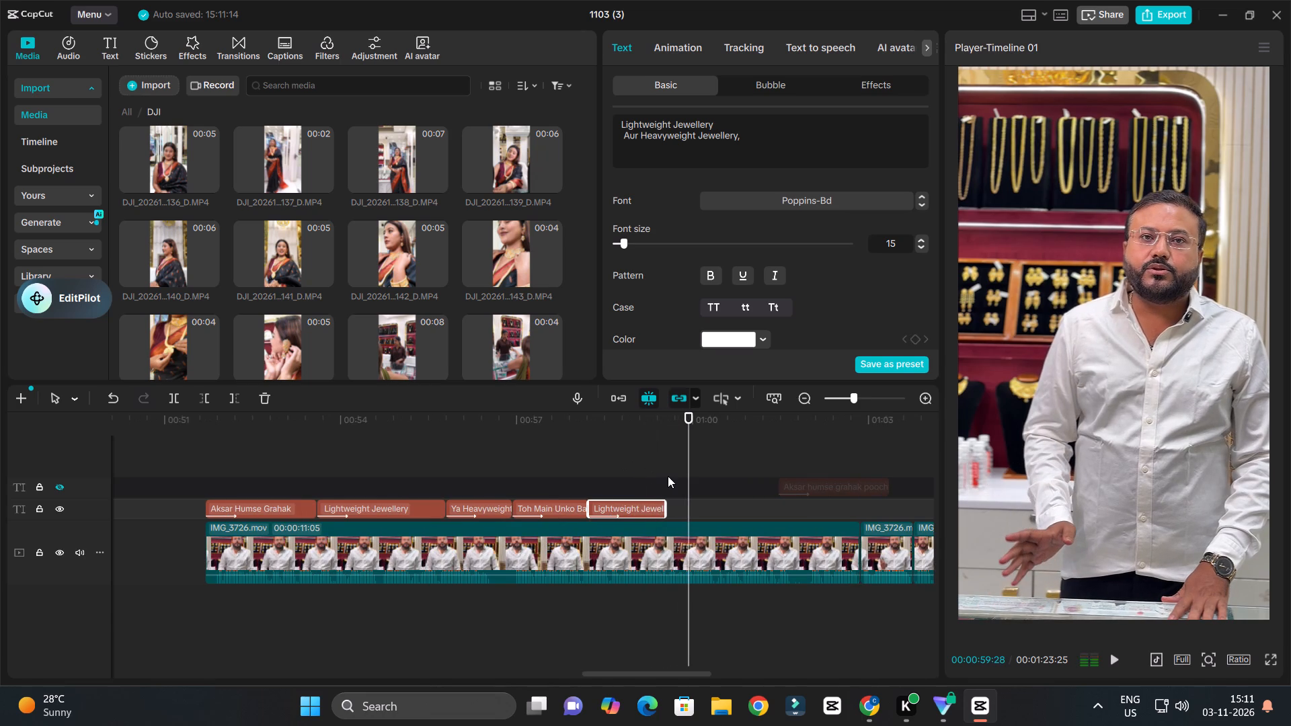
ctrl+scroll(668, 476, up, 4)
drag(660, 506, 678, 516)
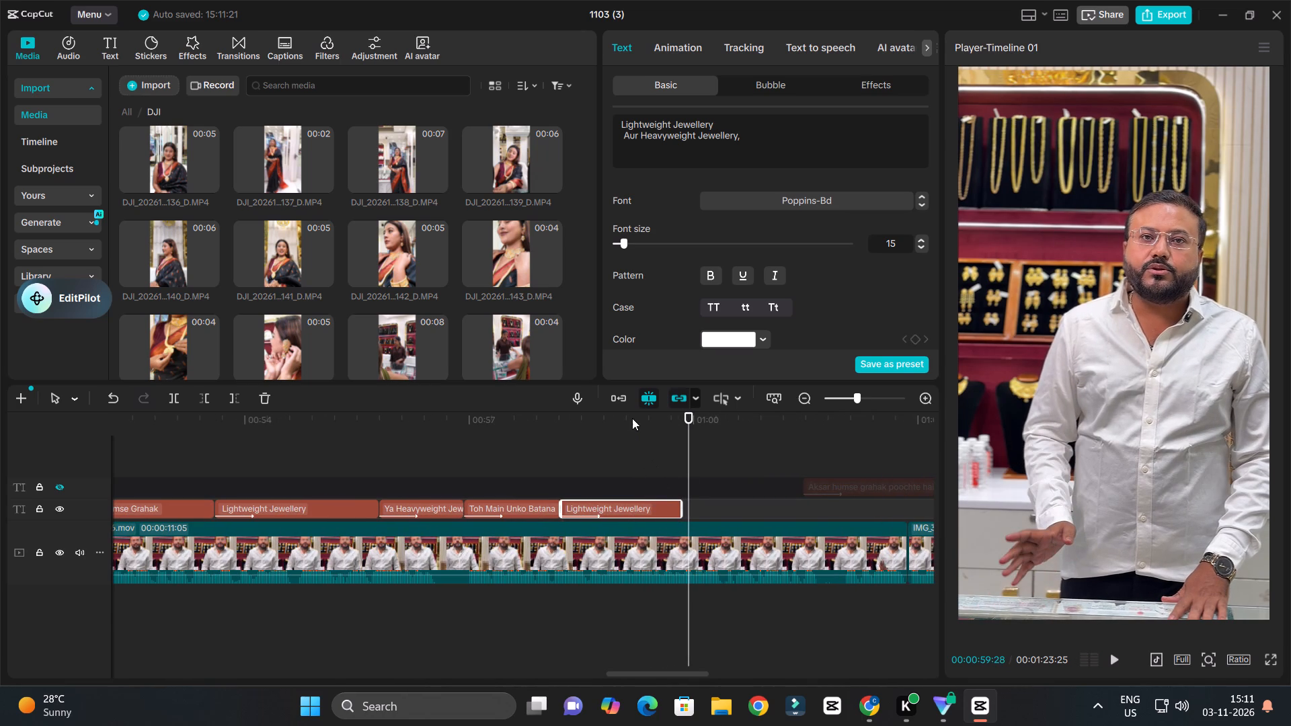
Replay the end of the "Lightweight Jewellery Aur Heavyweight Jewellery," caption and duplicate the caption directly after it.
click(626, 426)
key(space)
ctrl+scroll(751, 454, up, 6)
key(space)
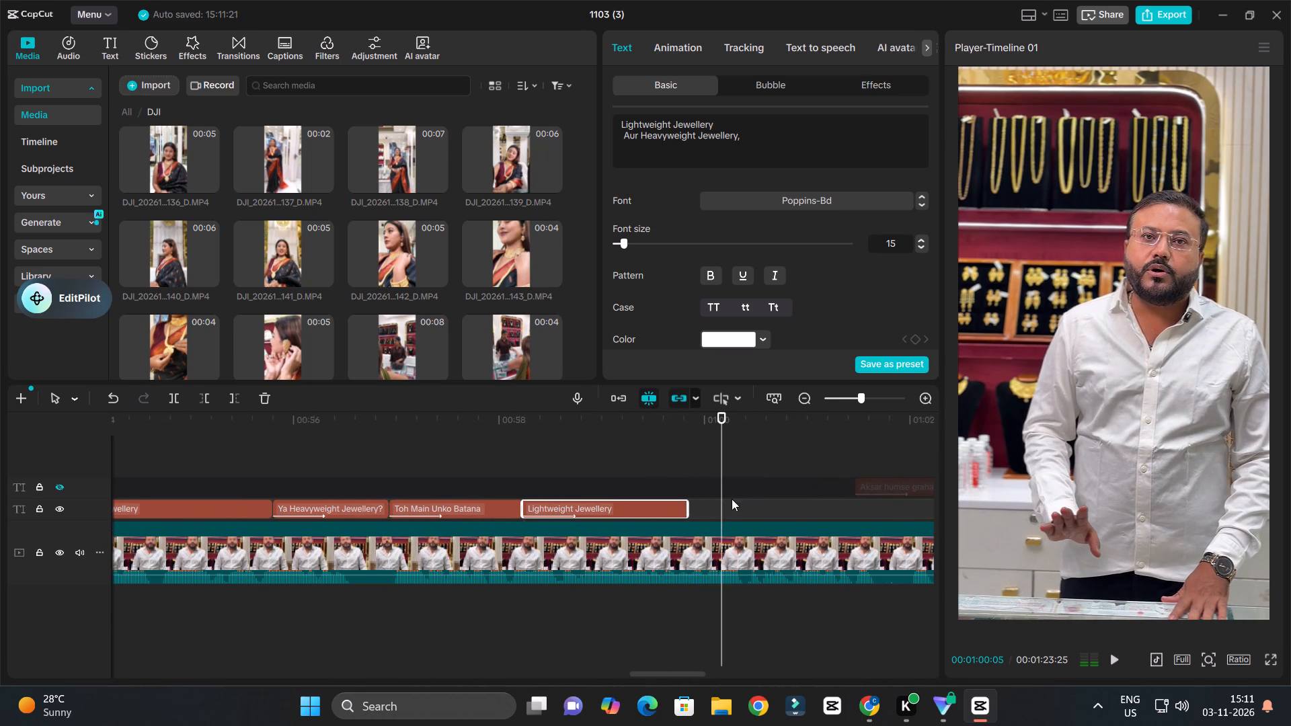
click(688, 507)
ctrl+scroll(711, 495, down, 3)
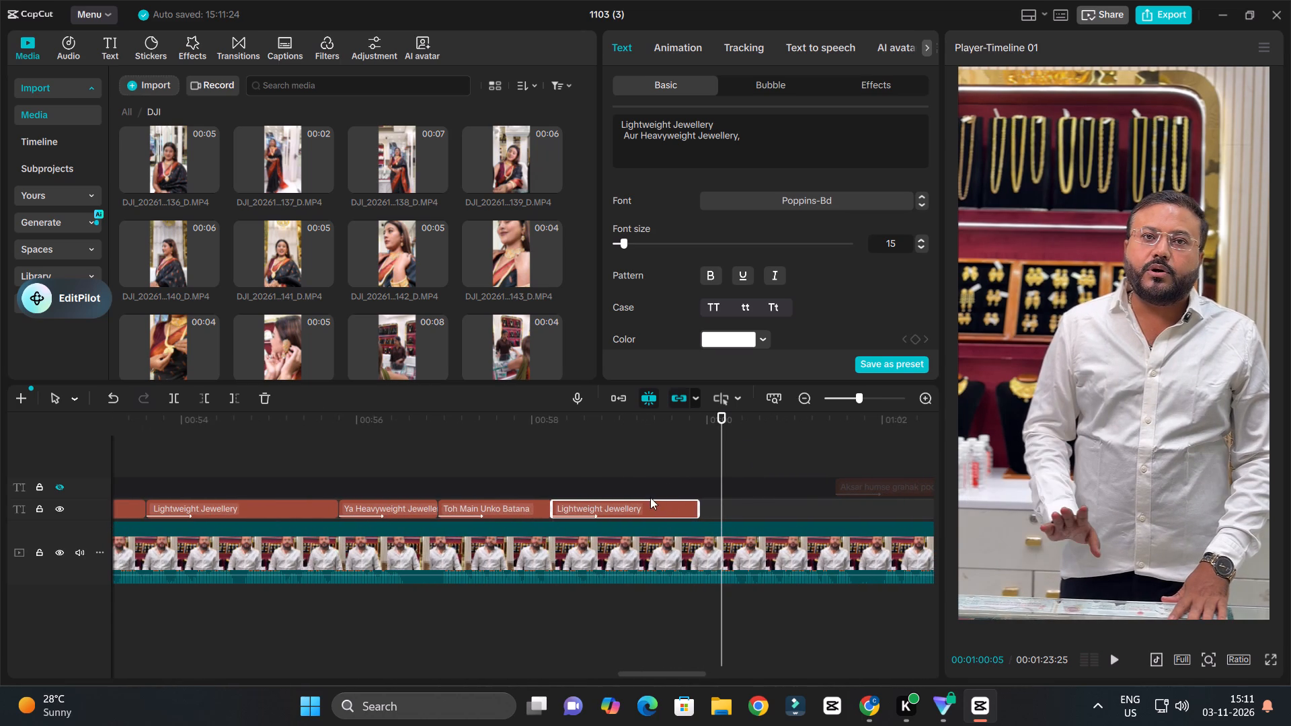
alt+drag(646, 508, 810, 508)
drag(809, 508, 791, 507)
click(791, 507)
Replace the duplicate caption's text with the script phrase "ye dono aapki pasand par depend karte hain.".
click(744, 160)
key(ctrl+a)
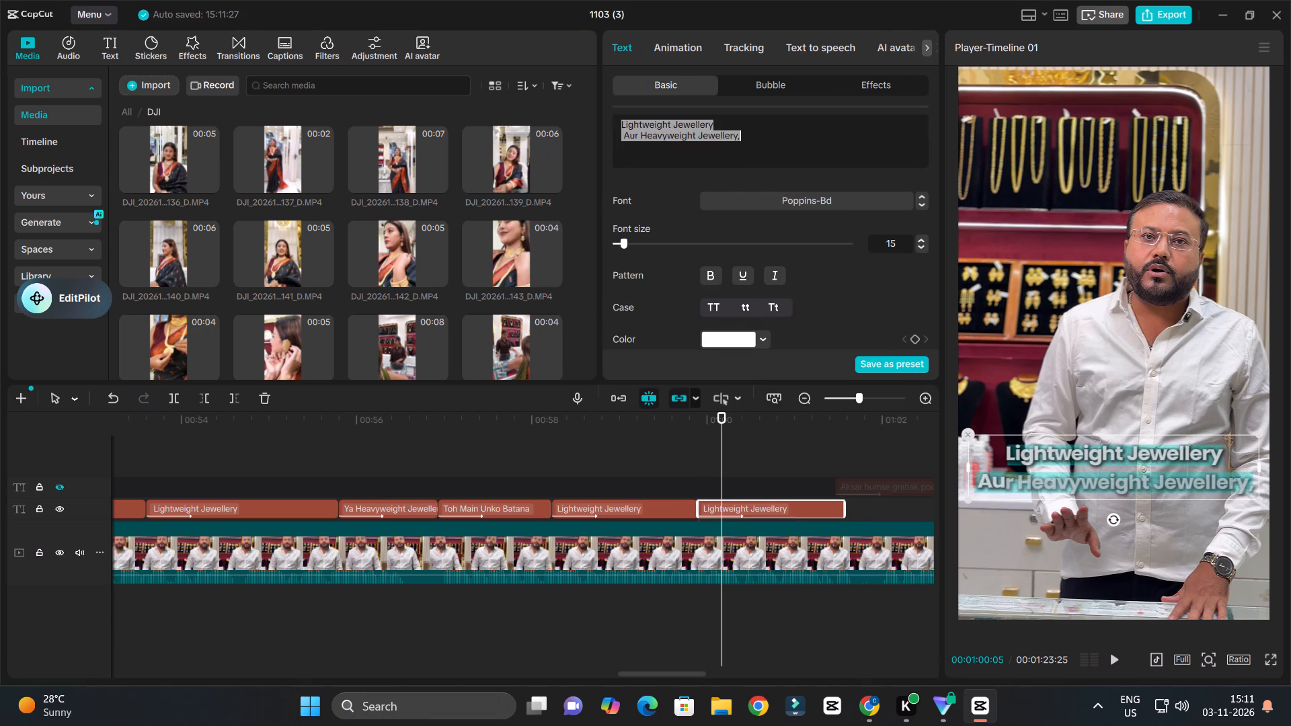
key(ctrl+v)
drag(830, 132, 808, 124)
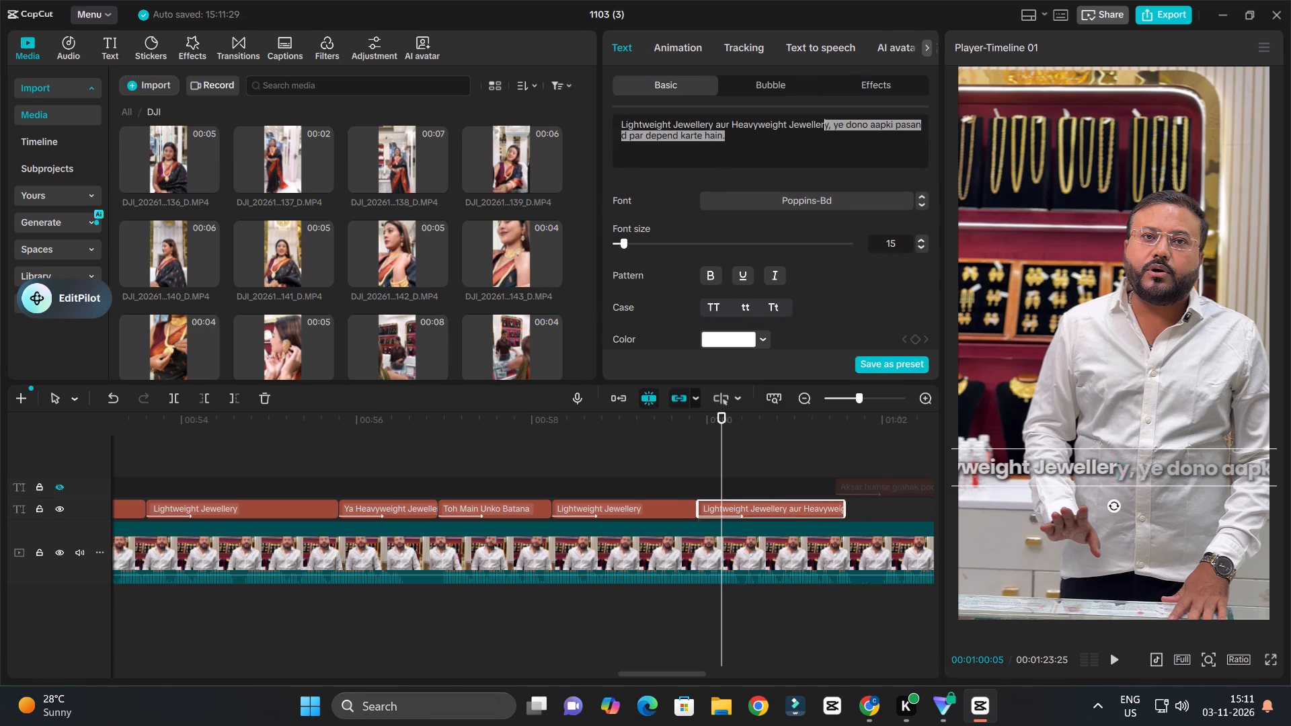
drag(808, 124, 627, 113)
drag(799, 202, 801, 182)
scroll(789, 234, up, 4)
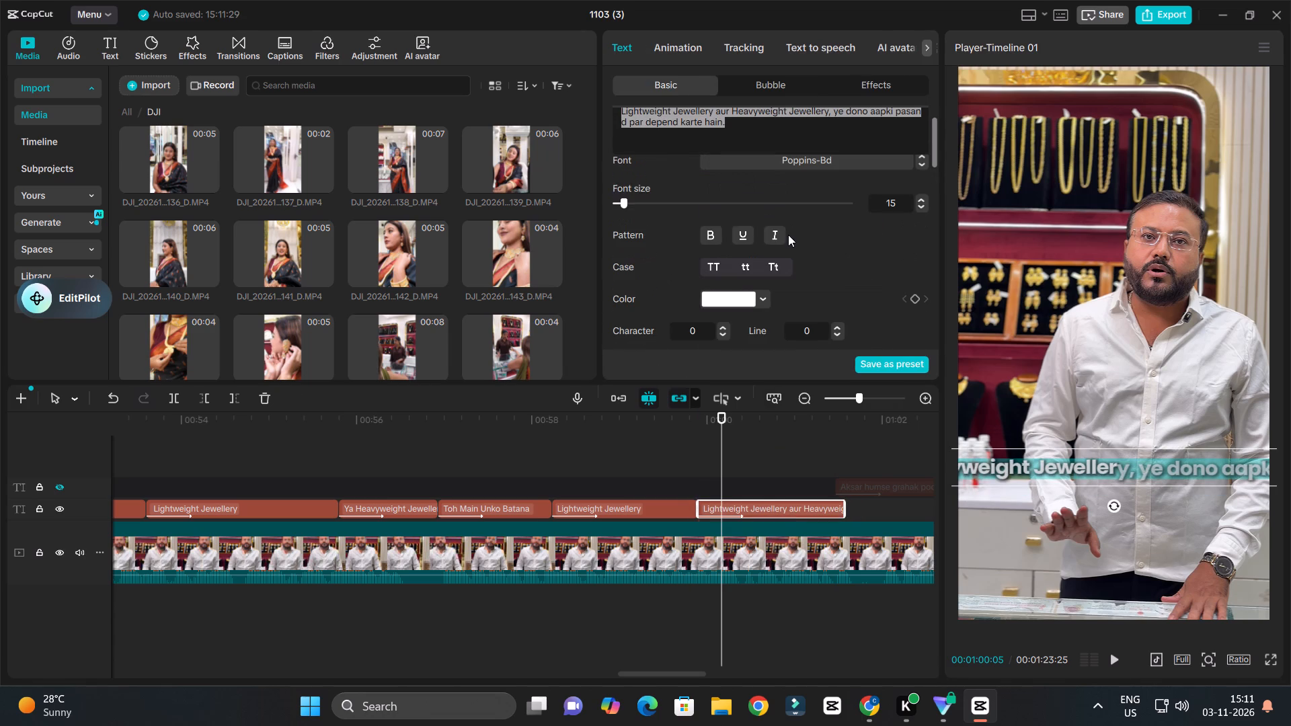
scroll(788, 235, up, 3)
click(822, 170)
click(829, 118)
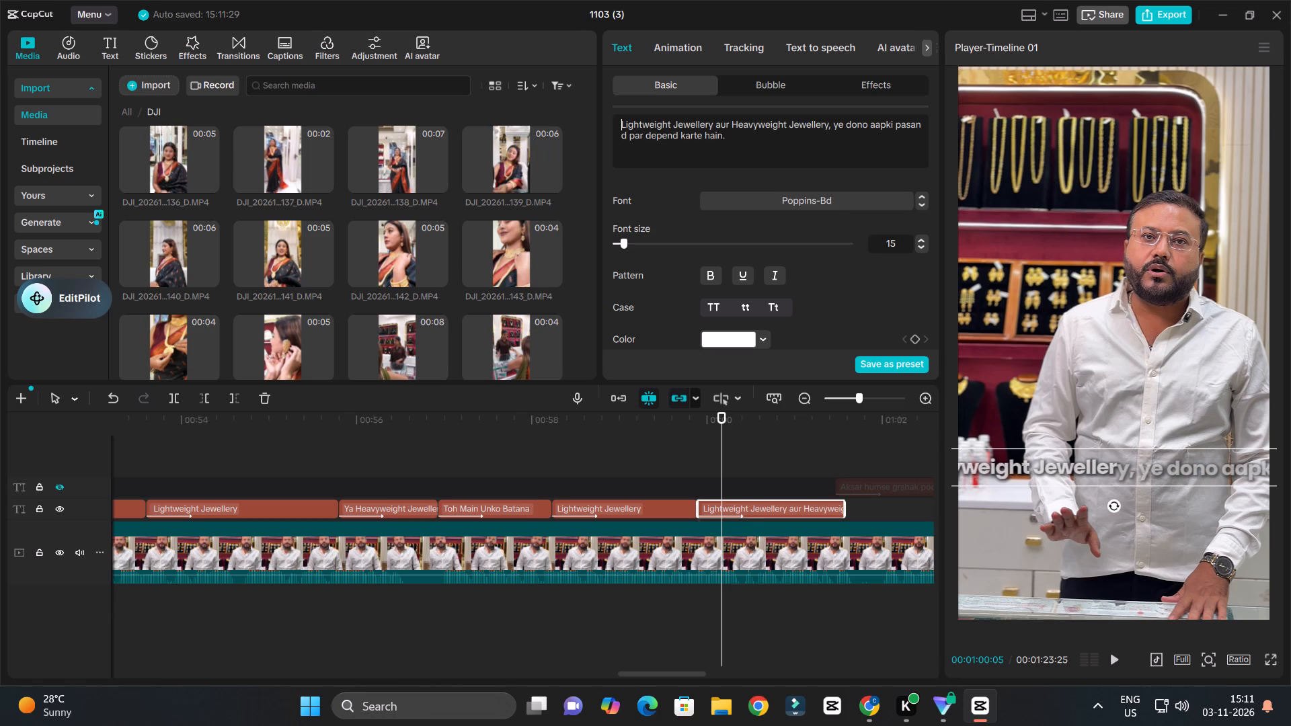
drag(832, 125, 633, 114)
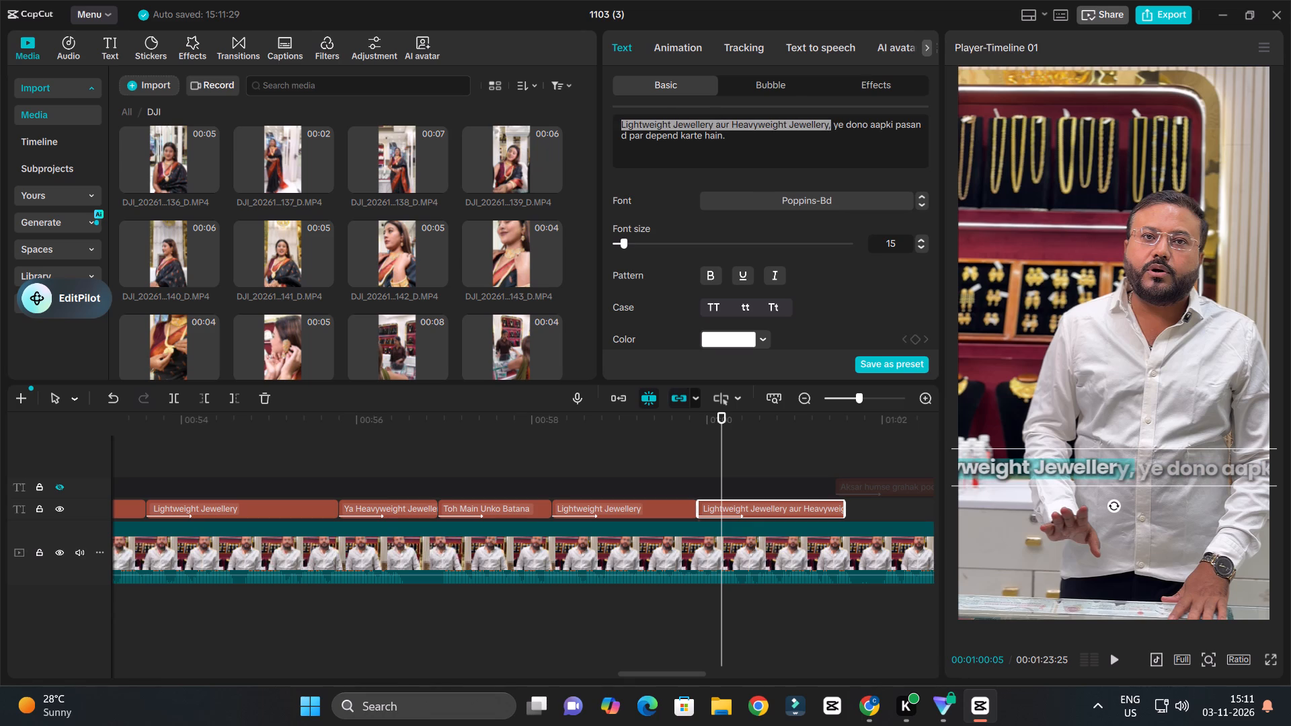
key(BackSpace)
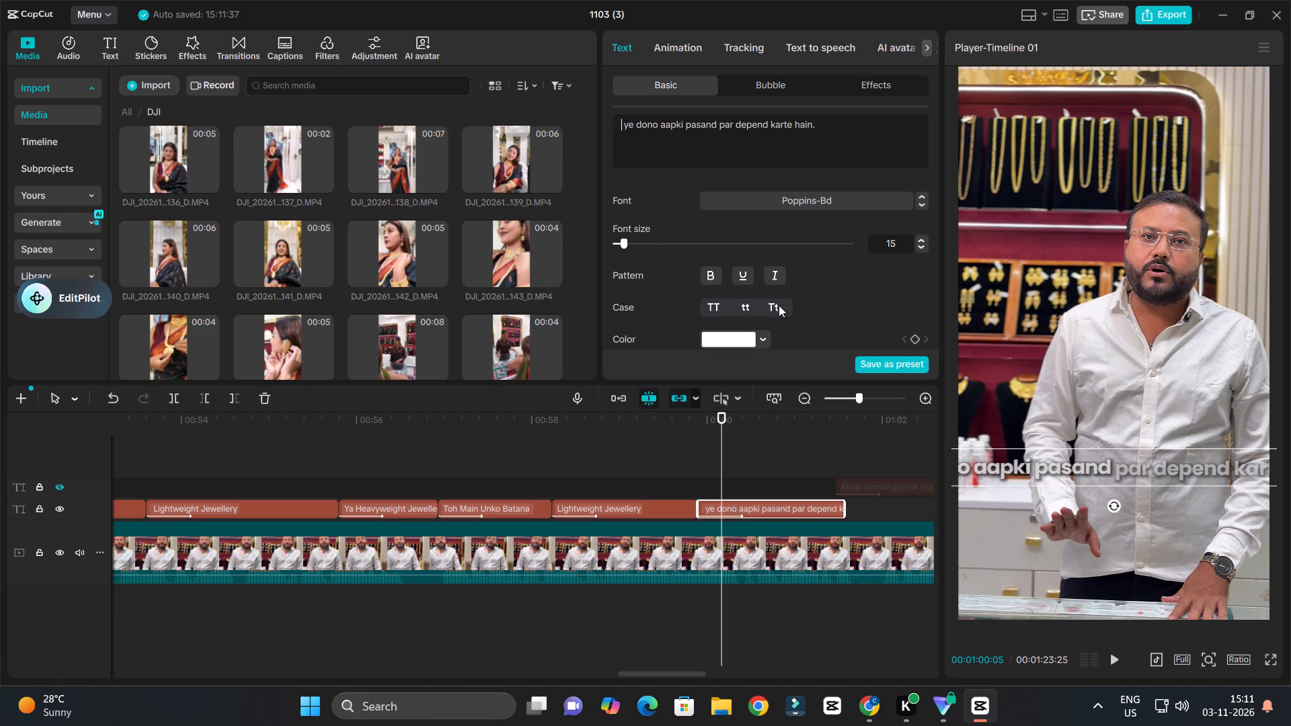
Set the new caption to title case and break it into "Ye Dono Aapki Pasand Par" and "Depend Karte Hain.".
click(779, 305)
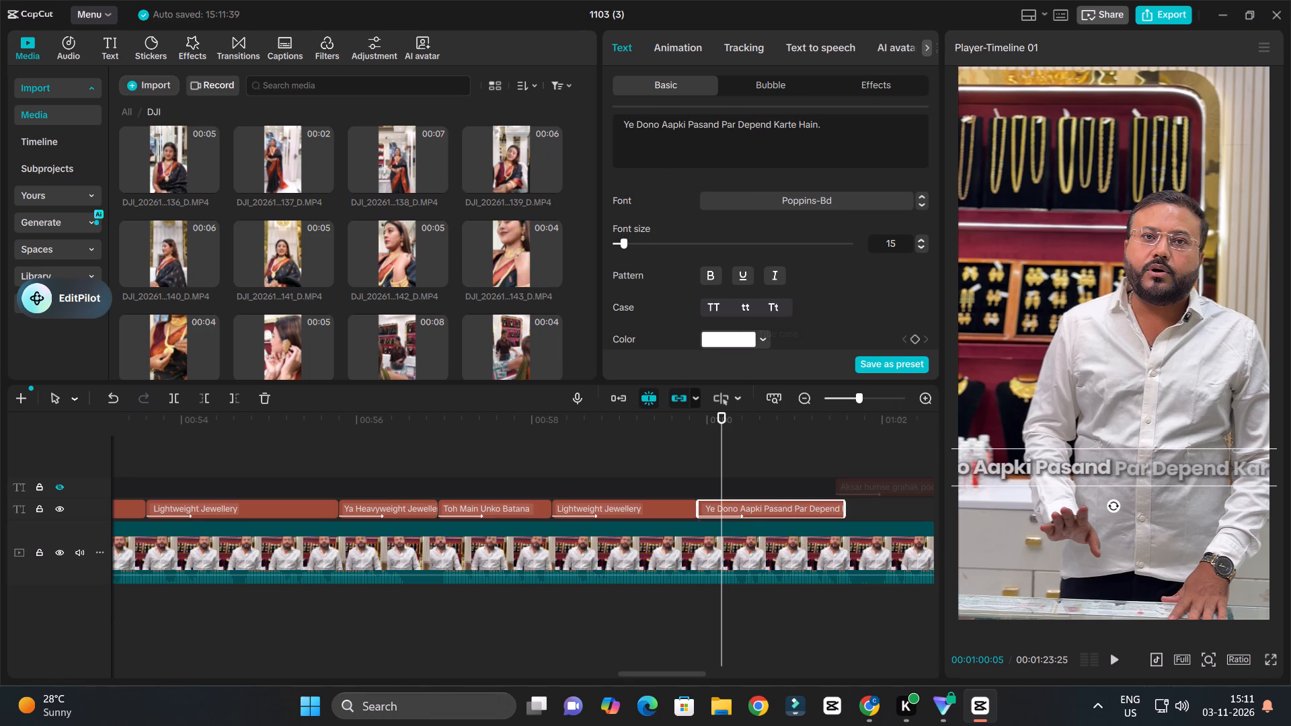
click(721, 126)
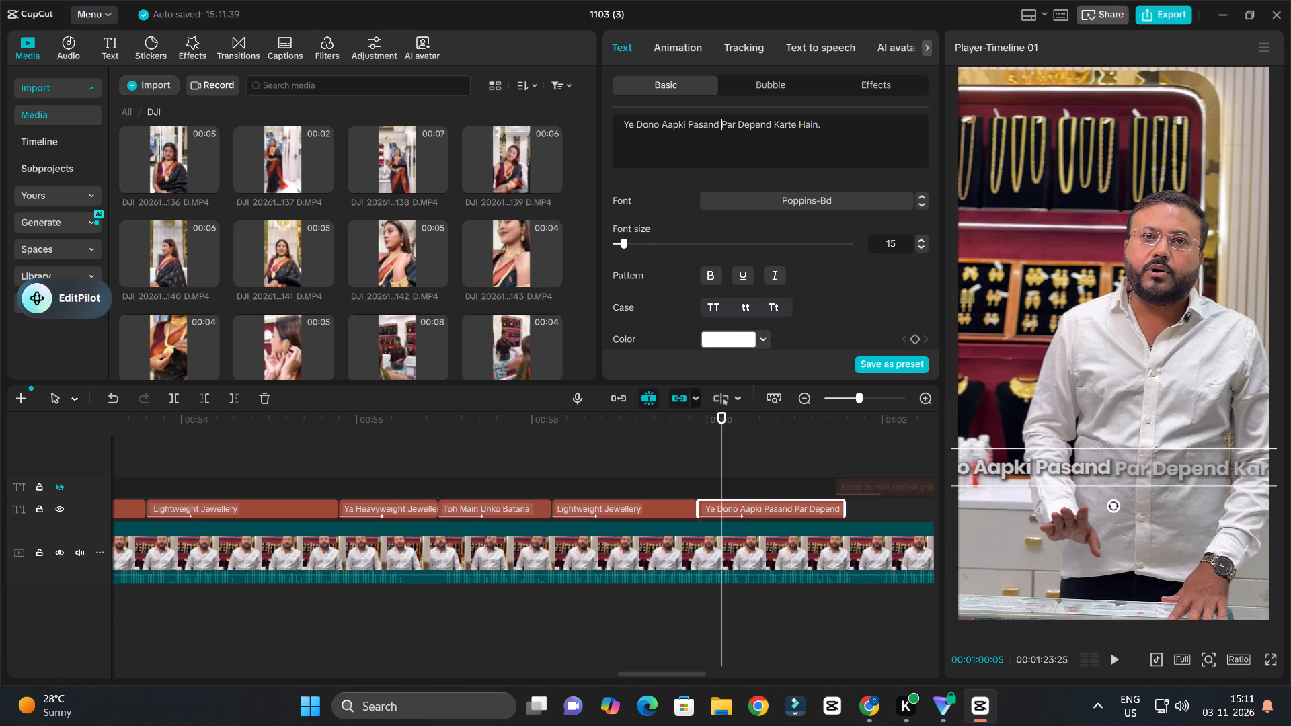
click(737, 124)
key(Return)
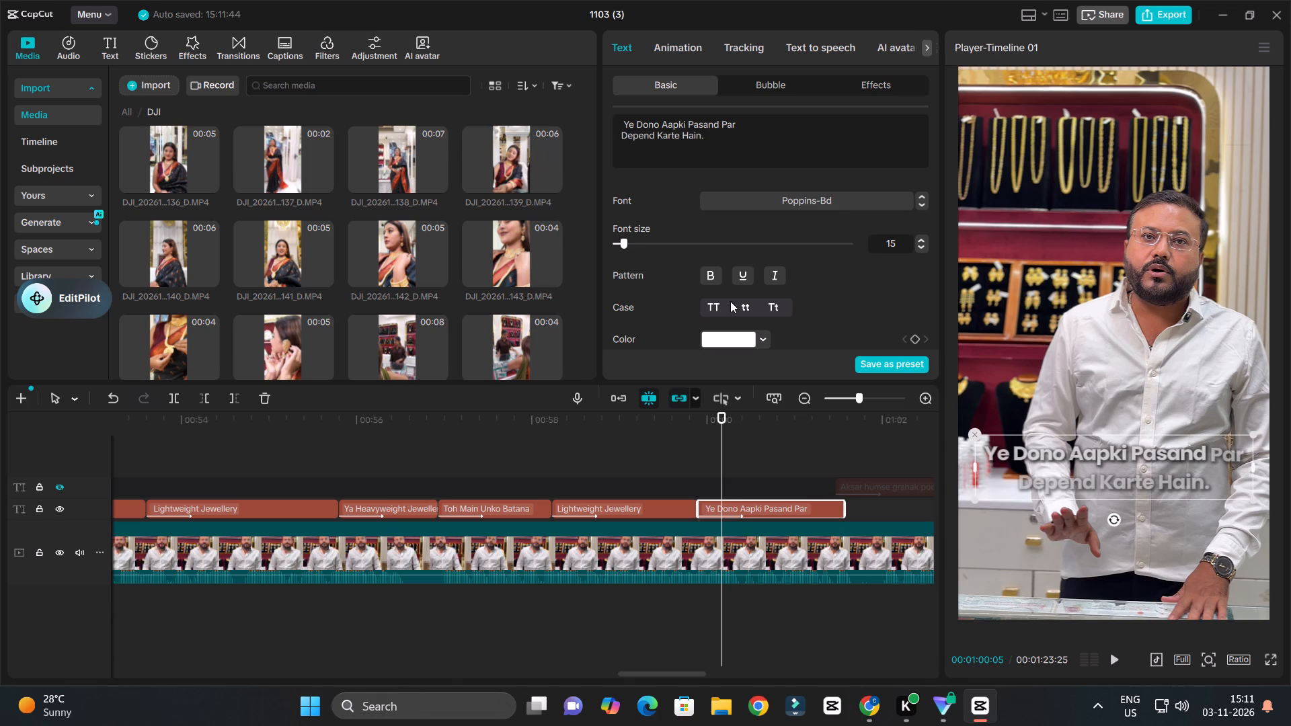
Play the speech past the "Ye Dono Aapki Pasand Par" caption and replay it from near the caption's start to check timing.
click(676, 426)
key(space)
ctrl+scroll(730, 452, down, 4)
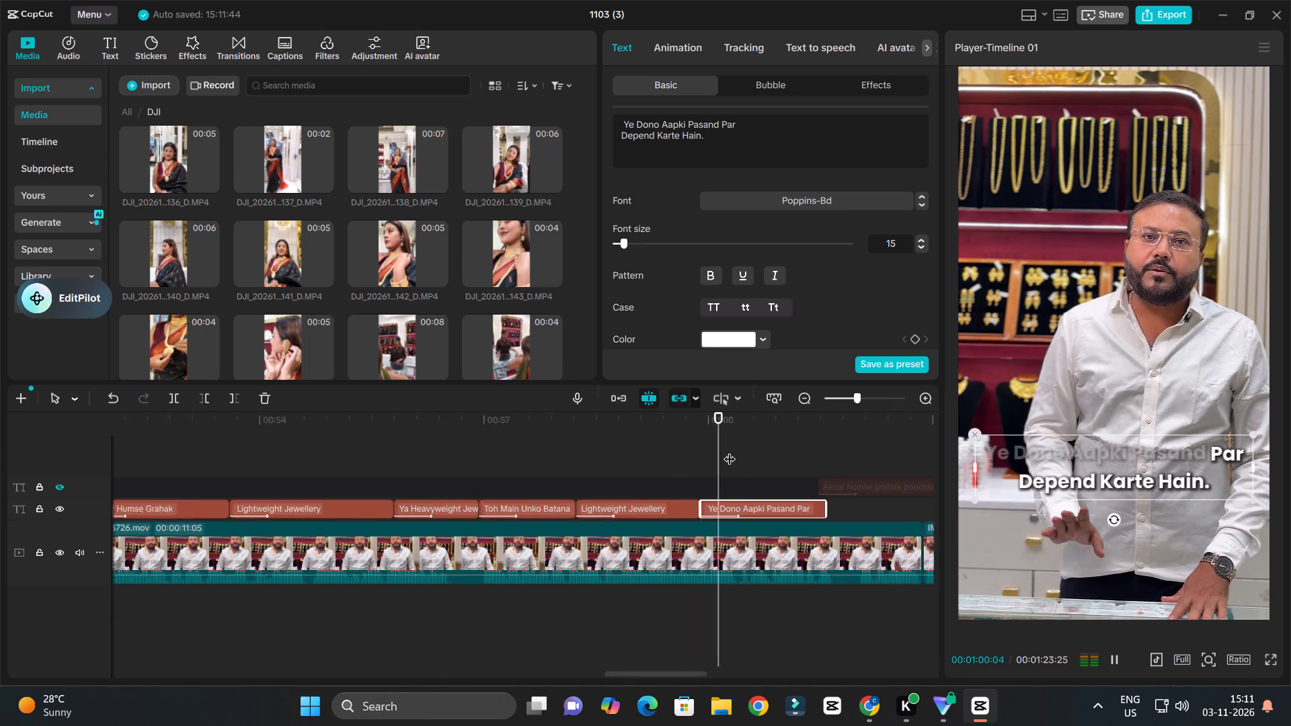
ctrl+scroll(729, 450, up, 3)
ctrl+scroll(729, 450, down, 3)
ctrl+scroll(728, 450, up, 3)
ctrl+scroll(728, 450, down, 3)
ctrl+scroll(726, 450, up, 3)
key(space)
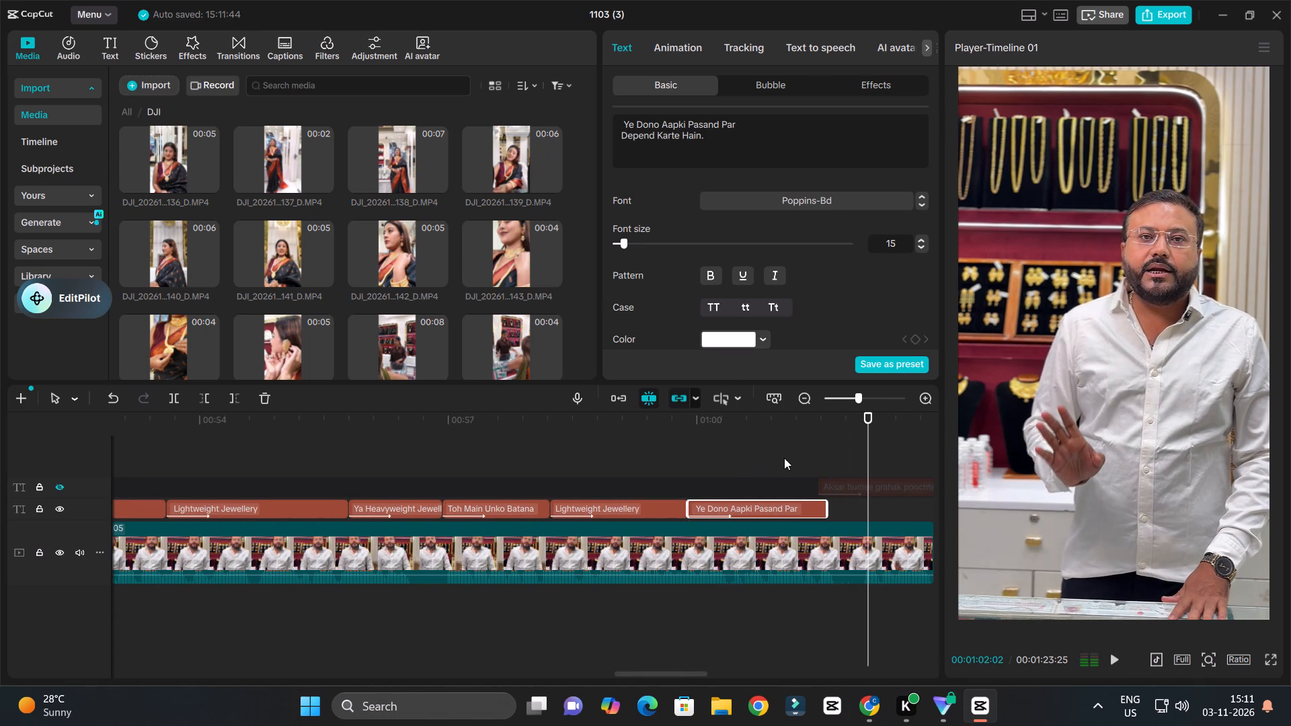
drag(758, 419, 719, 431)
key(space)
ctrl+scroll(773, 460, up, 2)
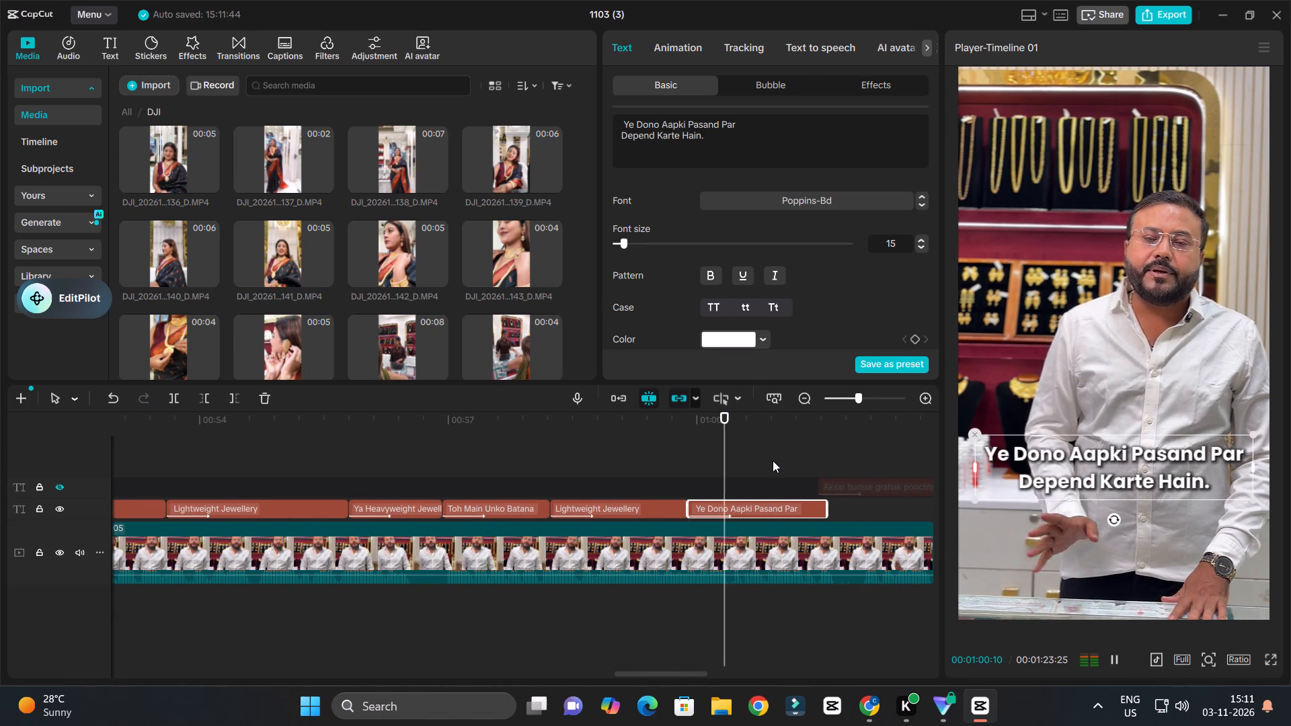
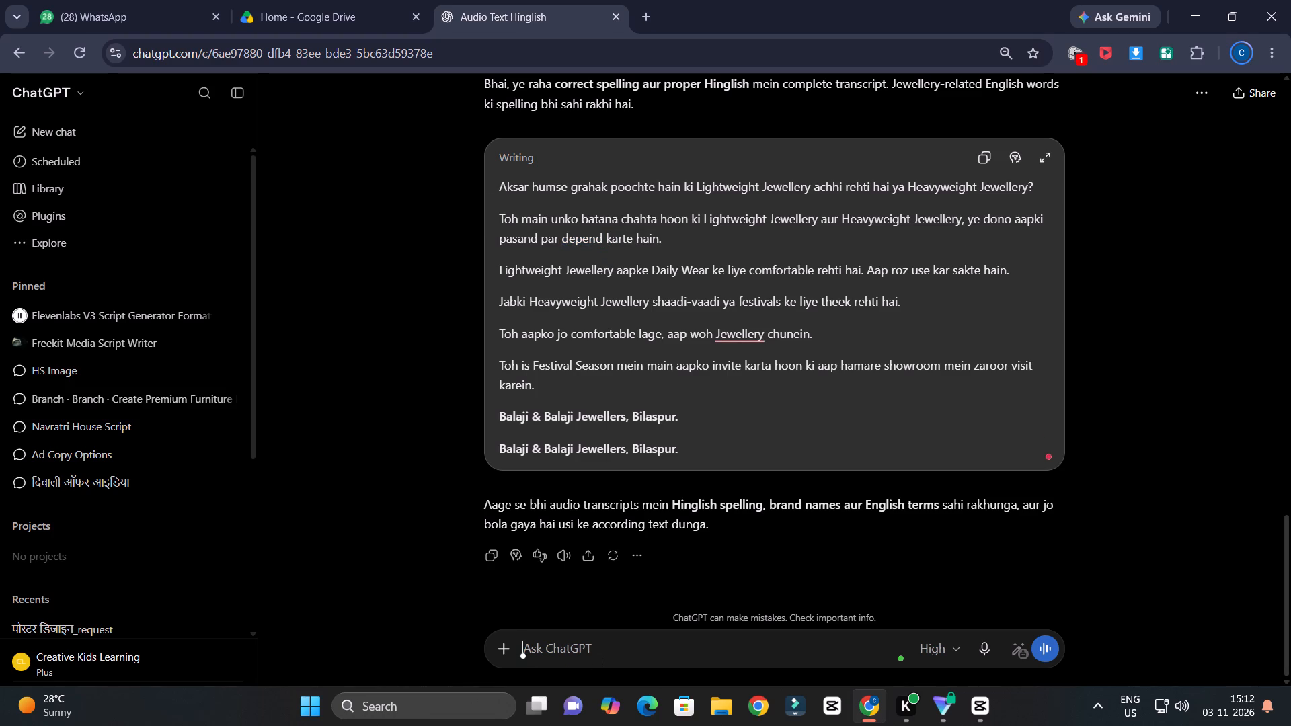
click(642, 24)
click(453, 340)
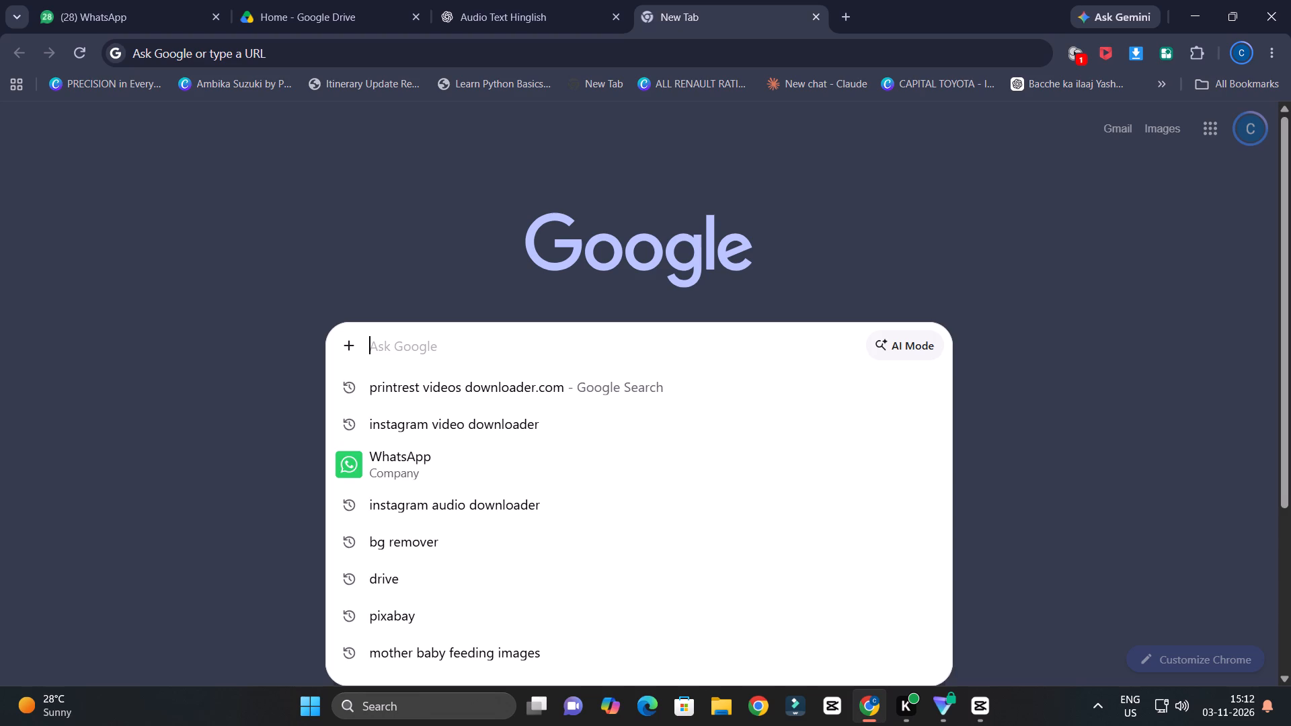
key(ctrl+v)
key(space)
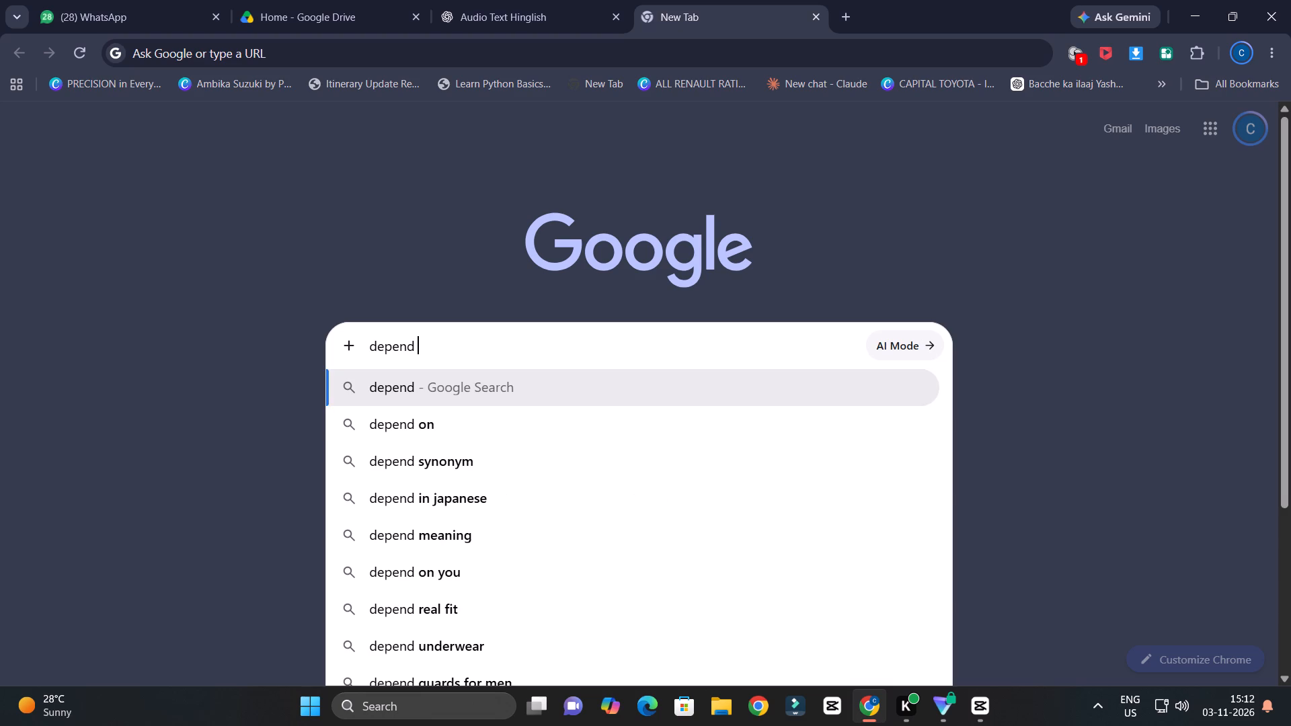
click(459, 532)
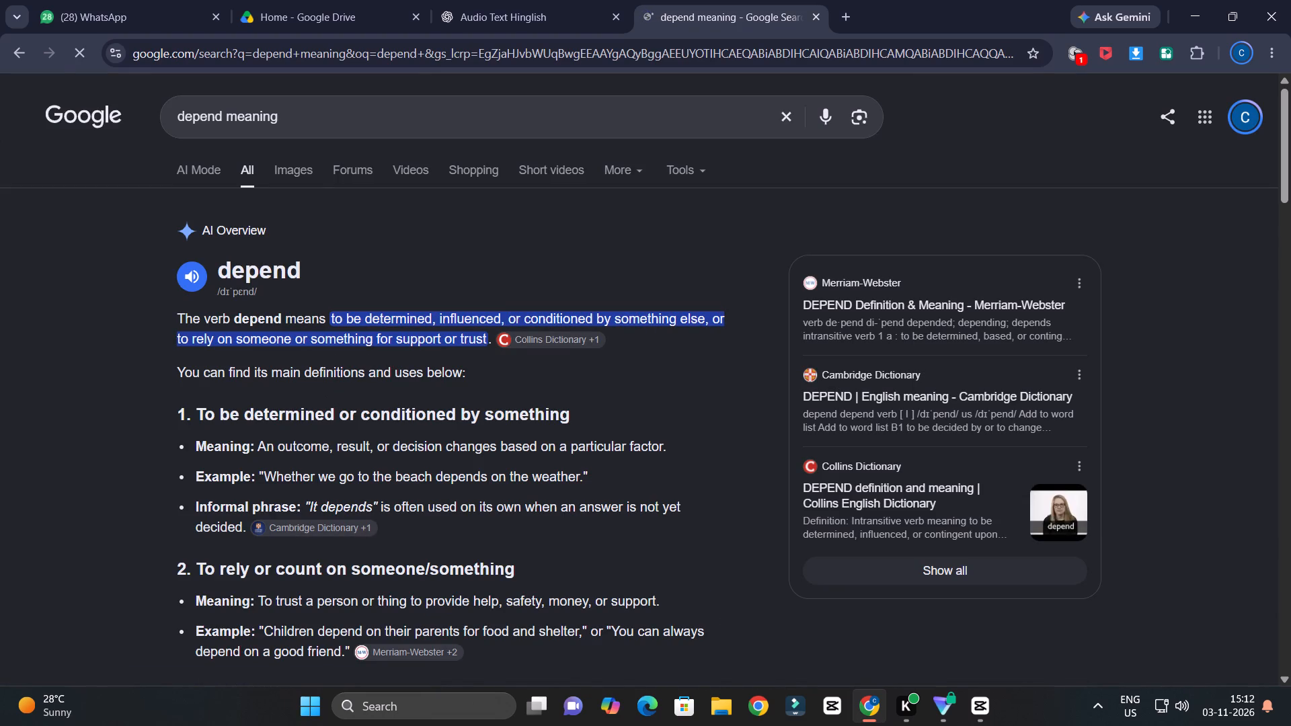
Refine the Google search to "depend meaning in hindi" and show all results rather than images.
click(318, 117)
key(space)
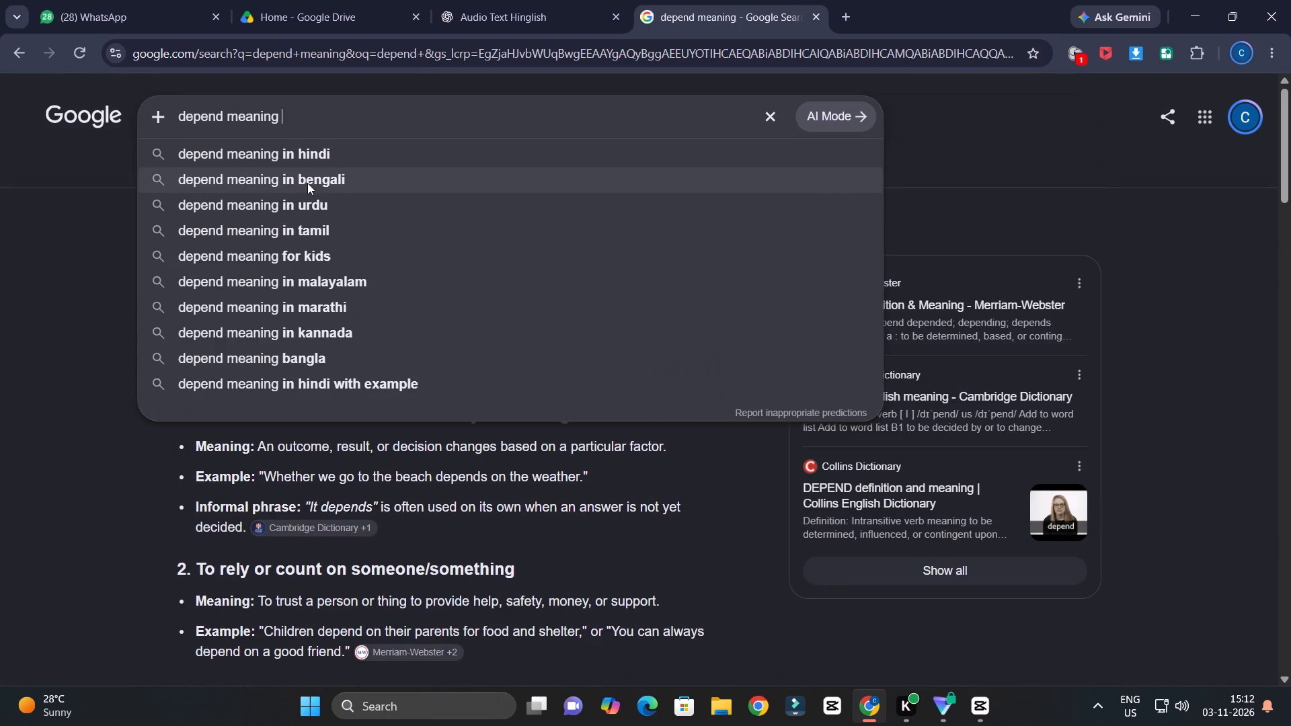
double_click(318, 166)
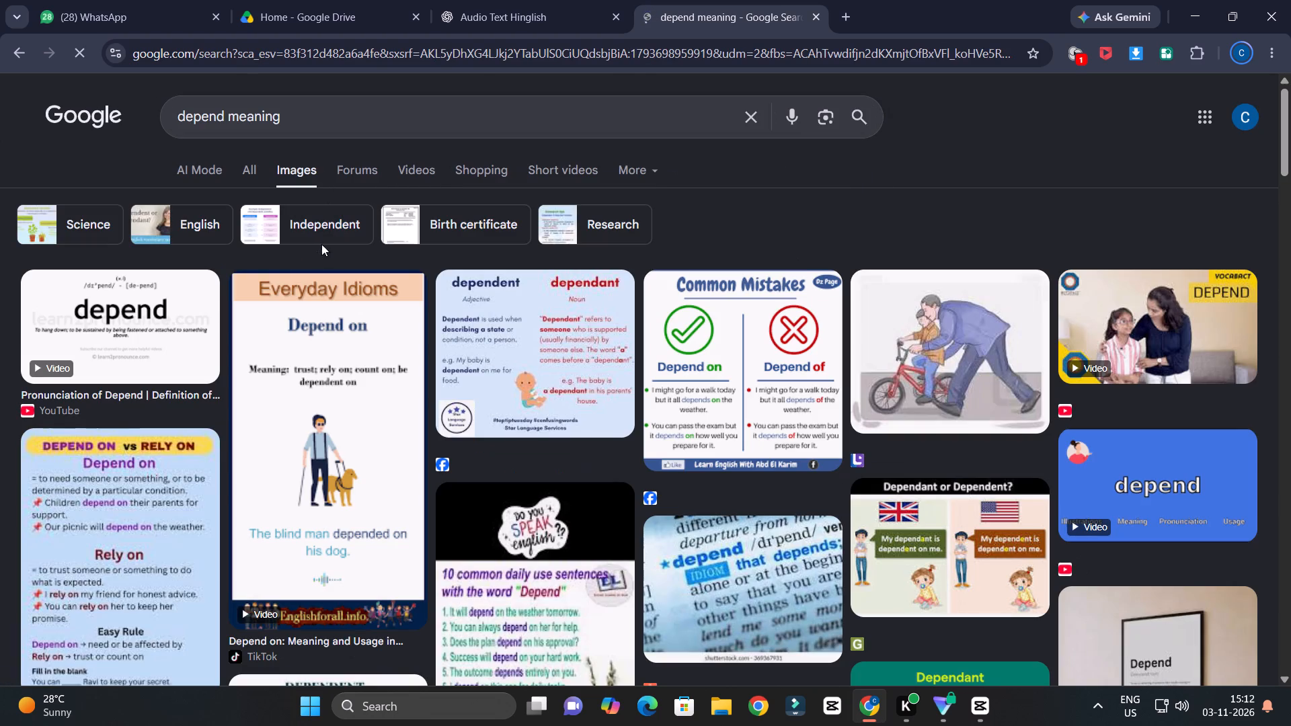
click(259, 168)
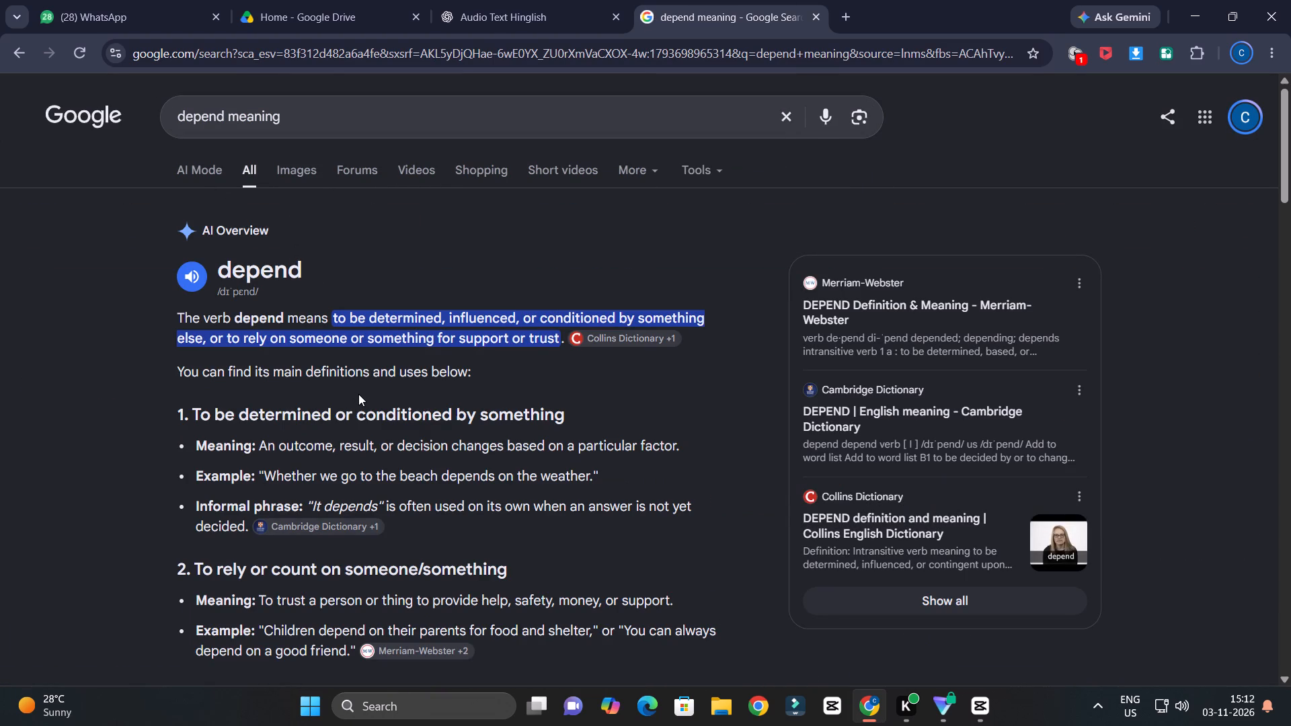
click(321, 122)
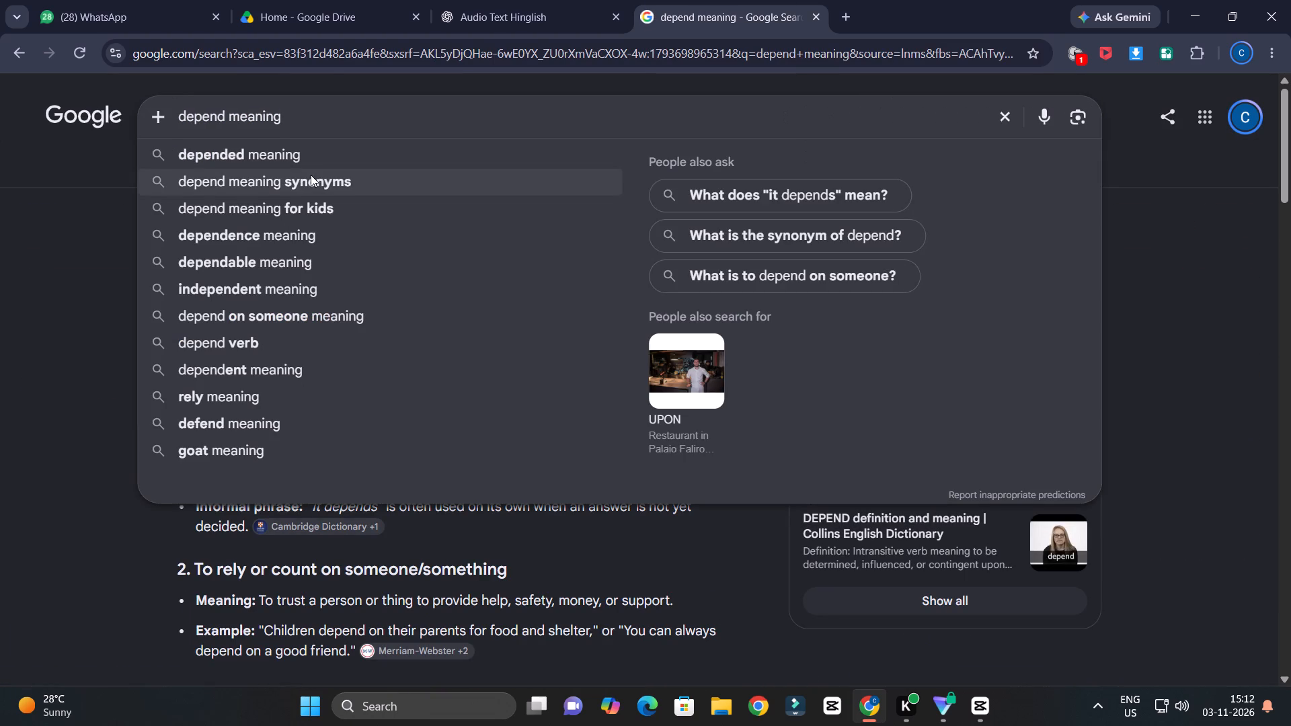
key(space)
double_click(319, 149)
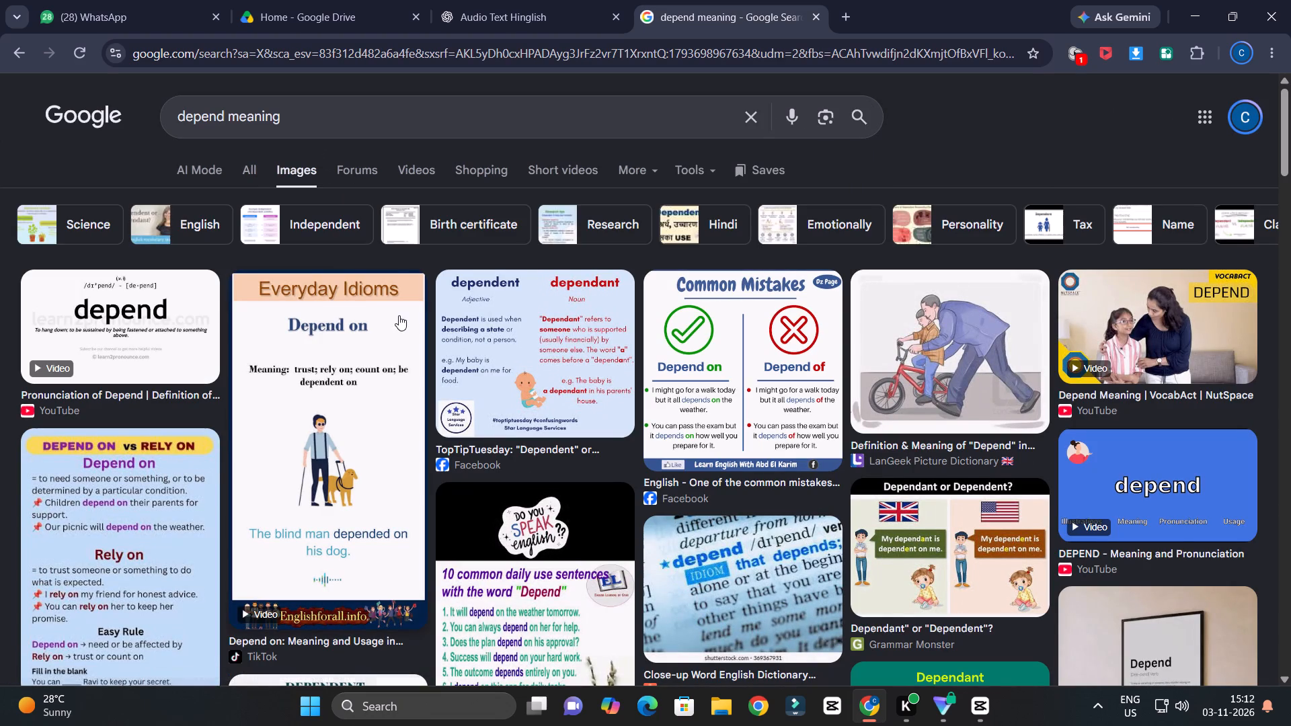
click(318, 116)
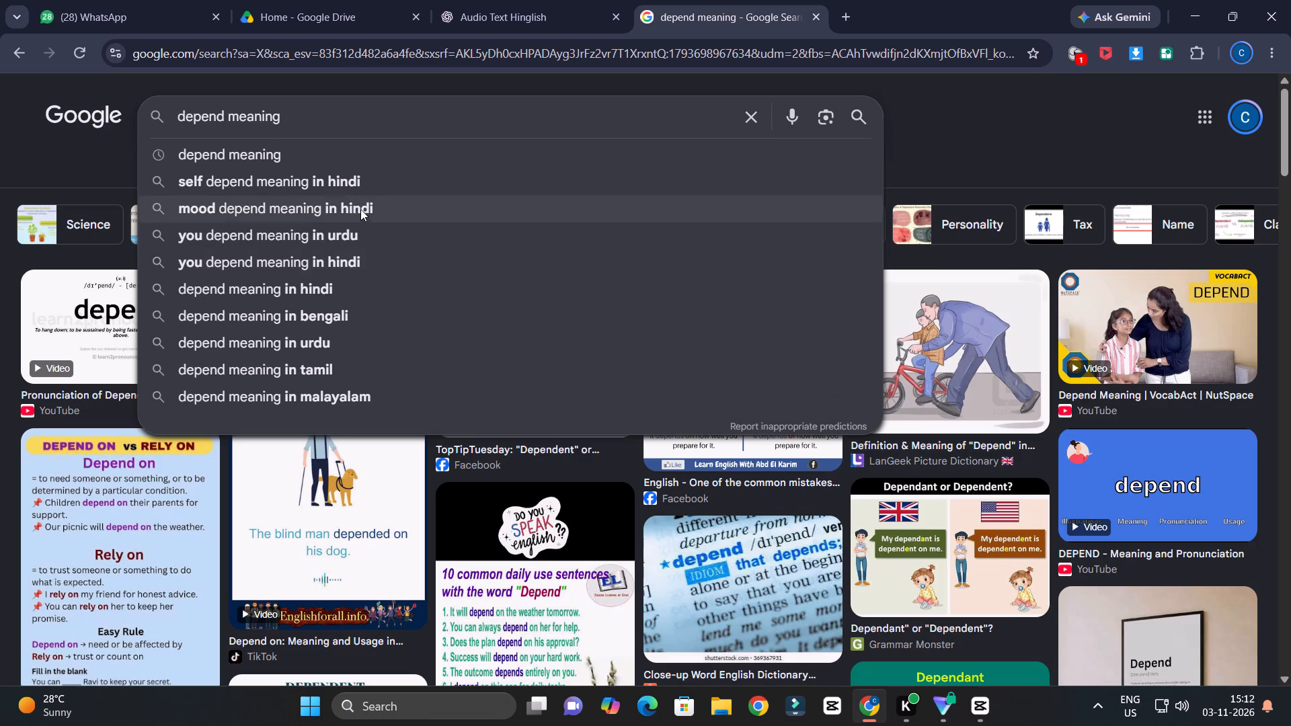
click(313, 111)
key(space)
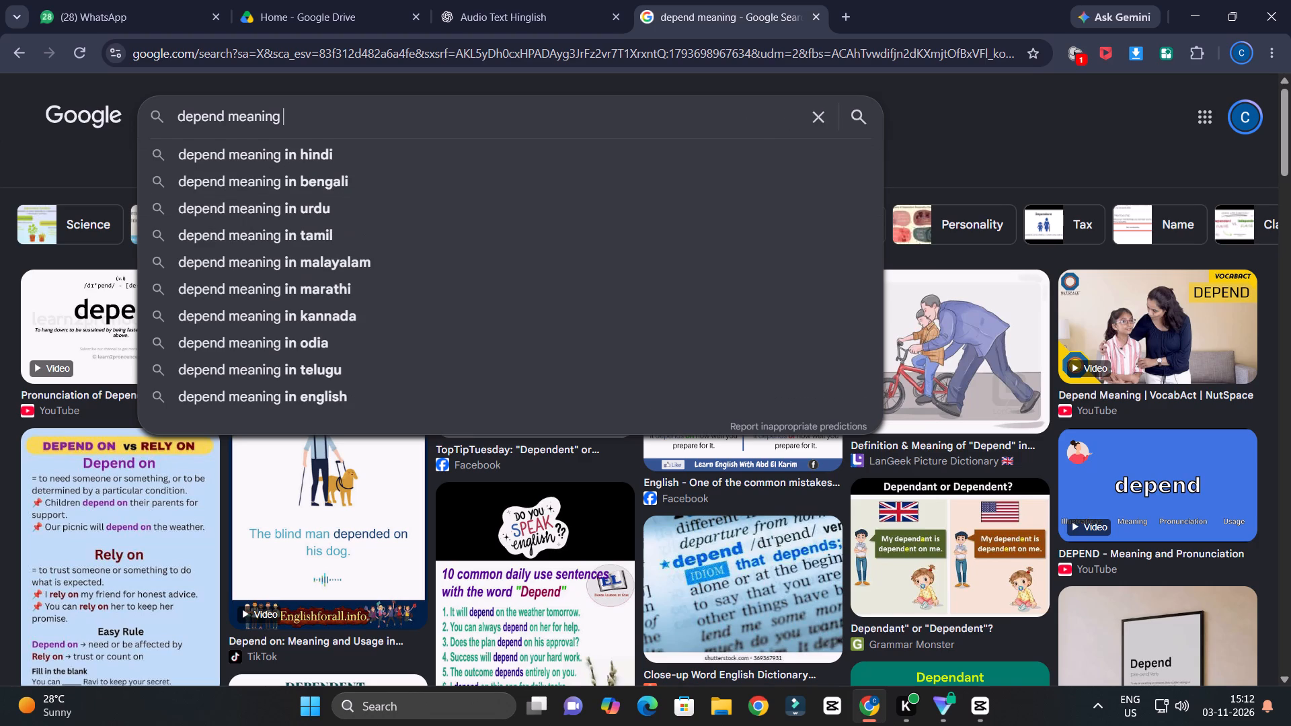
click(358, 157)
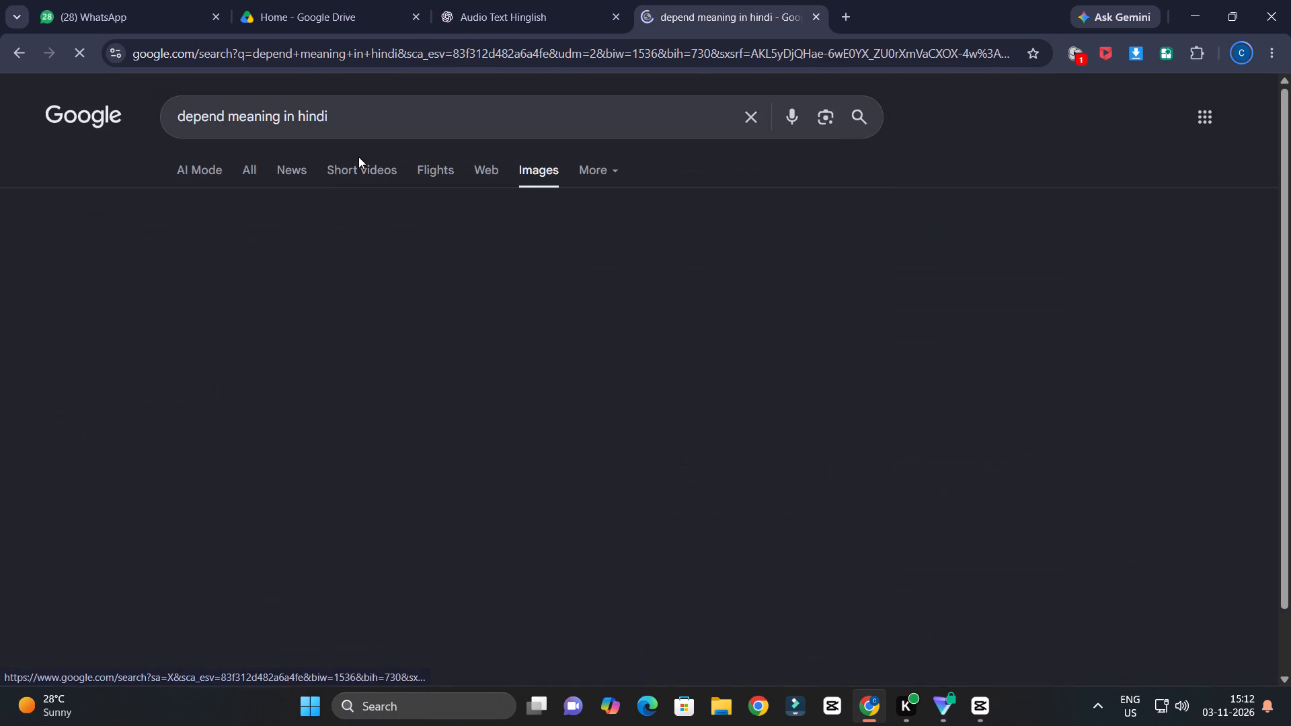
click(256, 168)
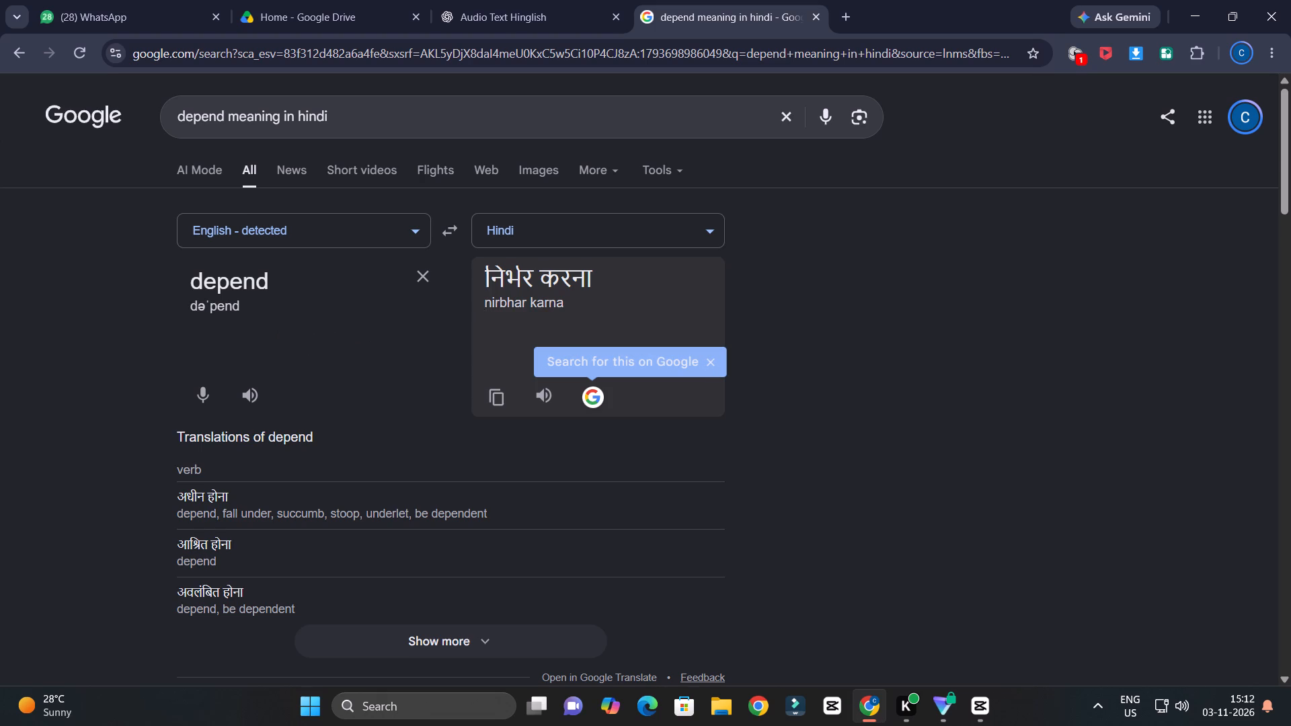
Copy "nirbhar" from the translation and replace "Depend" with it in the CapCut caption, in title case, giving "Nirbhar Karte Hain.".
drag(485, 302, 504, 309)
drag(504, 309, 527, 305)
key(ctrl+c)
click(972, 715)
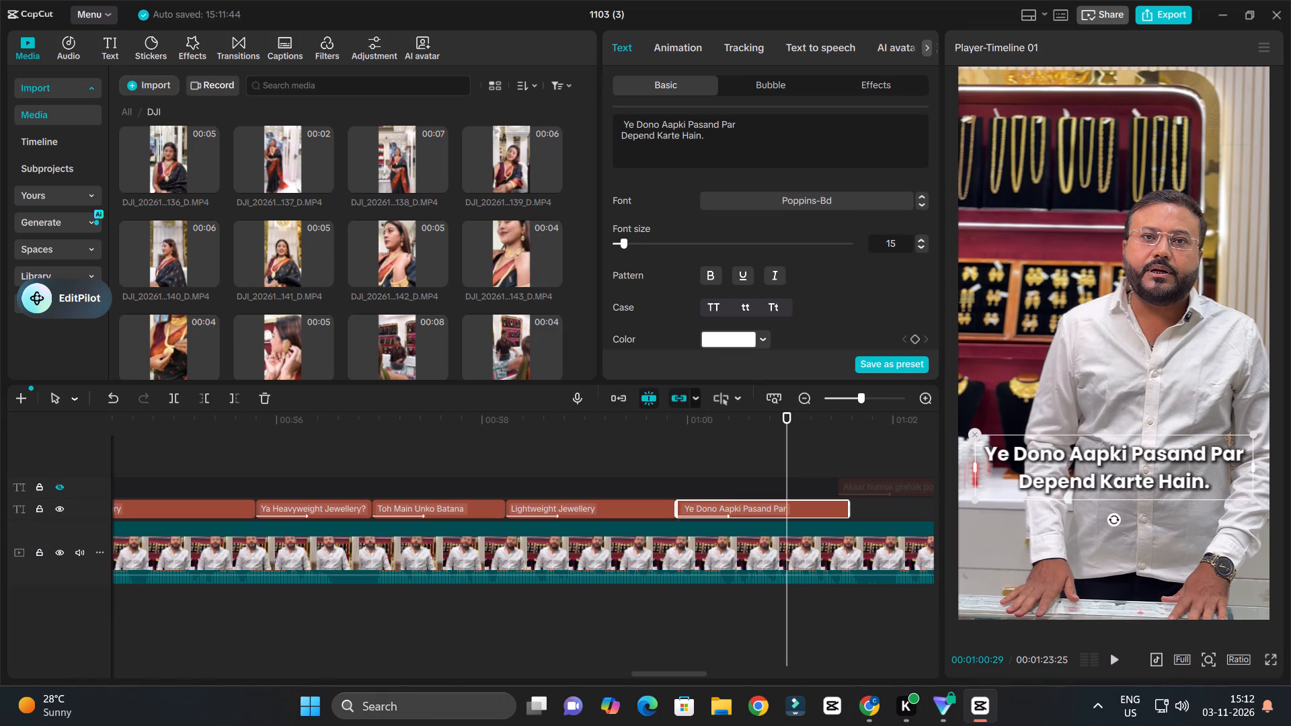
drag(654, 136, 602, 136)
key(ctrl+v)
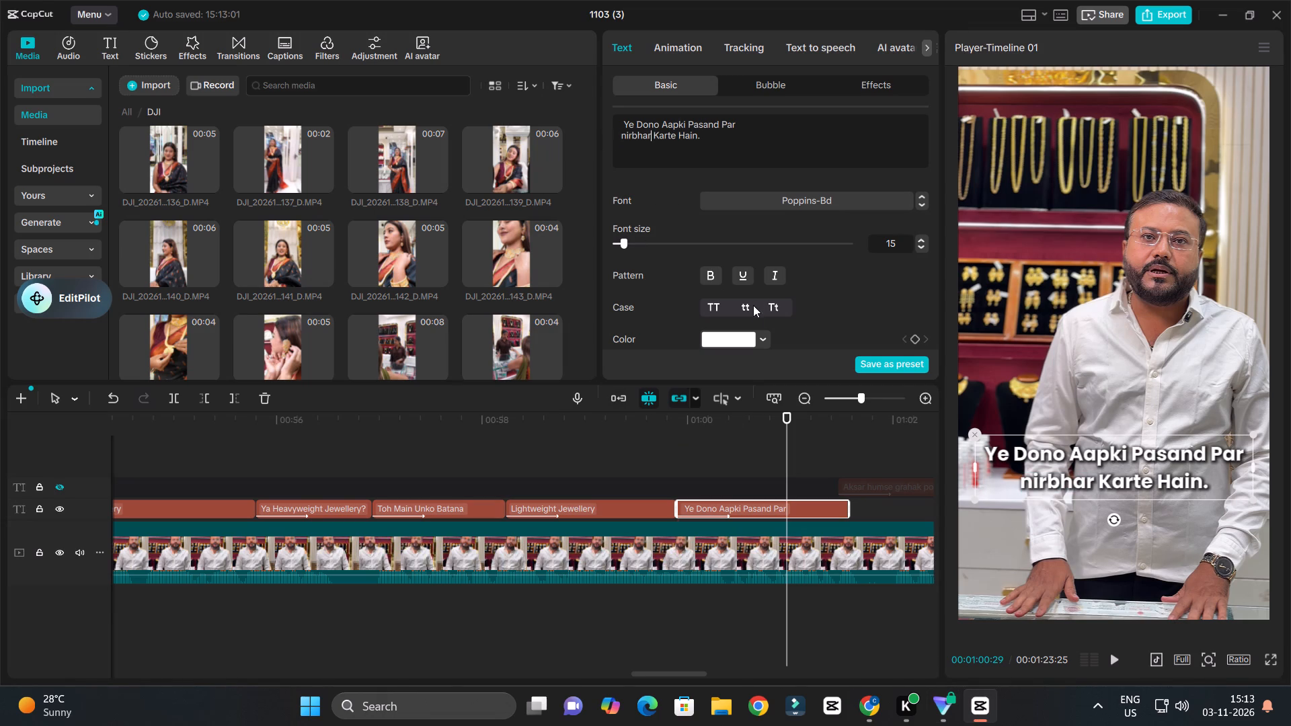
click(775, 311)
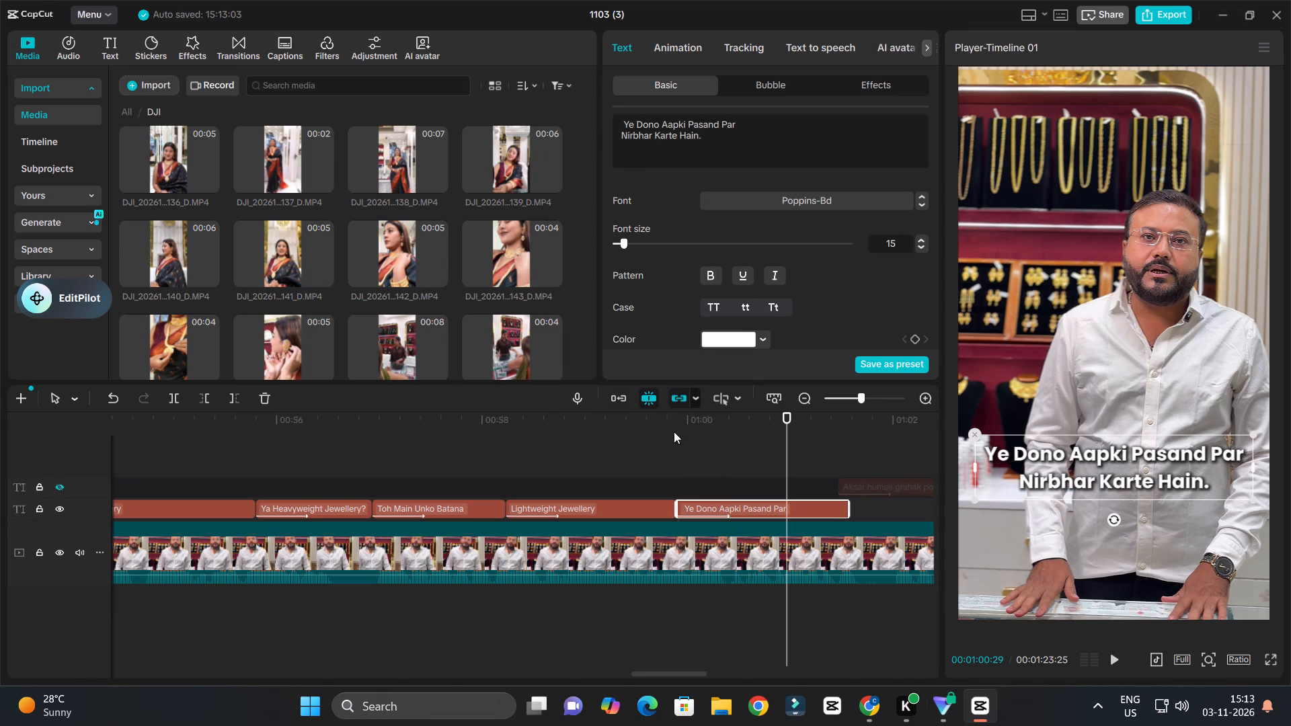
Play the speech from the start of the "Ye Dono Aapki Pasand Par Nirbhar Karte Hain." caption to check its timing.
click(670, 430)
key(space)
ctrl+scroll(670, 444, down, 4)
ctrl+scroll(662, 450, up, 3)
ctrl+scroll(660, 450, down, 4)
ctrl+scroll(657, 466, up, 4)
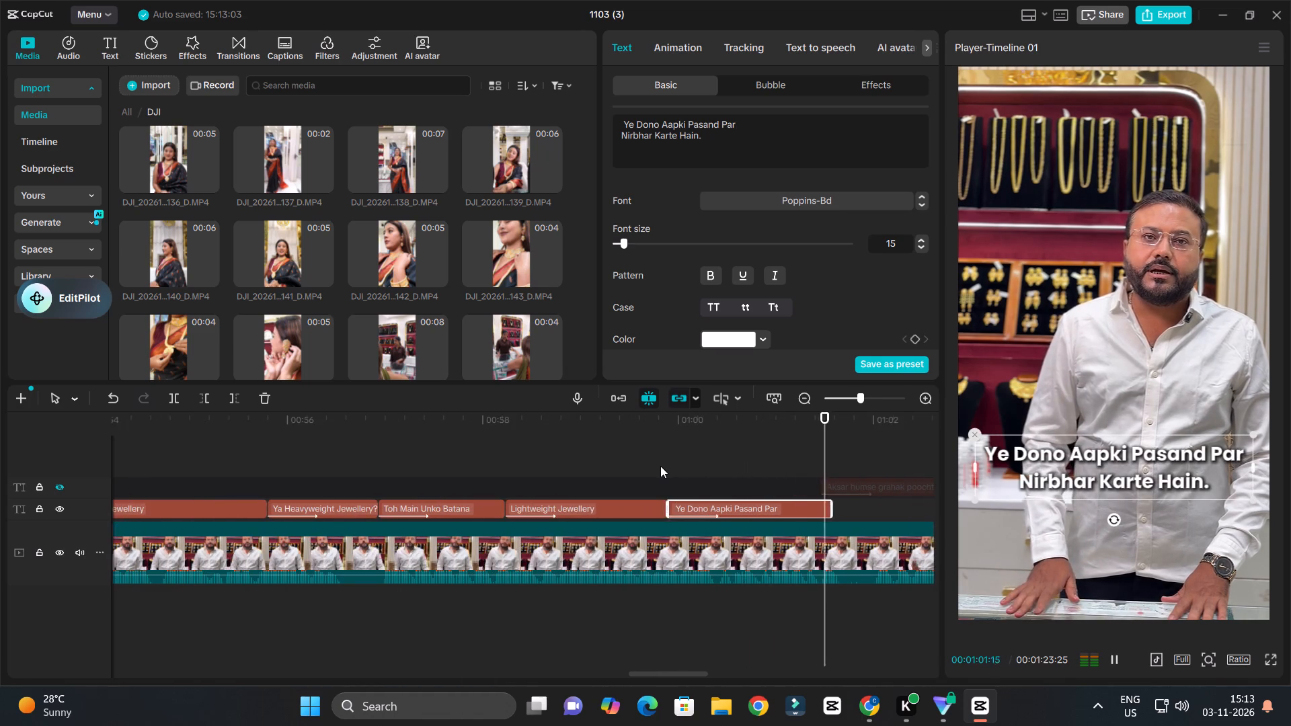
ctrl+scroll(661, 465, down, 4)
key(space)
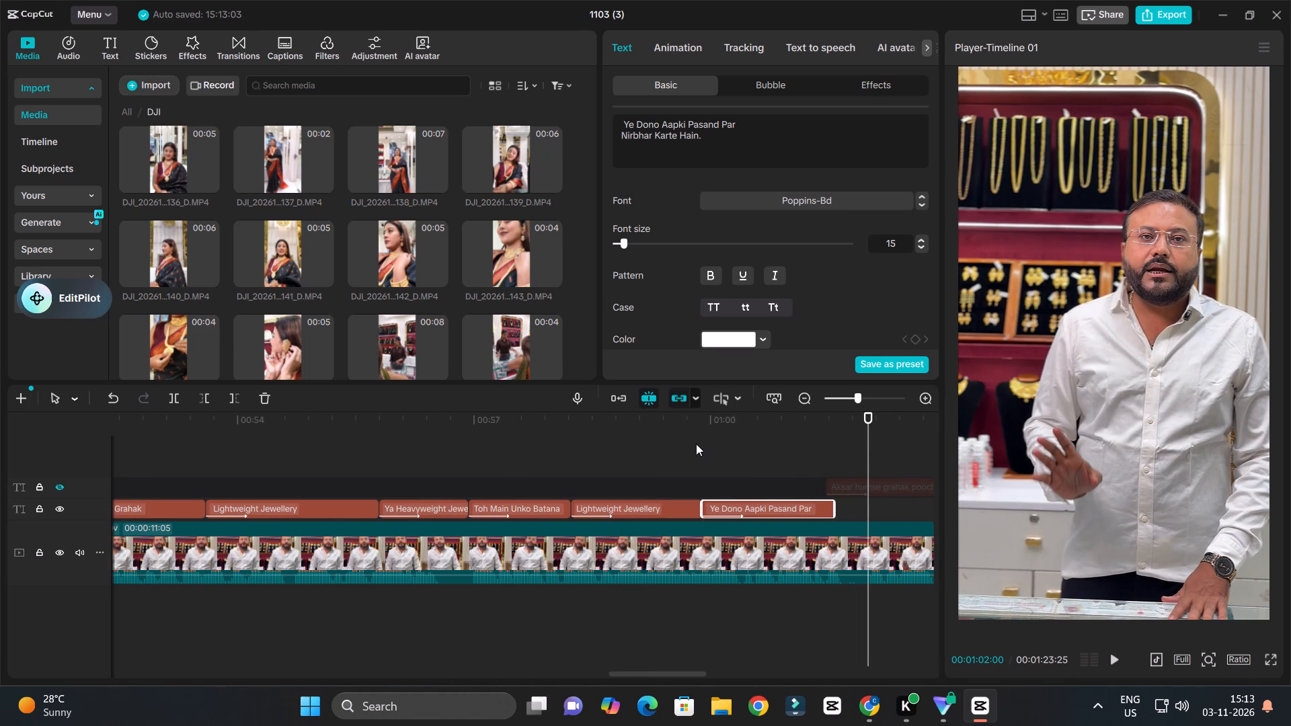
Replay the "Ye Dono Aapki Pasand Par" caption from its start and continue listening into the following speech.
click(696, 436)
key(space)
ctrl+scroll(699, 468, down, 3)
ctrl+scroll(725, 474, up, 3)
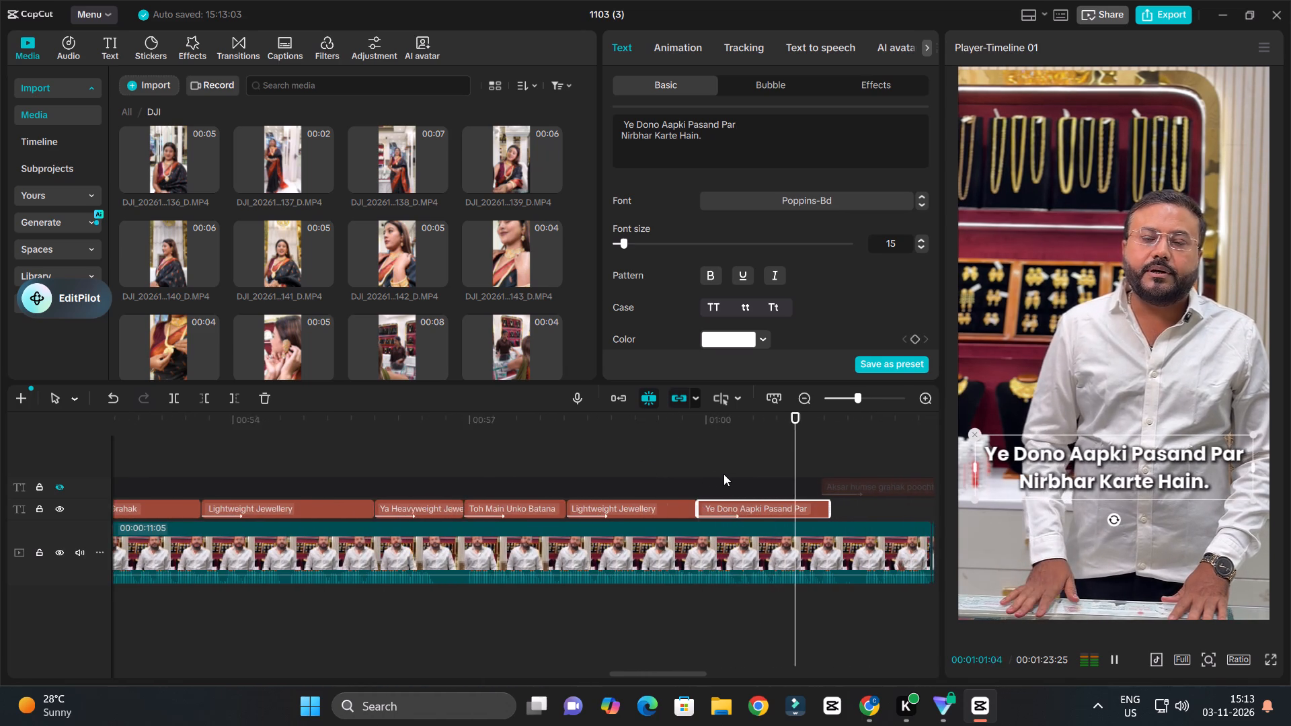
ctrl+scroll(723, 474, down, 6)
key(space)
key(space)
ctrl+scroll(802, 472, down, 4)
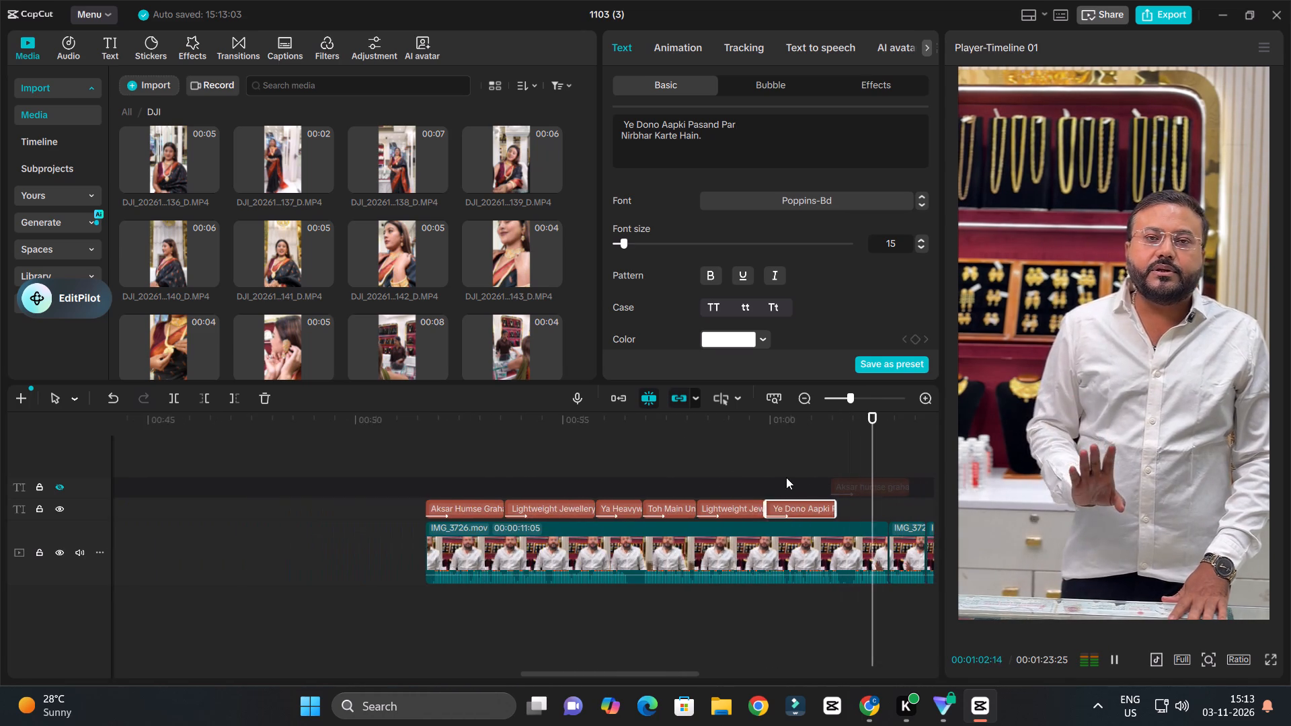
ctrl+scroll(786, 477, down, 13)
ctrl+scroll(825, 495, up, 3)
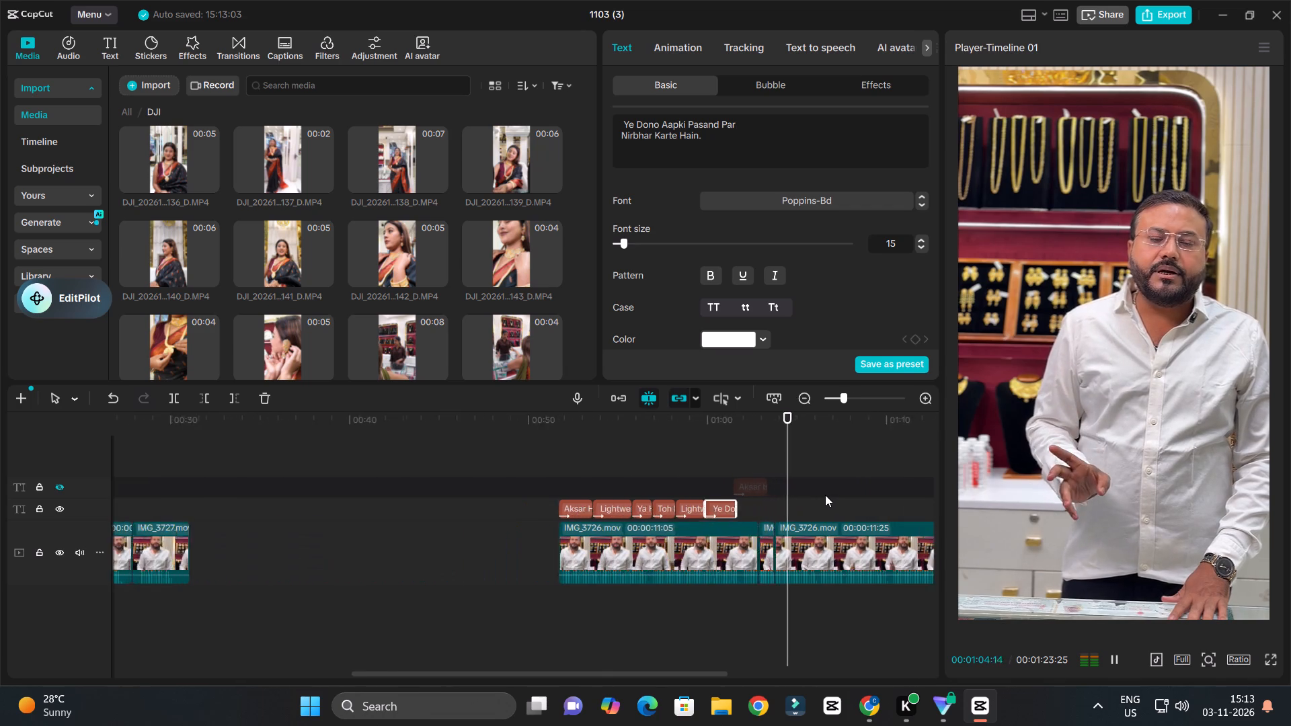
ctrl+scroll(825, 495, up, 10)
key(space)
Replay the end of the "Ye Dono Aapki Pasand Par" caption and duplicate the caption a short gap after it.
click(617, 432)
key(space)
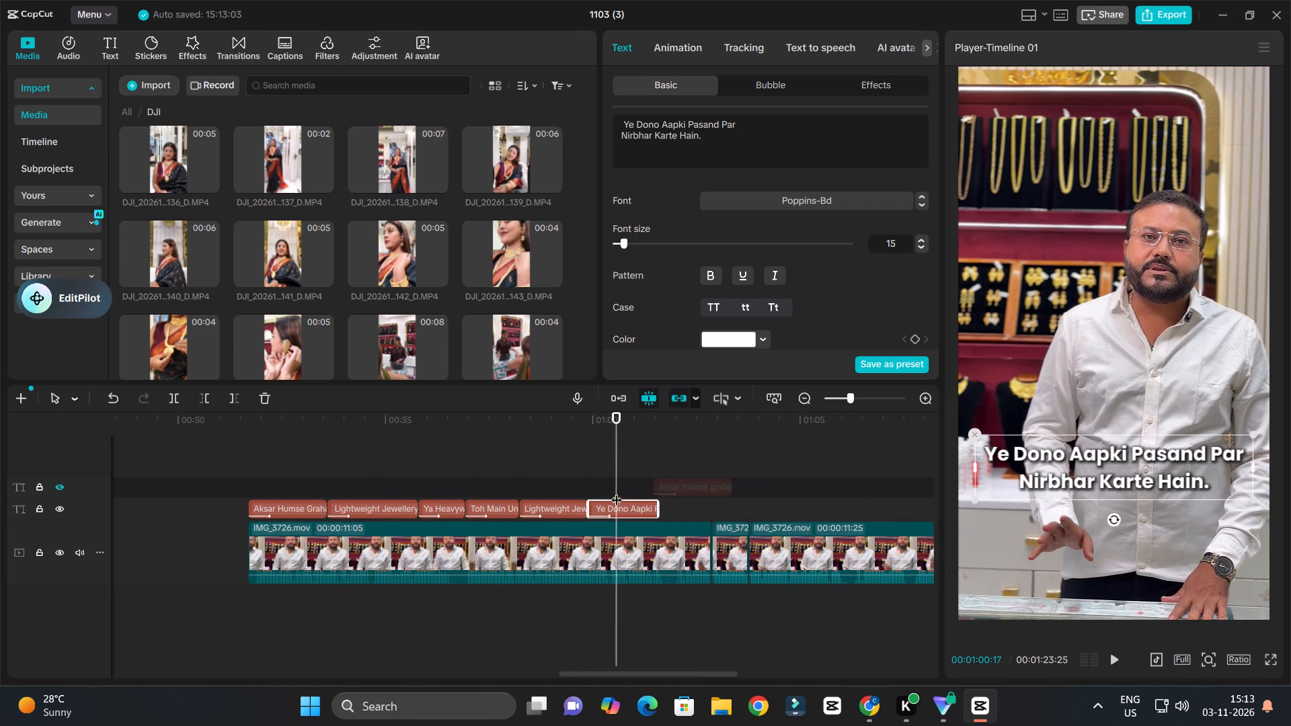
key(space)
alt+drag(625, 506, 670, 506)
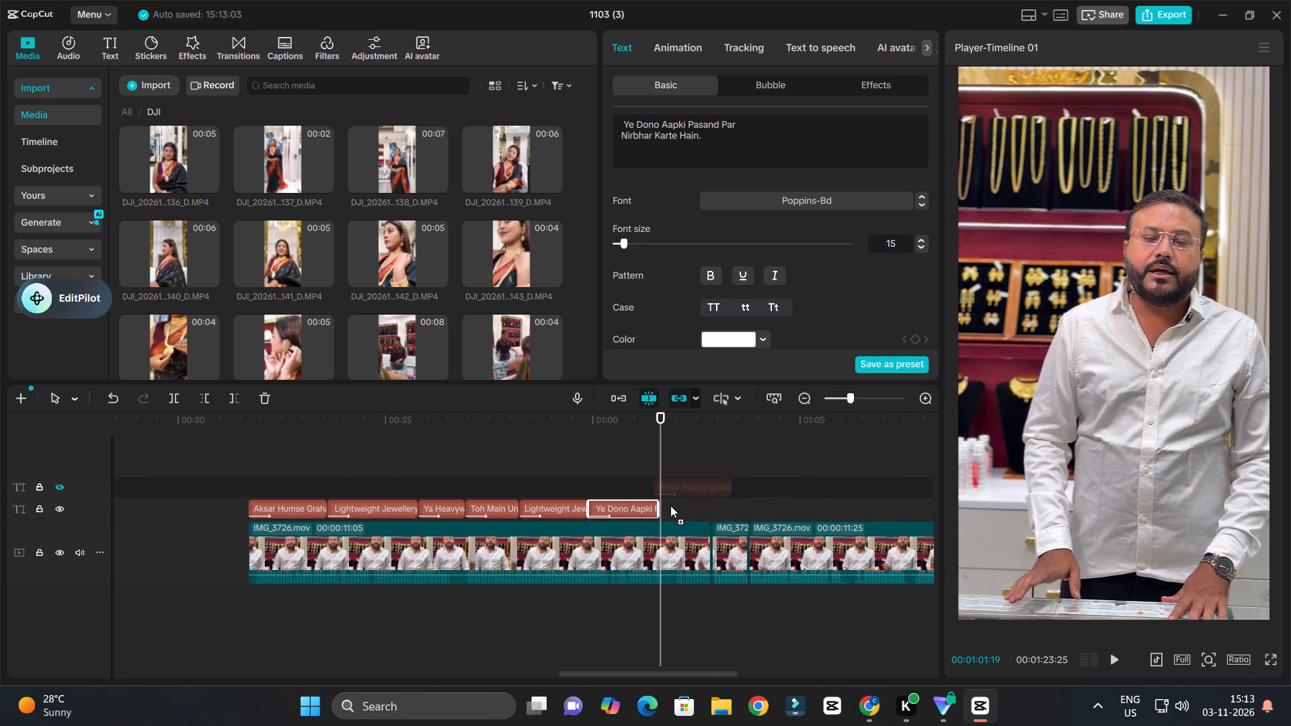
alt+drag(670, 506, 709, 510)
Play the speech across the duplicate caption, move the duplicate slightly earlier, and replay from its start.
click(621, 421)
key(space)
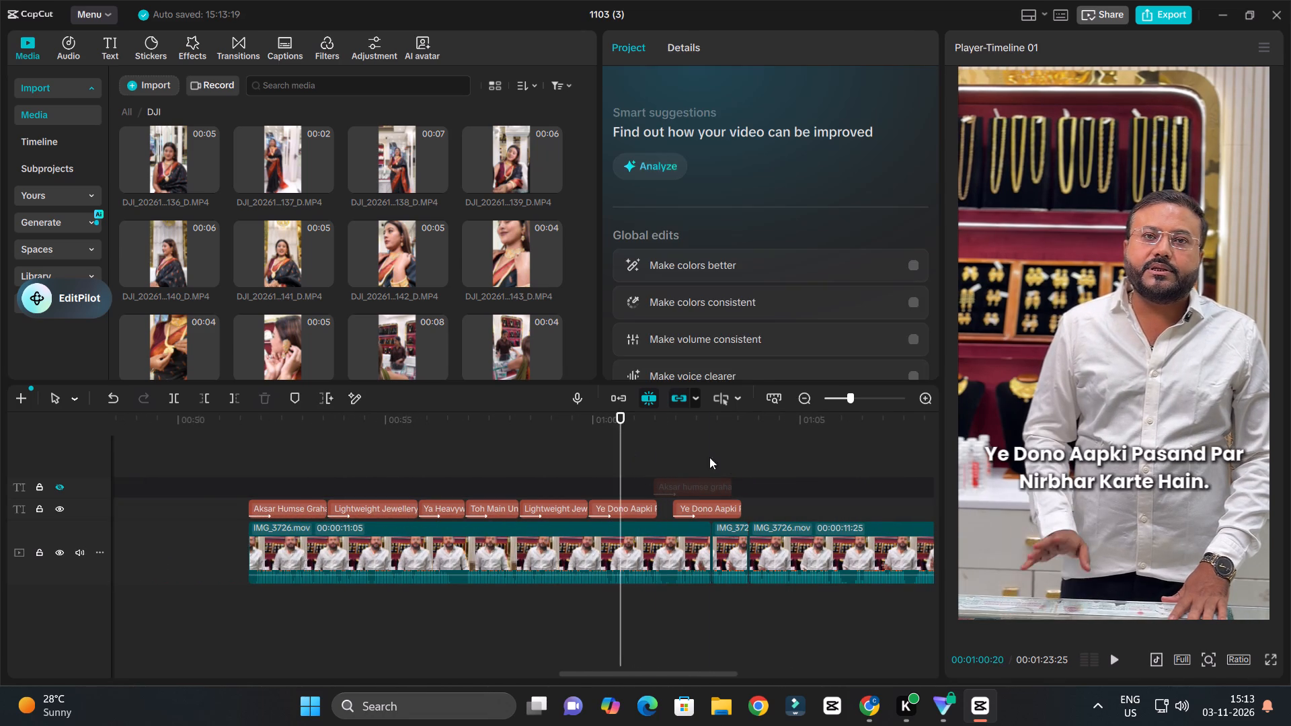
ctrl+scroll(732, 462, up, 7)
ctrl+scroll(732, 462, down, 3)
ctrl+scroll(732, 482, up, 4)
key(space)
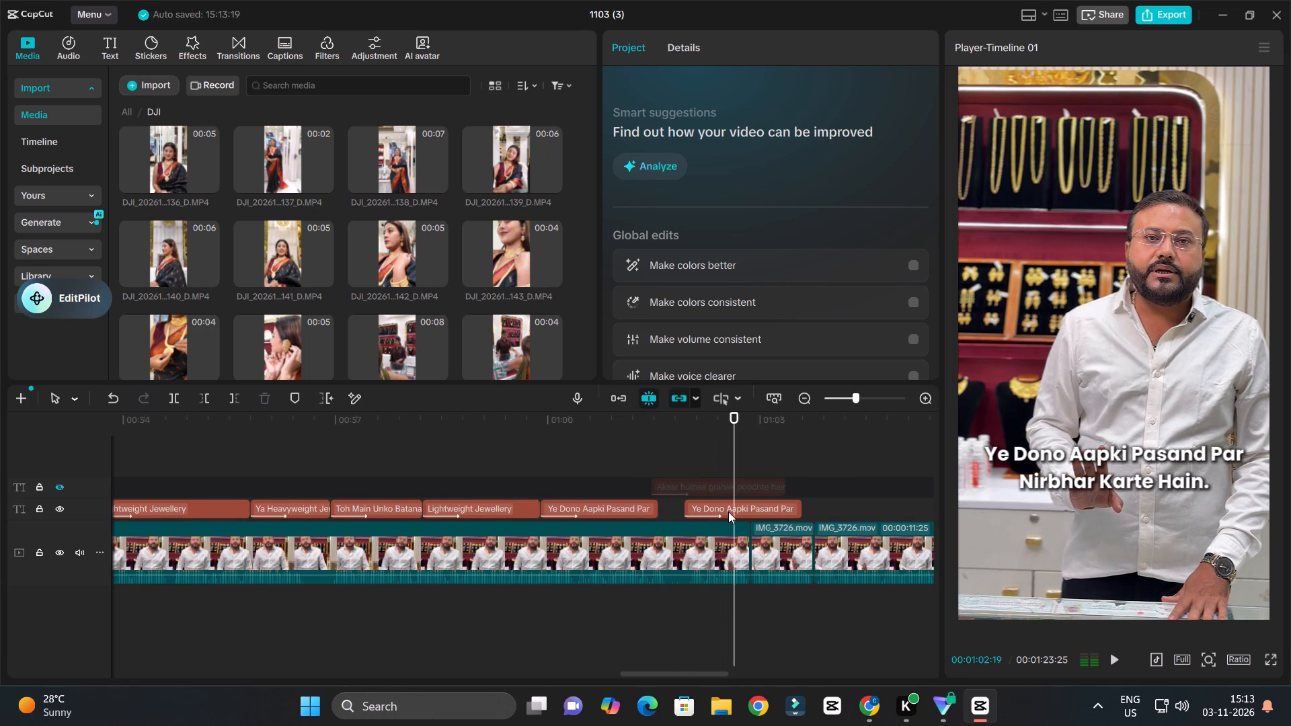
drag(728, 512, 717, 510)
click(673, 415)
key(space)
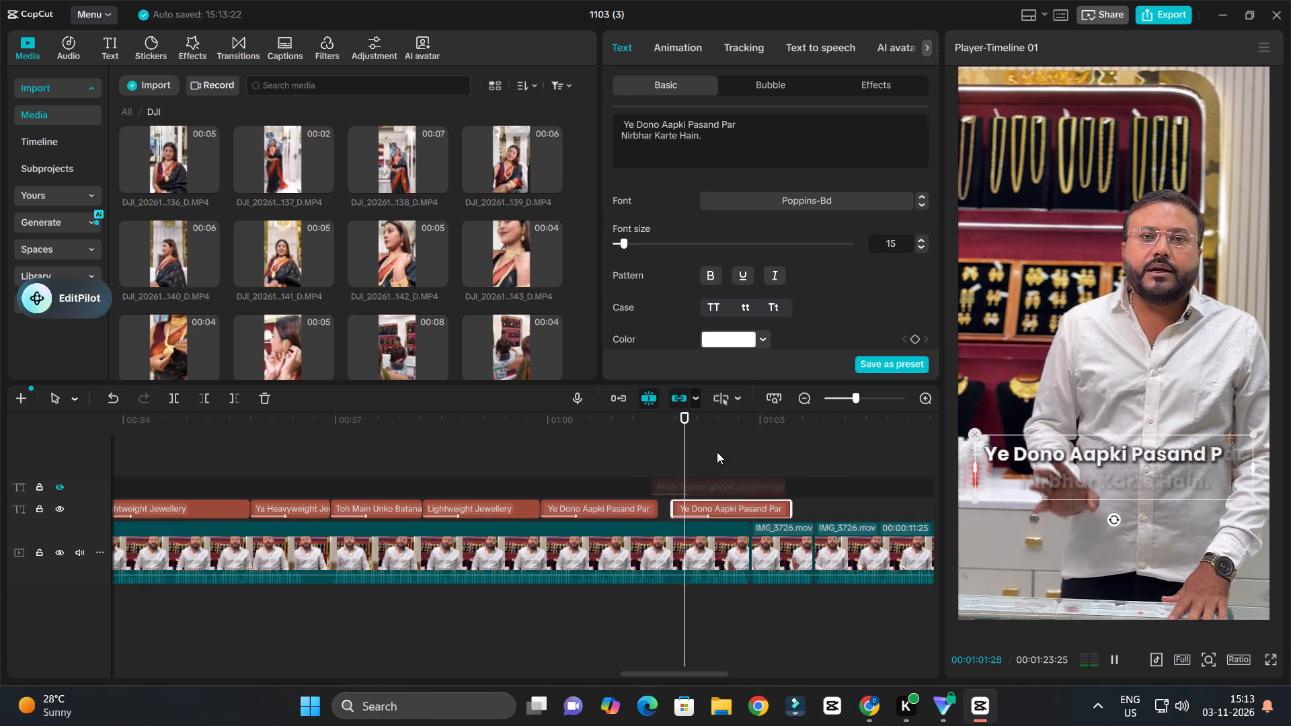
ctrl+scroll(717, 452, down, 8)
key(space)
Replace the duplicate caption's text with "Lightweight Jewellery", copied from the third paragraph of the hidden script text.
click(728, 481)
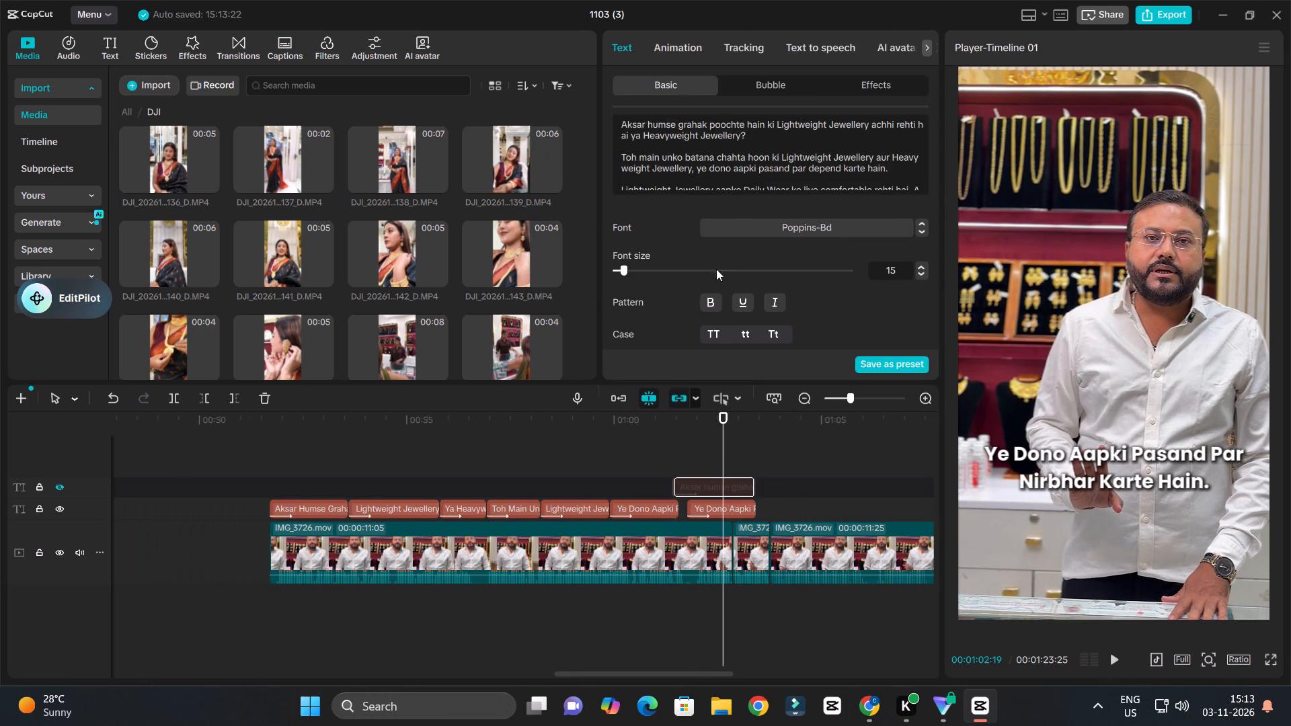
scroll(705, 168, down, 1)
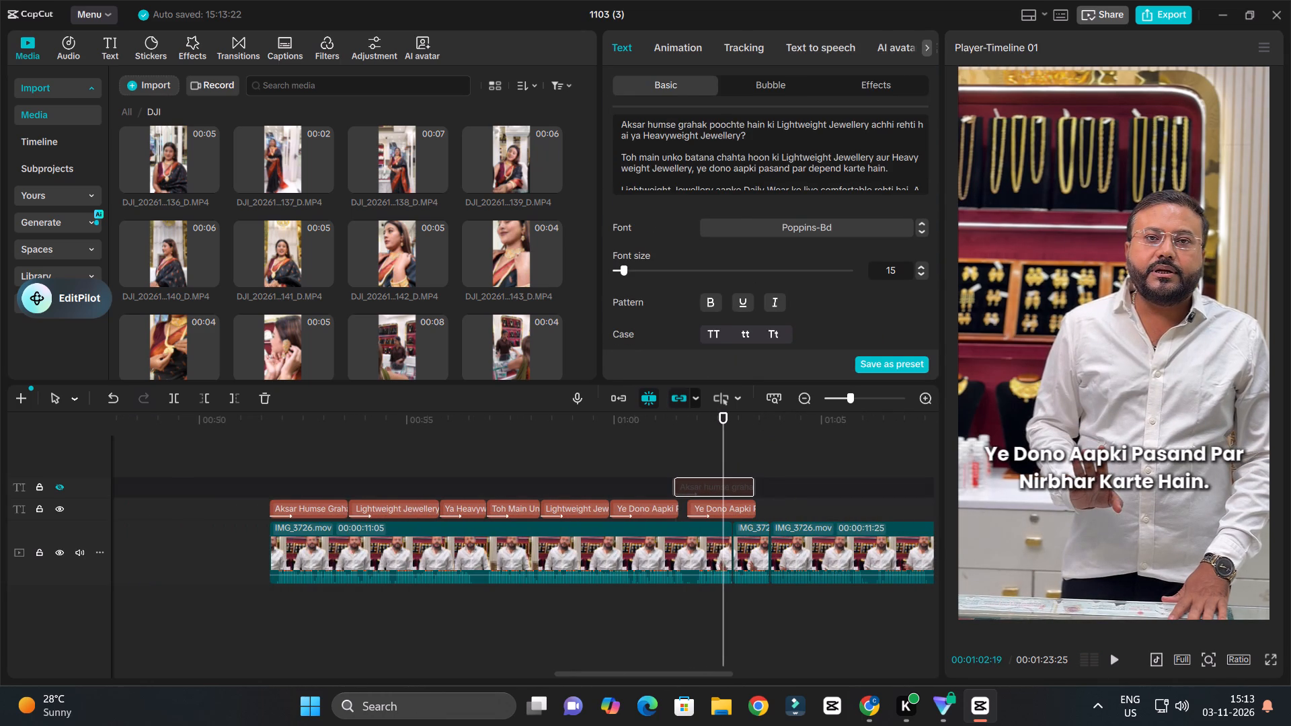
click(705, 168)
scroll(705, 168, down, 1)
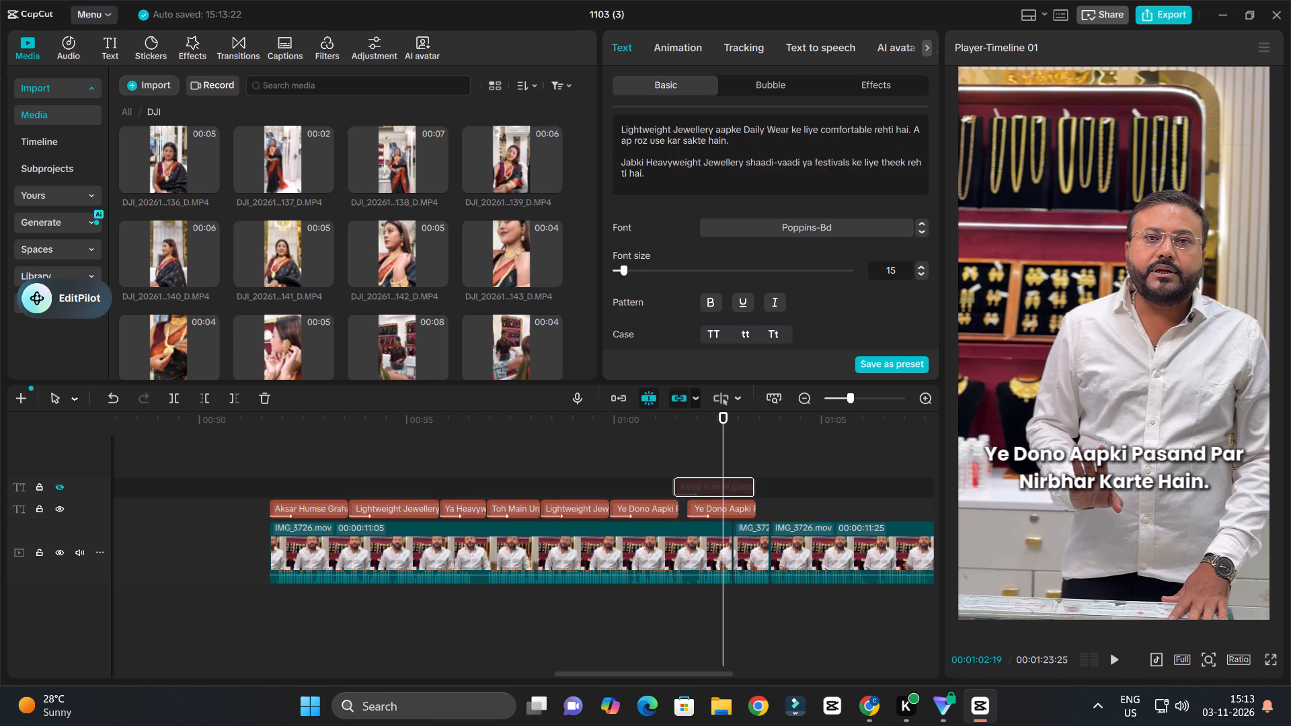
drag(615, 129, 670, 129)
drag(670, 129, 713, 130)
key(ctrl+c)
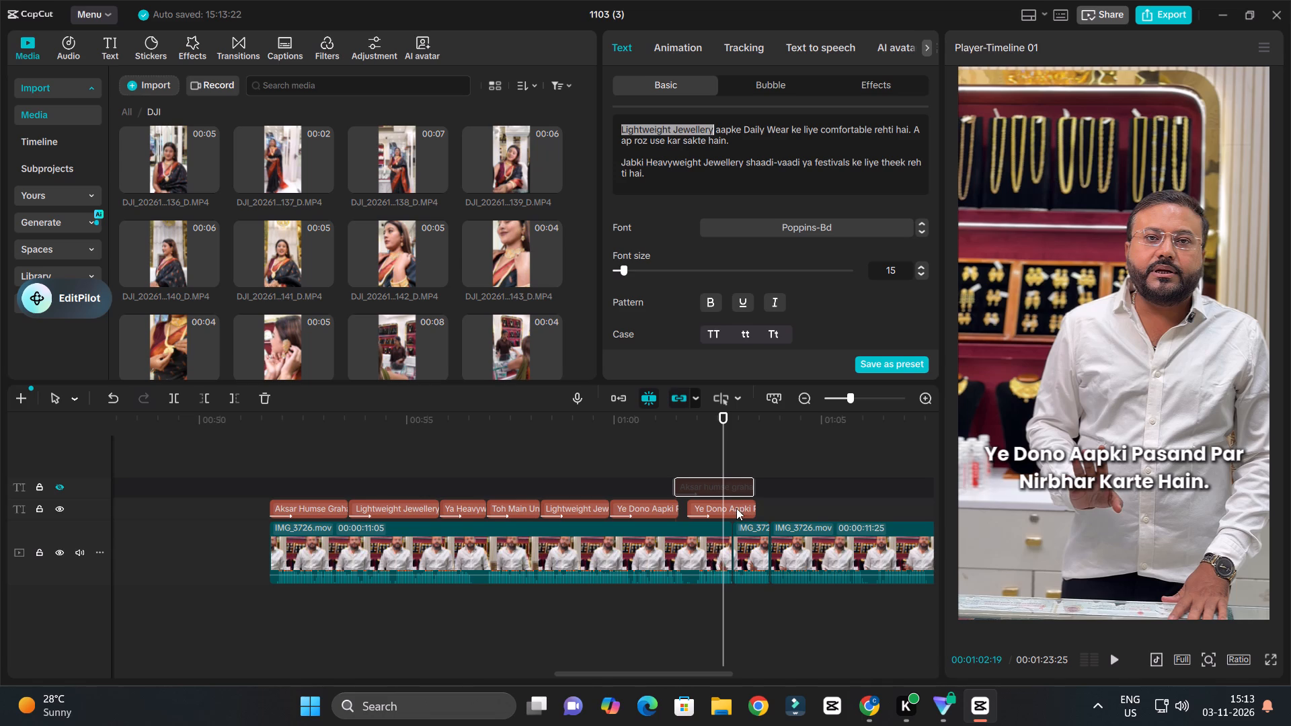
click(734, 508)
click(717, 157)
key(ctrl+a)
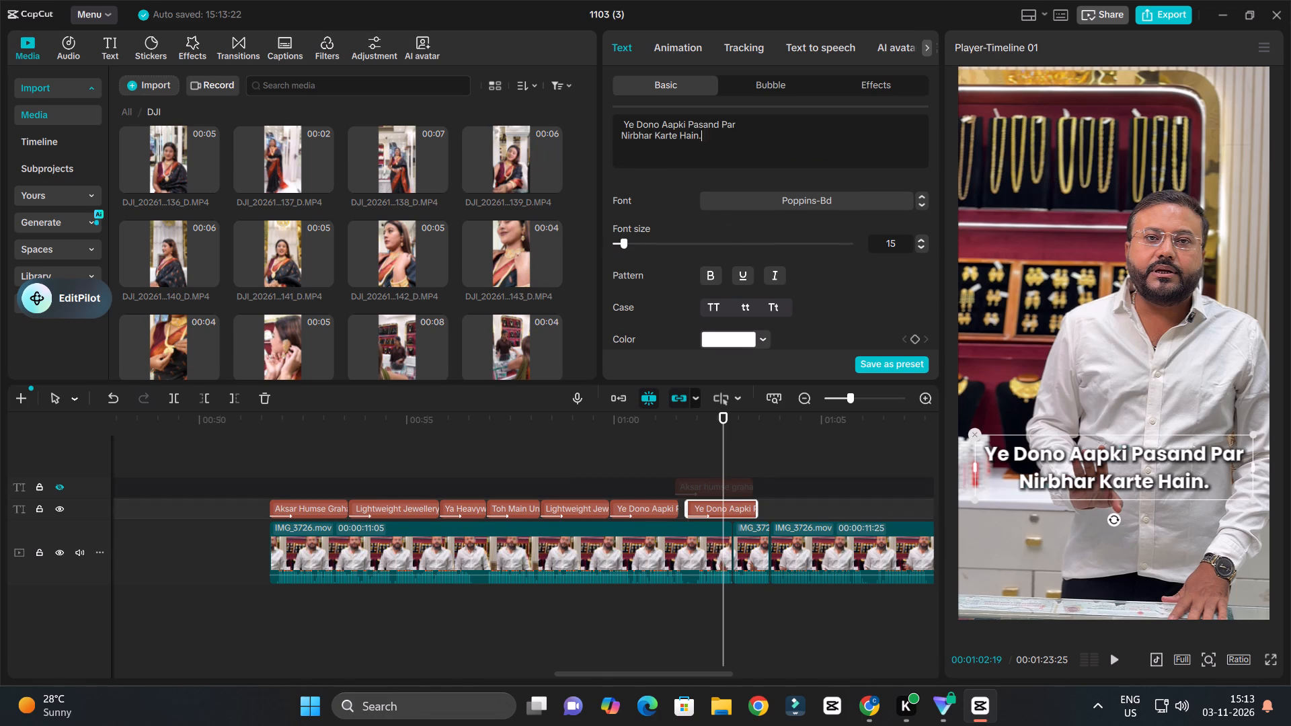
key(ctrl+v)
Play the speech across the new "Lightweight Jewellery" caption to check where the phrase ends.
click(683, 408)
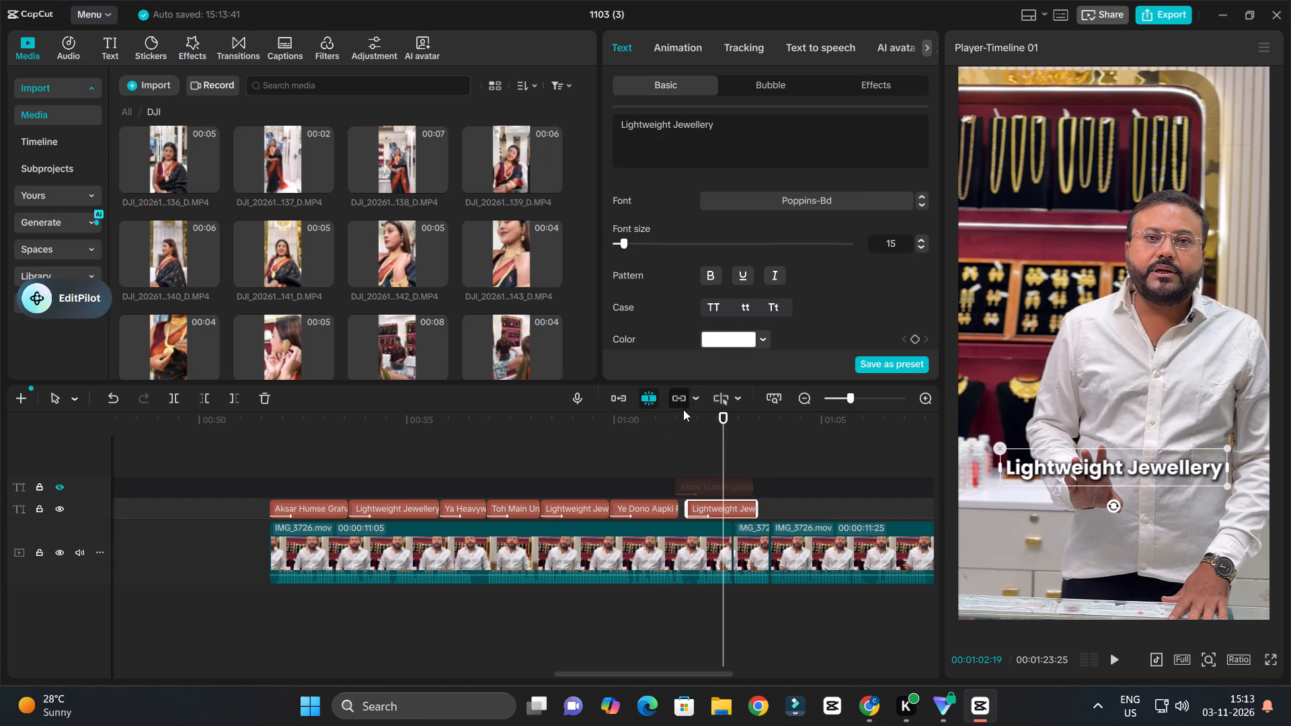
click(683, 417)
key(space)
ctrl+scroll(784, 456, up, 4)
ctrl+scroll(783, 456, down, 4)
ctrl+scroll(786, 458, up, 4)
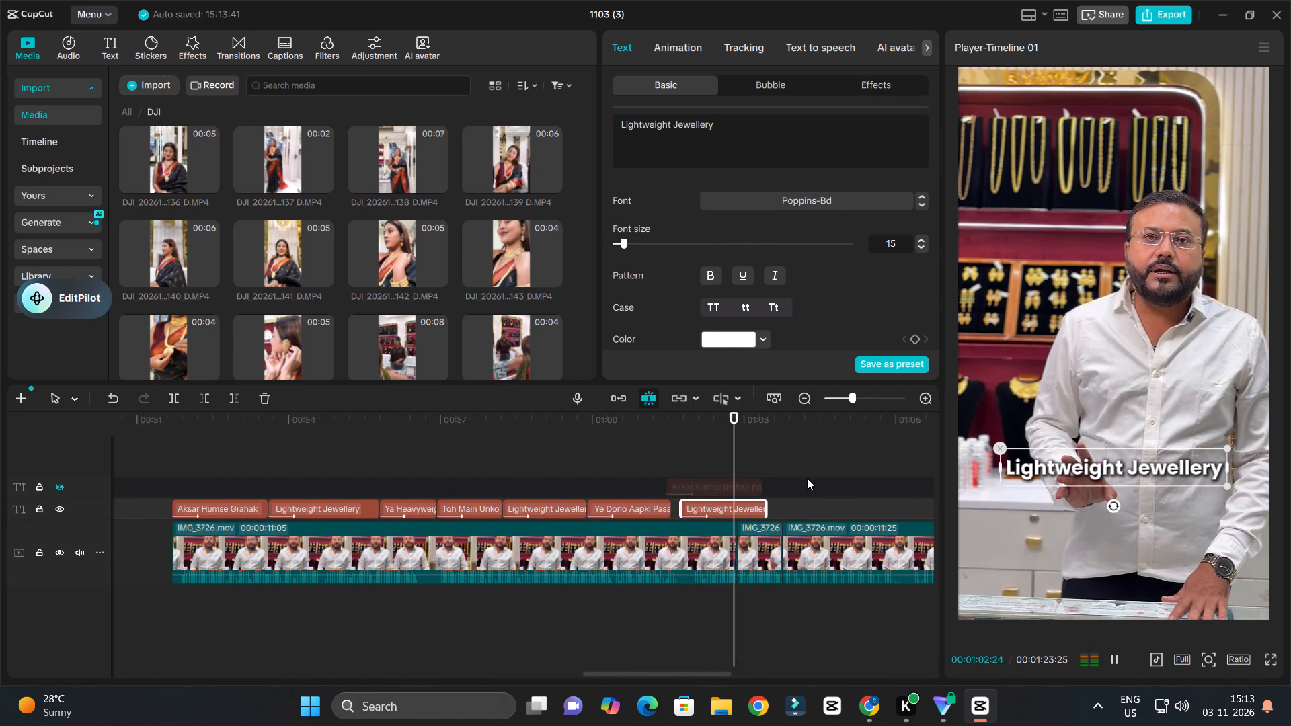
key(space)
ctrl+scroll(859, 484, up, 9)
key(space)
ctrl+scroll(845, 479, up, 4)
key(space)
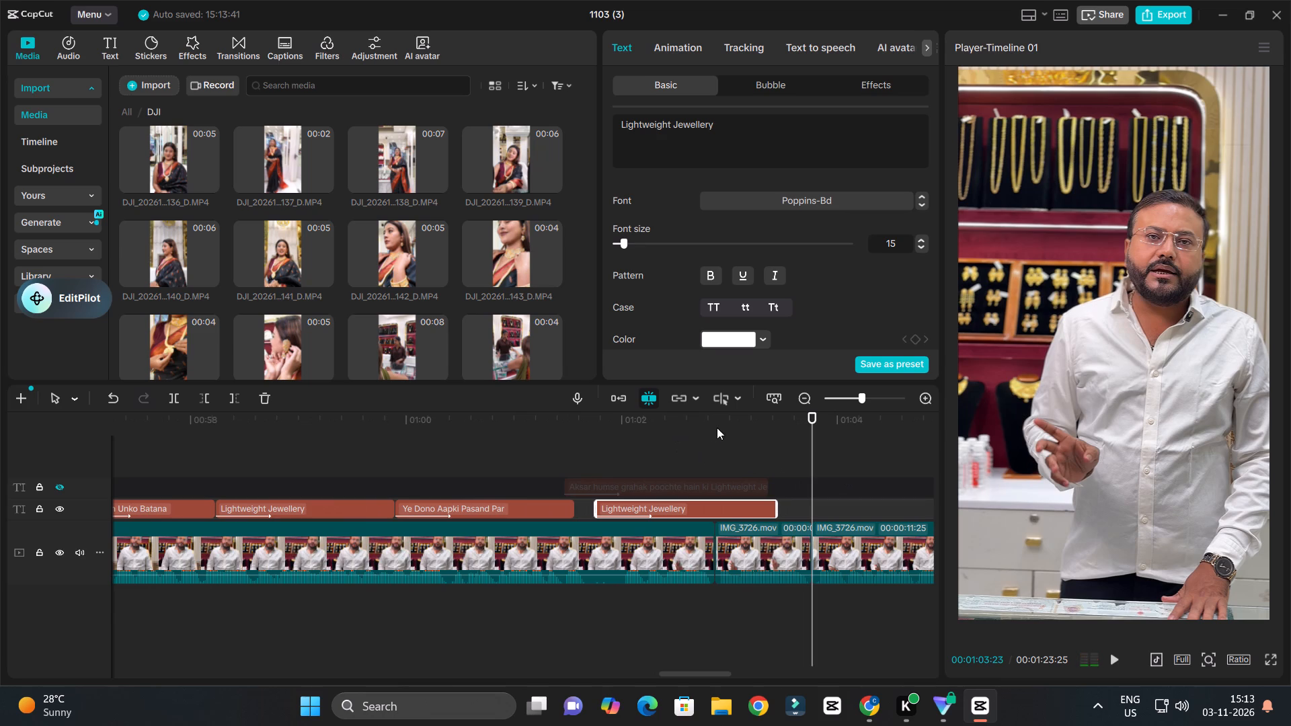
Trim the end of the last "Lightweight Jewellery" caption to about 00:01:02:28, where the spoken phrase ends.
drag(718, 424, 716, 436)
click(723, 508)
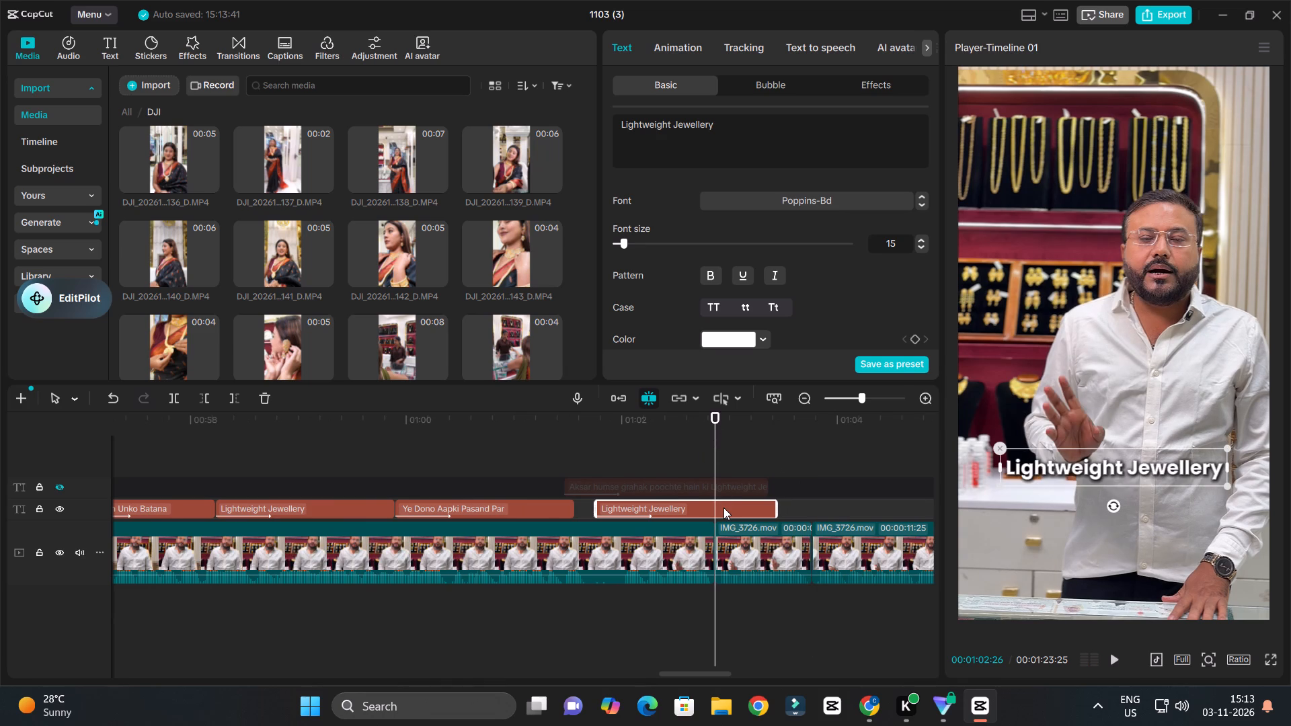
key(space)
key(space)
drag(721, 428, 721, 448)
key(w)
Duplicate the trimmed "Lightweight Jewellery" caption and place the copy directly after it, starting at about 00:01:02:28.
ctrl+scroll(722, 469, down, 5)
alt+drag(682, 509, 789, 515)
ctrl+scroll(787, 513, up, 4)
drag(786, 512, 771, 508)
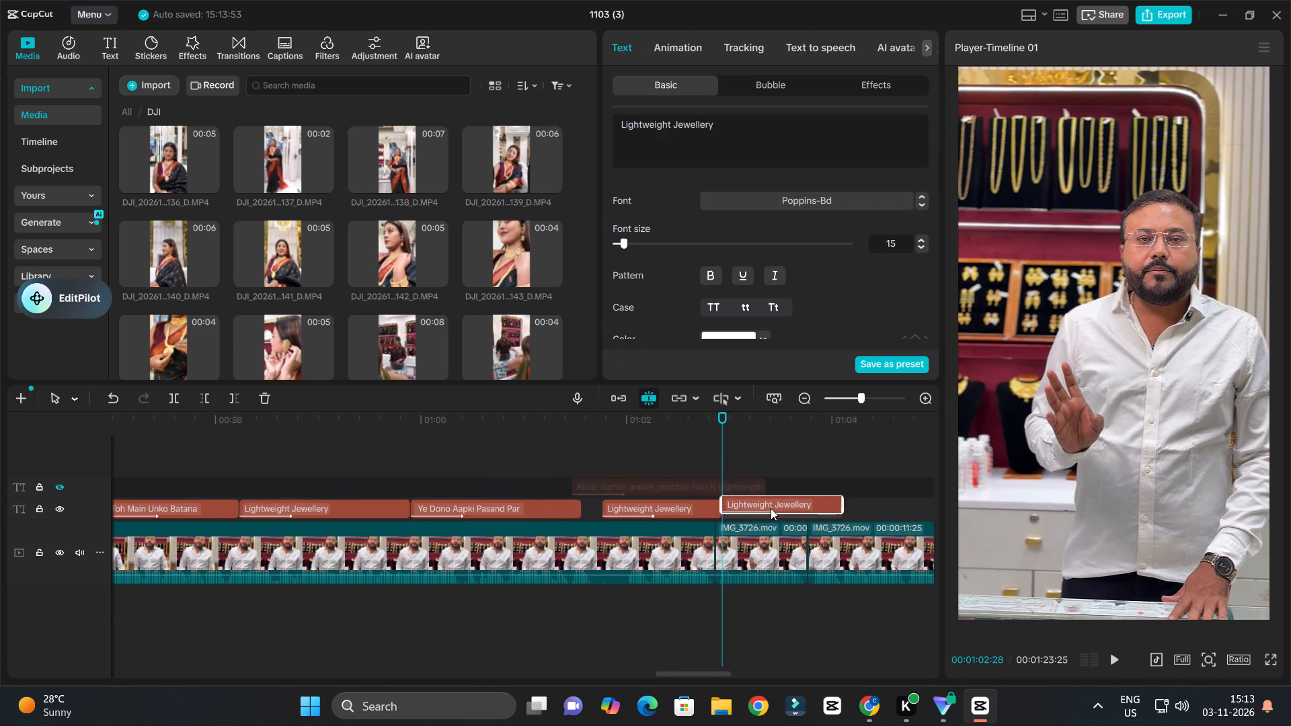
drag(771, 508, 777, 511)
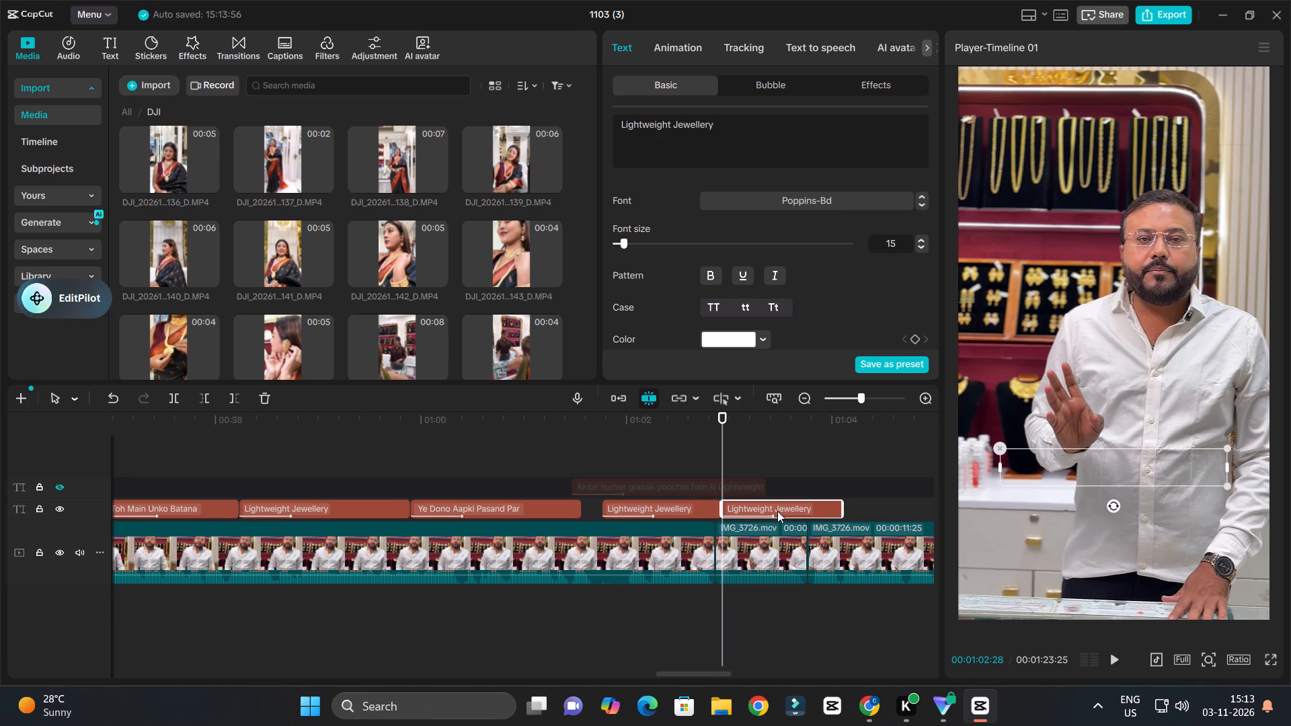
Play the speech from the start of the duplicate caption to hear the following phrase.
ctrl+scroll(775, 501, down, 15)
key(space)
ctrl+scroll(780, 508, up, 5)
ctrl+scroll(780, 507, down, 3)
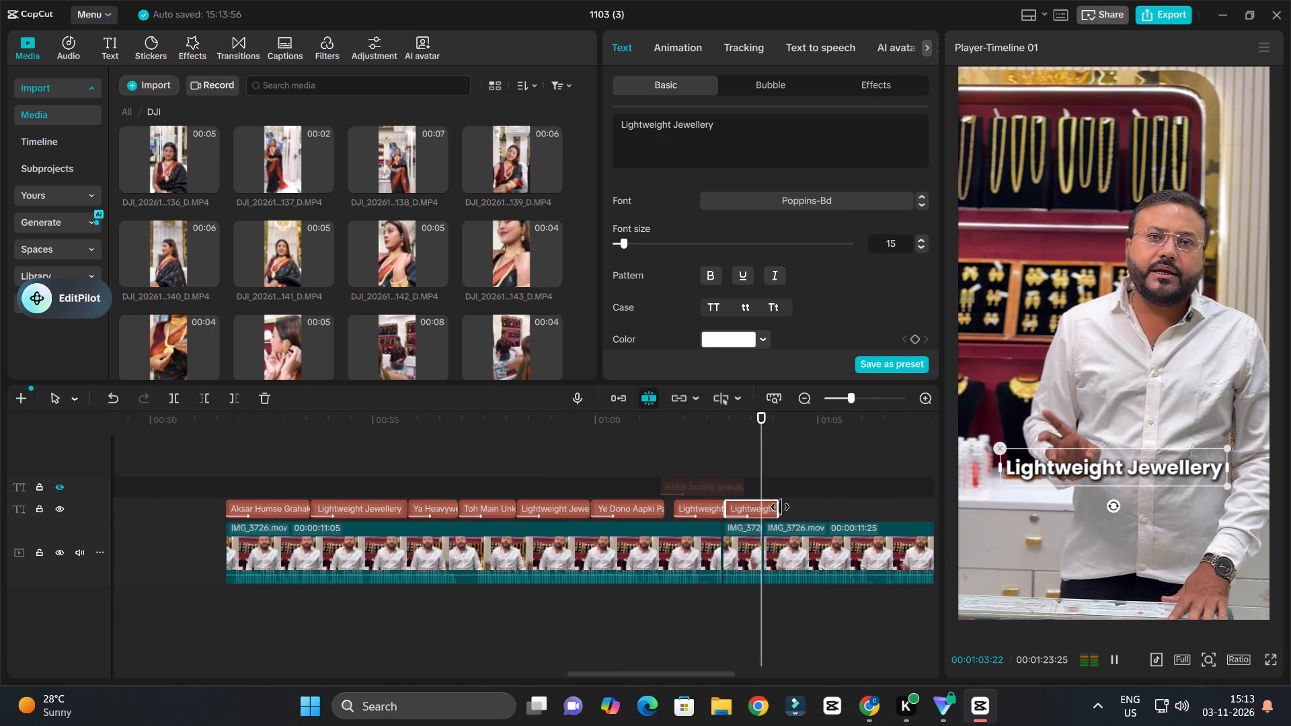
ctrl+scroll(780, 507, down, 12)
ctrl+scroll(818, 516, up, 13)
key(space)
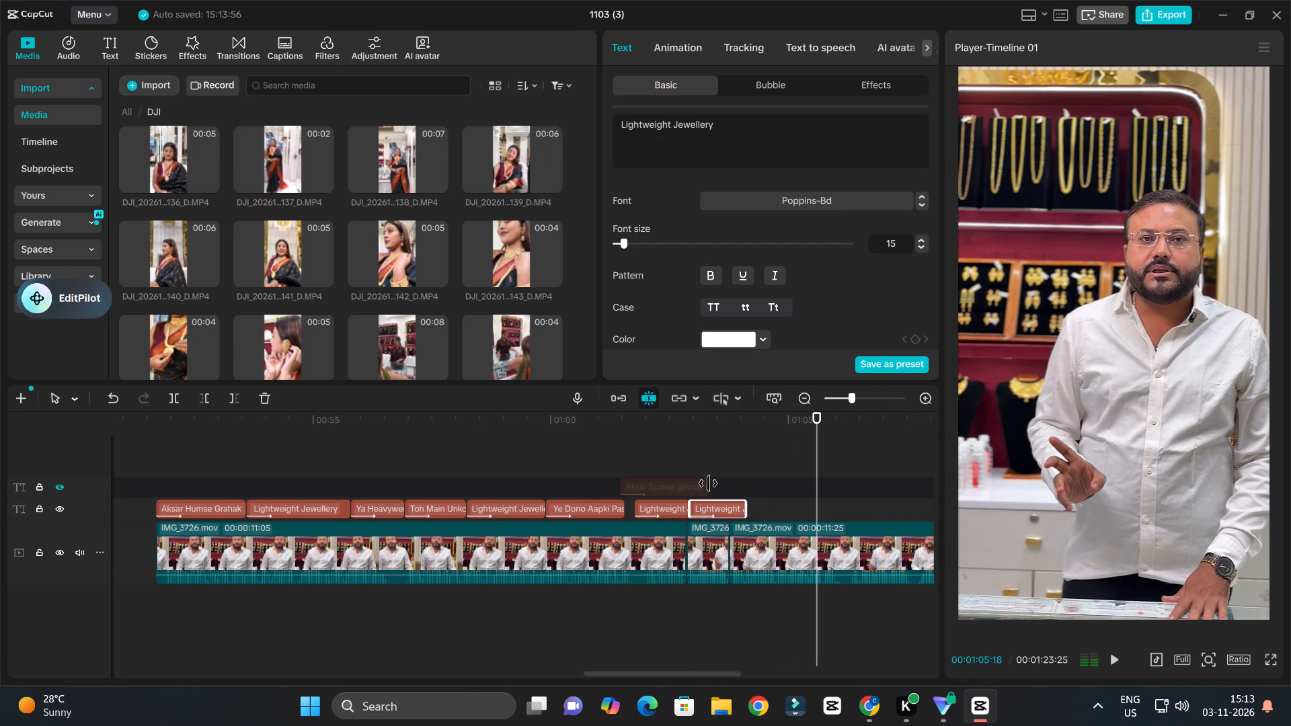
Replace the newest duplicate's text with "aapke Daily Wear ke liye comfortable rehti hai", copied from the hidden script text.
click(690, 483)
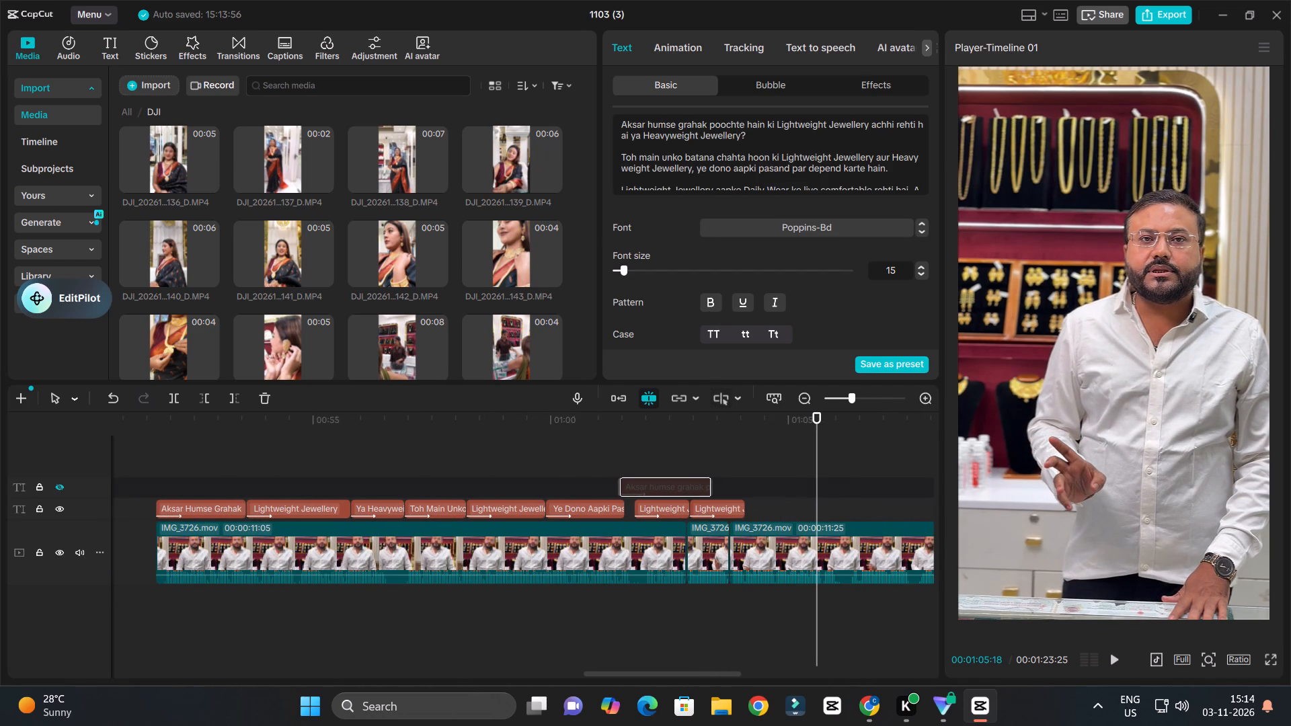
click(754, 161)
scroll(754, 160, down, 1)
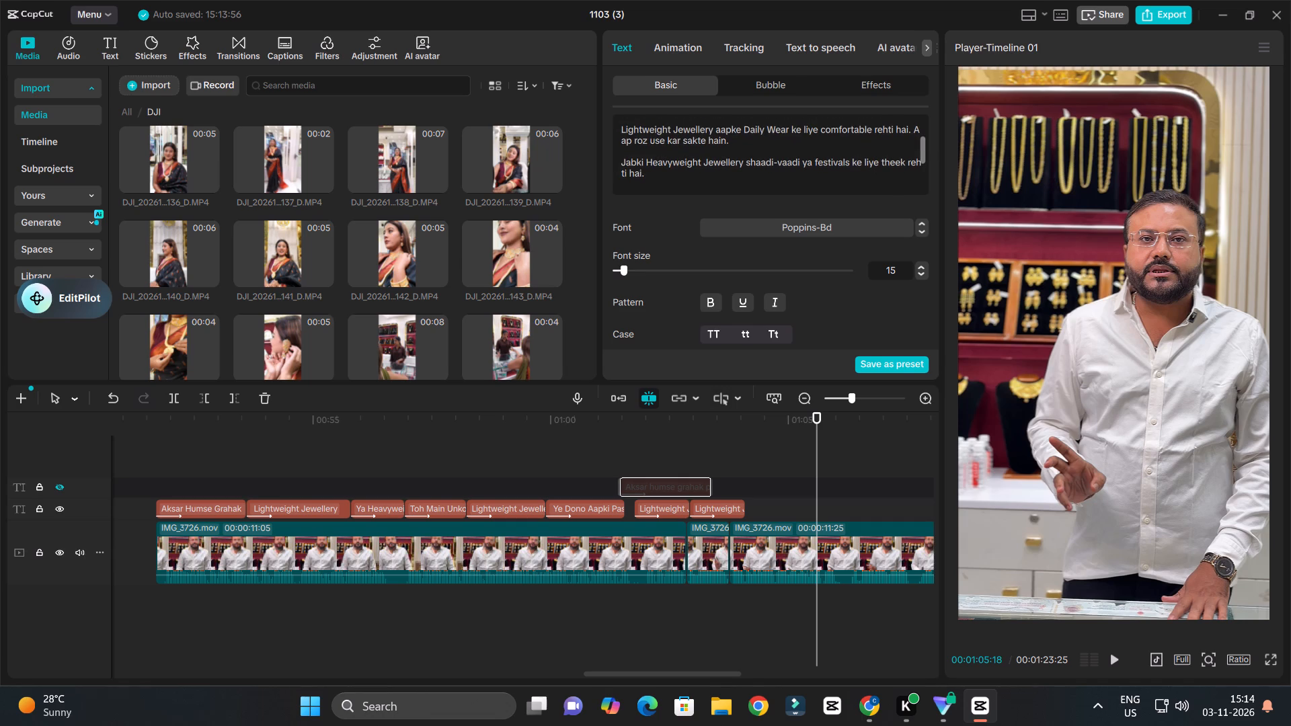
drag(715, 129, 792, 132)
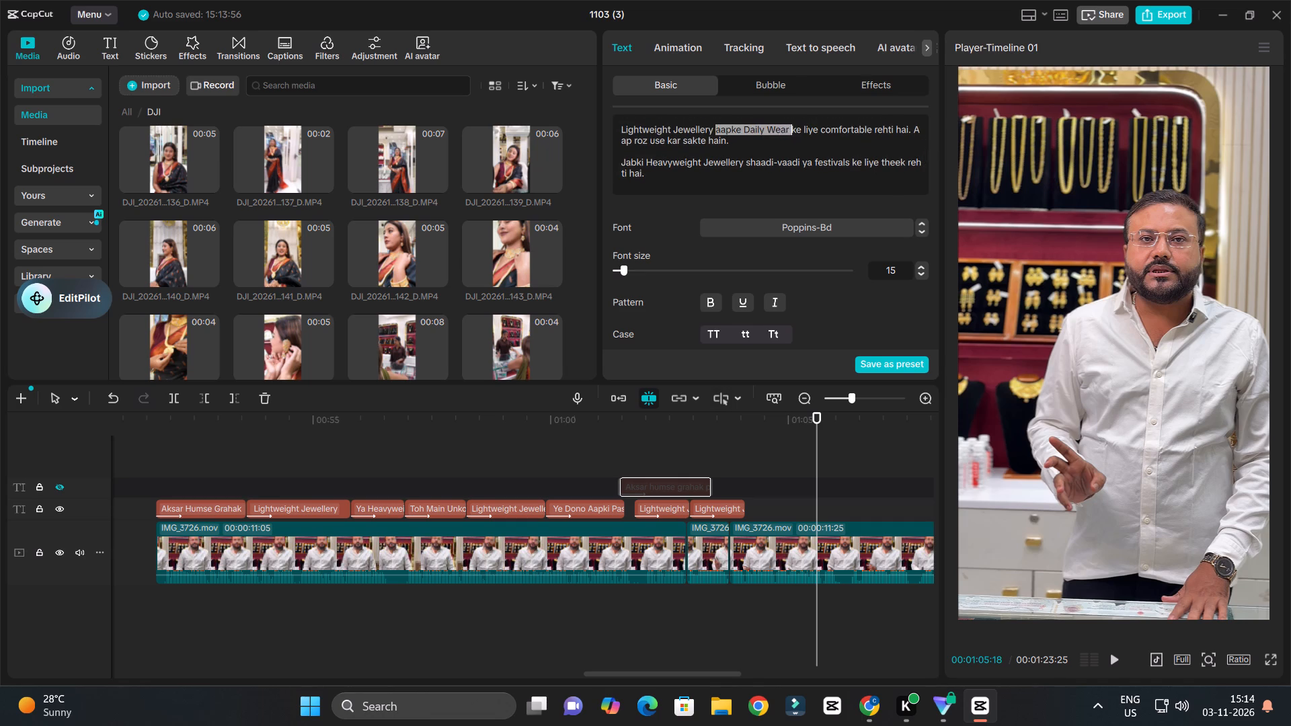
drag(792, 132, 889, 132)
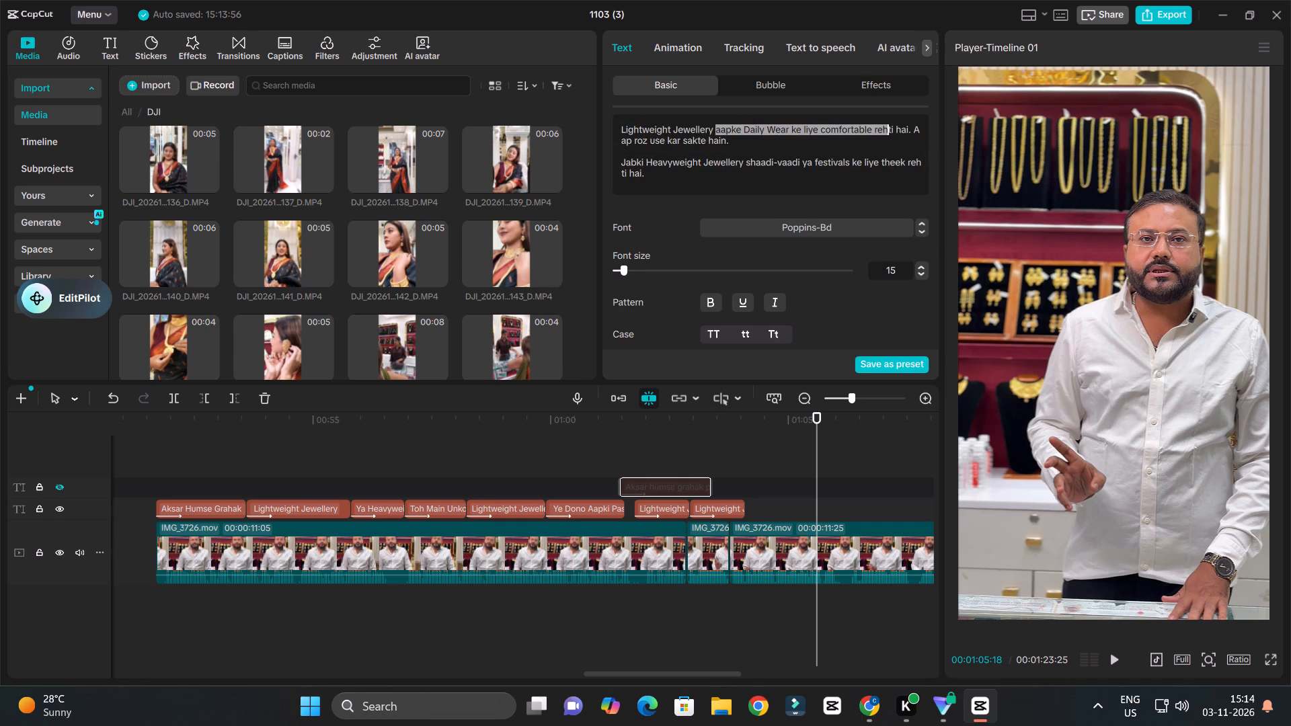
drag(889, 132, 908, 128)
key(ctrl+c)
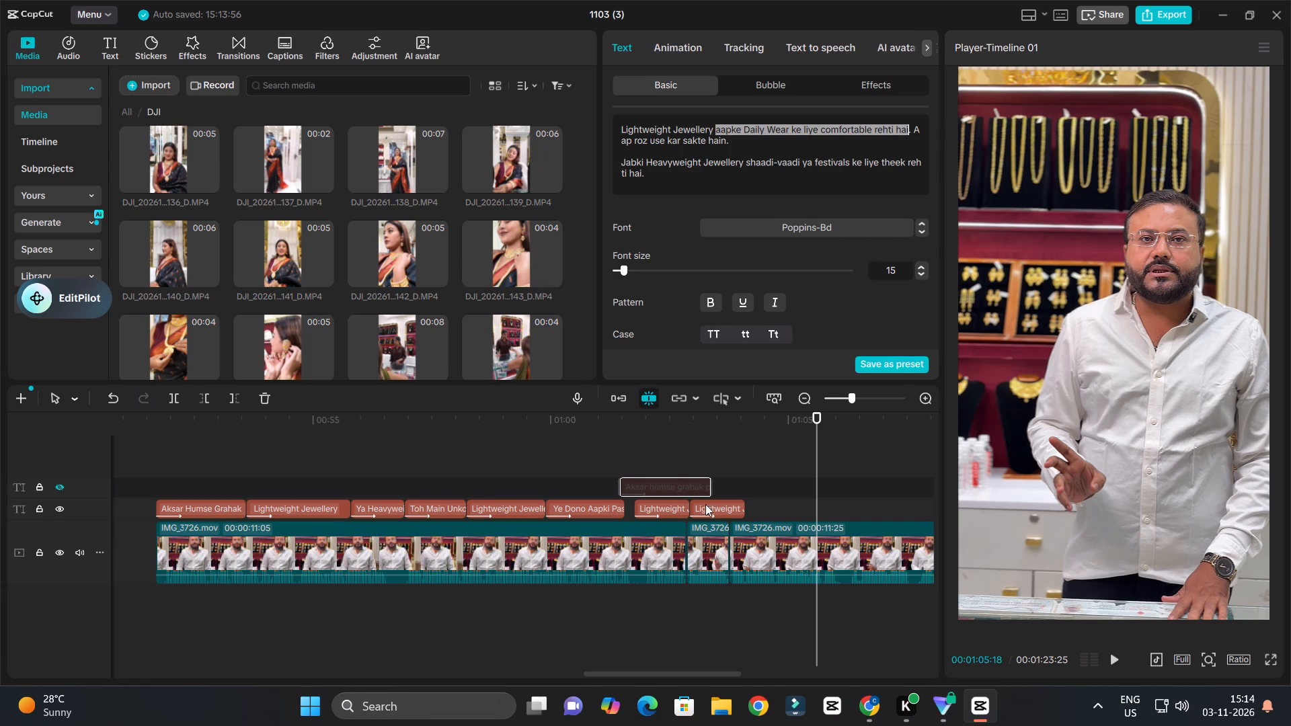
click(708, 506)
click(723, 137)
key(ctrl+a)
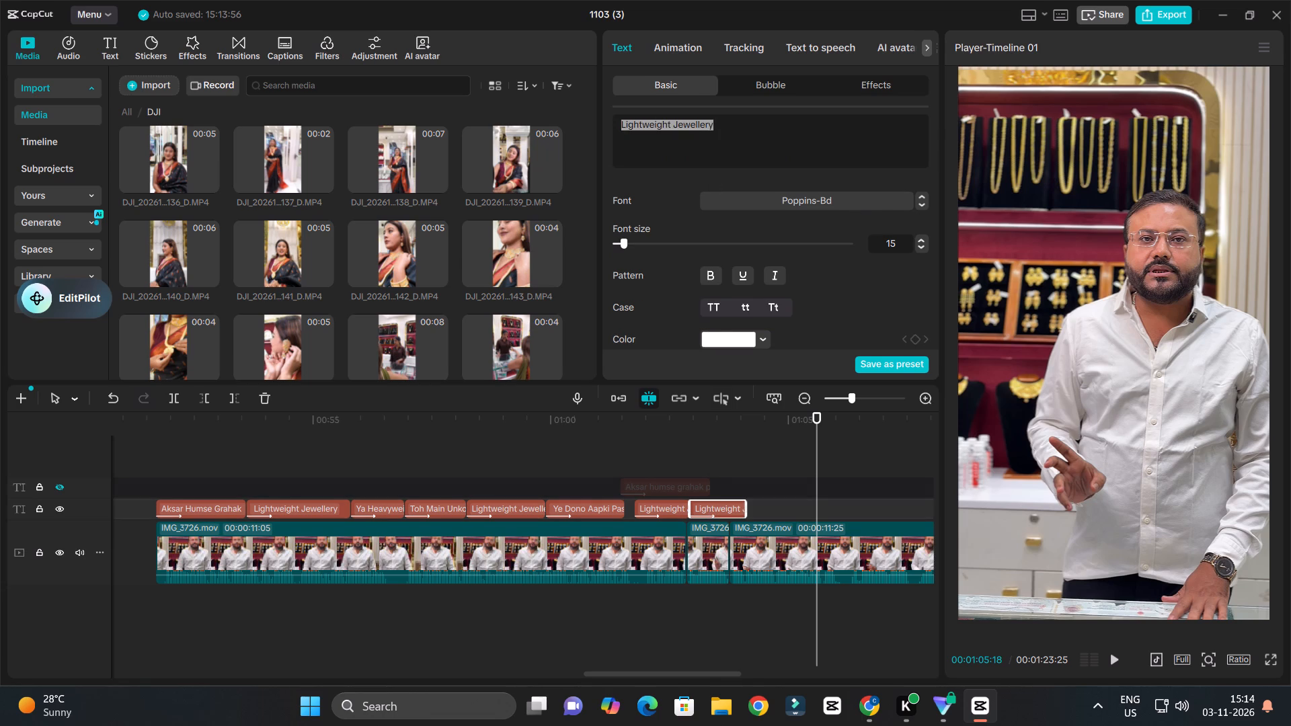
key(ctrl+v)
Play the speech across the "aapke Daily Wear ke liye comfortable rehti hai" caption to check its timing.
click(687, 426)
key(space)
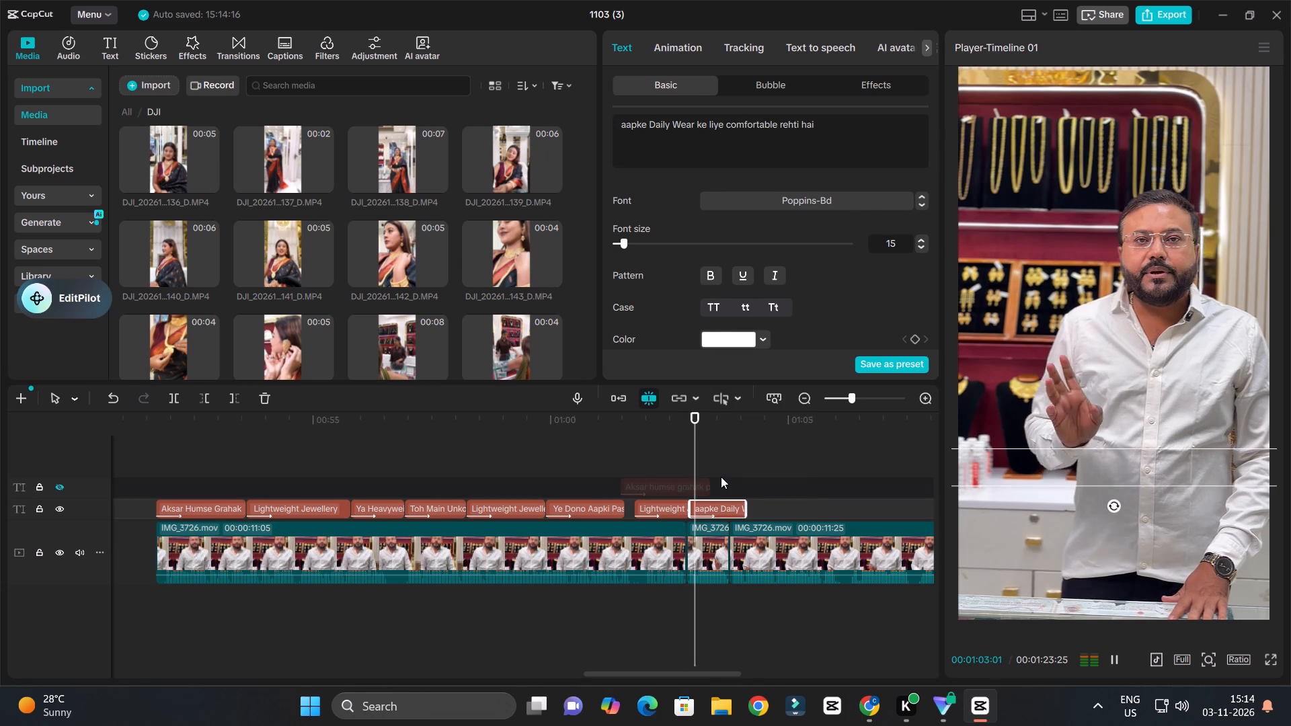
ctrl+scroll(721, 476, down, 4)
ctrl+scroll(719, 474, up, 9)
key(space)
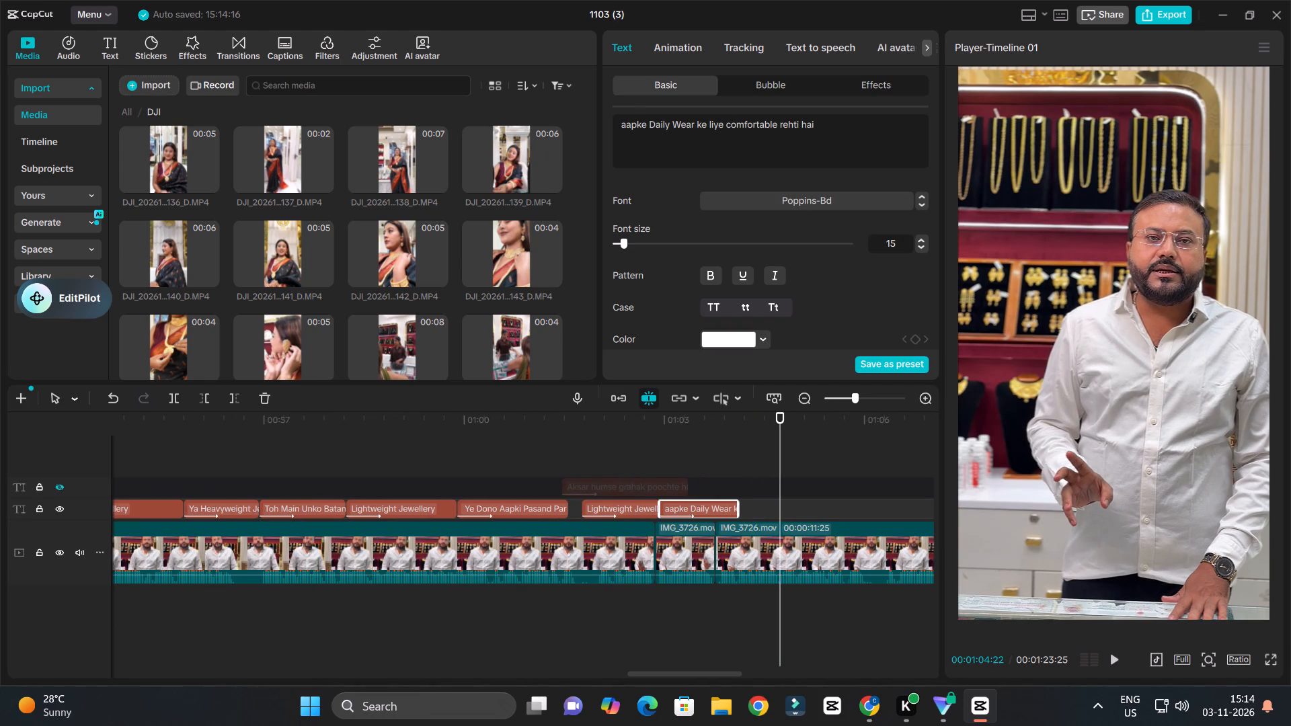
Break the caption into two lines, with "comfortable rehti hai" on the second line.
click(724, 125)
key(Return)
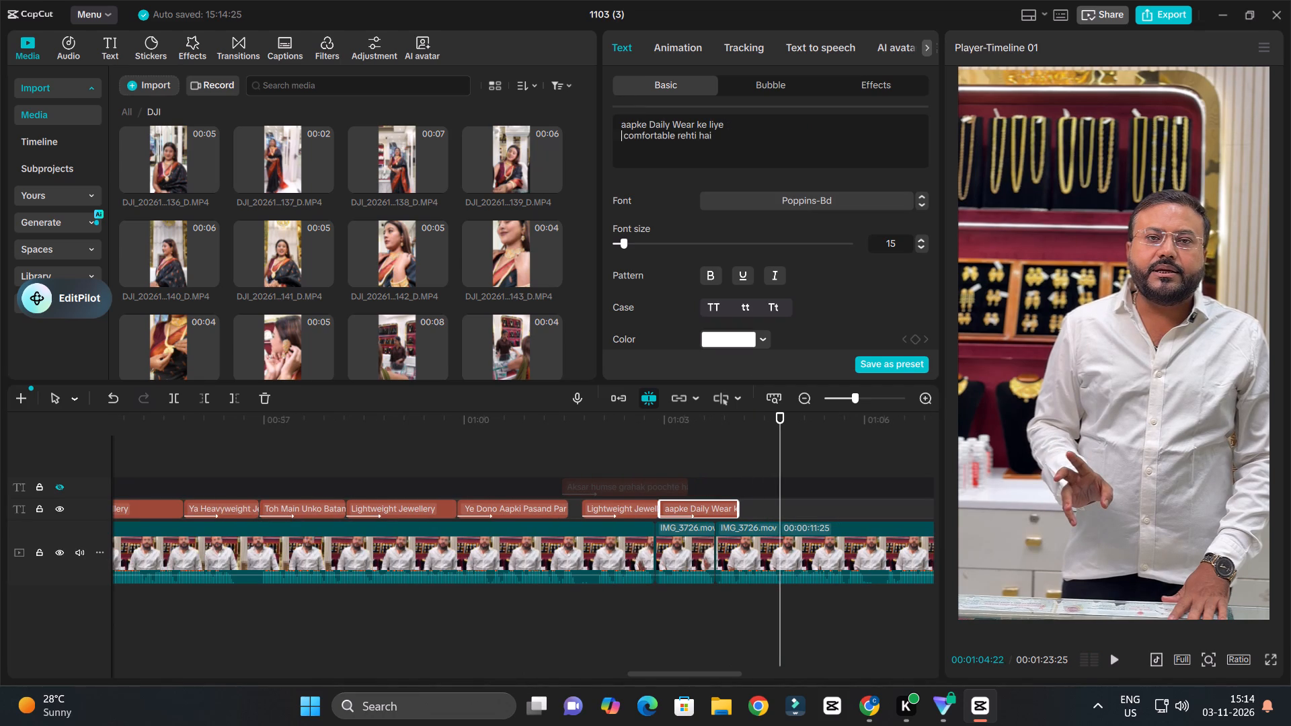
Replay the "aapke Daily Wear ke liye" caption's speech and extend the caption's end to just past 00:01:04:25.
click(650, 428)
key(space)
ctrl+scroll(728, 440, down, 4)
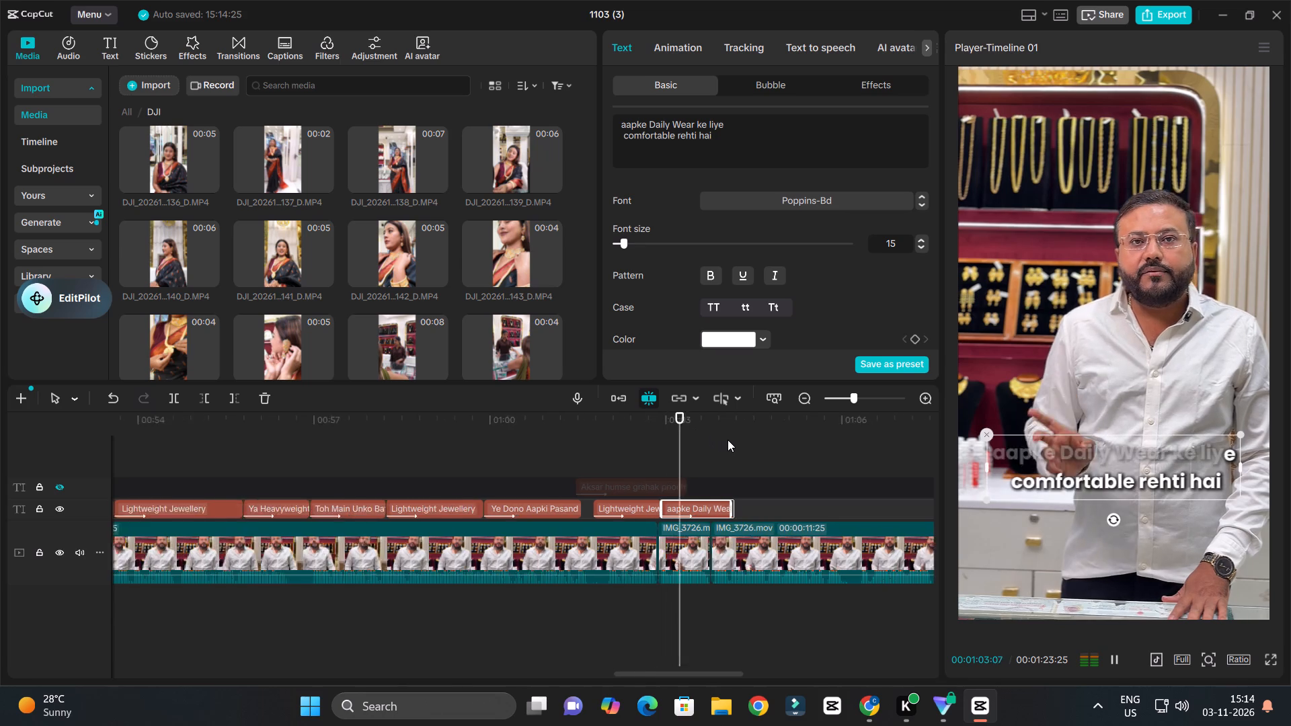
ctrl+scroll(728, 440, up, 5)
ctrl+scroll(730, 442, down, 2)
key(space)
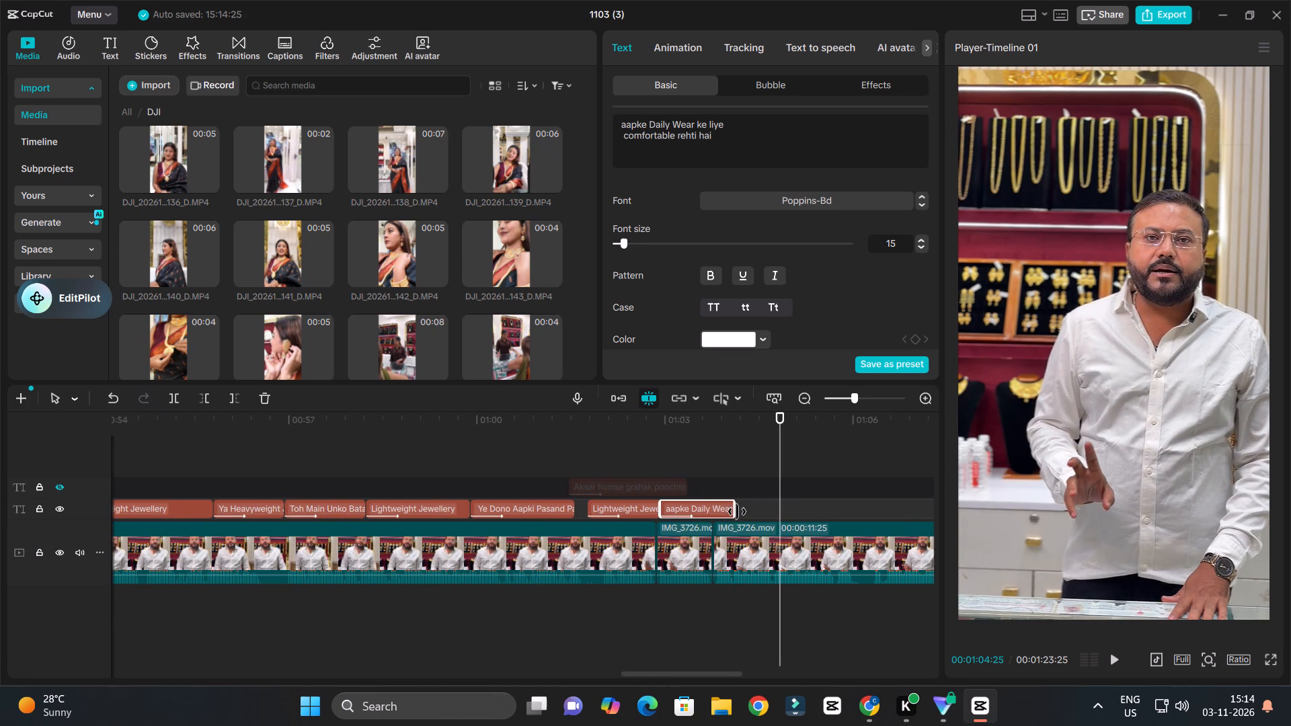
drag(737, 510, 785, 524)
key(space)
key(space)
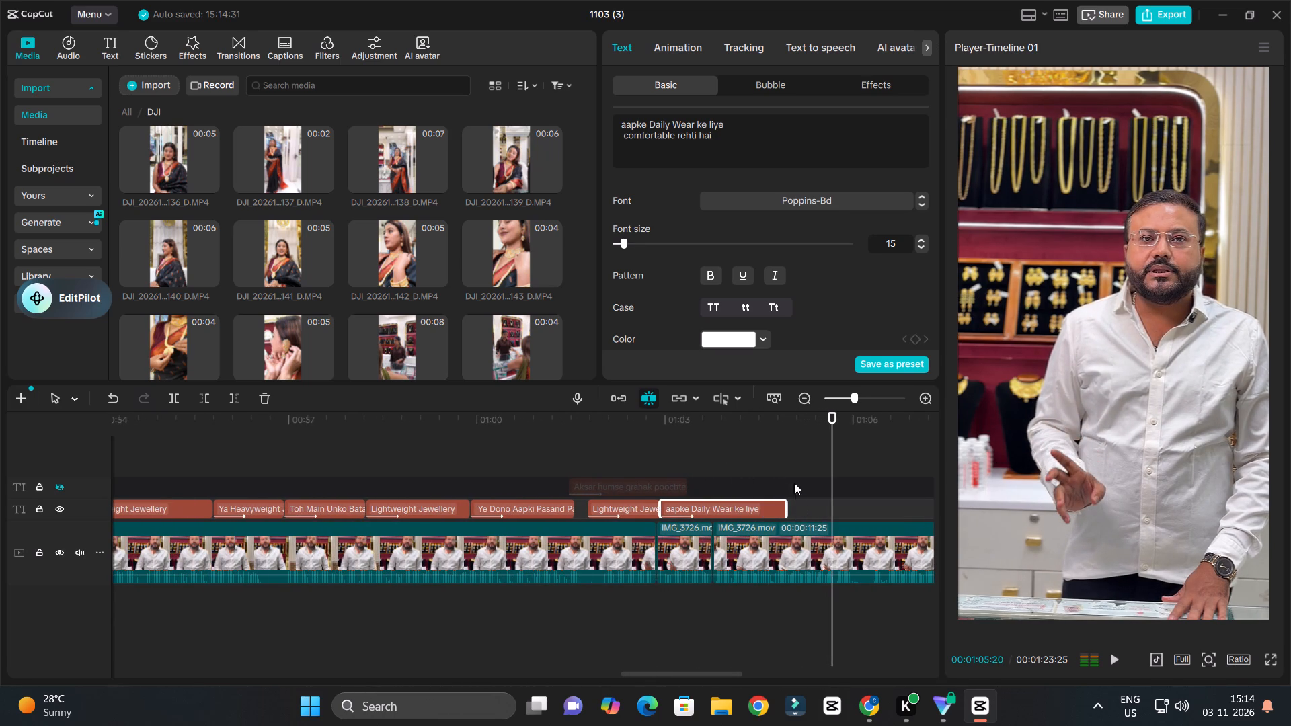
Set the "aapke Daily Wear ke liye comfortable rehti hai" caption to title case.
drag(739, 428, 724, 430)
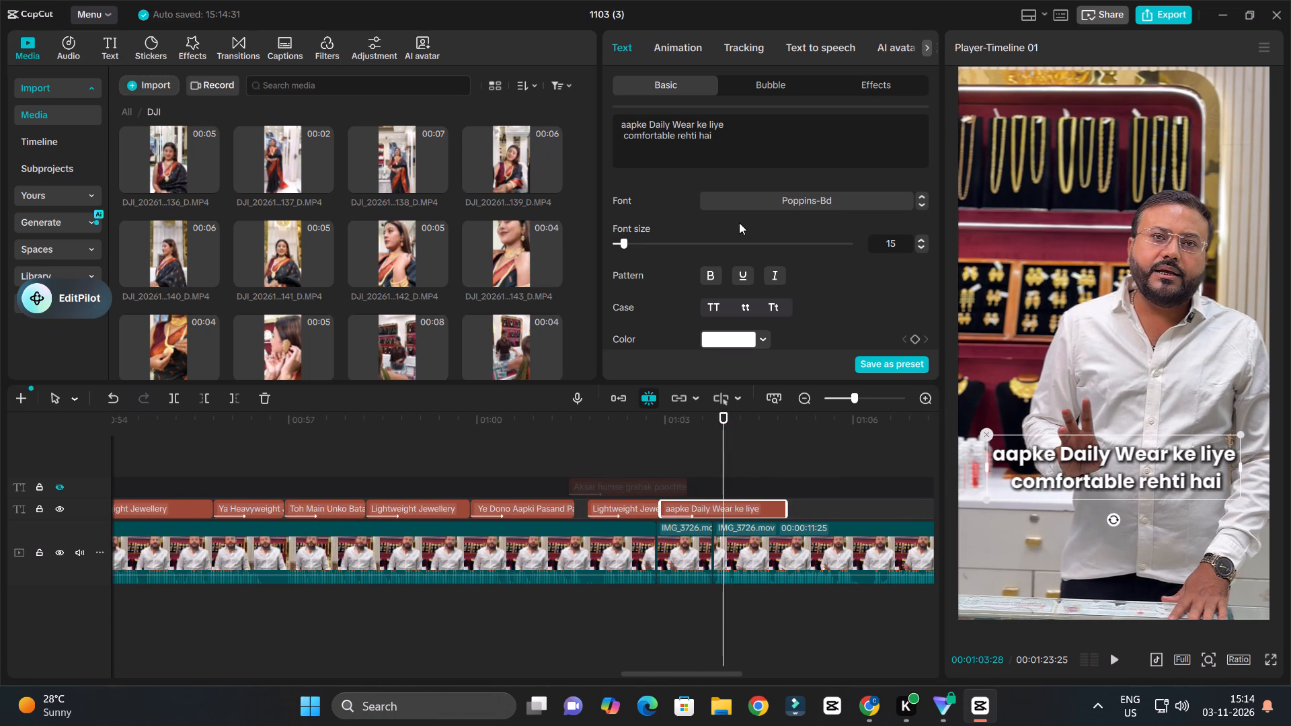
click(779, 303)
Replay the speech from just before the "Aapke Daily Wear Ke Liye" caption into the following phrase to check its timing.
click(647, 421)
key(space)
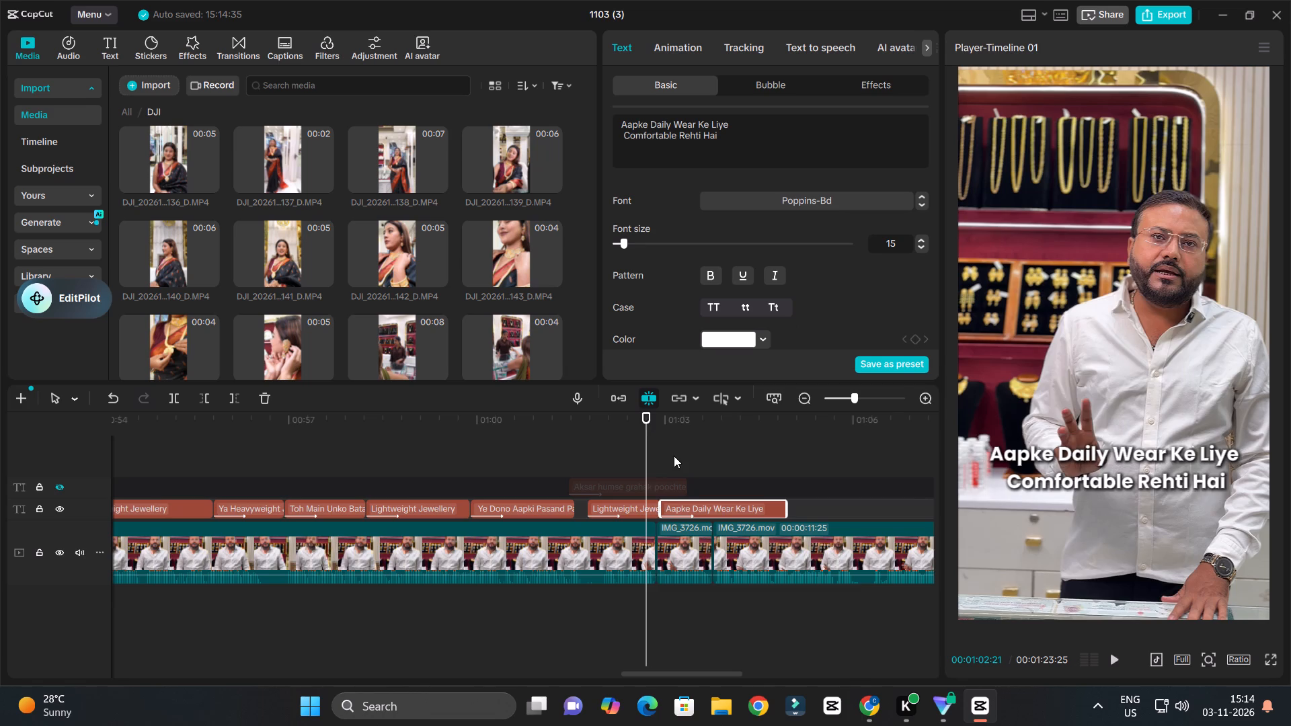
ctrl+scroll(674, 455, down, 8)
ctrl+scroll(673, 473, up, 4)
ctrl+scroll(674, 473, down, 12)
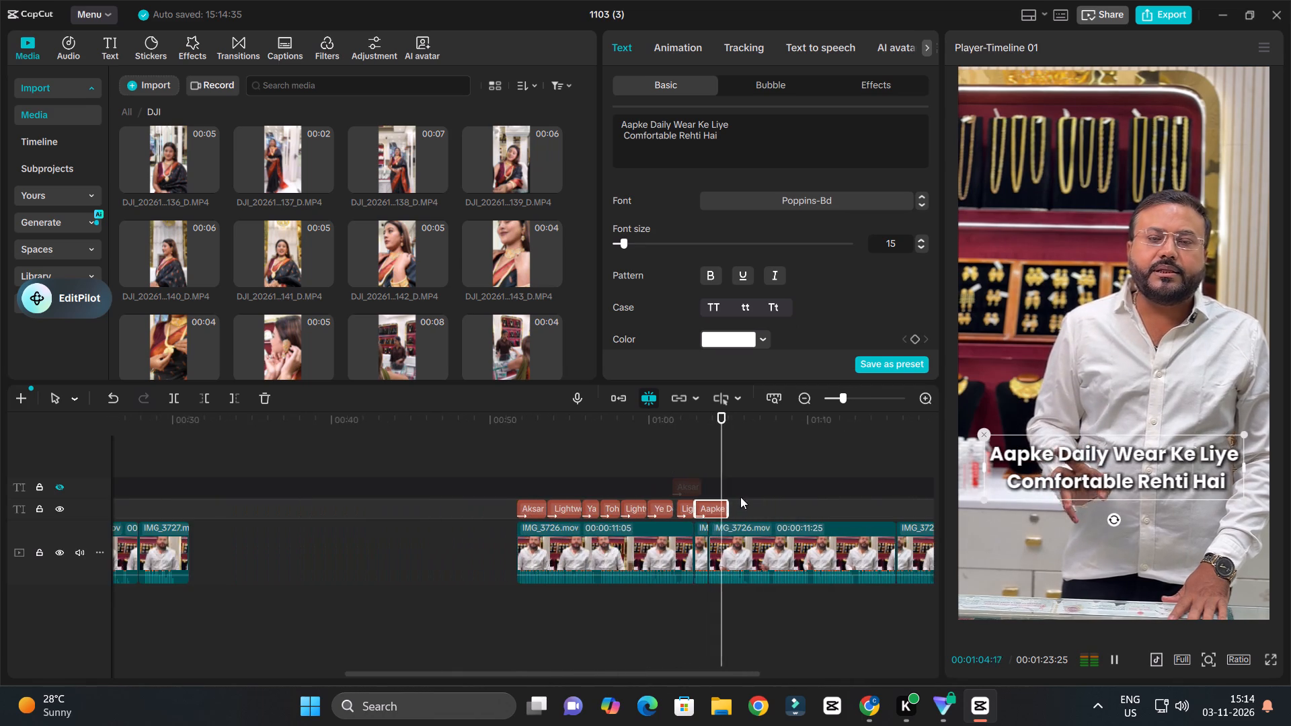
ctrl+scroll(789, 497, up, 16)
key(space)
Duplicate the "Aapke Daily Wear Ke Liye" caption and place the copy directly after it.
alt+drag(646, 510, 680, 510)
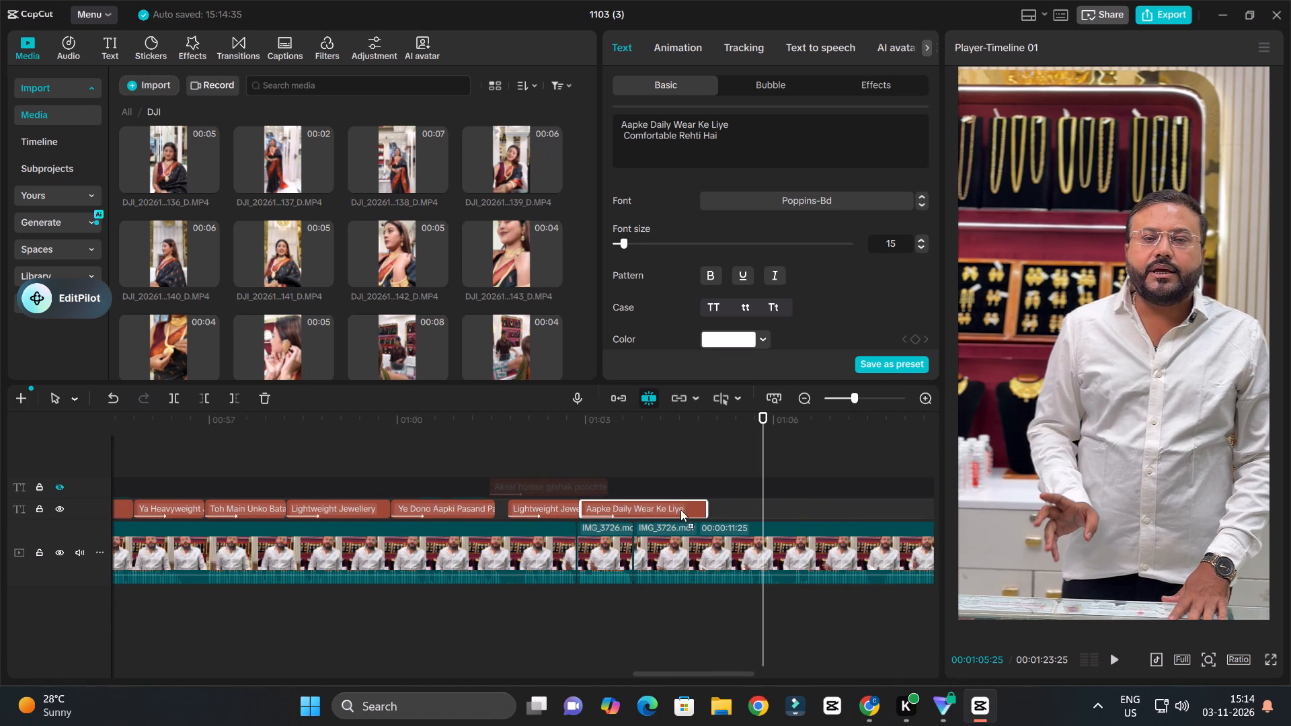
alt+drag(680, 510, 788, 508)
drag(781, 506, 766, 508)
click(766, 508)
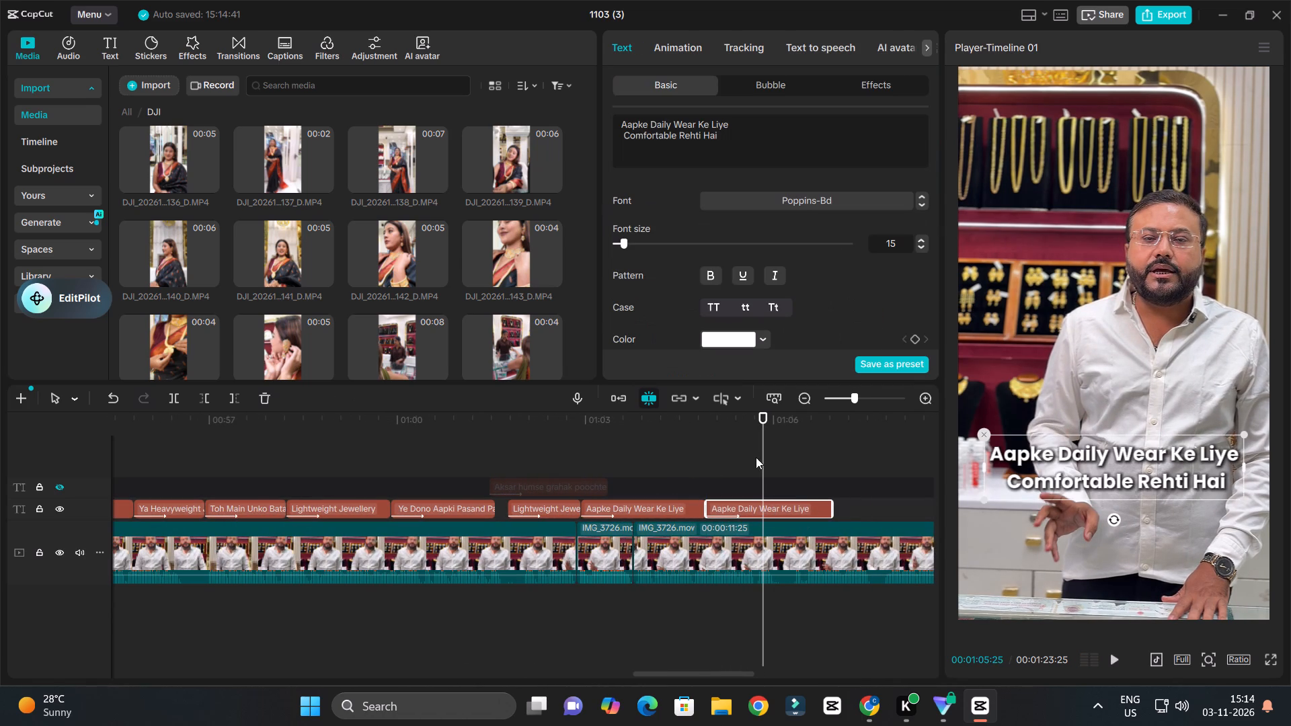
Replace the duplicated "Aapke Daily Wear Ke Liye" caption's text with "Aap roz use kar sakte hain." copied from the hidden script text.
double_click(555, 487)
click(742, 179)
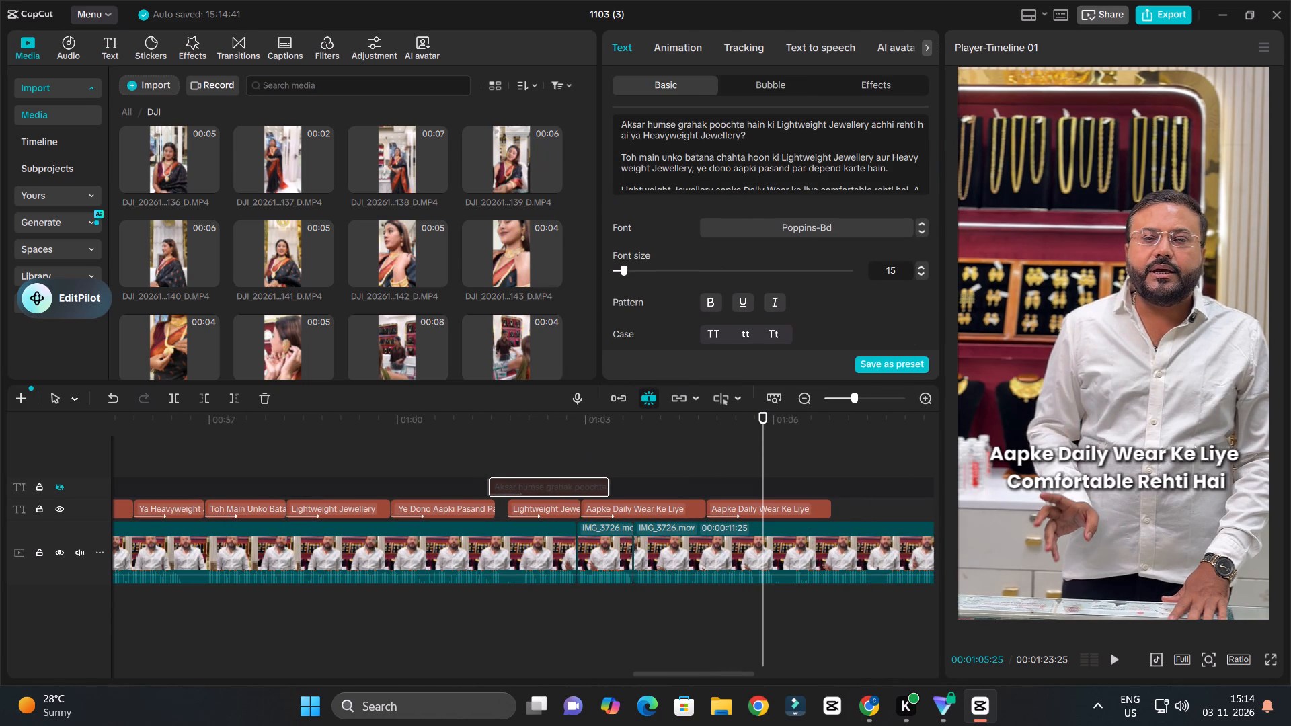
scroll(742, 179, down, 1)
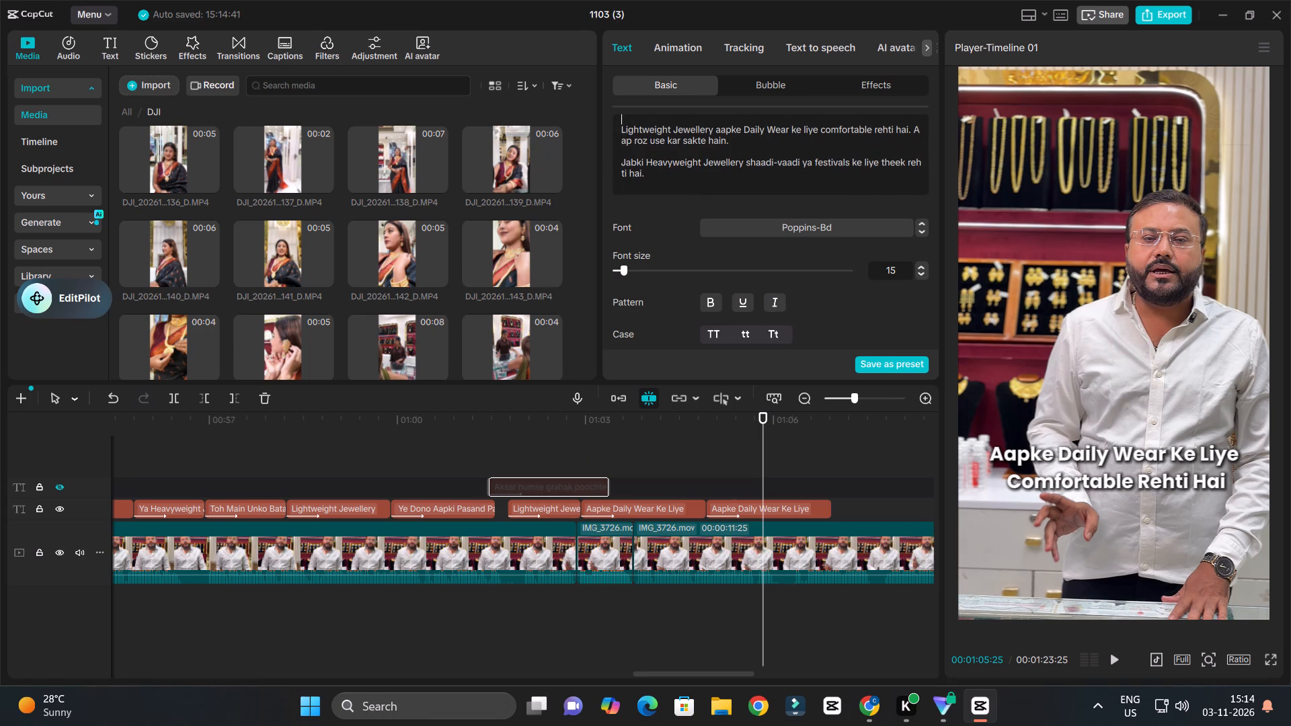
drag(911, 129, 921, 143)
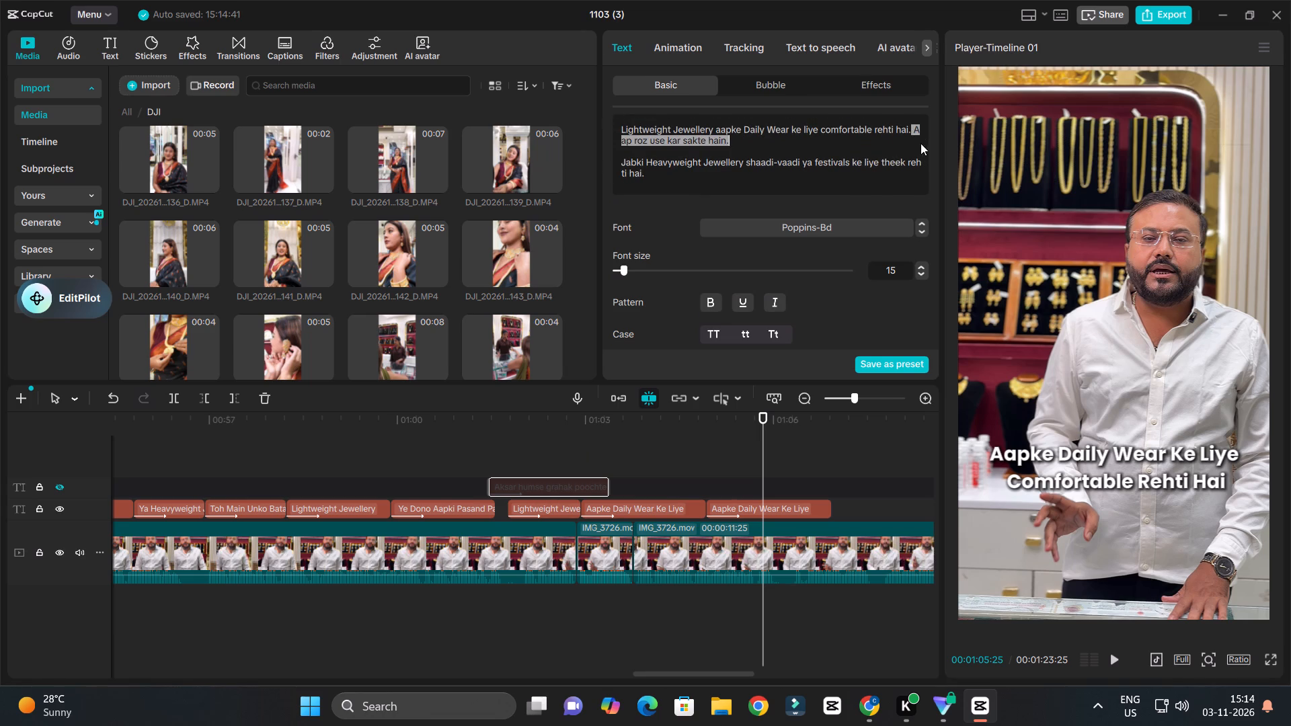
drag(921, 143, 746, 141)
key(ctrl+c)
click(765, 508)
click(732, 149)
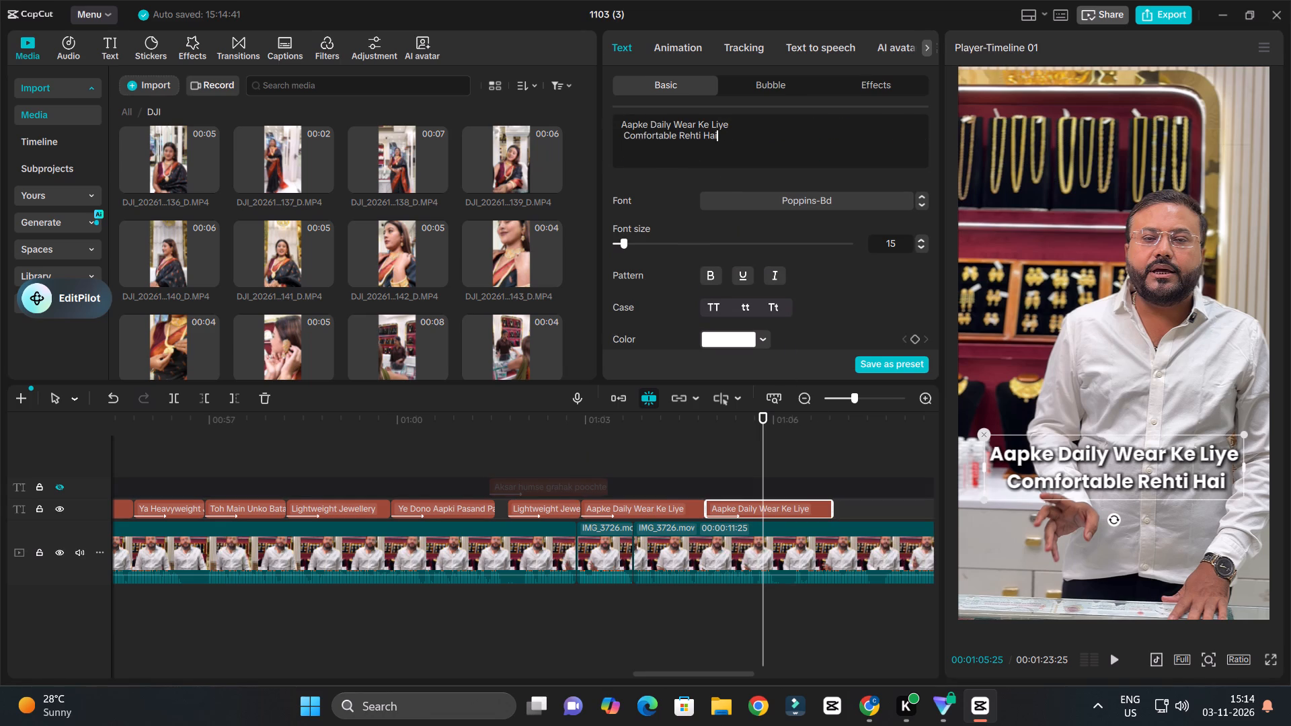
key(ctrl+a)
key(ctrl+v)
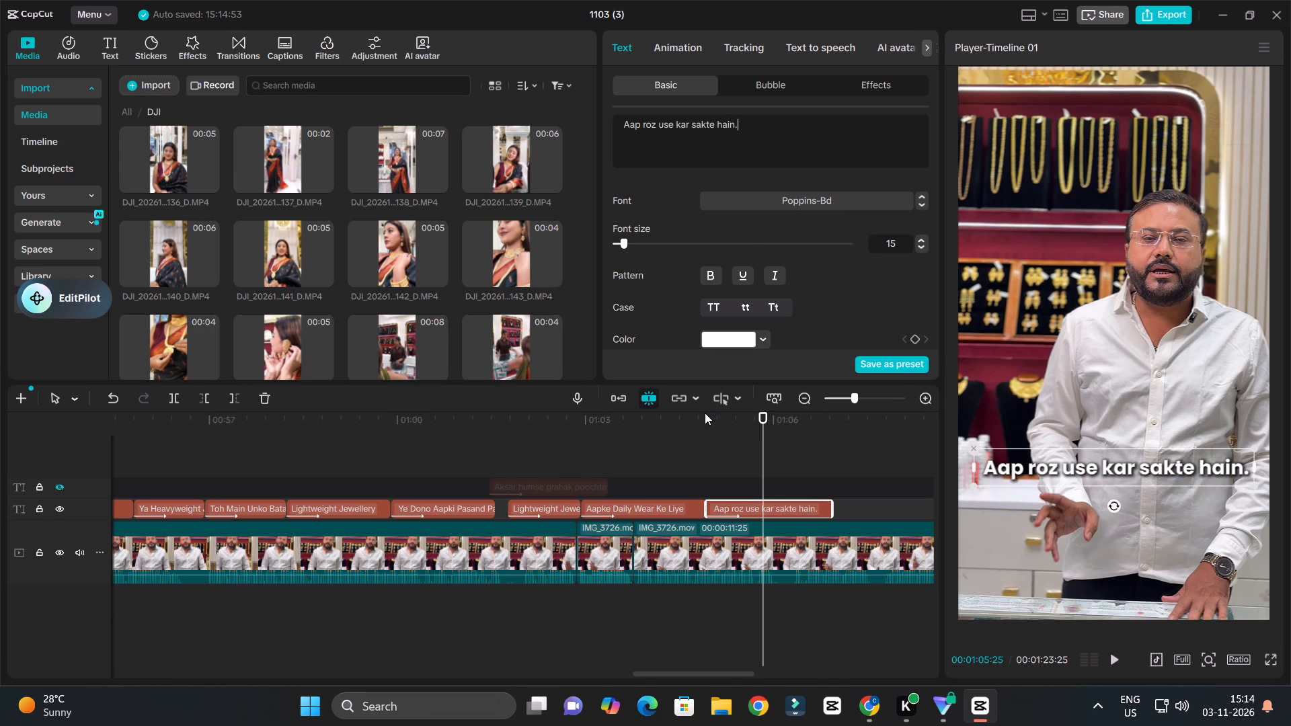
Replay the speech under the "Aap roz use kar sakte hain." caption and set the caption to title case.
click(698, 415)
key(space)
ctrl+scroll(744, 454, down, 4)
ctrl+scroll(782, 476, up, 5)
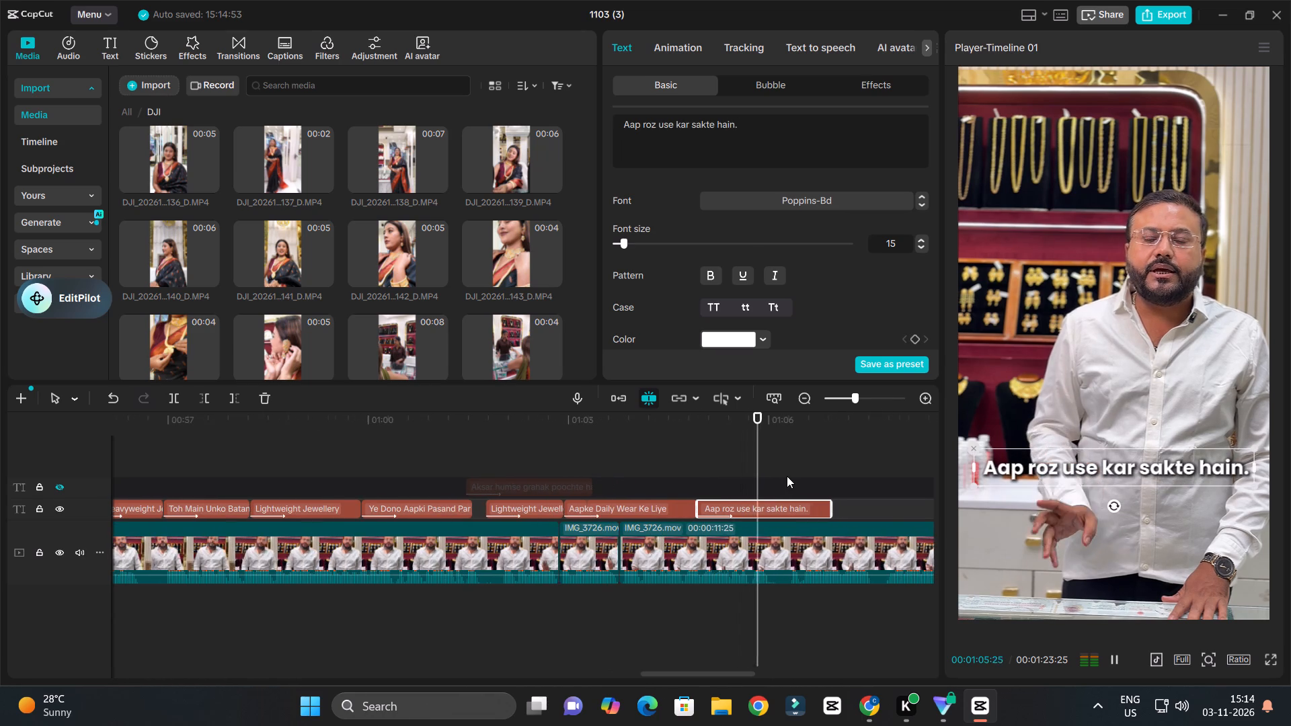
key(space)
click(765, 308)
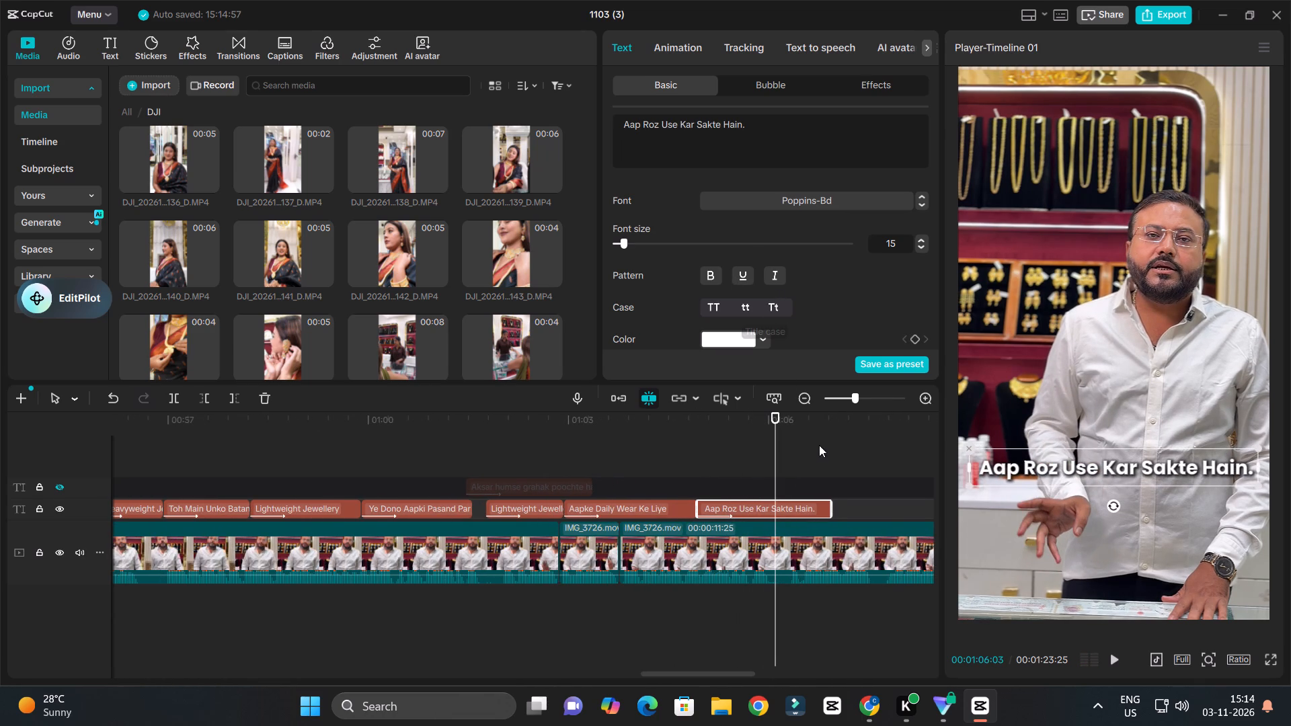
Replay the "Aap Roz Use Kar Sakte Hain." caption's speech and trim the caption's end to 00:01:06:09.
click(705, 430)
key(space)
ctrl+scroll(738, 460, down, 3)
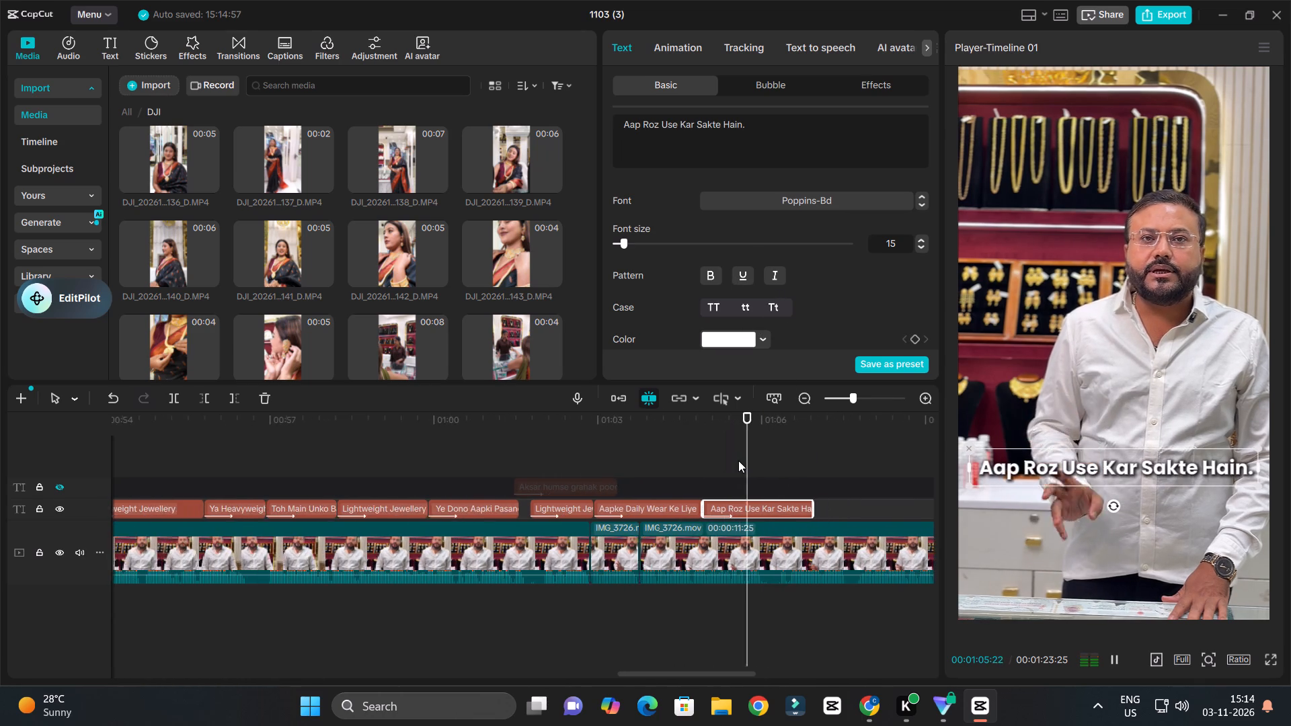
ctrl+scroll(738, 460, down, 7)
ctrl+scroll(830, 497, up, 6)
key(space)
drag(775, 422, 765, 456)
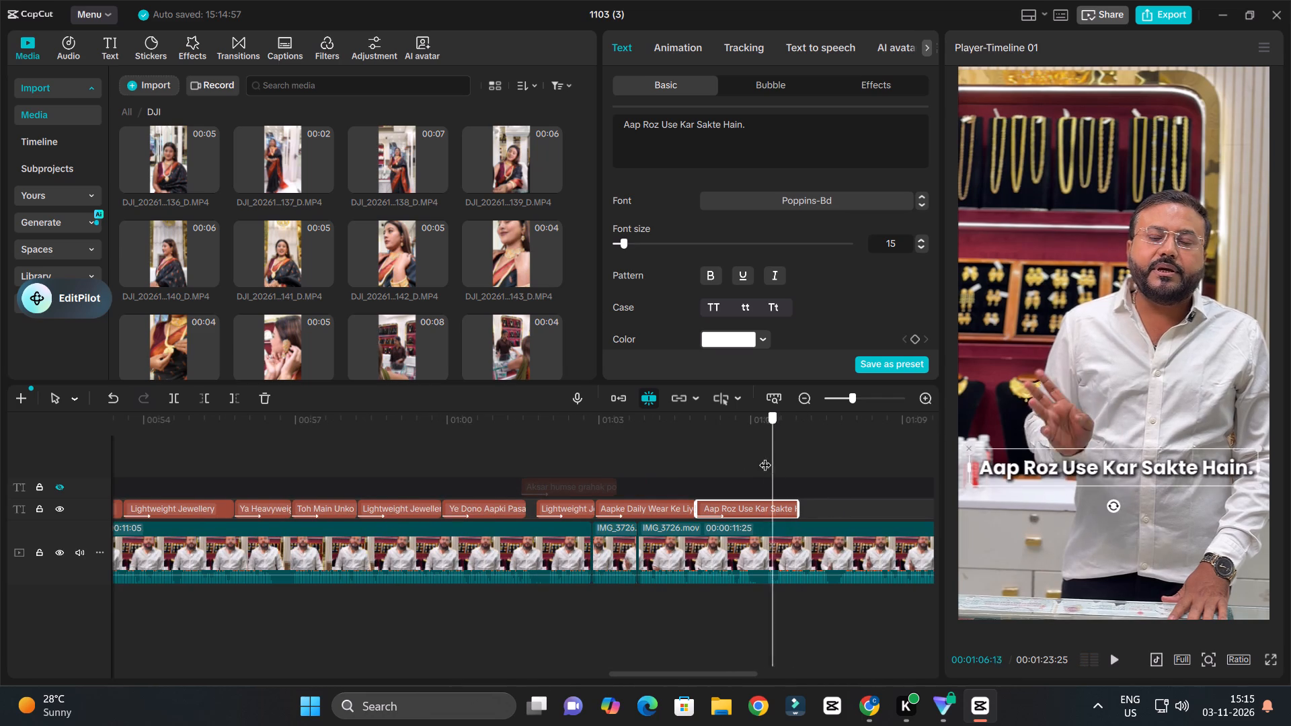
drag(765, 456, 765, 464)
click(775, 507)
key(w)
ctrl+scroll(778, 486, down, 3)
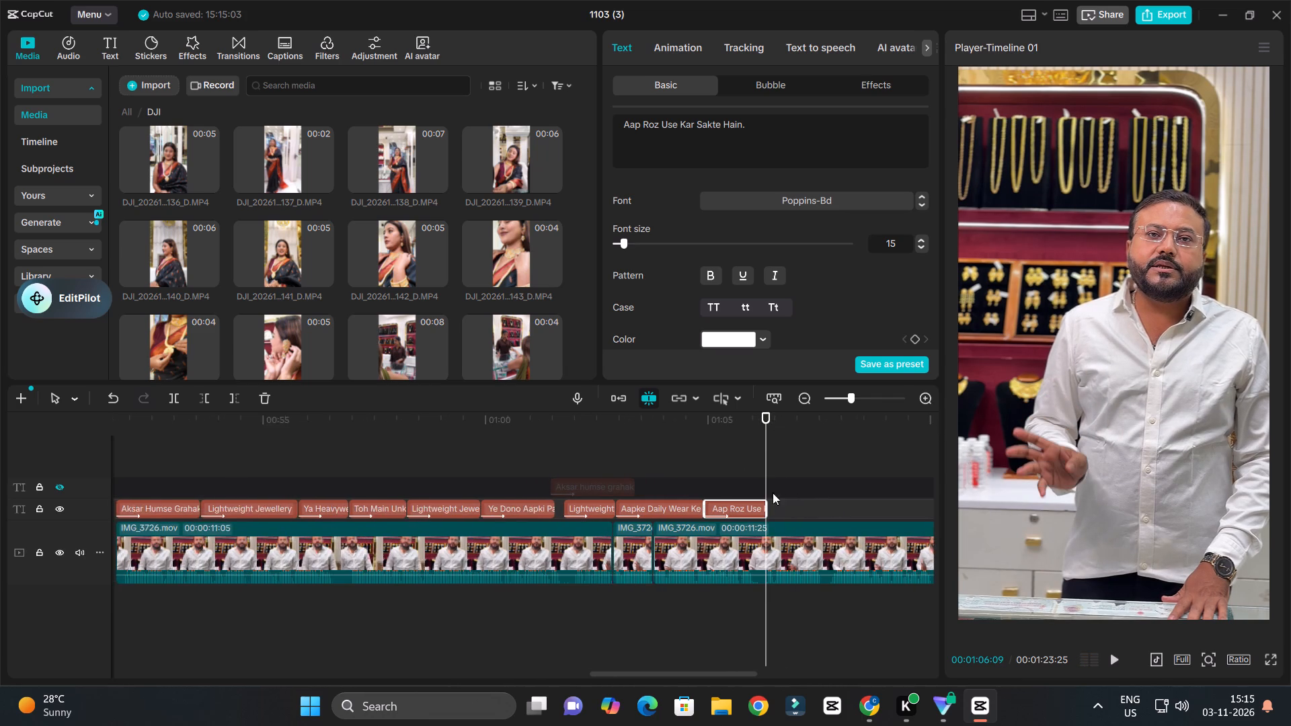
Duplicate the "Aap Roz Use Kar Sakte Hain." caption directly after itself and play the following phrase up to about 00:01:08:10.
alt+drag(742, 514, 802, 513)
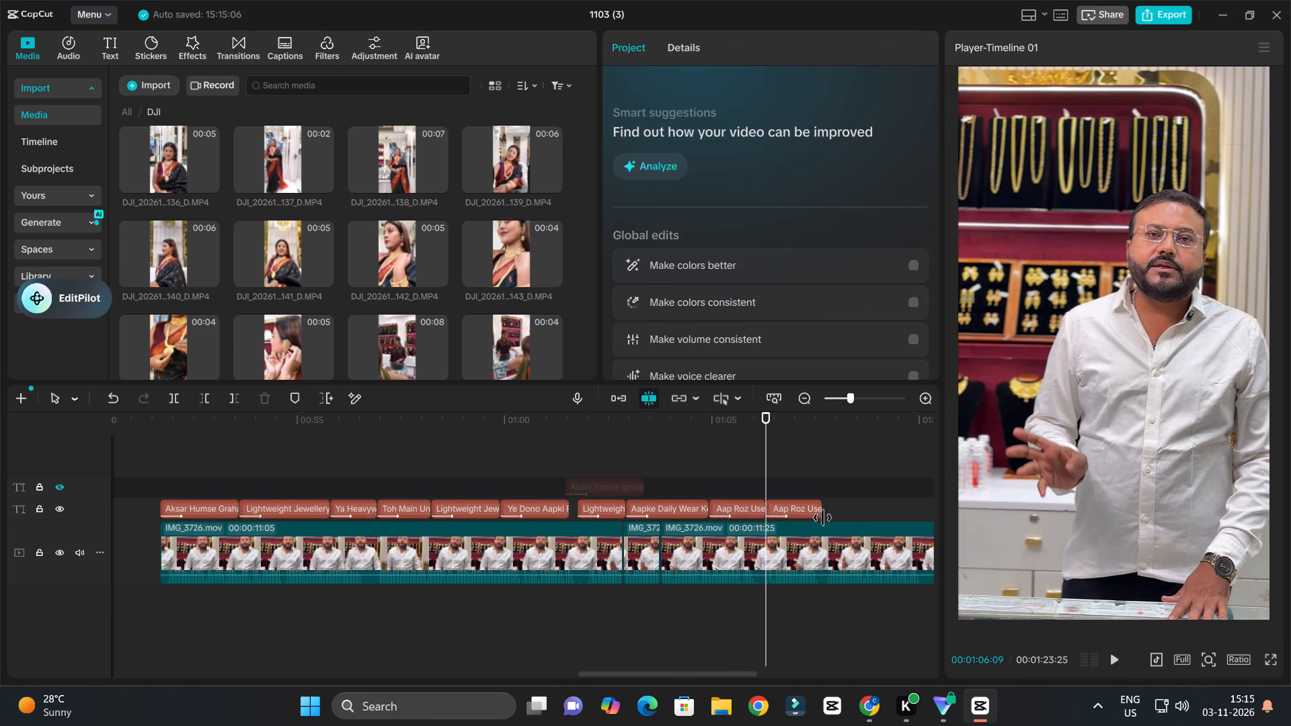
ctrl+scroll(822, 518, up, 4)
key(space)
ctrl+scroll(824, 514, down, 14)
ctrl+scroll(831, 514, up, 5)
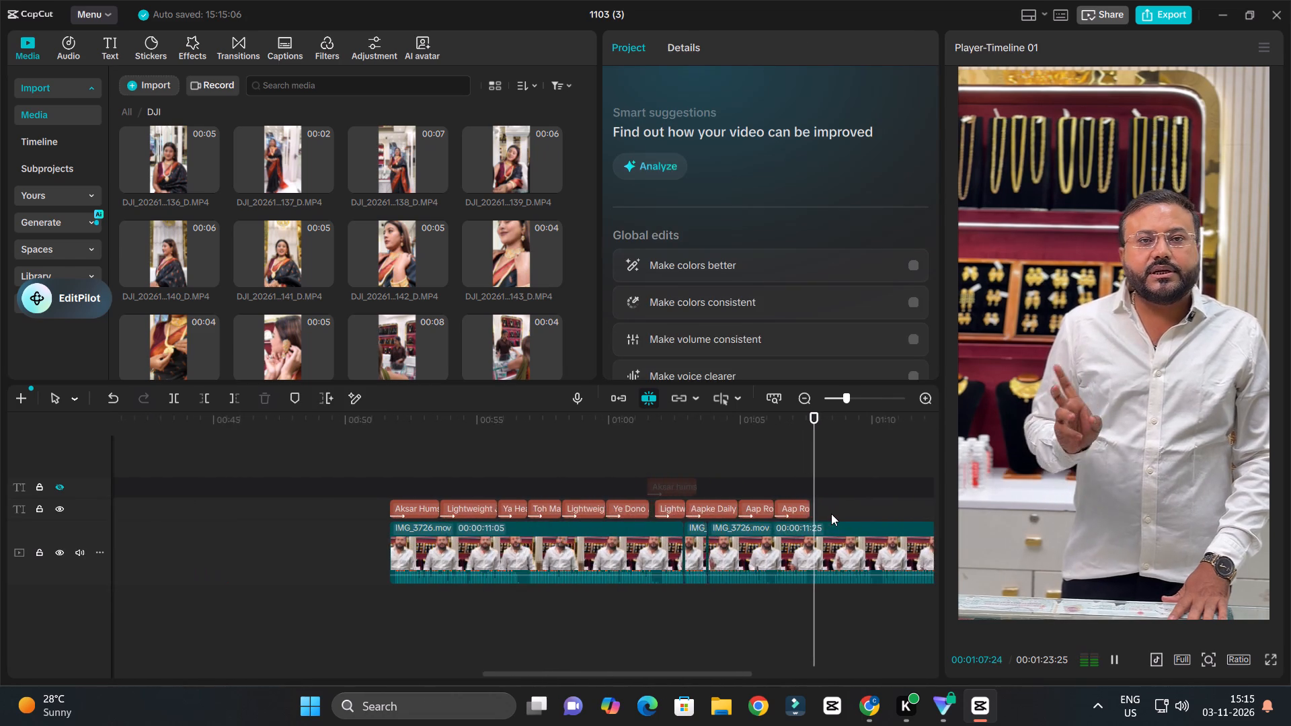
ctrl+scroll(831, 514, up, 4)
key(space)
Replace the new copy's text with "Jabki Heavyweight Jewellery" copied from the hidden script text.
click(632, 481)
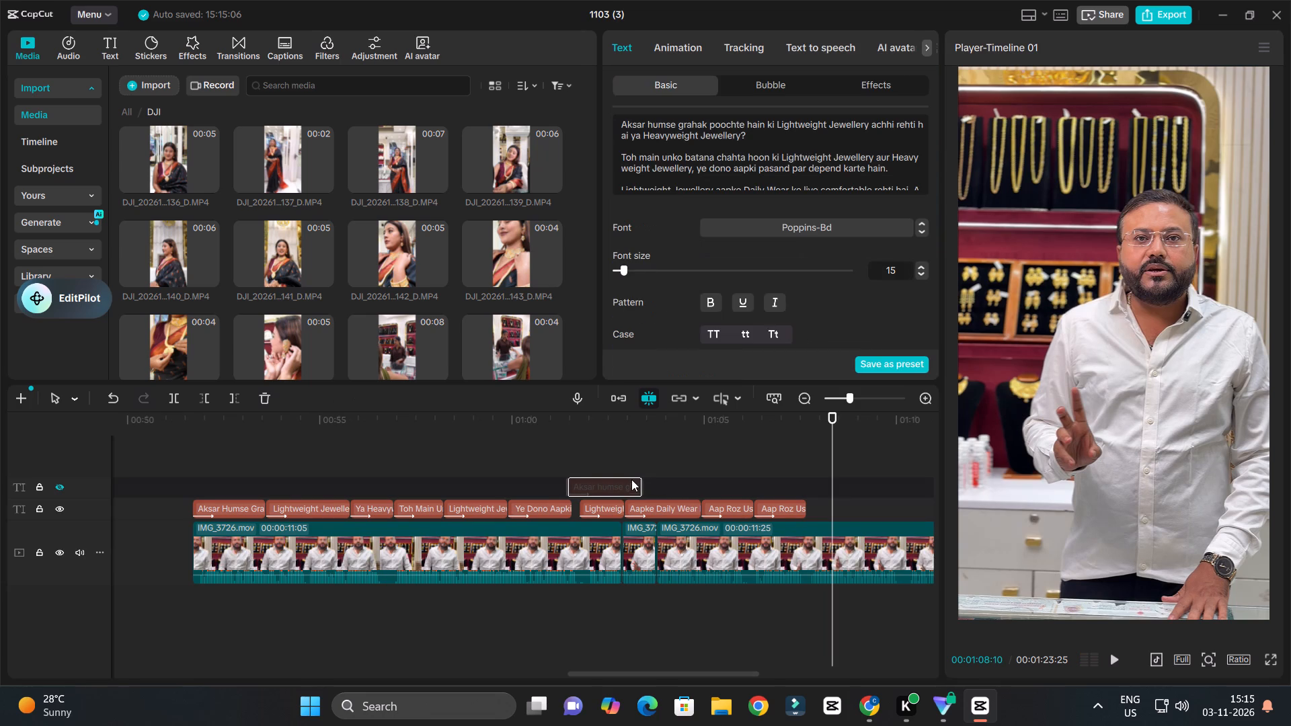
click(674, 176)
scroll(674, 176, down, 1)
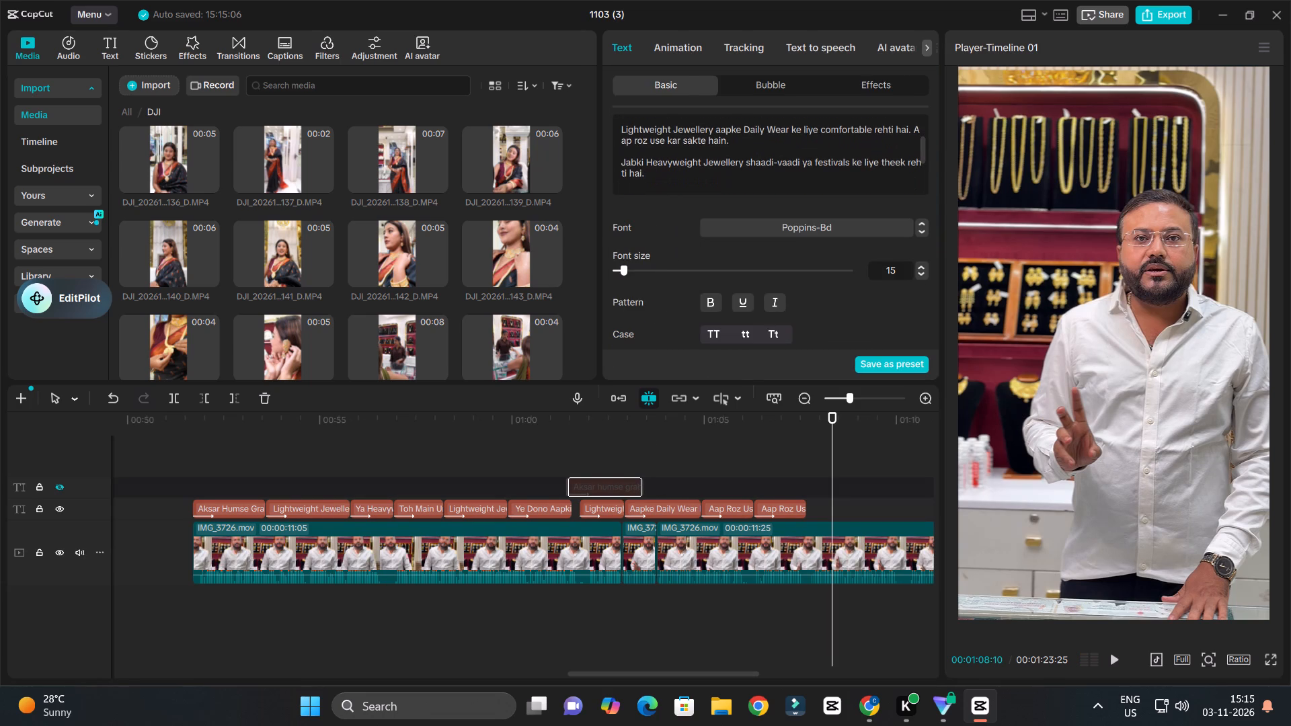
drag(621, 161, 711, 159)
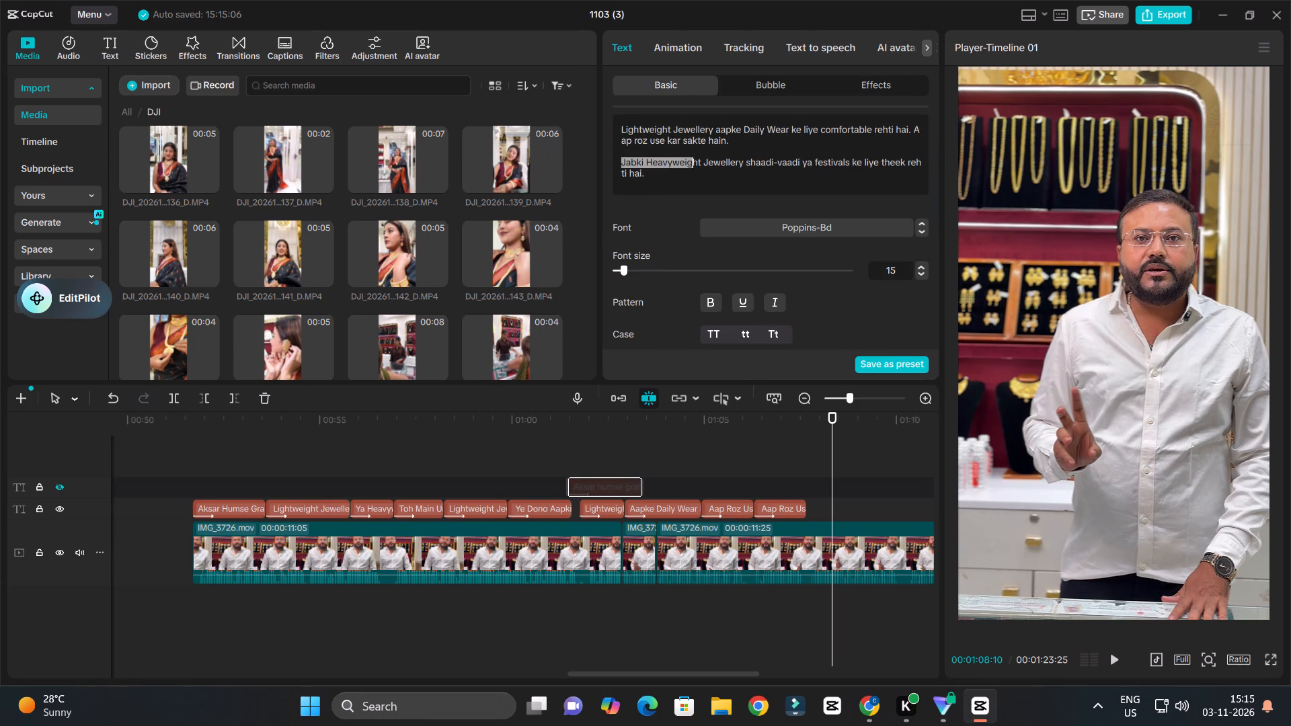
drag(711, 159, 744, 164)
key(ctrl+c)
click(789, 505)
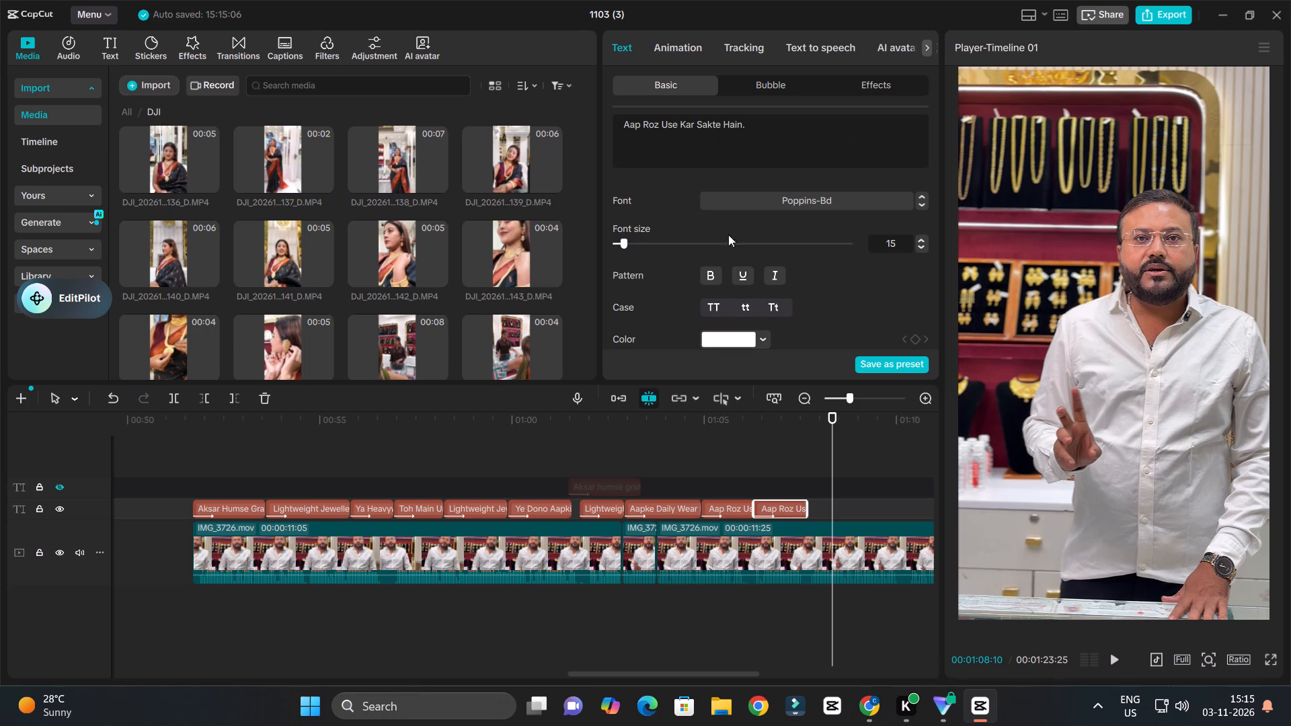
drag(745, 136, 547, 115)
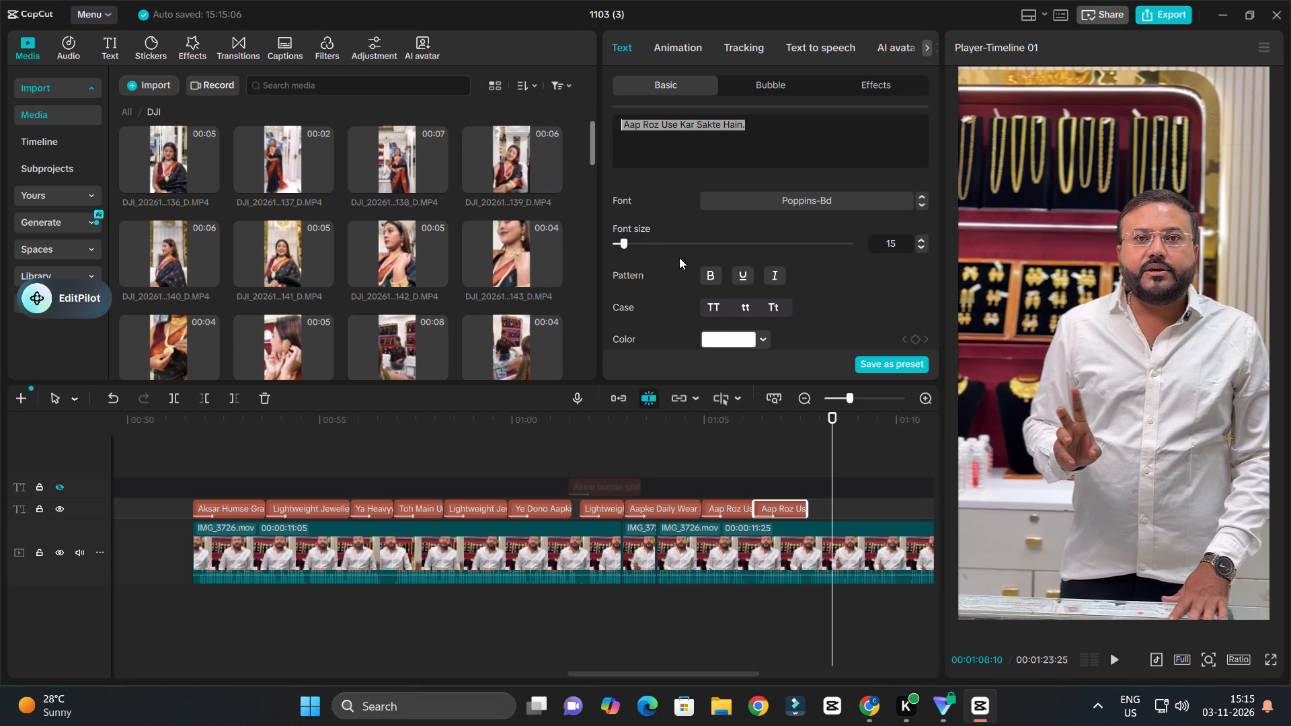
key(ctrl+v)
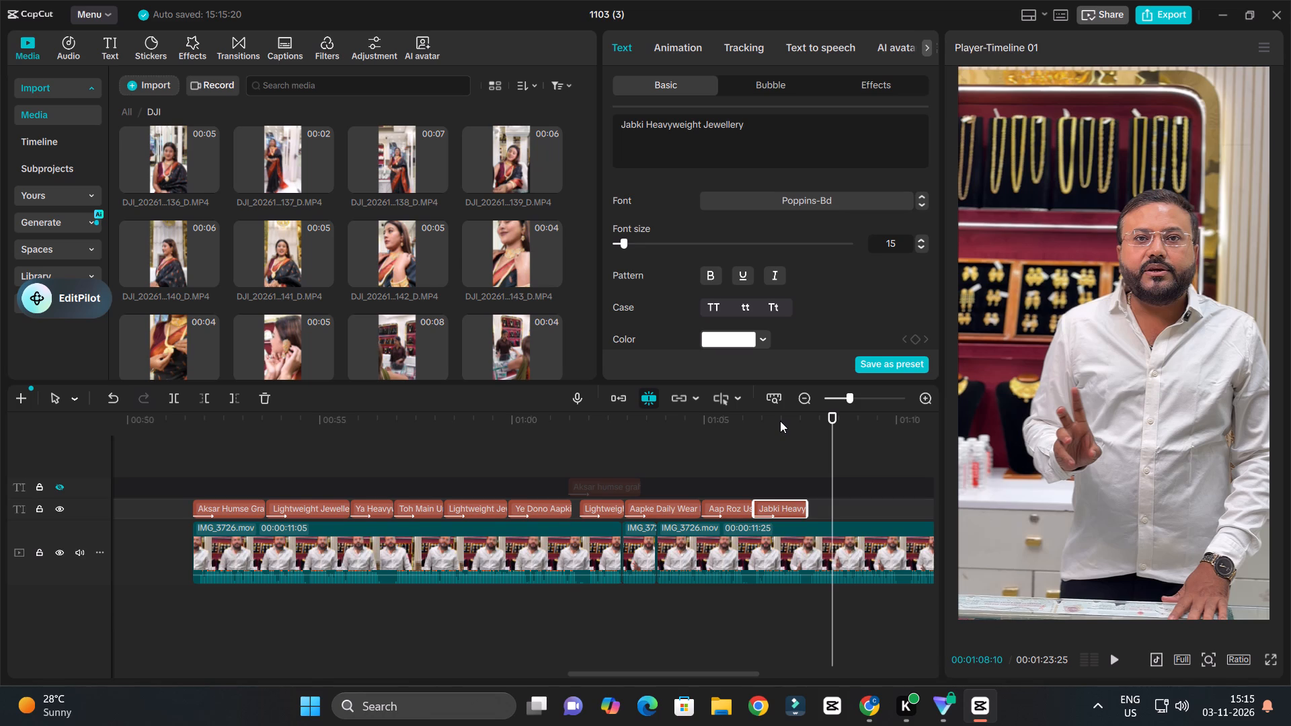
Replay the speech around the "Jabki Heavyweight Jewellery" caption to check its start and end timing.
drag(777, 423, 767, 426)
key(space)
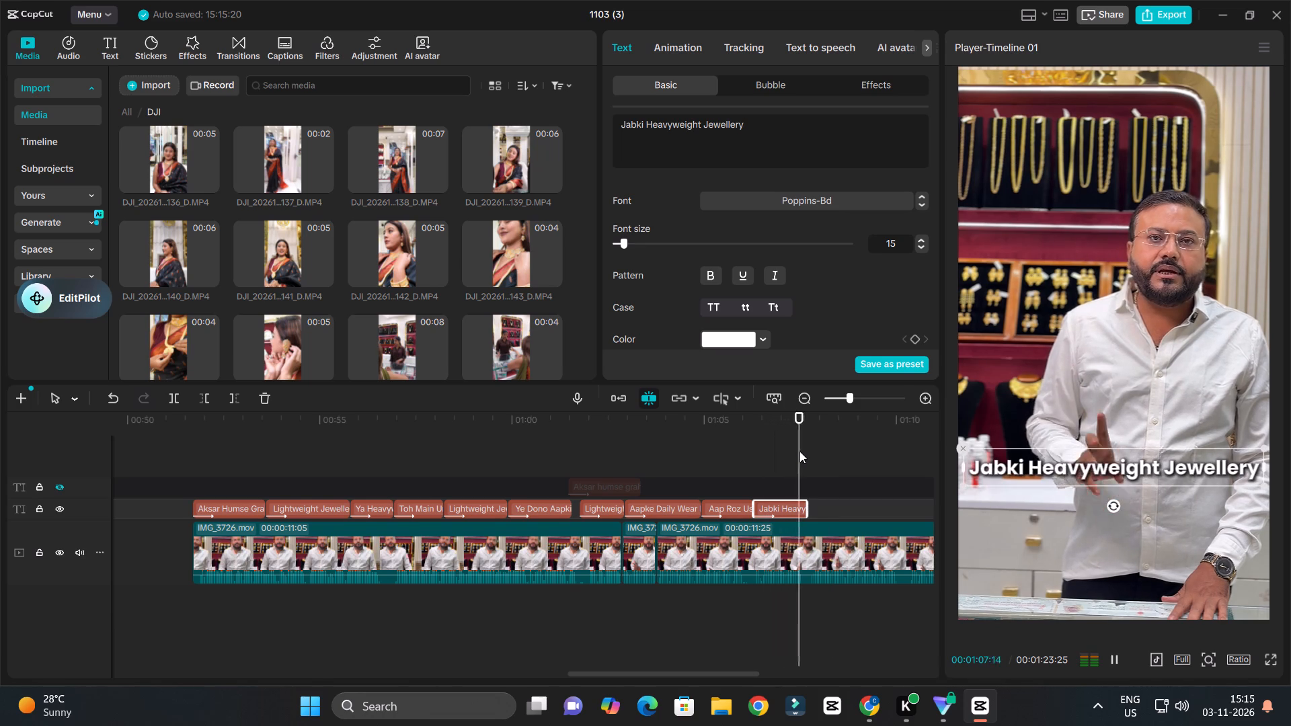
key(space)
click(746, 424)
key(space)
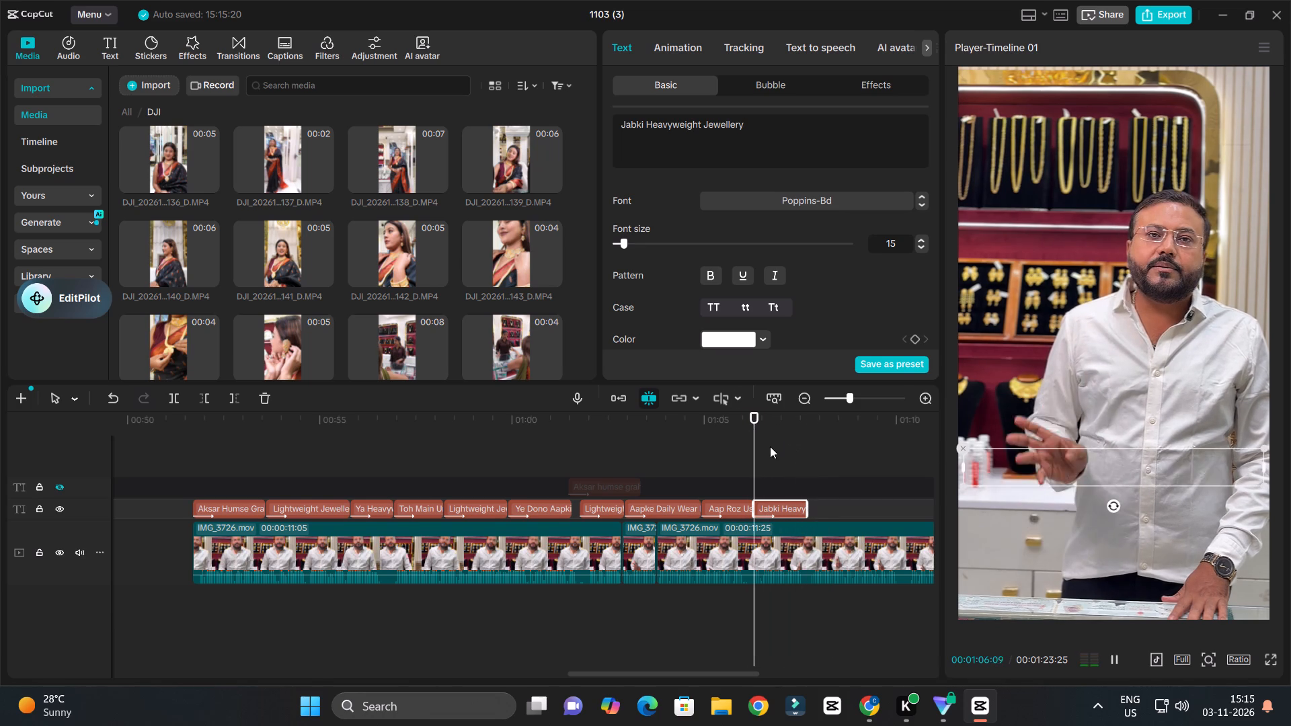
key(space)
key(space)
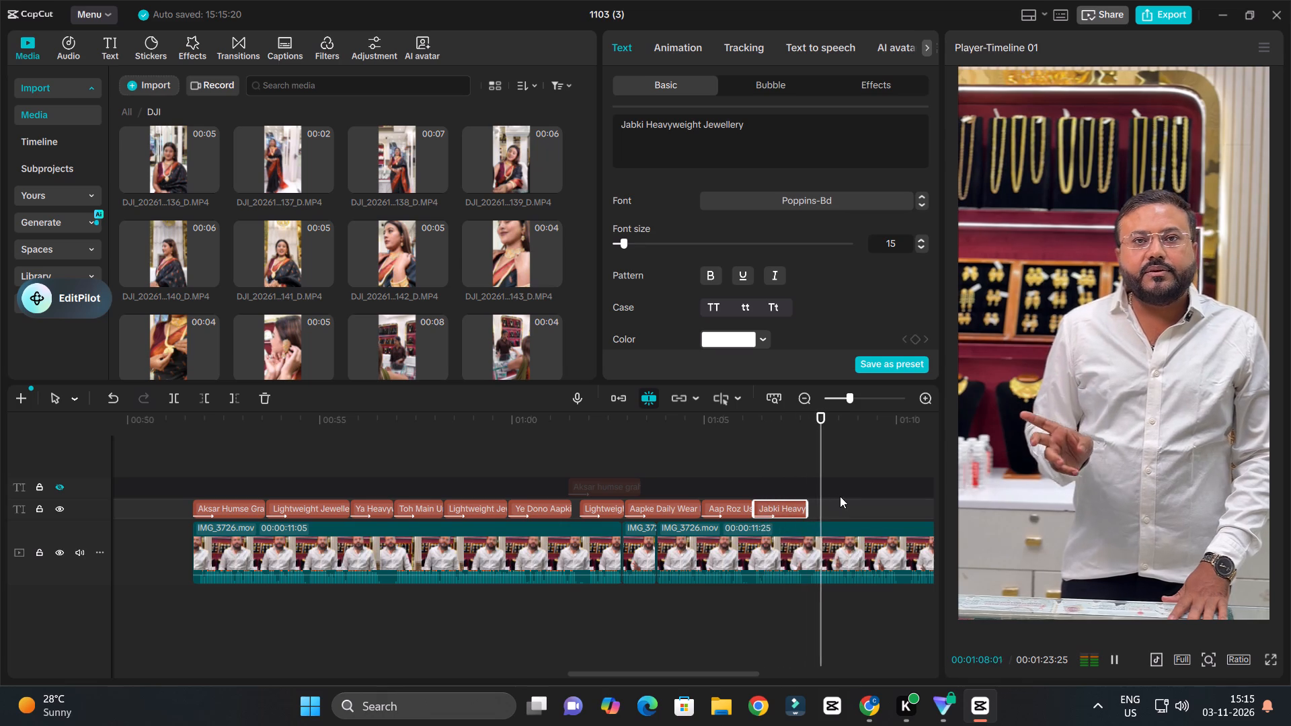
key(space)
Duplicate the "Jabki Heavyweight Jewellery" caption directly after itself and play the speech under the copy.
ctrl+scroll(837, 491, down, 15)
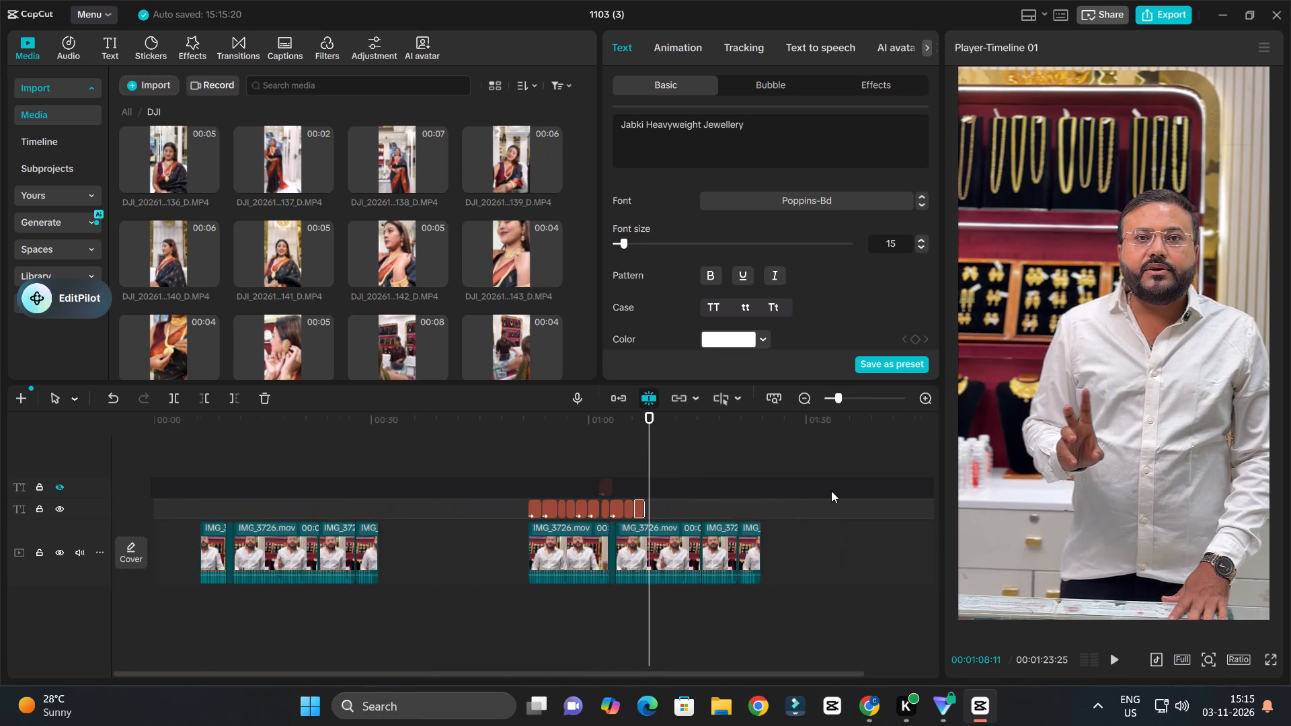
ctrl+scroll(801, 485, up, 12)
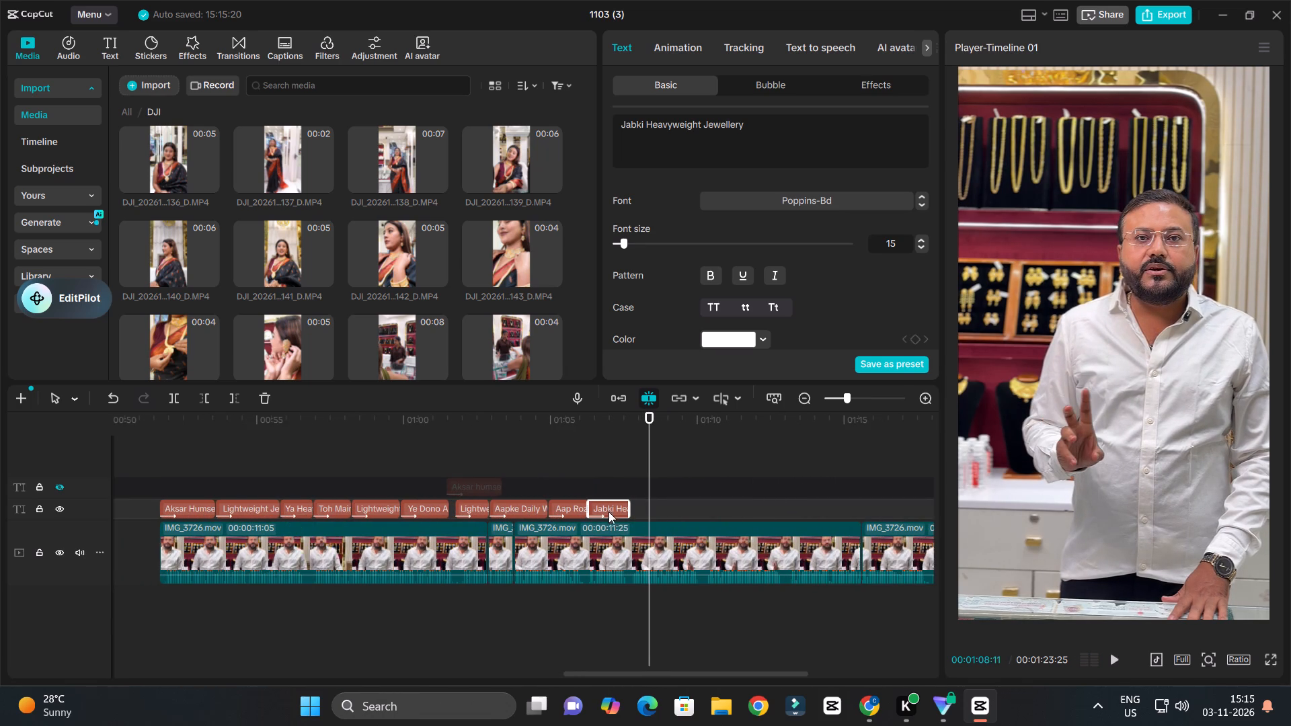
alt+drag(608, 508, 648, 510)
ctrl+scroll(650, 508, up, 7)
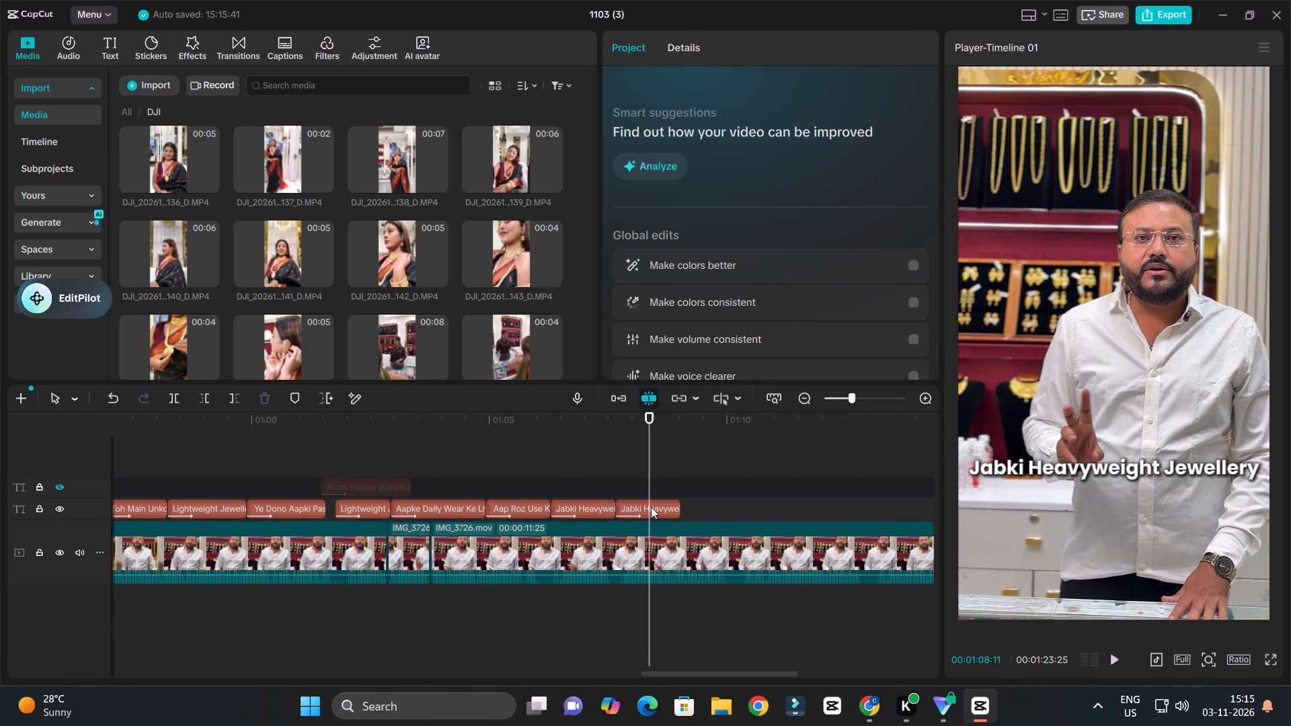
click(619, 412)
key(space)
ctrl+scroll(703, 474, up, 3)
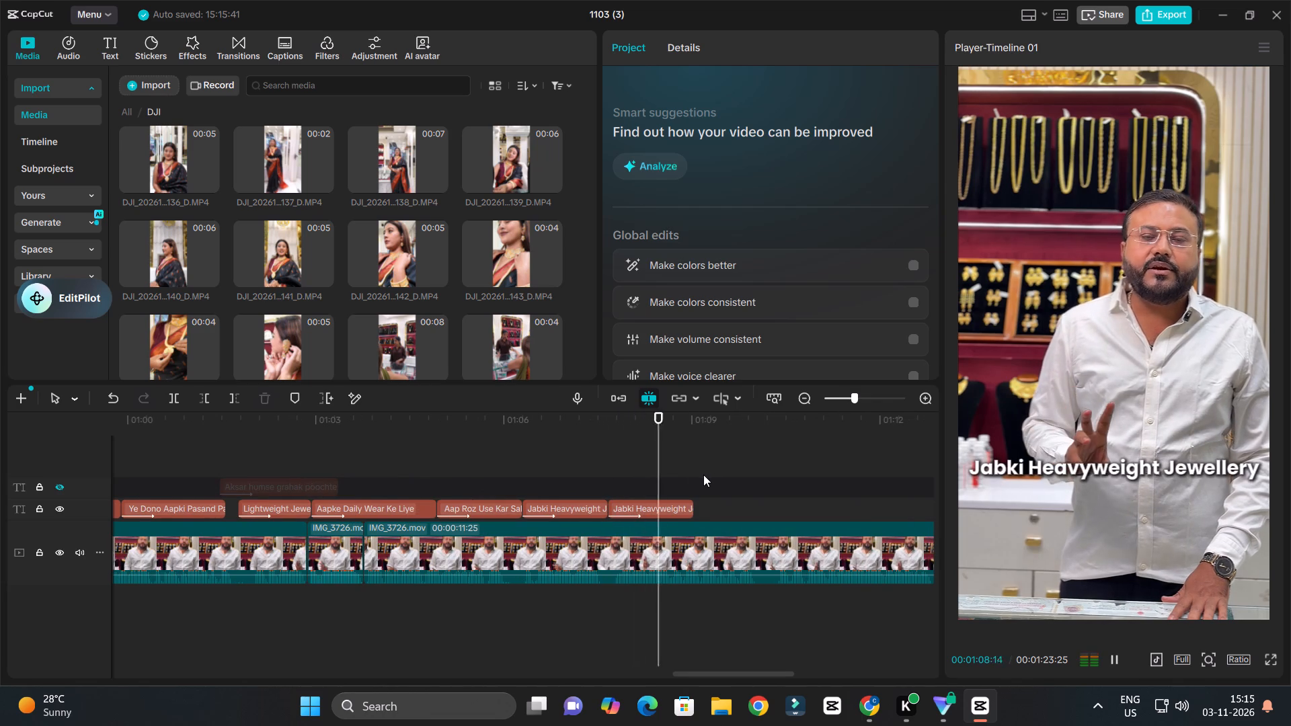
key(space)
Move the hidden script text clip along its own track so it starts at about 00:01:14, clear of the captions.
click(686, 510)
drag(798, 128, 561, 93)
drag(296, 488, 930, 493)
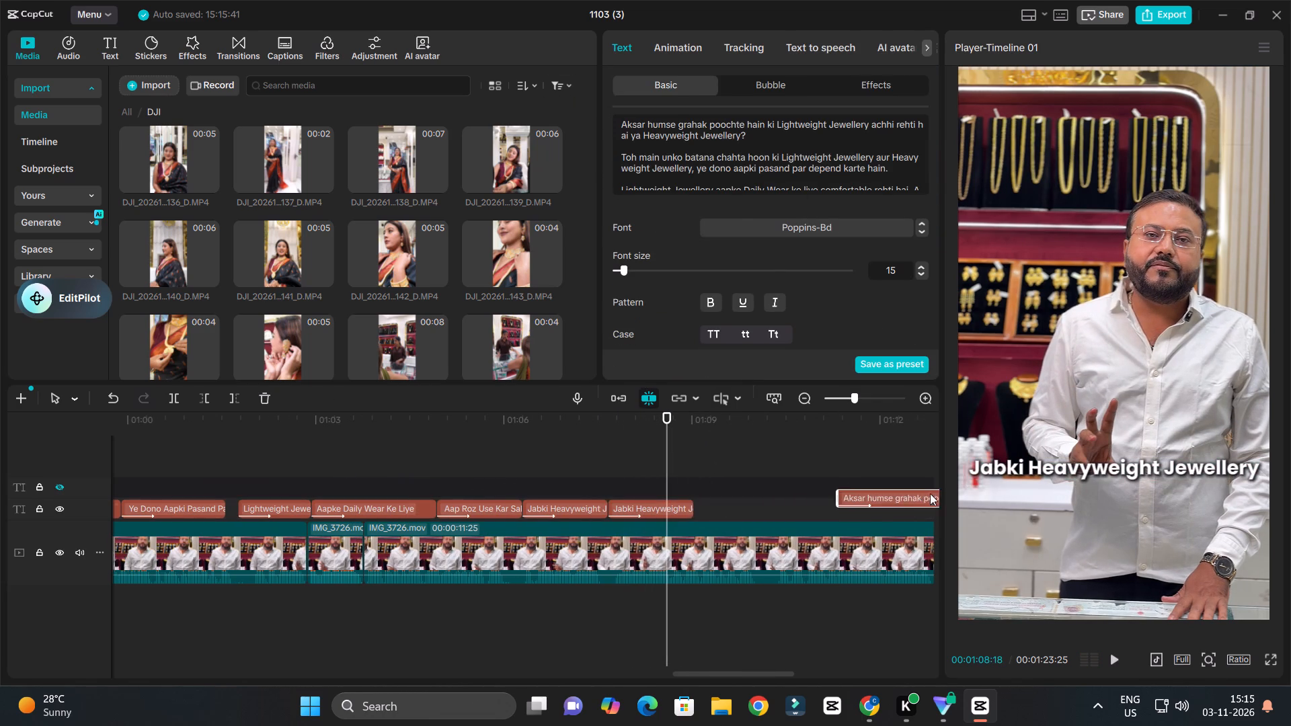
drag(930, 493, 857, 493)
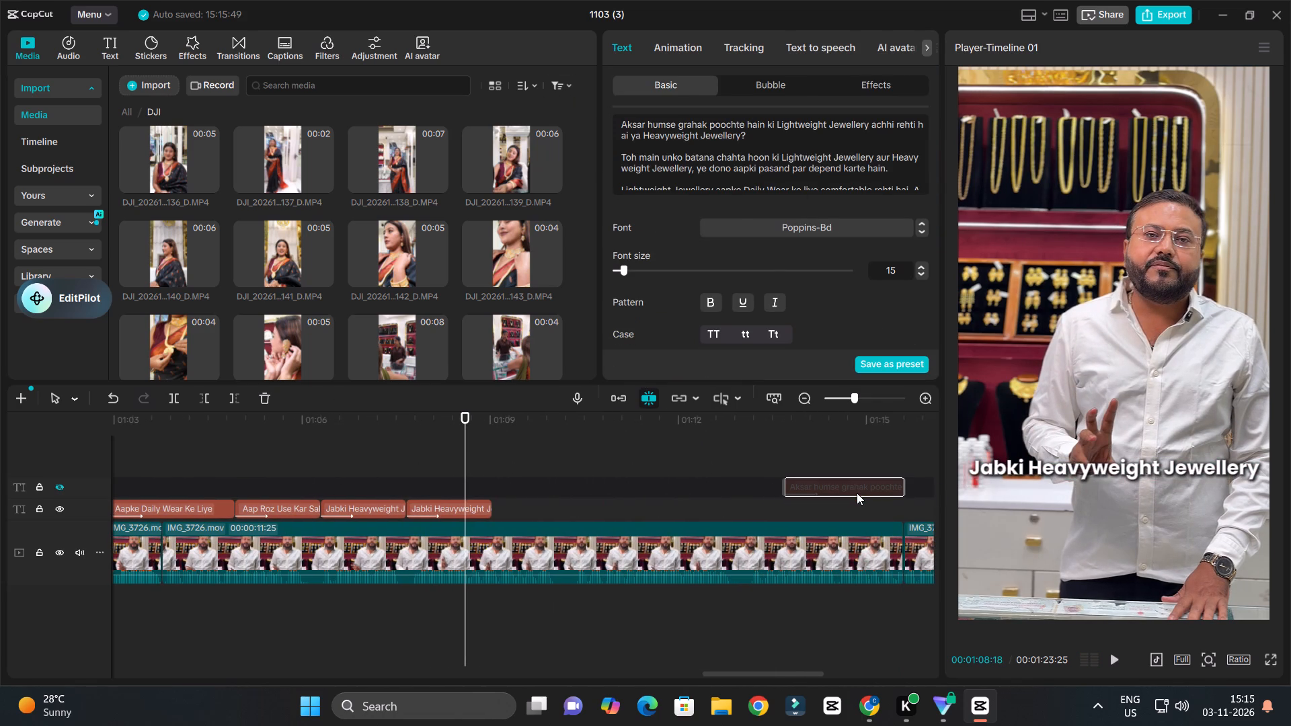
Replace the second "Jabki Heavyweight Jewellery" caption's text with "shaadi-vaadi ya festivals ke liye theek rehti hai." copied from the hidden script text.
double_click(857, 492)
scroll(830, 145, down, 1)
click(830, 160)
scroll(829, 161, down, 1)
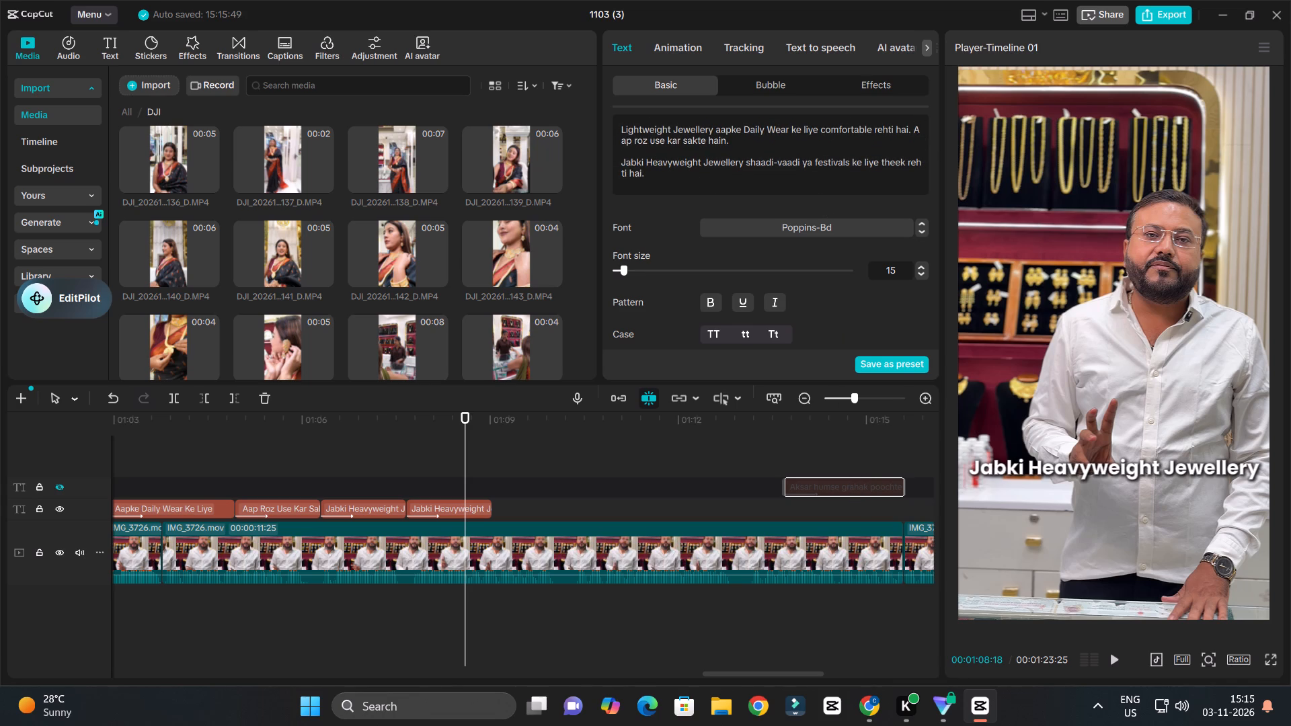
drag(744, 163, 844, 162)
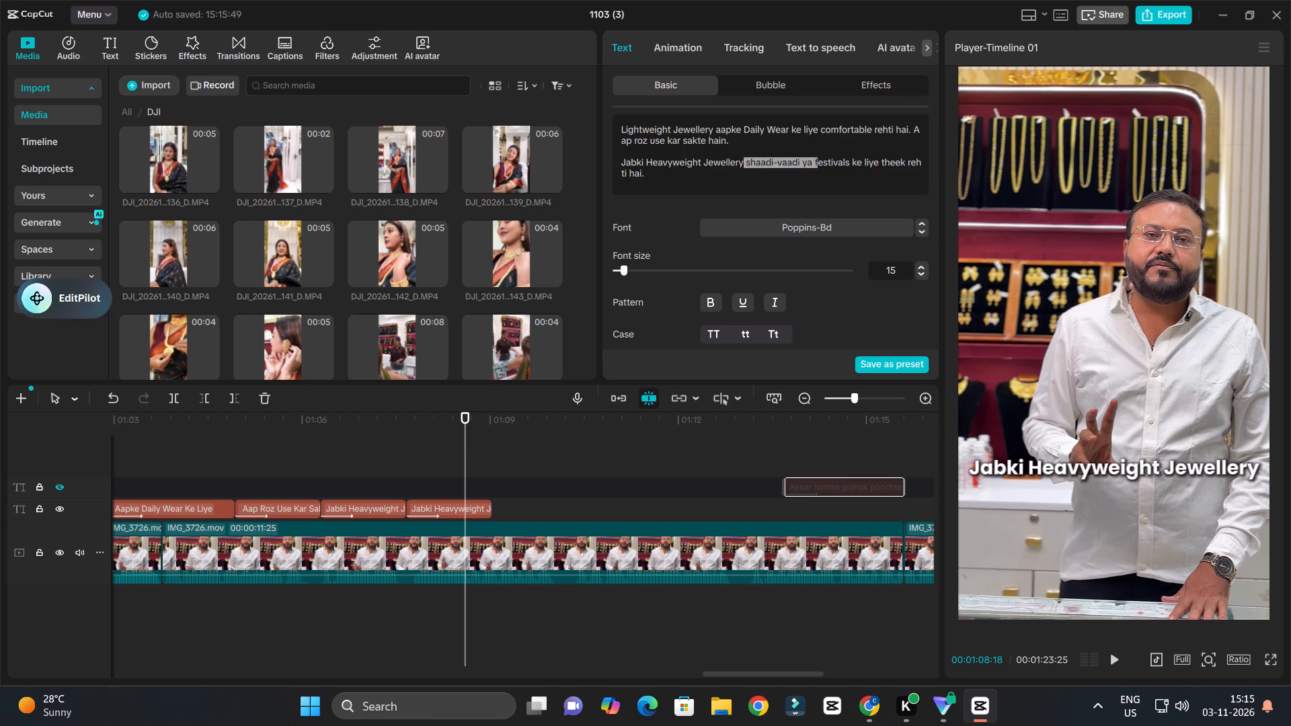
drag(844, 162, 917, 171)
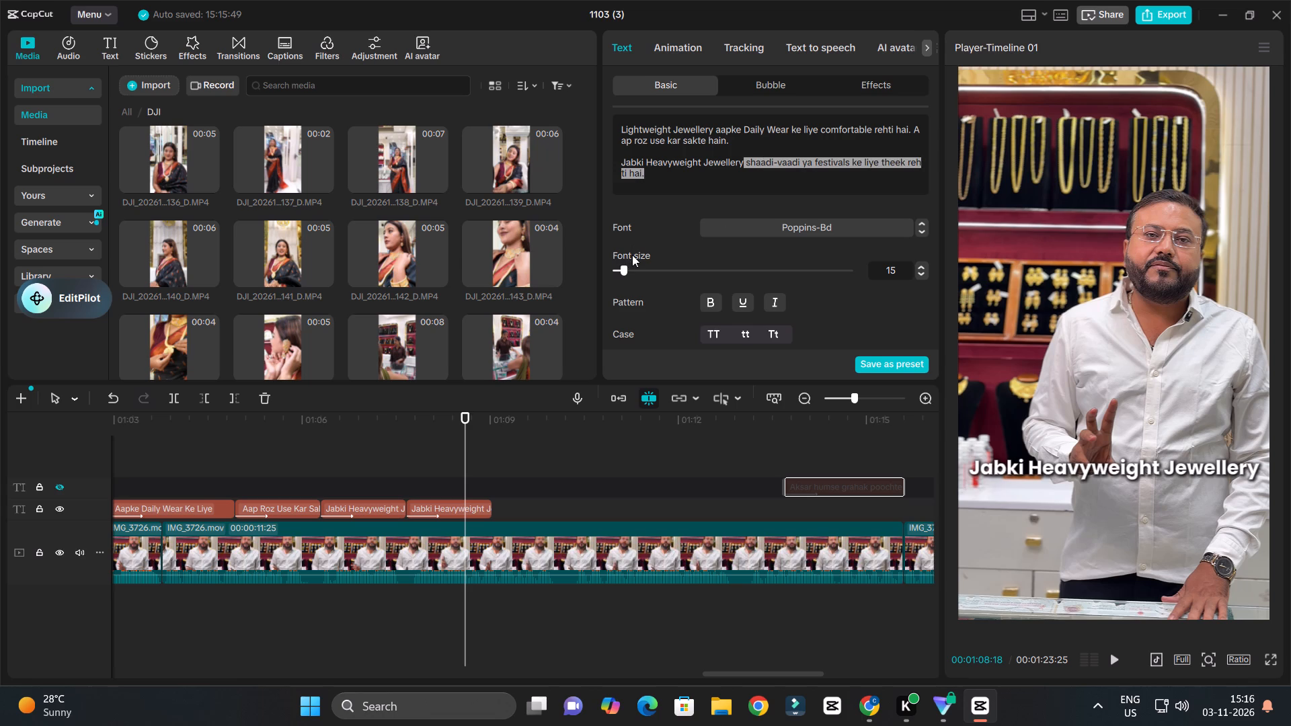
key(ctrl+c)
click(450, 506)
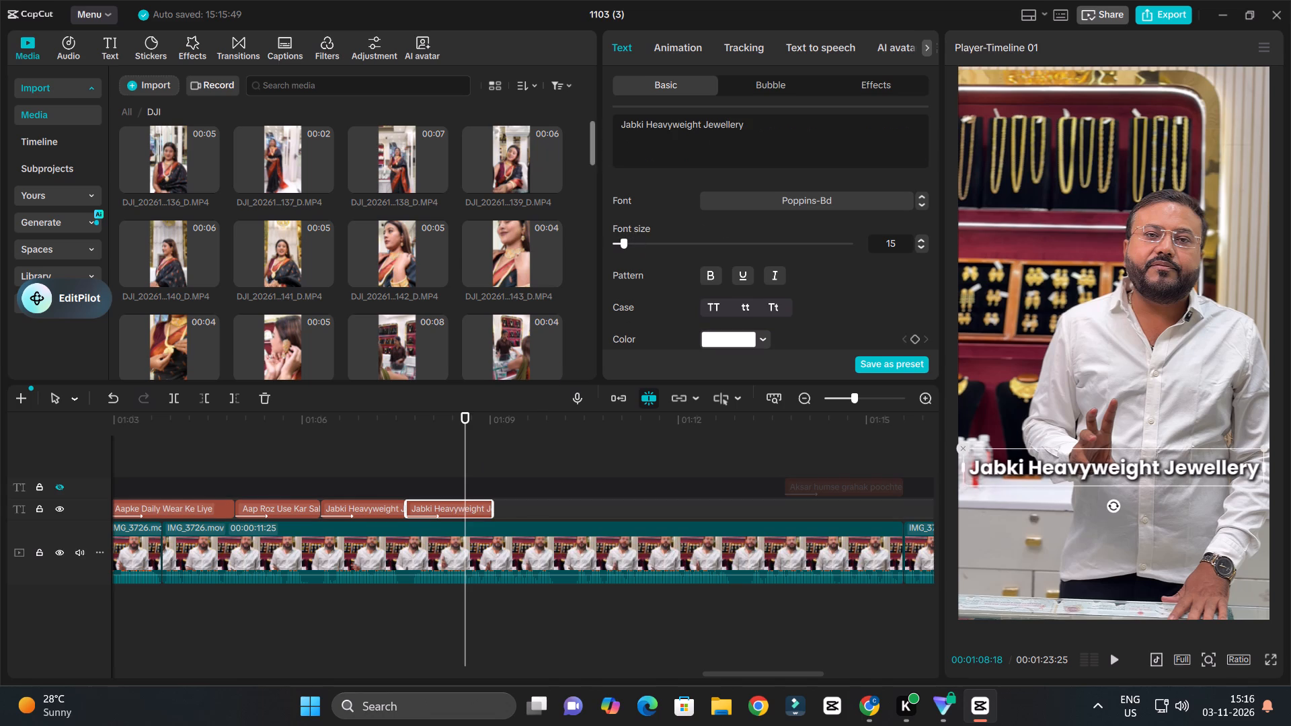
drag(781, 126, 594, 106)
key(ctrl+v)
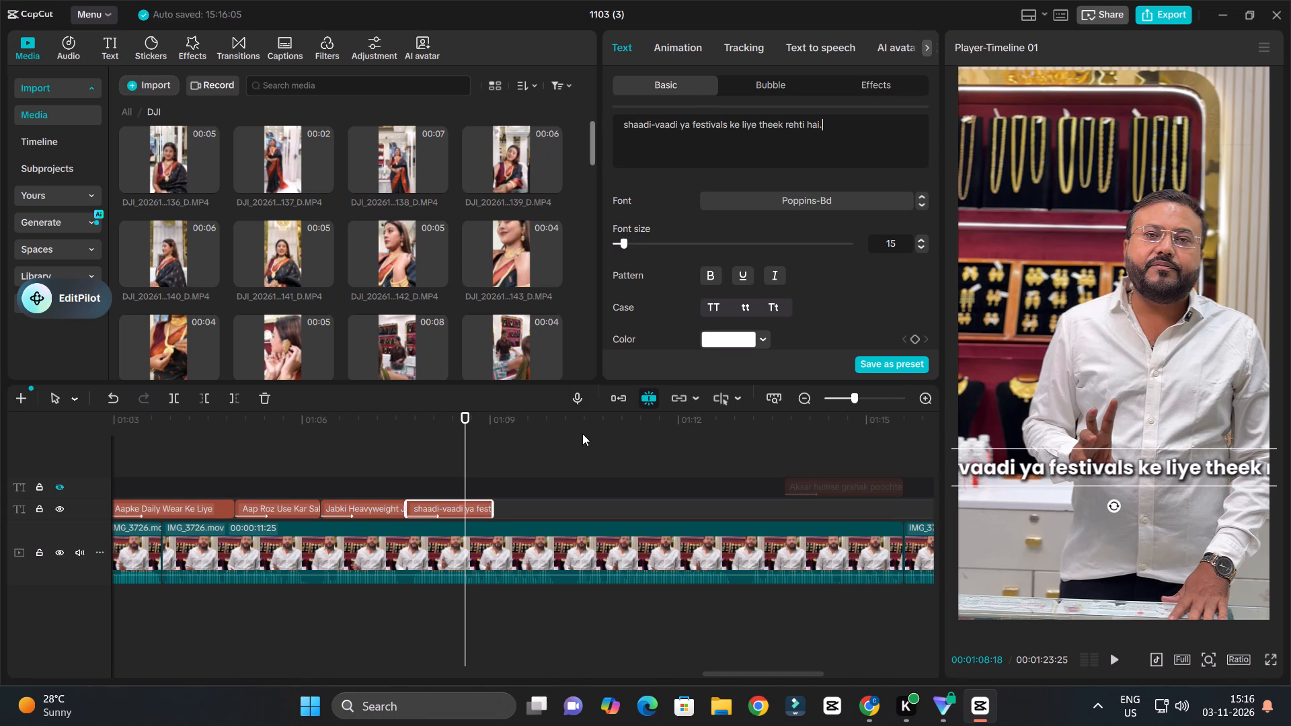
Break the "shaadi-vaadi ya festivals ke liye theek rehti hai." caption into two lines after "festivals" and capitalise each word.
drag(413, 423, 406, 424)
key(space)
ctrl+scroll(483, 462, up, 4)
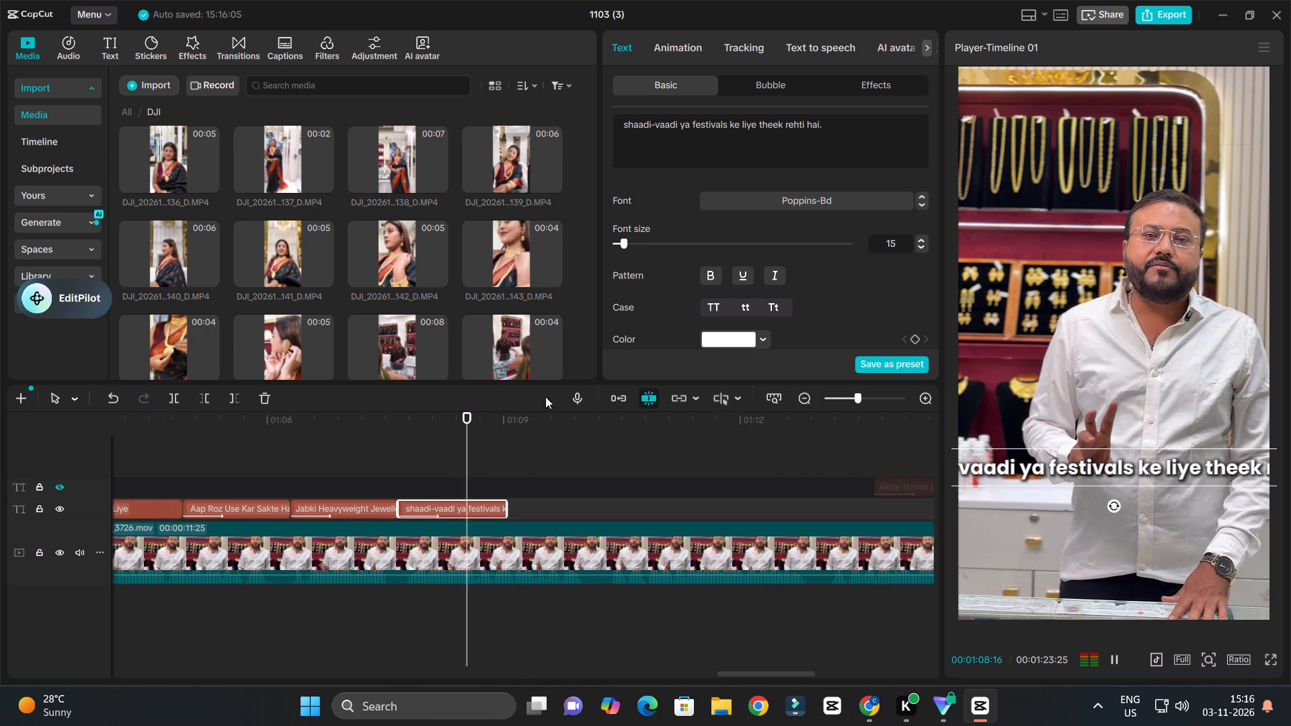
key(space)
key(space)
key(space)
click(728, 126)
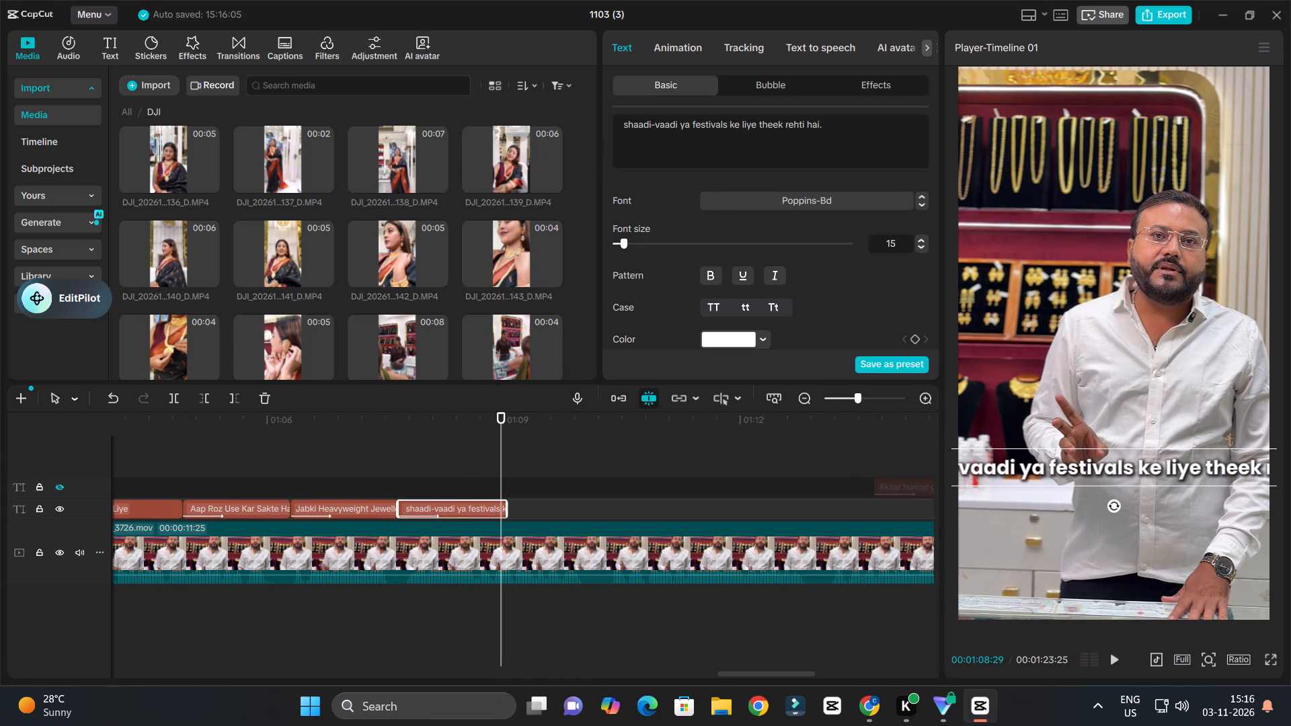
key(Return)
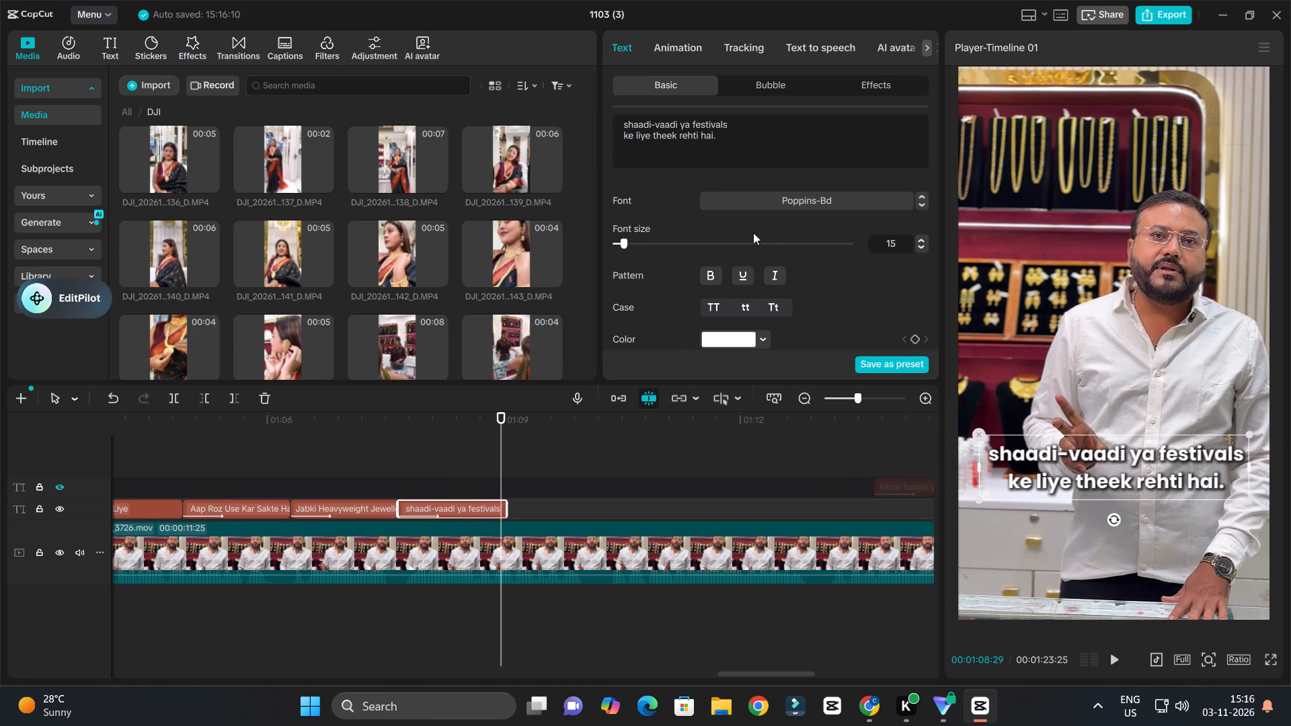
click(771, 305)
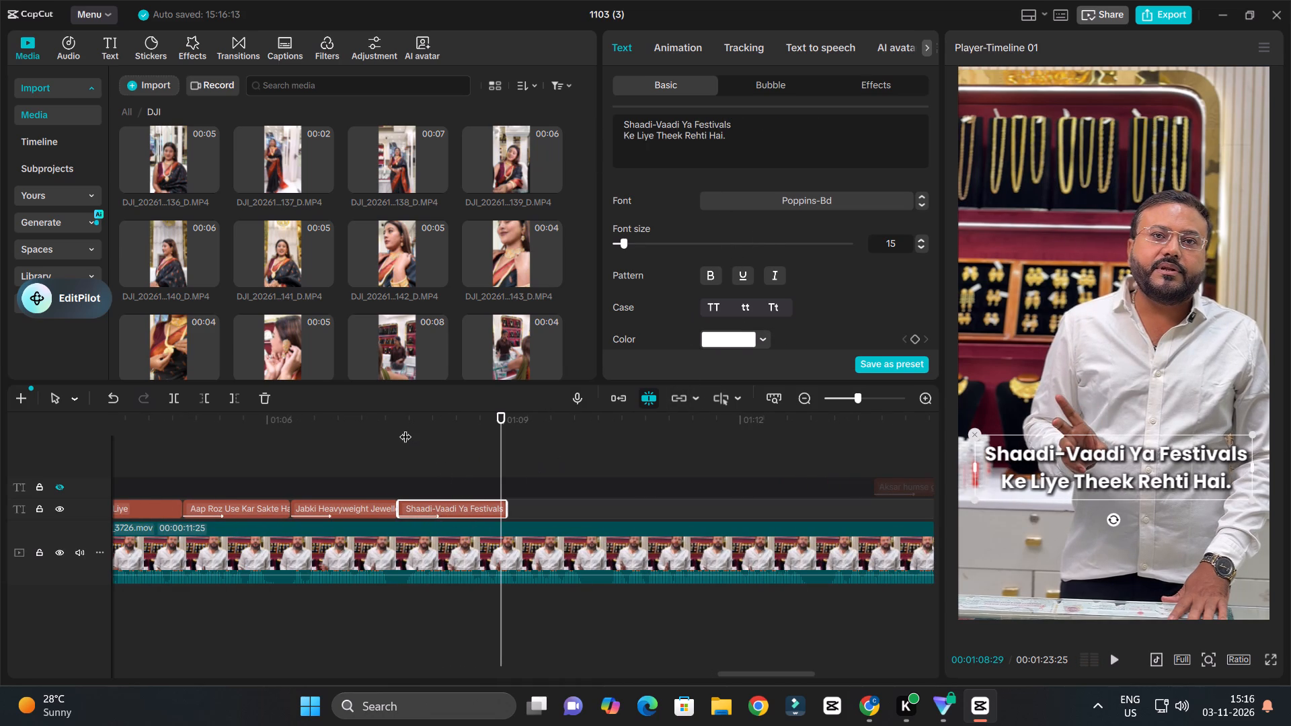
Play the speech under the "Shaadi-Vaadi Ya Festivals" caption and extend the caption's end to about 00:01:10.
click(406, 428)
key(space)
ctrl+scroll(507, 442, down, 3)
ctrl+scroll(512, 448, up, 3)
scroll(512, 448, down, 3)
ctrl+scroll(513, 450, up, 2)
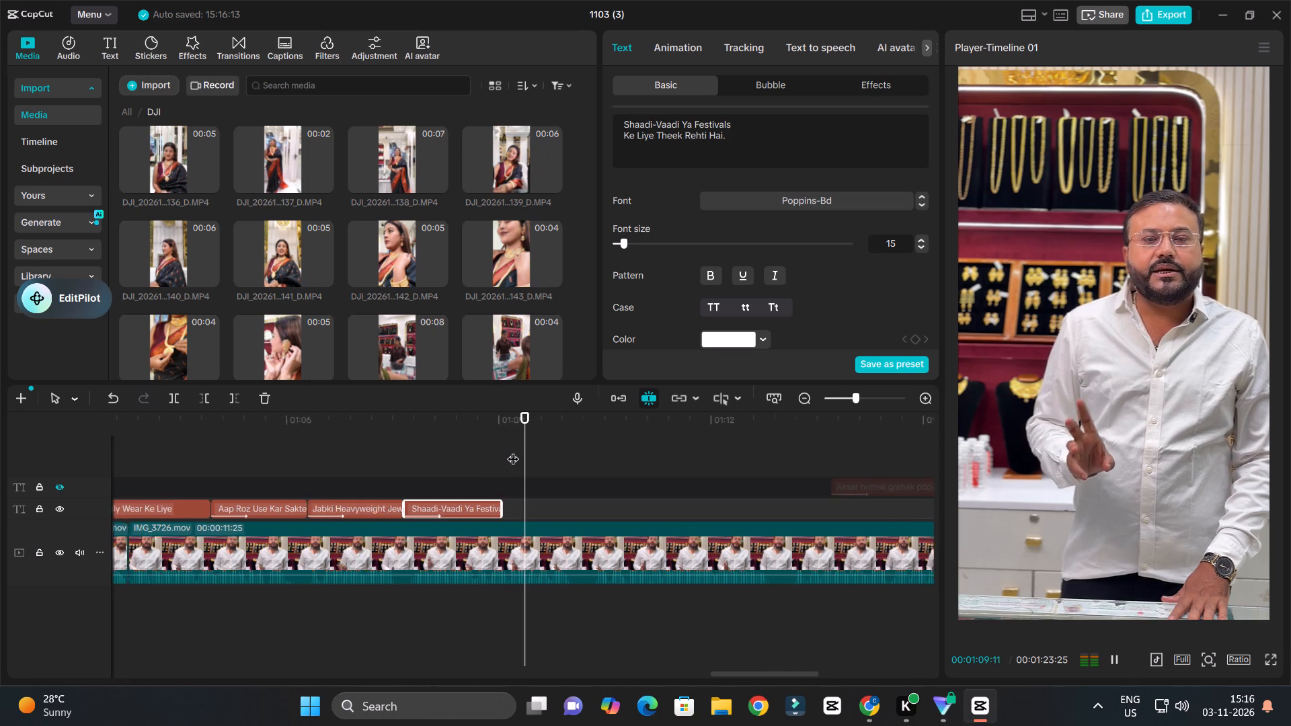
ctrl+scroll(513, 450, up, 1)
key(space)
drag(497, 506, 586, 510)
Duplicate the "Shaadi-Vaadi Ya Festivals" caption directly after itself on the same caption track.
key(space)
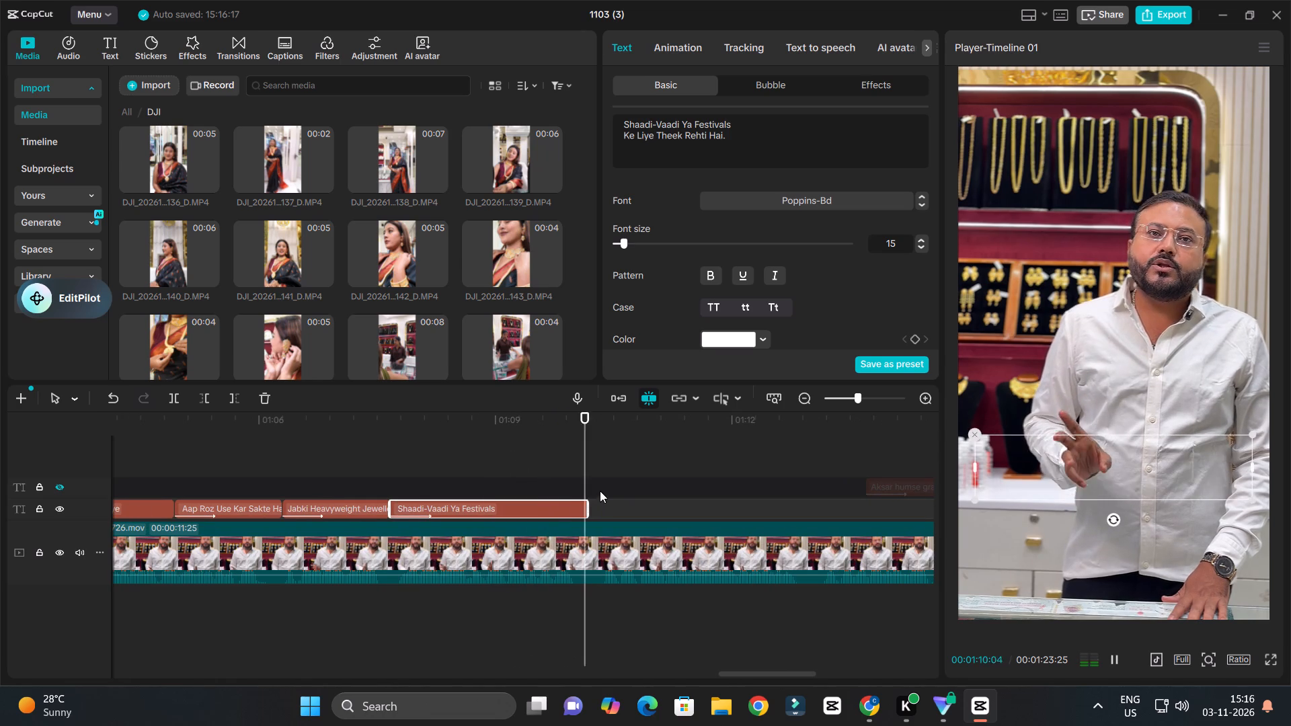
ctrl+scroll(600, 491, down, 3)
ctrl+scroll(605, 489, up, 3)
key(space)
ctrl+scroll(606, 489, down, 3)
alt+drag(529, 505, 700, 493)
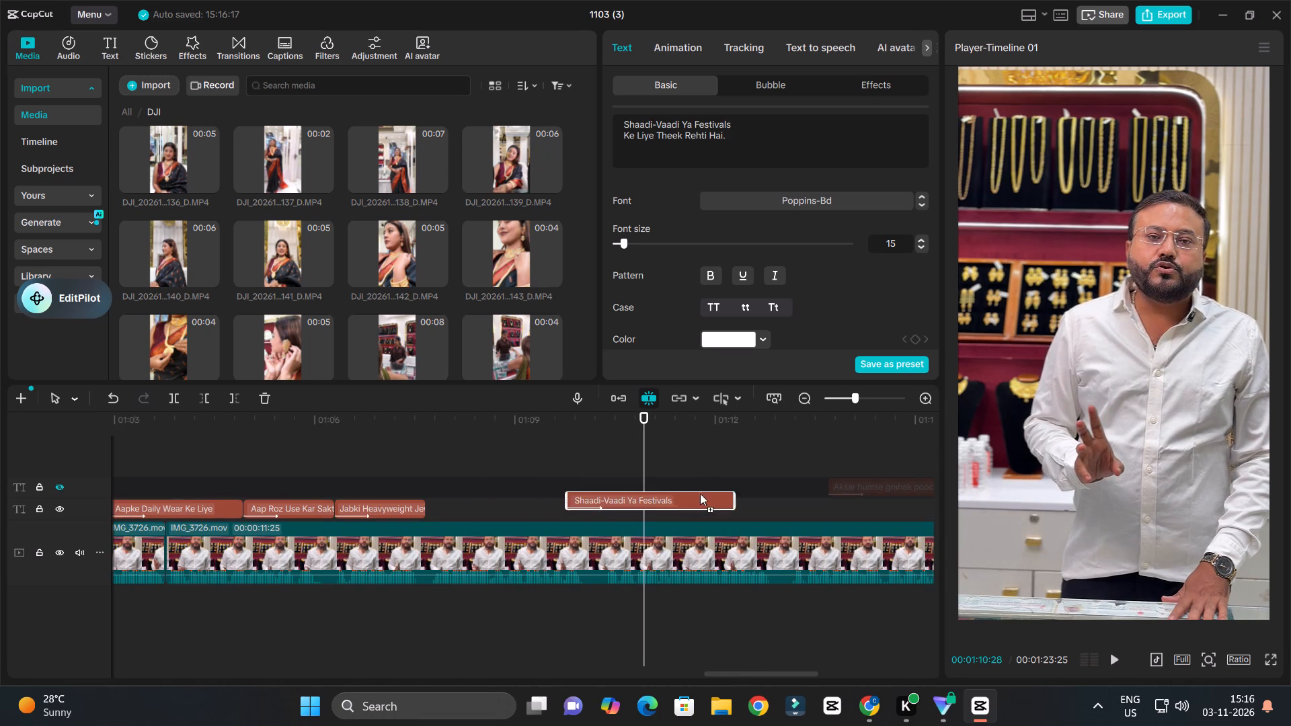
alt+drag(700, 493, 705, 497)
drag(702, 503, 695, 527)
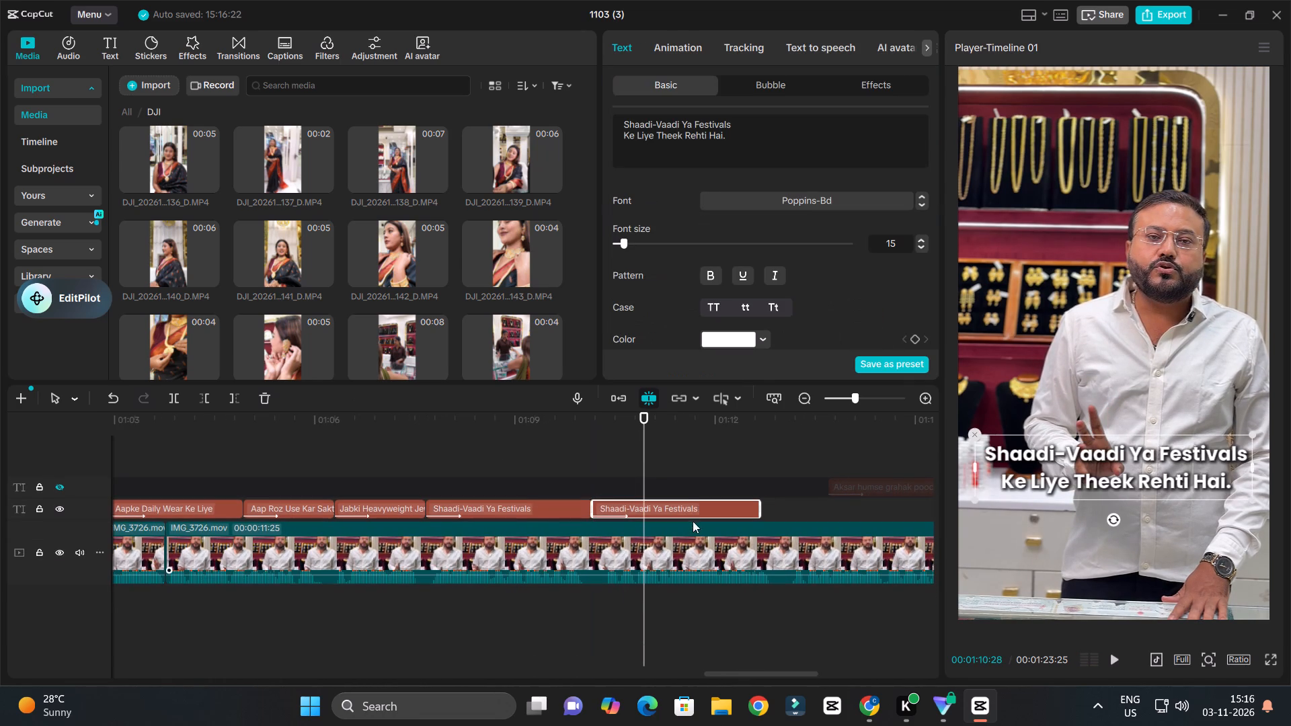
Replace the second "Shaadi-Vaadi Ya Festivals" caption's text with "Toh aapko jo comfortable lage" copied from the hidden script text.
ctrl+scroll(680, 492, down, 11)
click(744, 489)
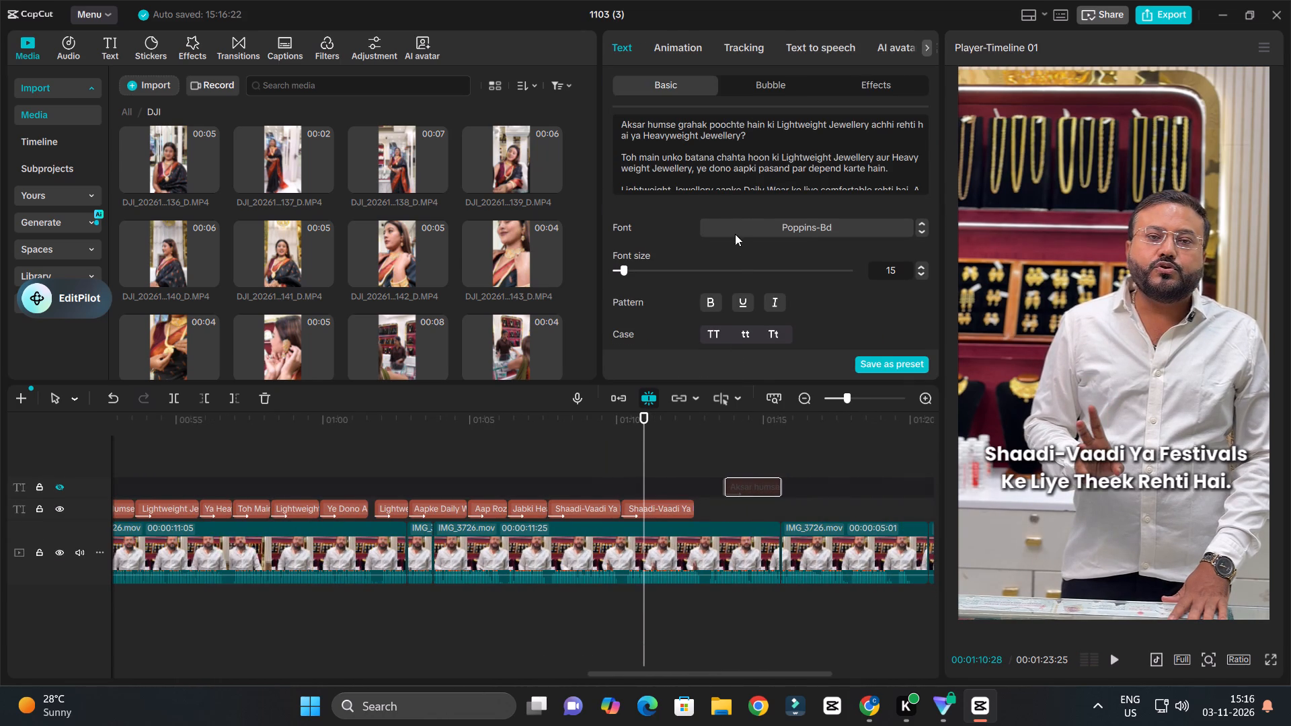
click(737, 180)
scroll(737, 180, down, 1)
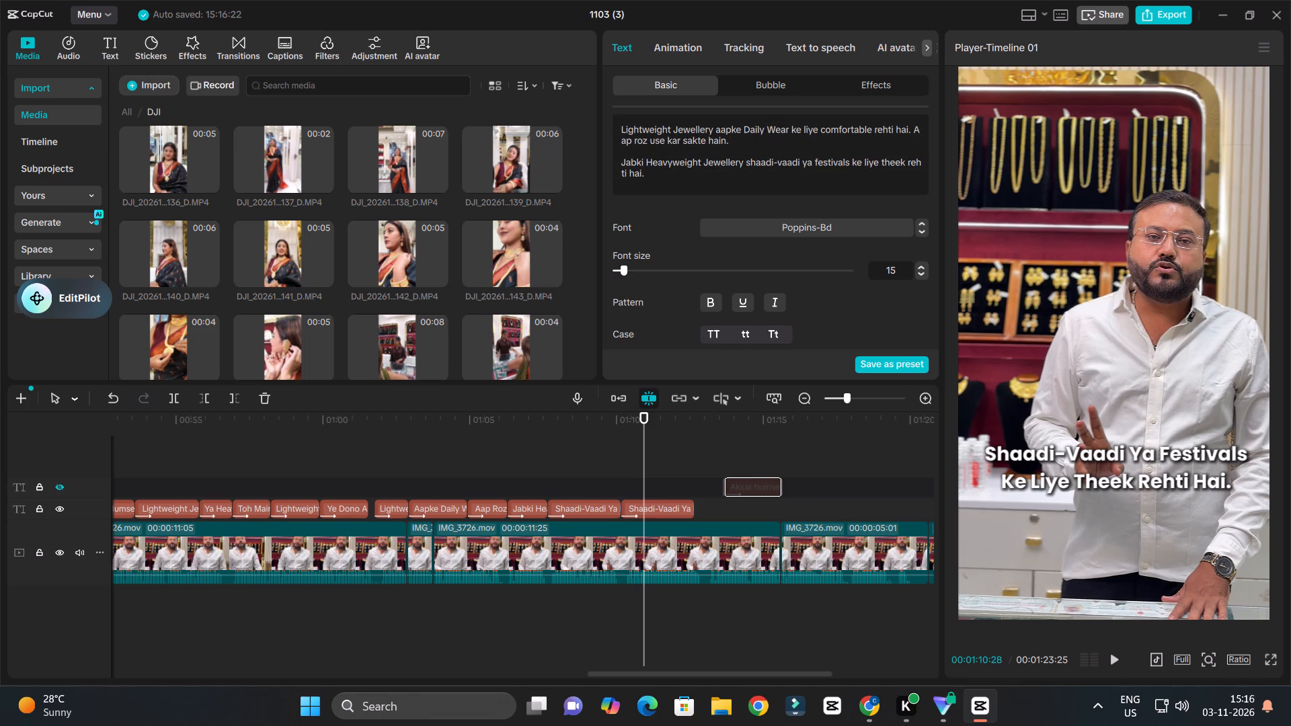
scroll(742, 167, down, 1)
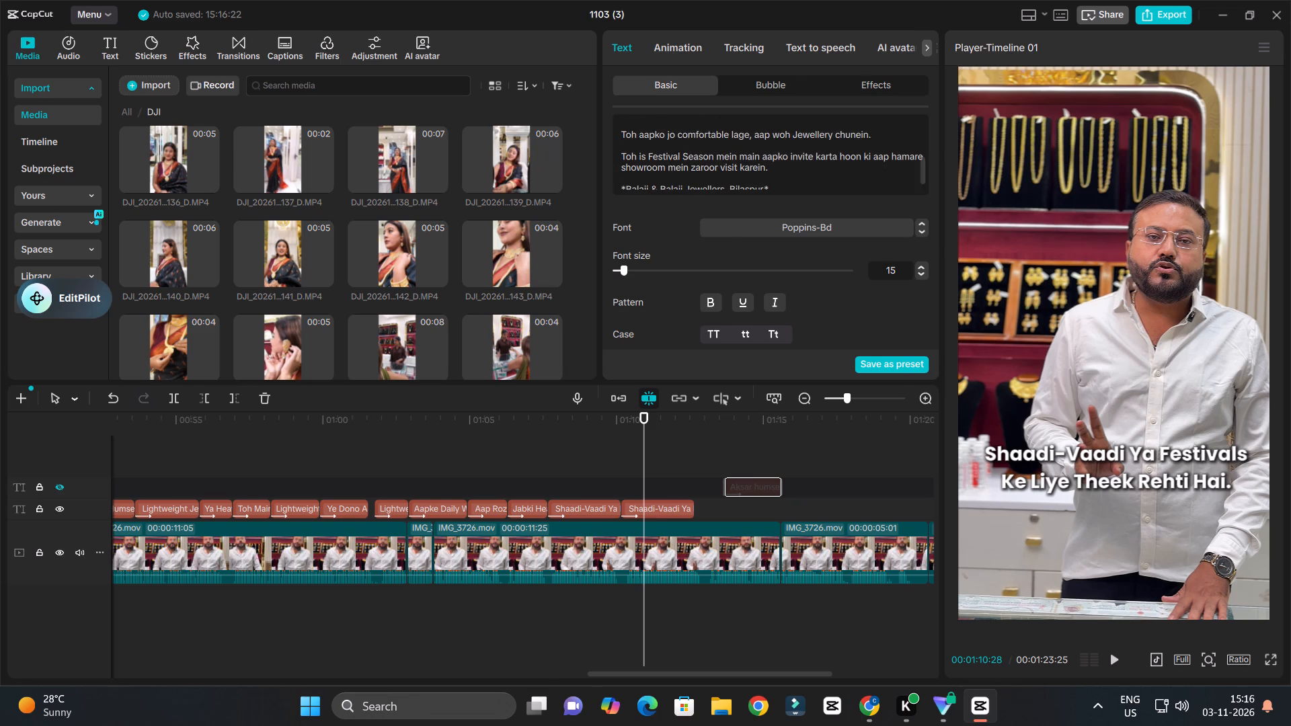
drag(617, 132, 723, 138)
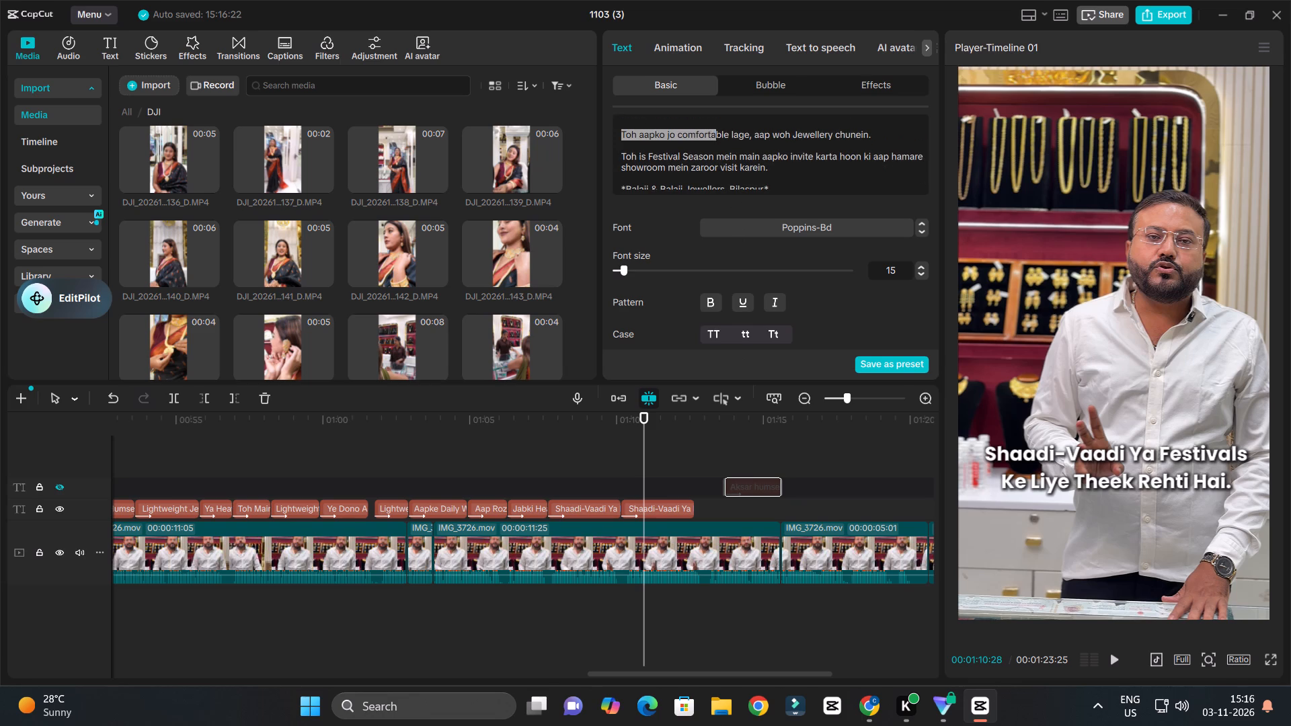
drag(723, 138, 749, 138)
key(ctrl+c)
click(644, 510)
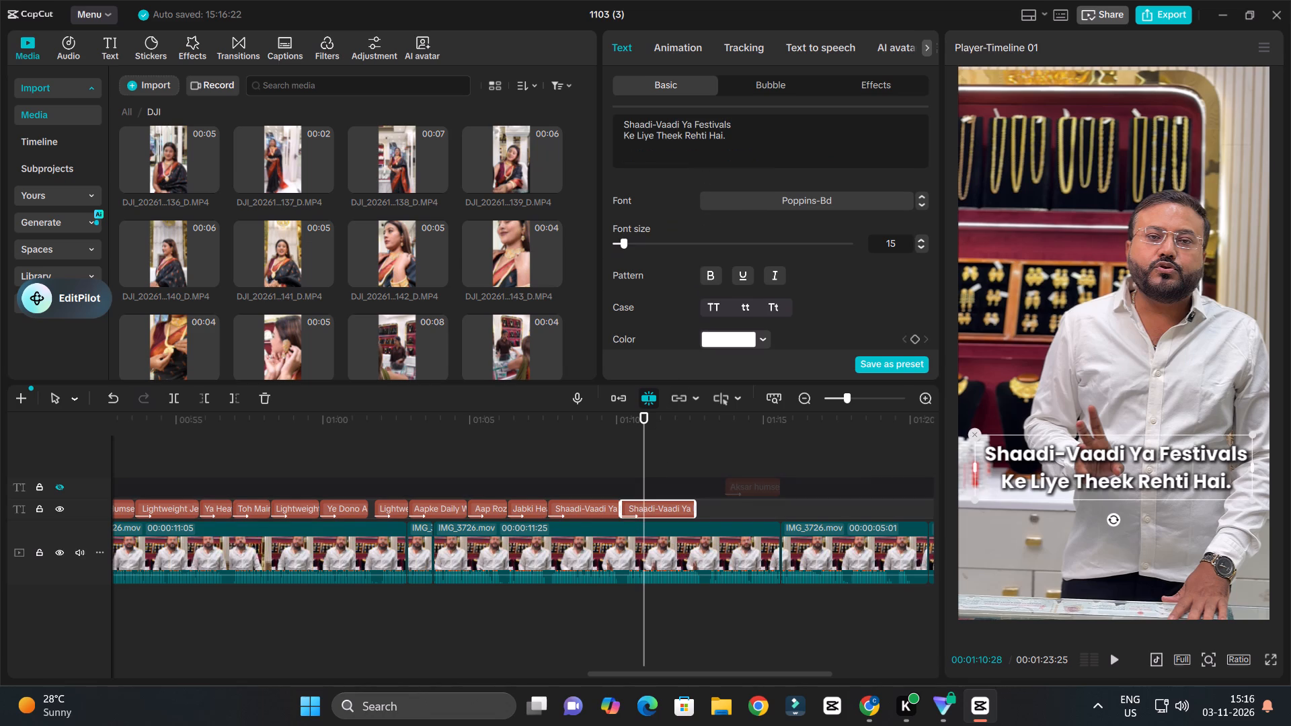
drag(822, 128, 587, 87)
key(ctrl+a)
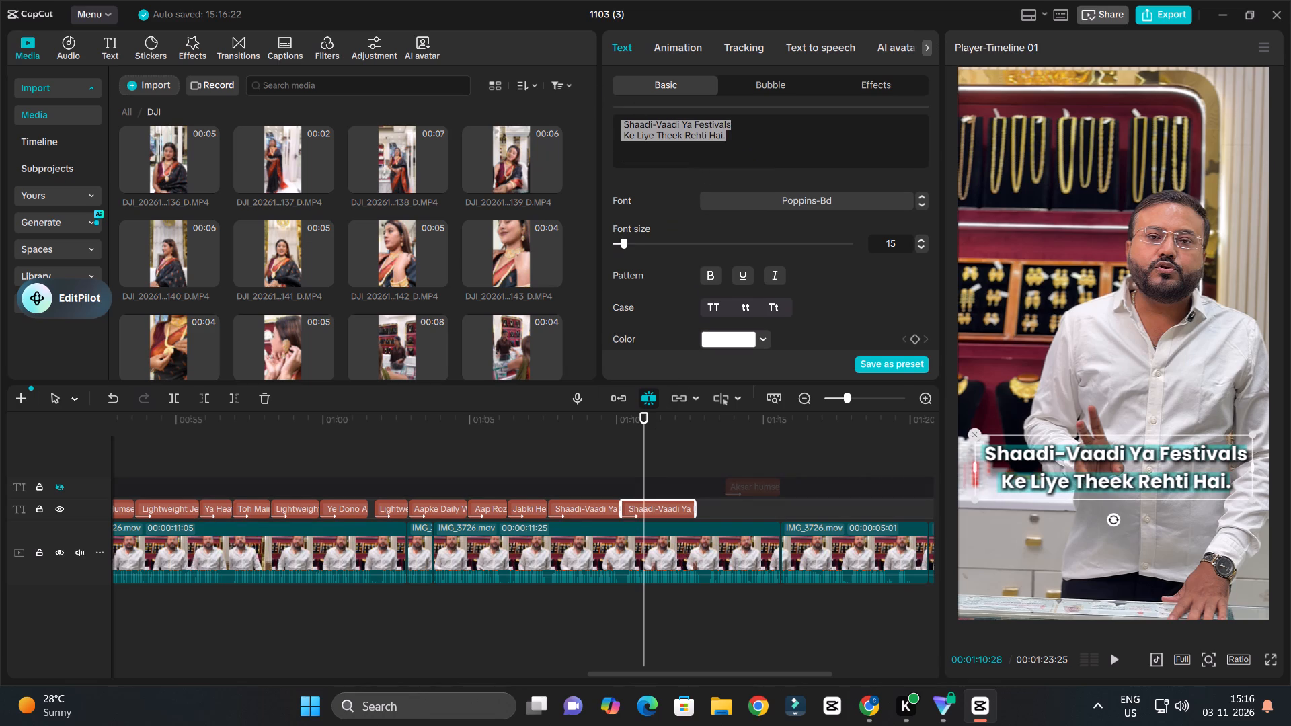
key(ctrl+v)
Play the speech under the "Toh aapko jo comfortable lage" caption, scale the caption down slightly in the frame and capitalise each word.
click(622, 430)
key(space)
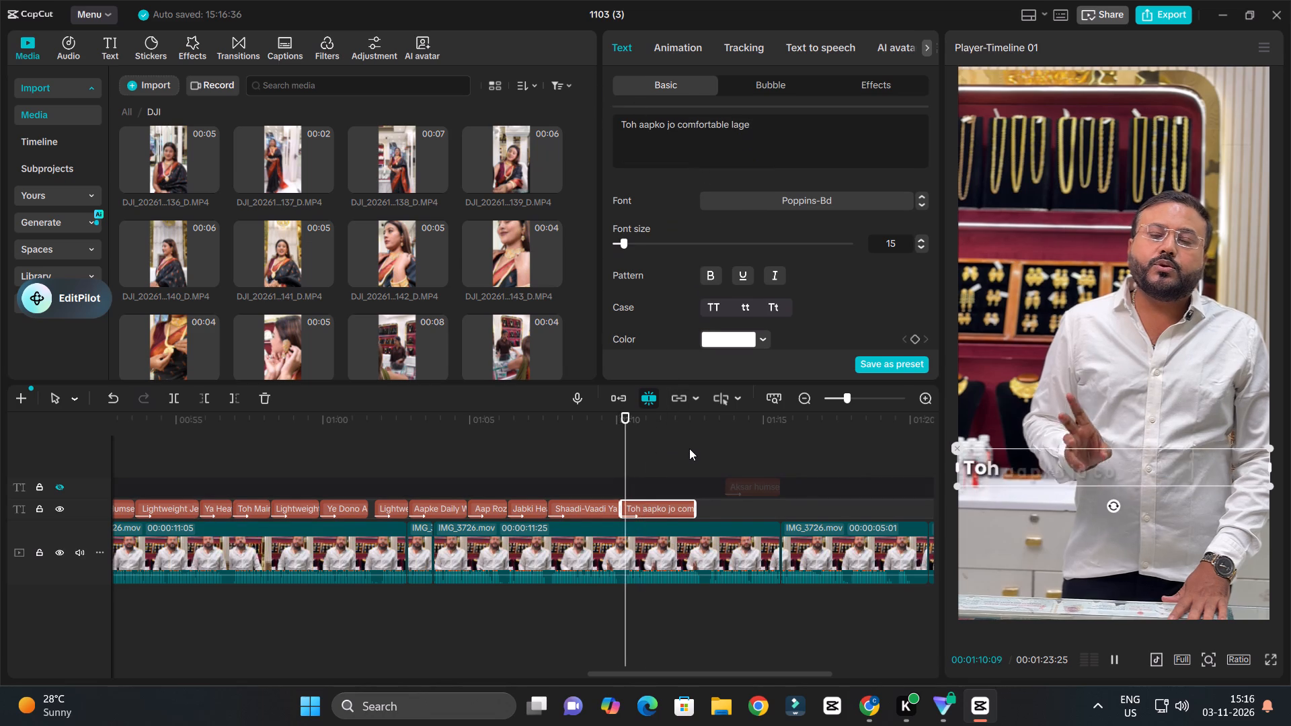
ctrl+scroll(690, 450, up, 4)
ctrl+scroll(695, 448, down, 3)
ctrl+scroll(733, 452, up, 3)
key(space)
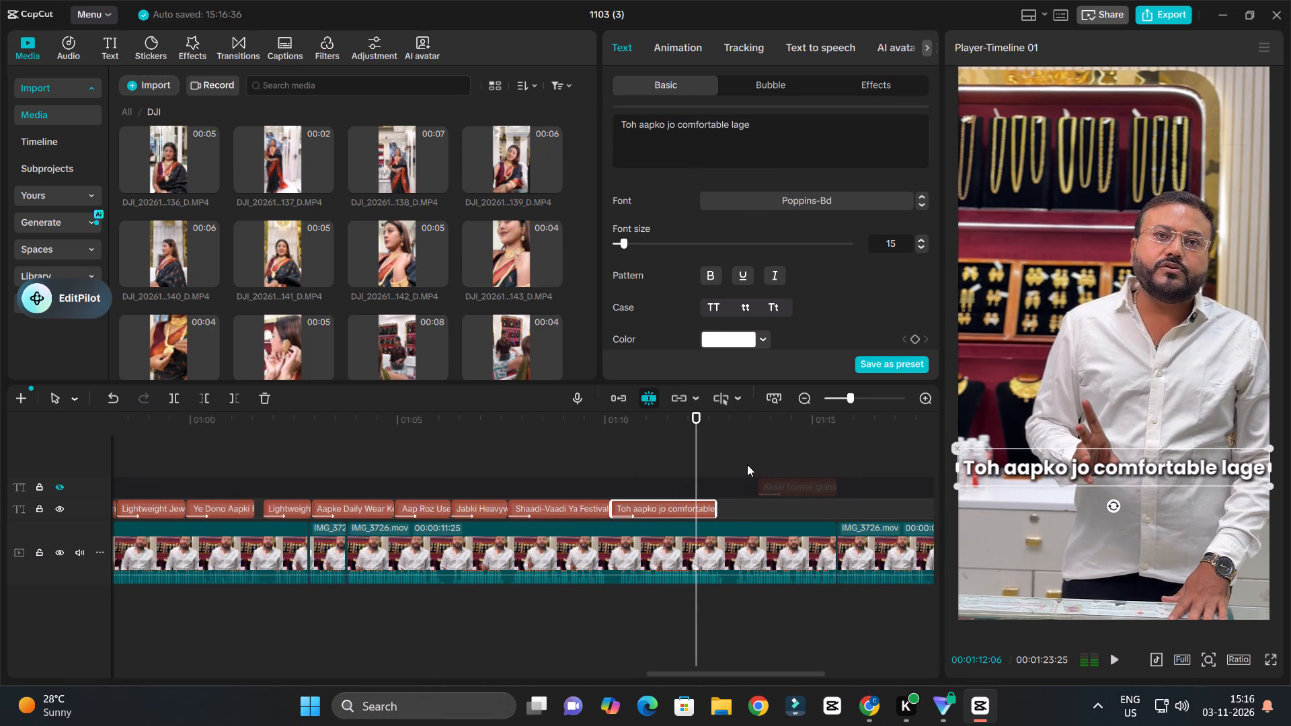
ctrl+scroll(747, 465, up, 6)
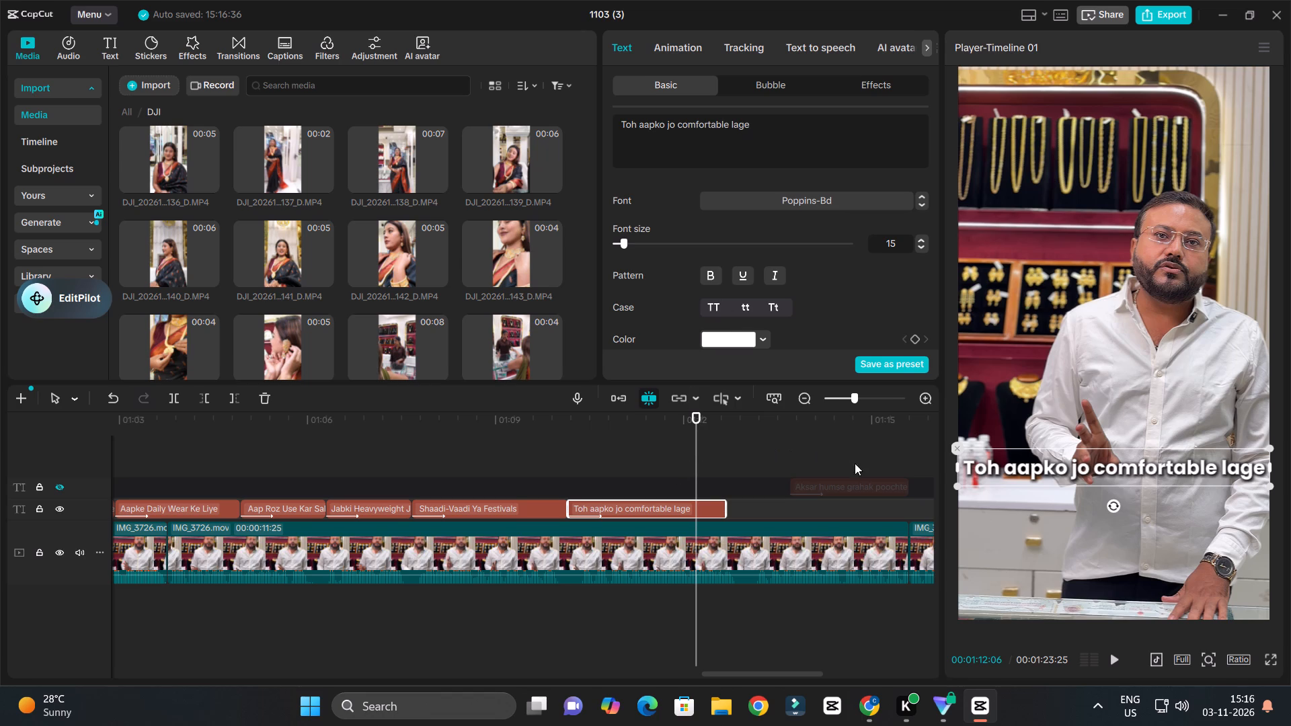
drag(953, 487, 983, 479)
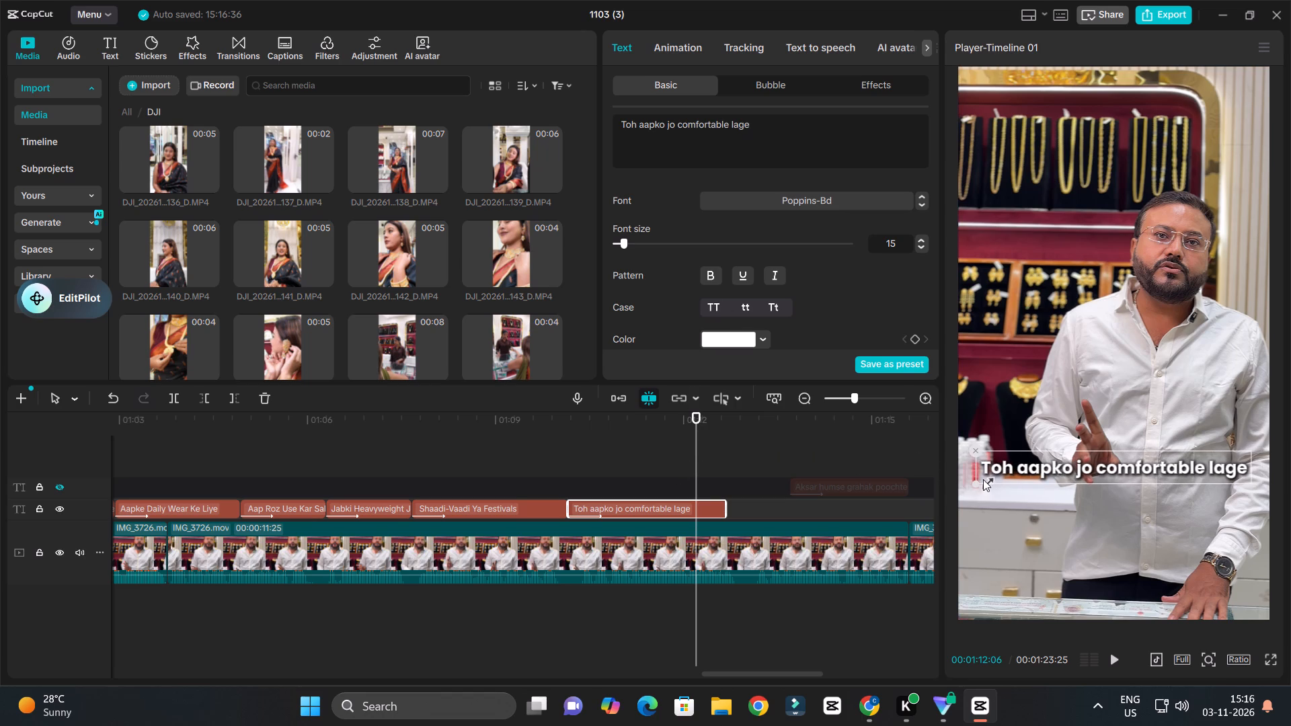
drag(983, 479, 984, 480)
click(767, 310)
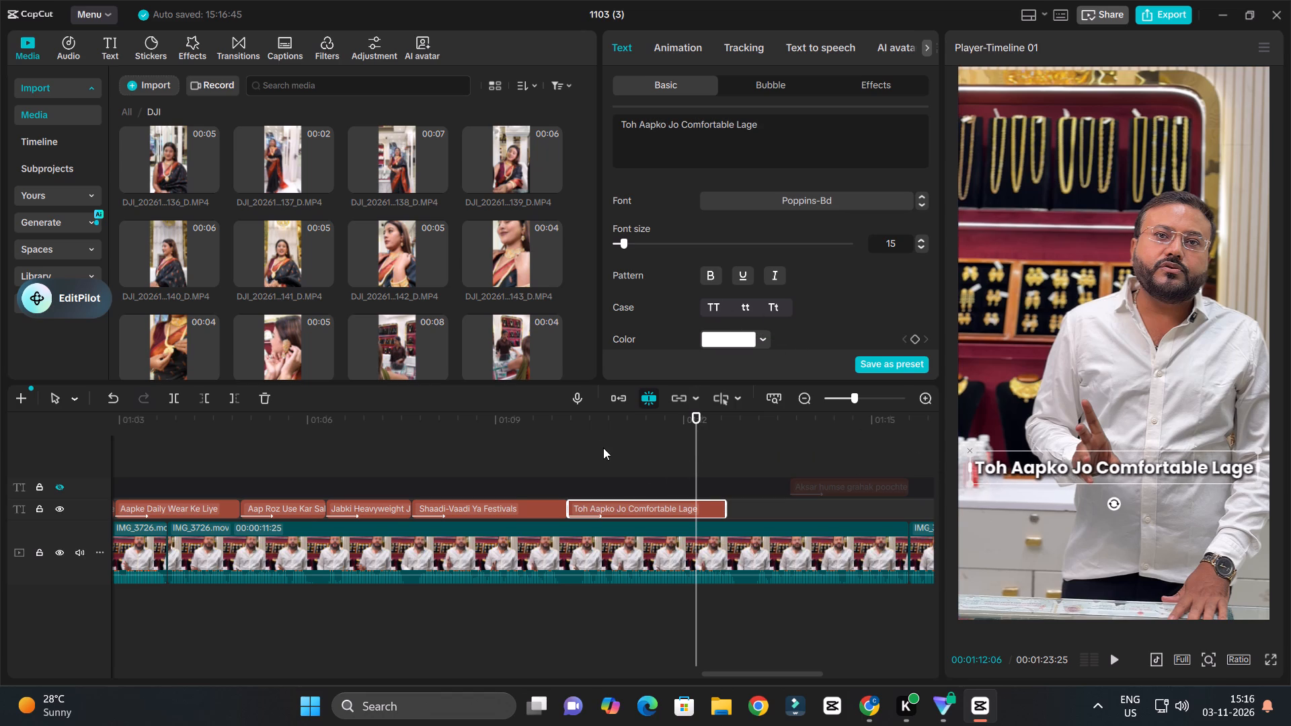
Replay the speech under "Toh Aapko Jo Comfortable Lage" and trim the caption's end to 00:01:12:00.
click(563, 419)
key(space)
ctrl+scroll(629, 452, down, 10)
ctrl+scroll(649, 479, up, 2)
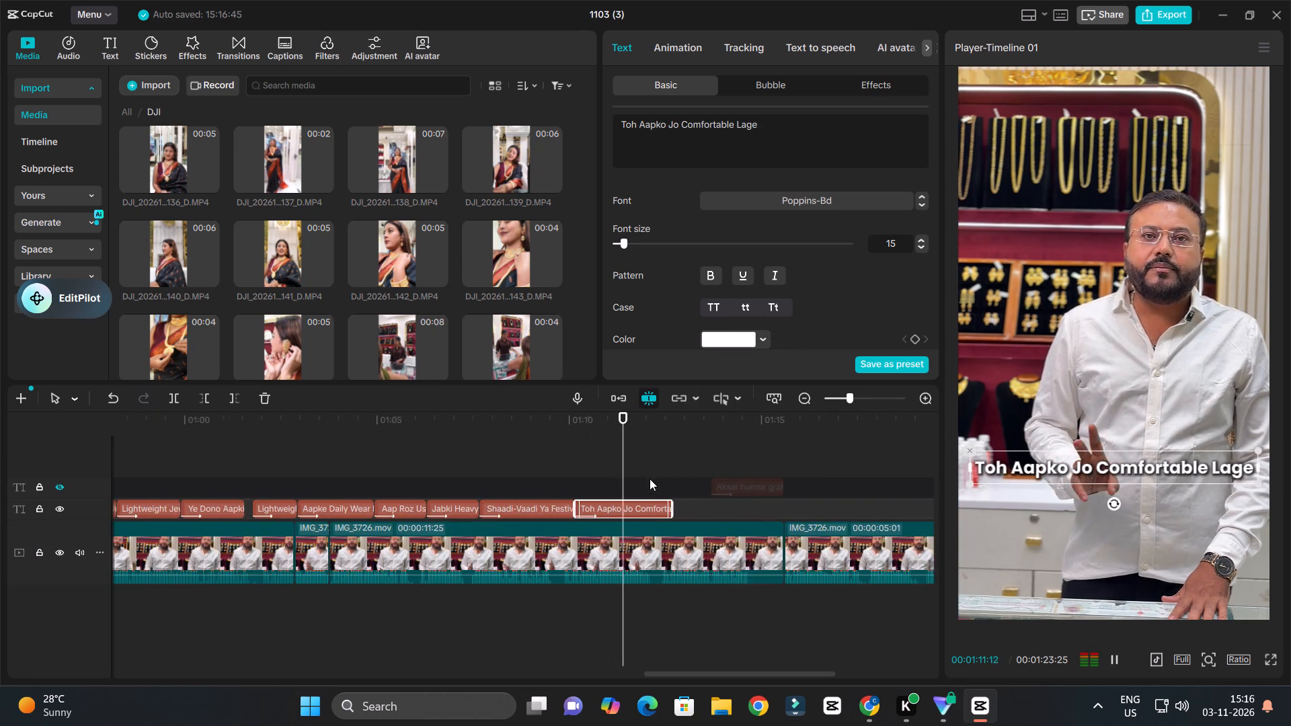
ctrl+scroll(650, 479, up, 5)
key(space)
ctrl+scroll(709, 481, up, 4)
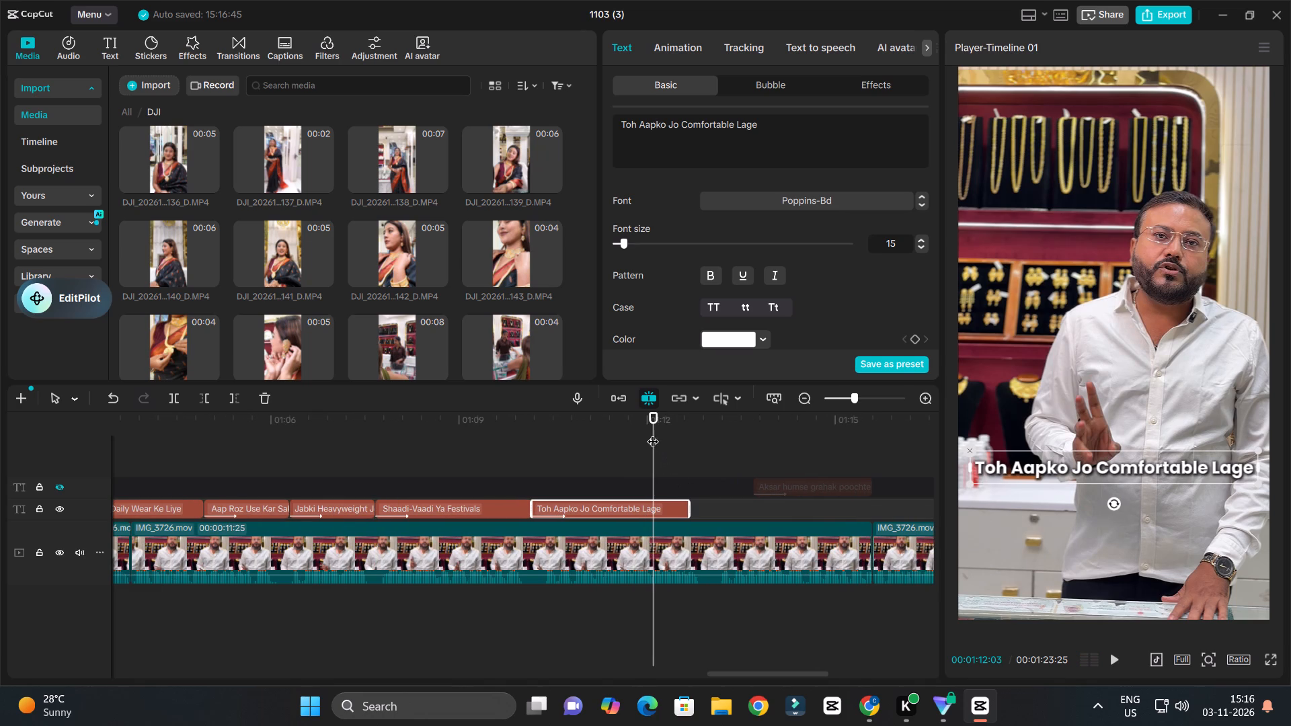
drag(650, 430, 646, 461)
click(640, 501)
key(w)
Play the following speech and duplicate the "Toh Aapko Jo Comfortable Lage" caption directly after itself.
key(space)
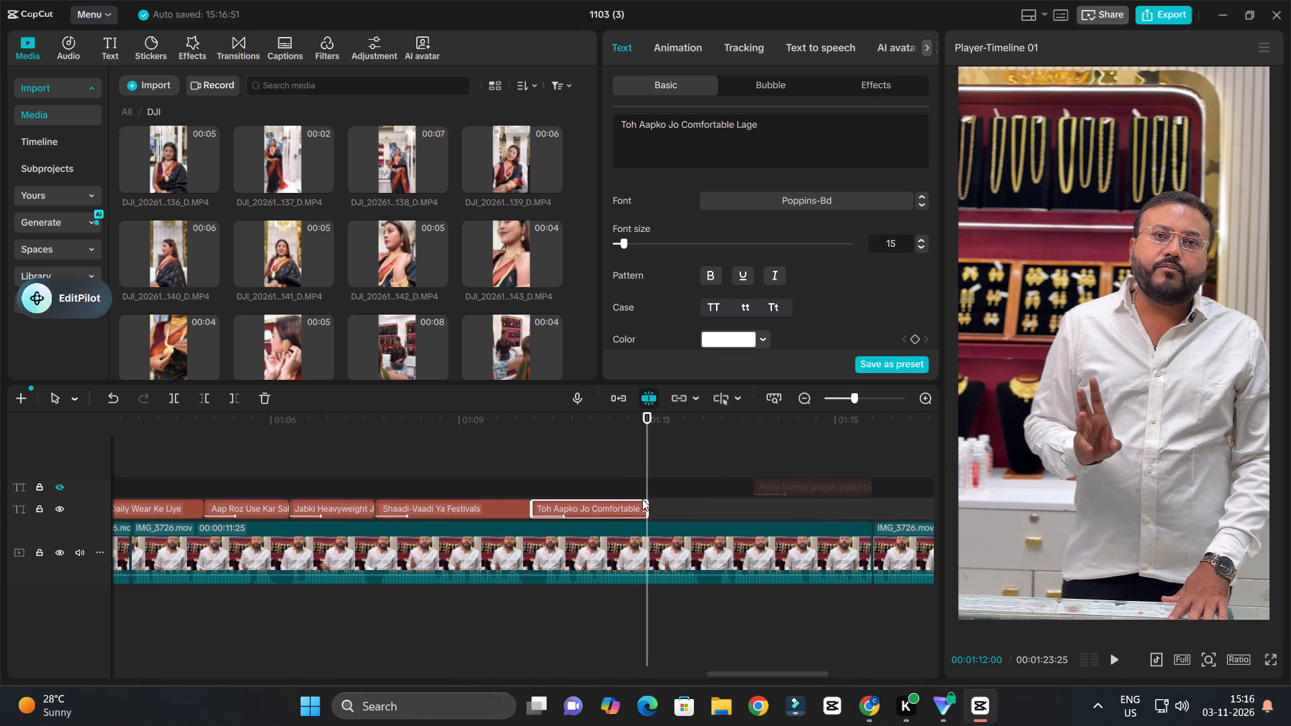
ctrl+scroll(654, 484, down, 3)
key(space)
alt+drag(622, 509, 723, 510)
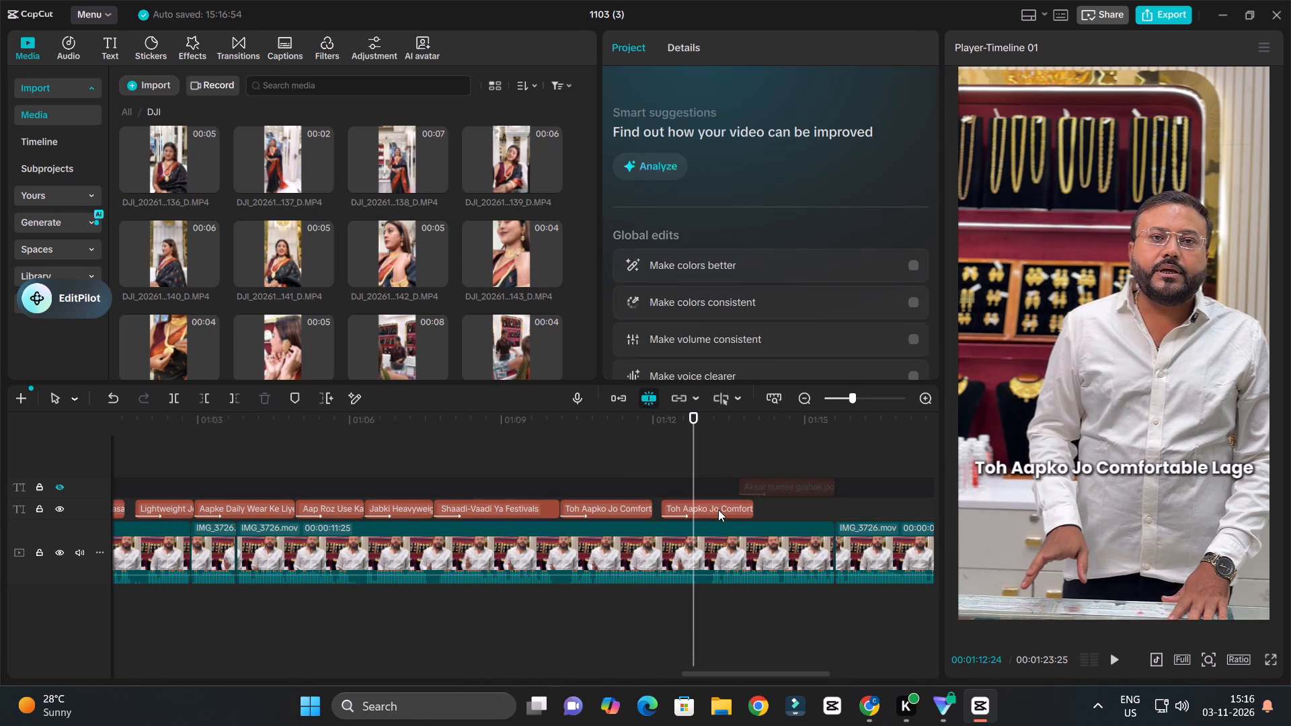
ctrl+drag(717, 509, 708, 512)
Replace the second "Toh Aapko Jo Comfortable Lage" caption's text with "aap woh Jewellery chunein." copied from the hidden script text.
ctrl+scroll(707, 495, down, 3)
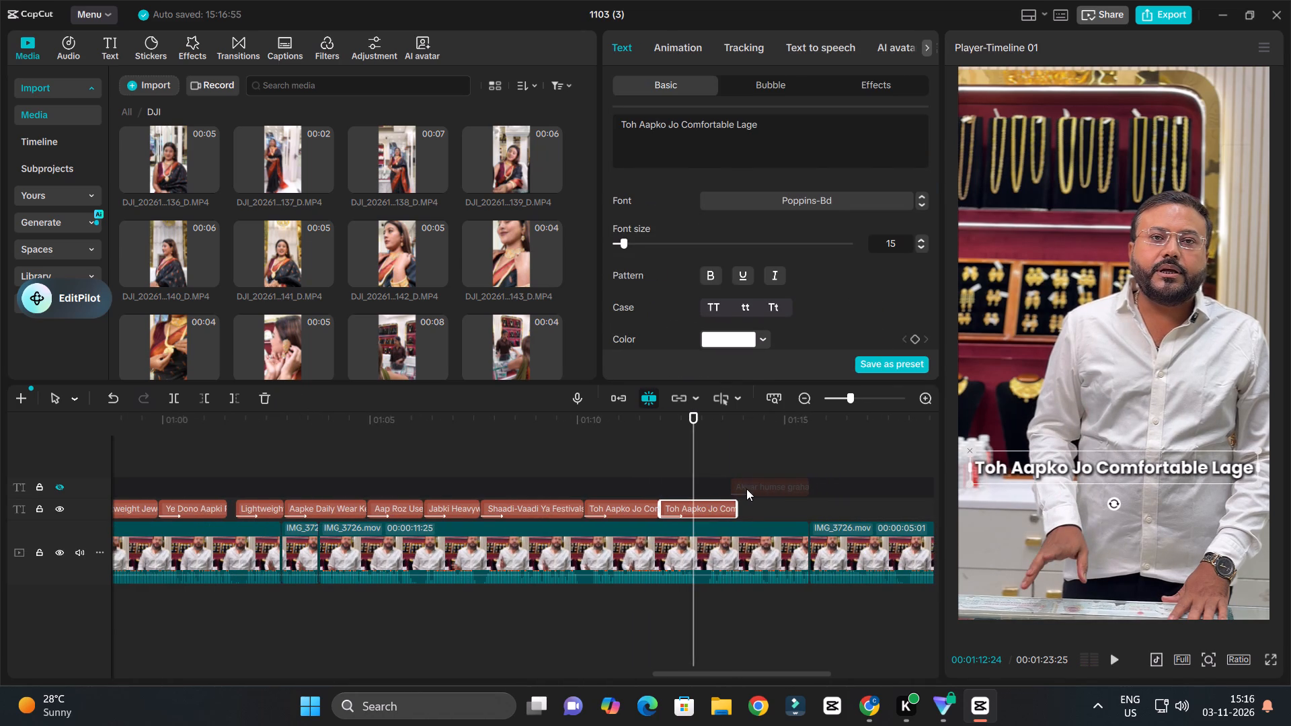
click(746, 489)
click(718, 183)
scroll(716, 178, down, 1)
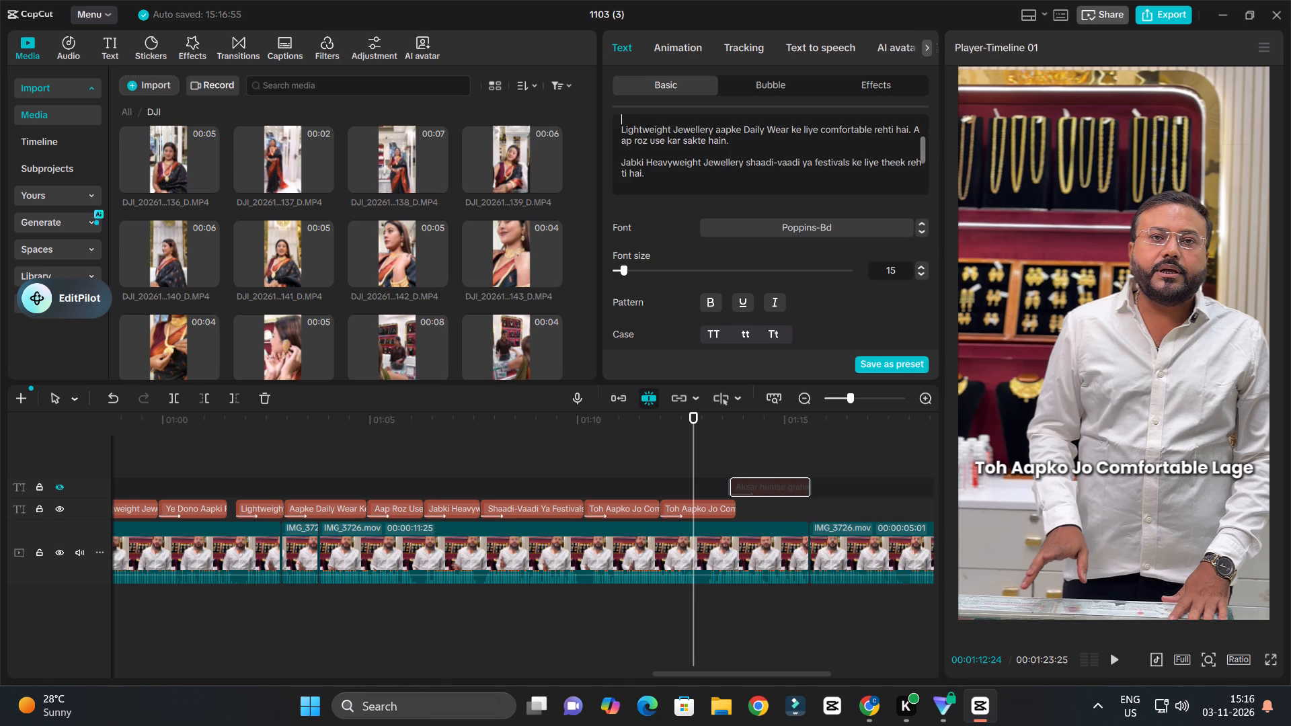
scroll(713, 188, down, 1)
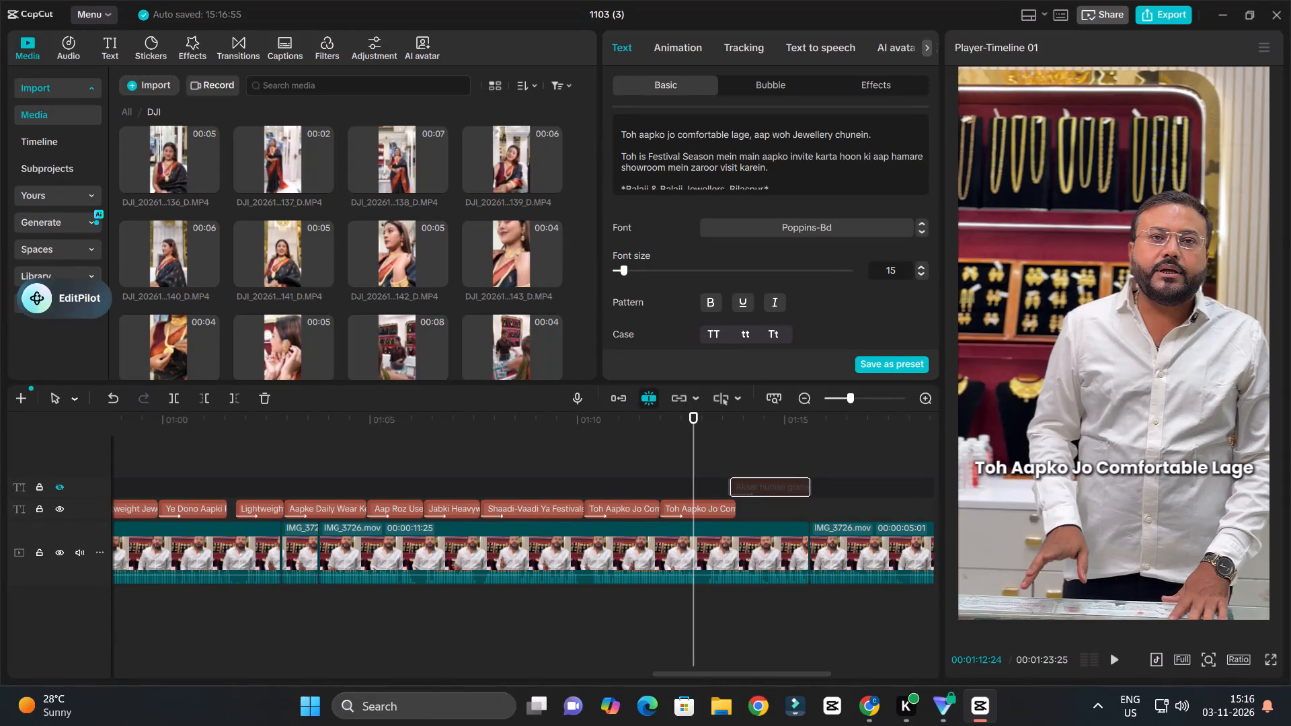
drag(754, 135, 881, 135)
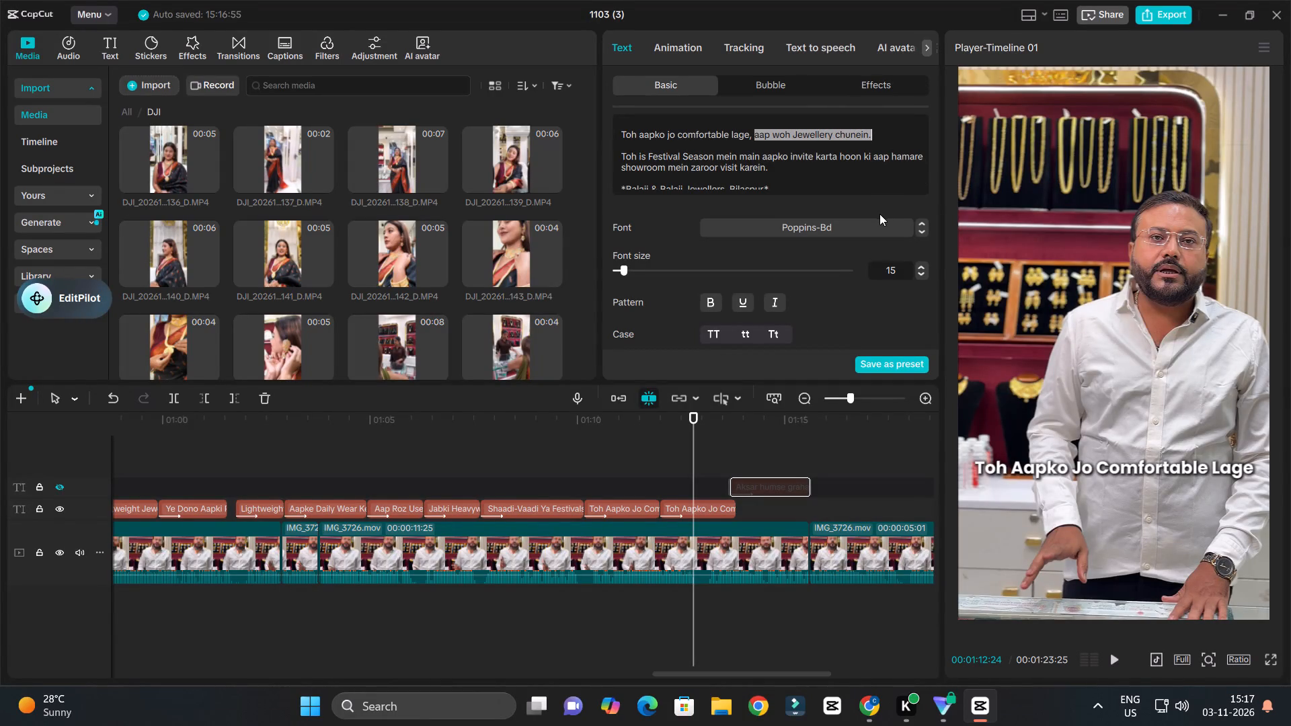
key(ctrl+c)
click(687, 503)
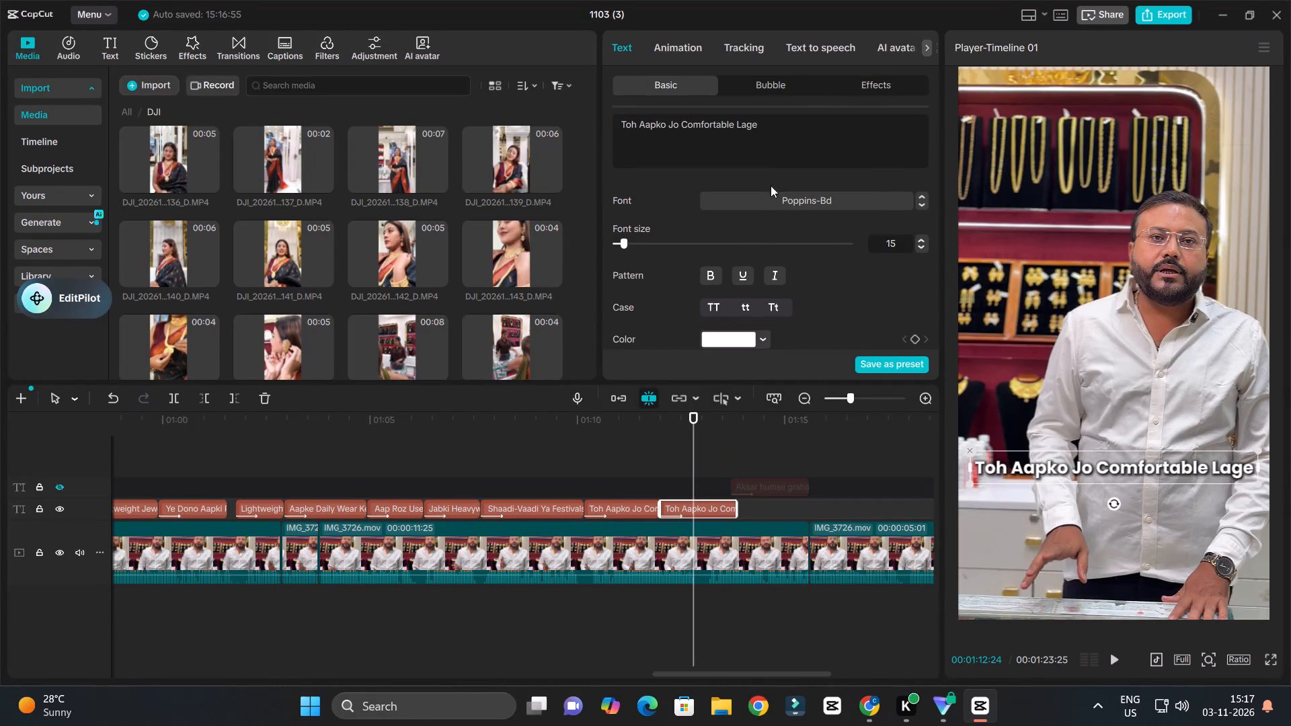
click(785, 127)
key(ctrl+a)
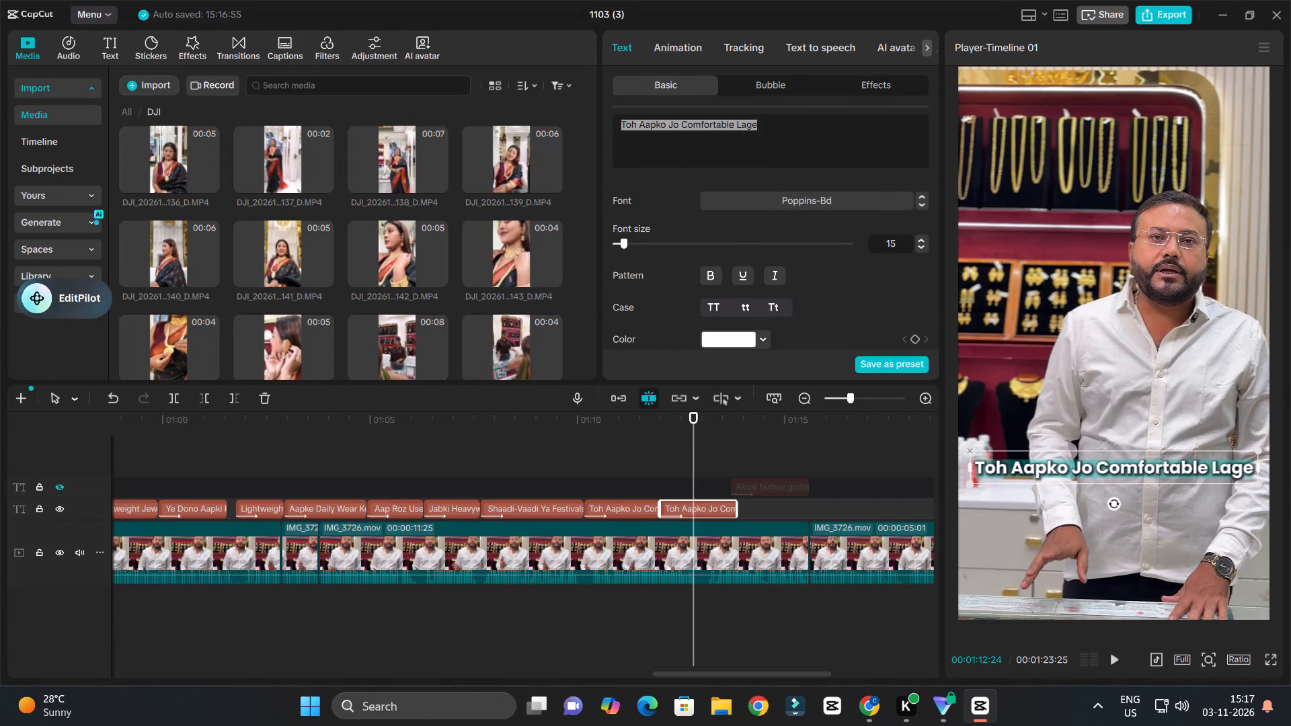
key(ctrl+v)
Replay the speech under "aap woh Jewellery chunein." and trim the caption's end to 00:01:13:05.
click(665, 427)
key(space)
ctrl+scroll(692, 444, down, 4)
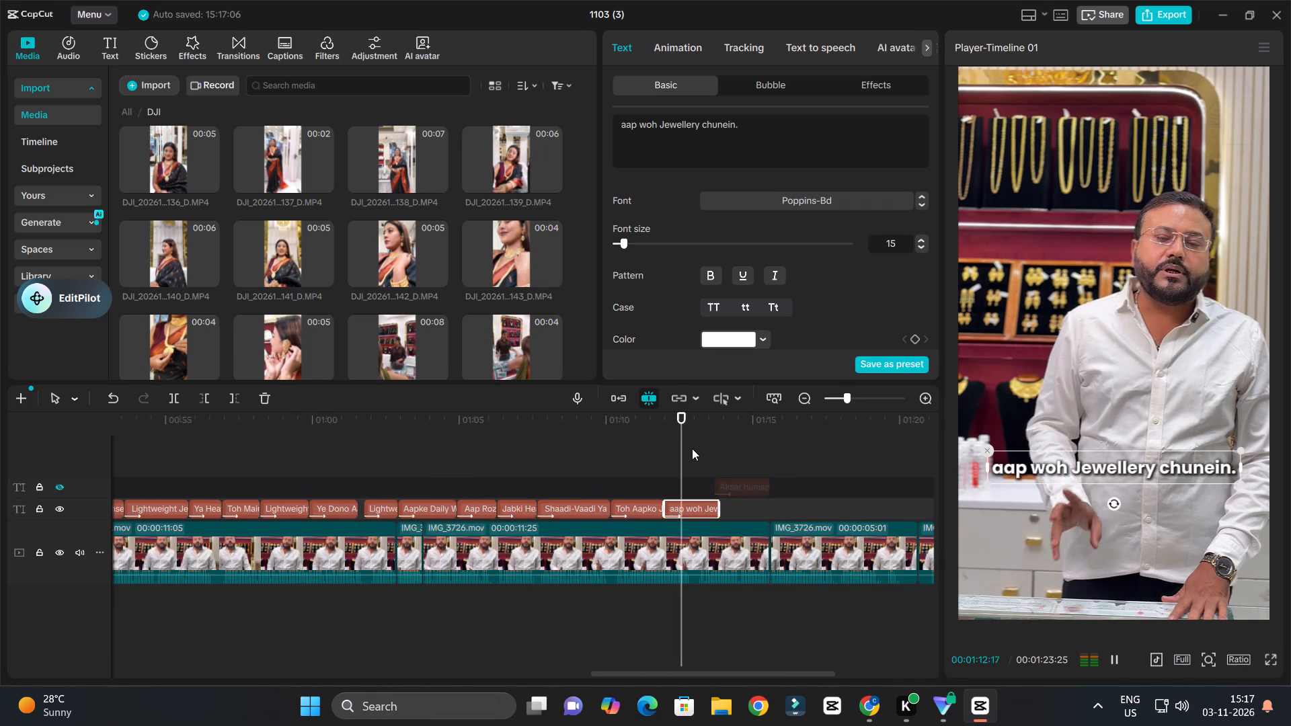
ctrl+scroll(711, 455, up, 5)
key(space)
ctrl+scroll(752, 471, up, 5)
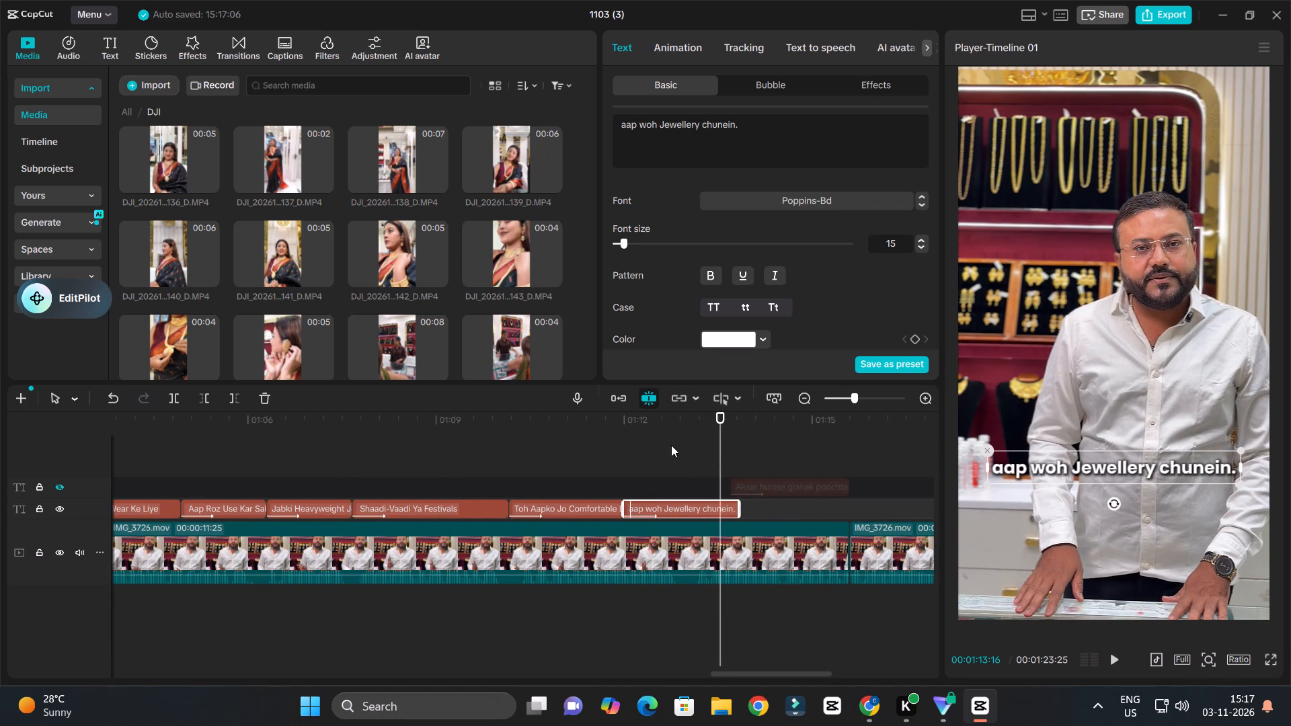
drag(627, 433, 557, 448)
key(space)
ctrl+scroll(694, 466, up, 4)
ctrl+scroll(696, 465, down, 3)
ctrl+scroll(696, 465, up, 2)
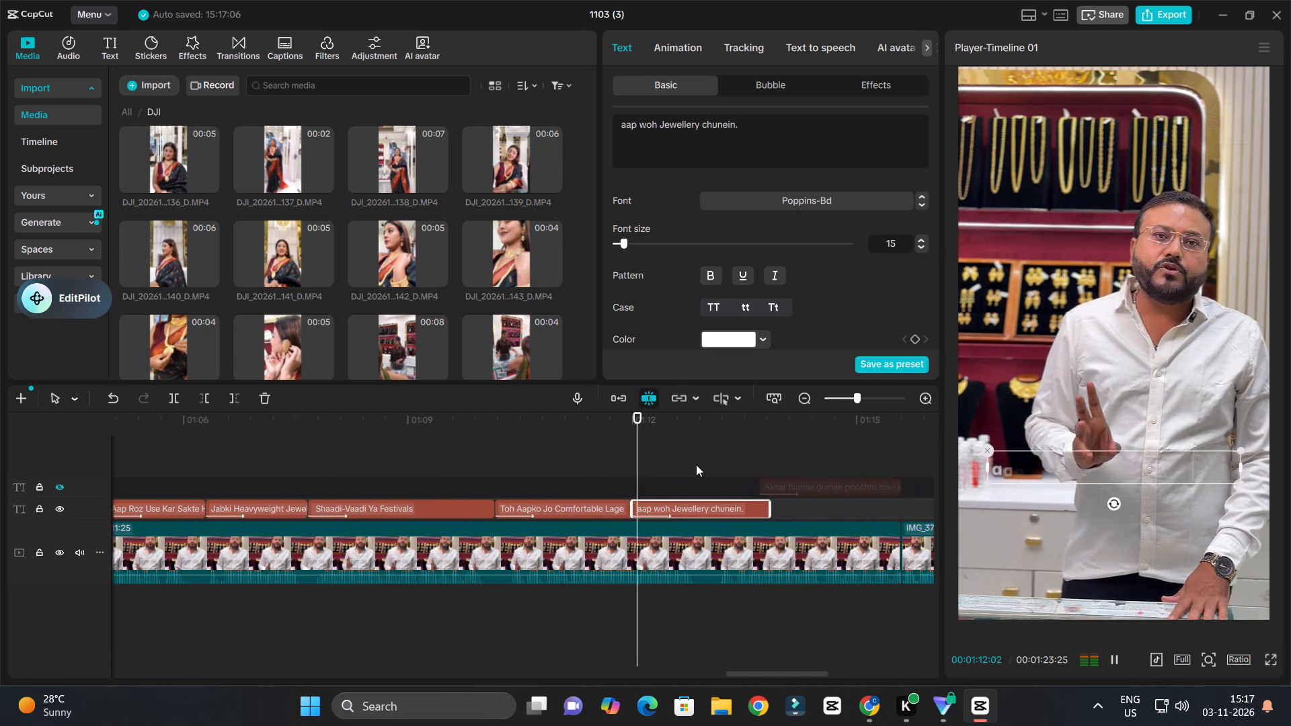
ctrl+scroll(696, 465, down, 2)
ctrl+scroll(701, 468, up, 3)
key(space)
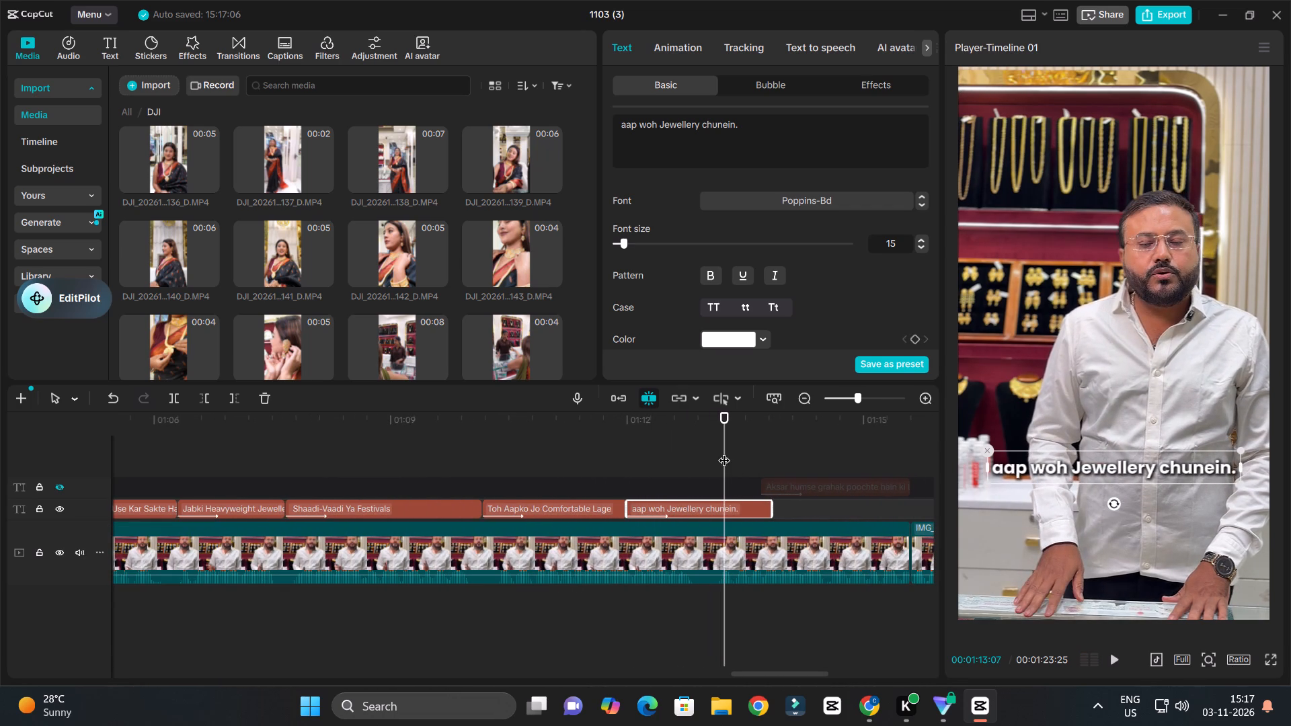
drag(723, 452, 719, 465)
click(722, 502)
key(w)
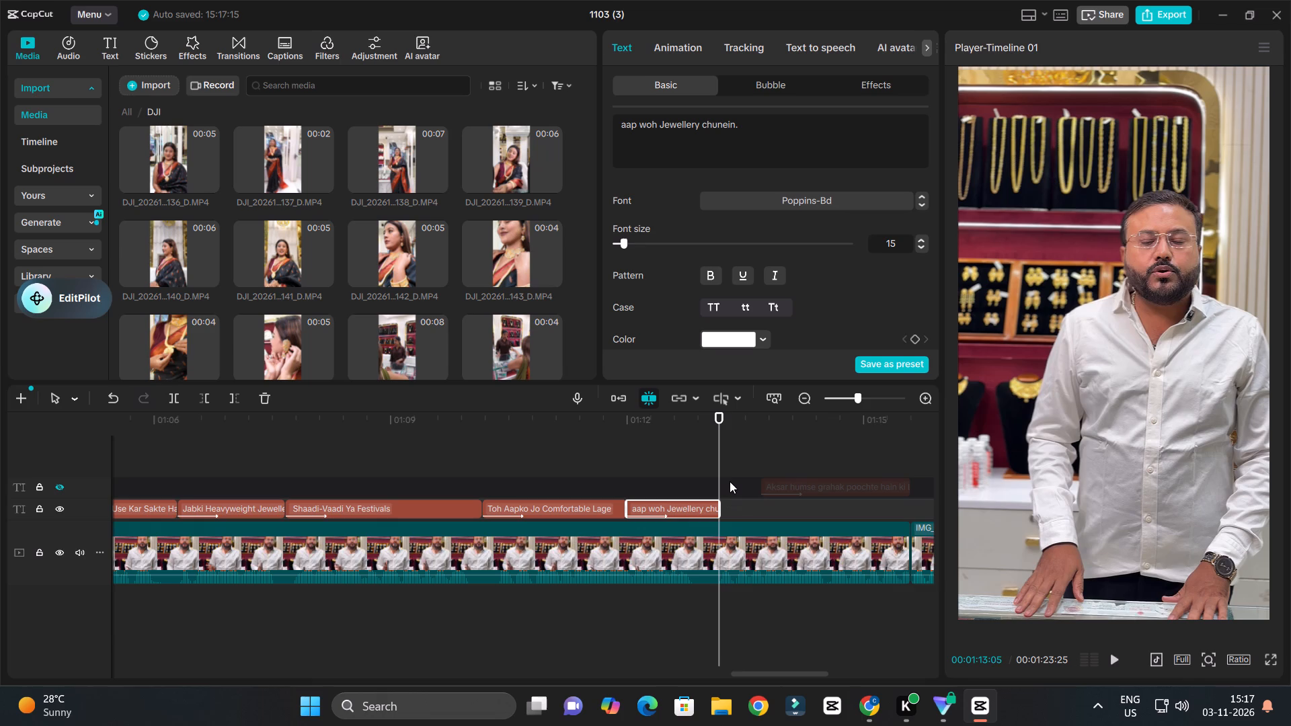
Play the remaining speech after the "aap woh Jewellery chunein." caption and review the uncaptioned end of the timeline.
key(space)
ctrl+scroll(727, 468, down, 19)
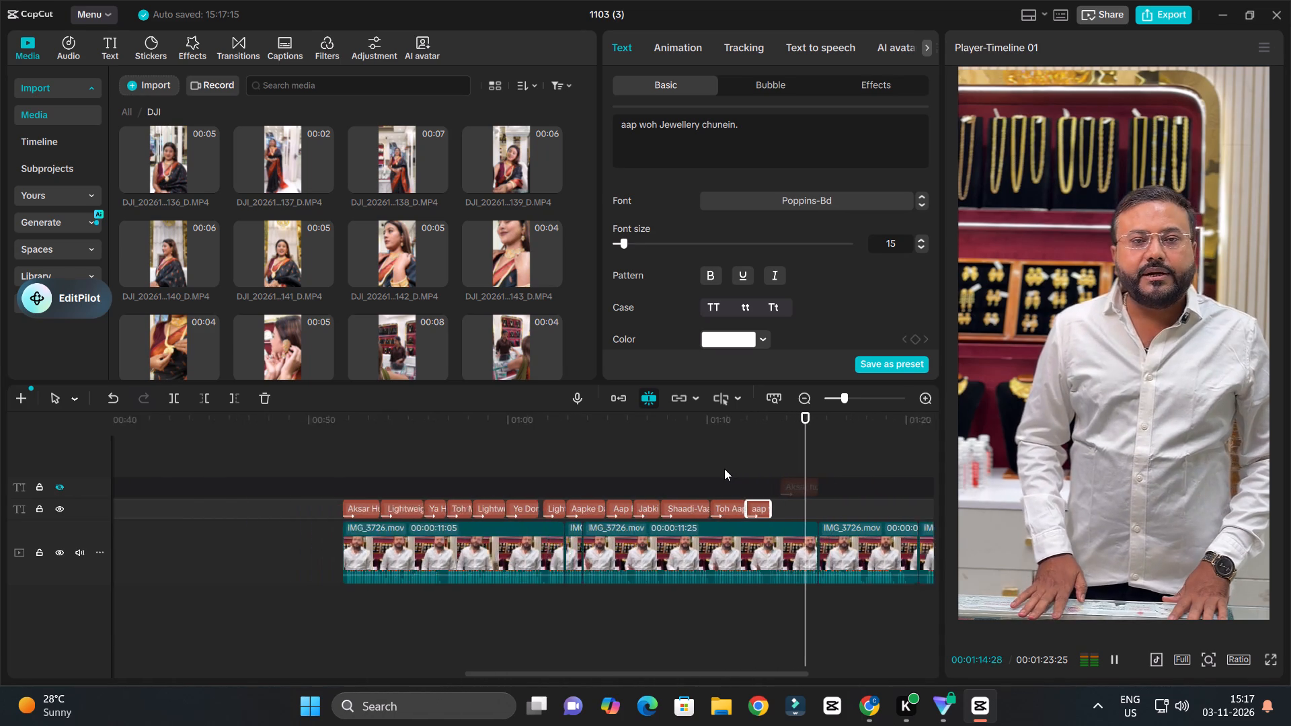
ctrl+scroll(724, 469, down, 2)
ctrl+scroll(869, 498, up, 7)
ctrl+scroll(867, 498, down, 3)
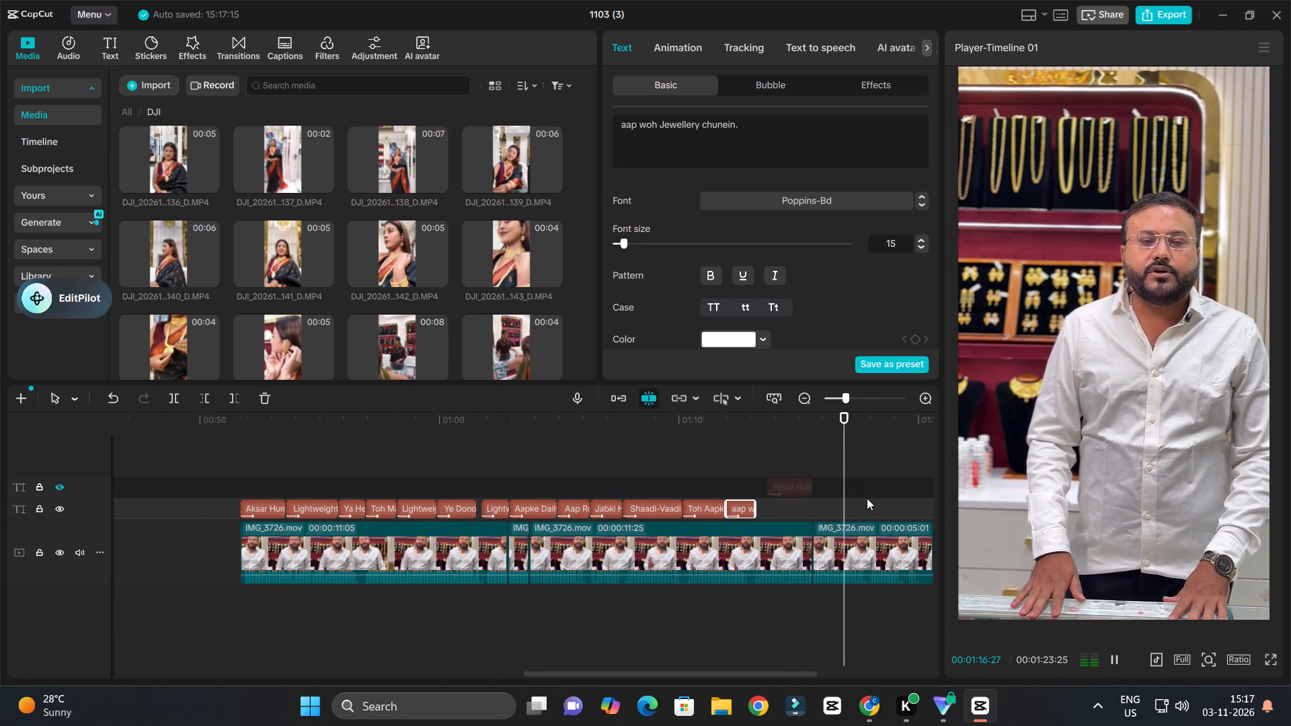
ctrl+scroll(866, 499, down, 5)
ctrl+scroll(892, 497, up, 10)
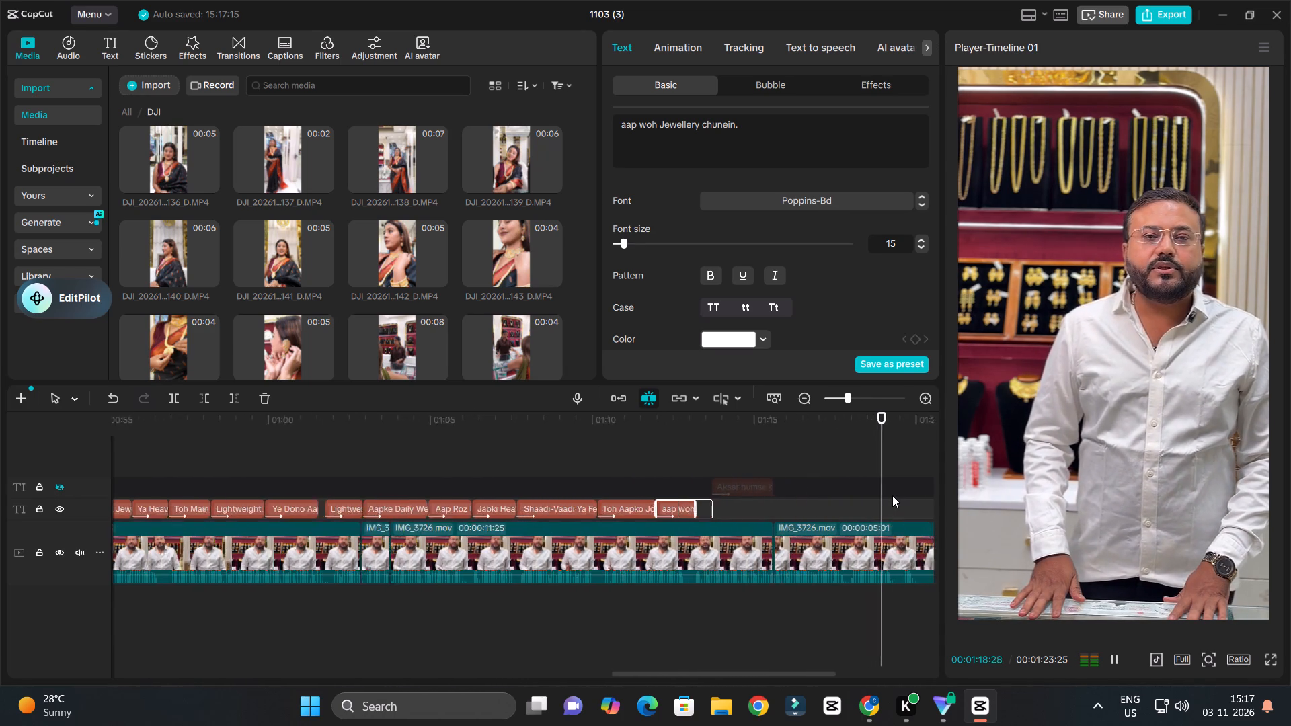
ctrl+scroll(892, 495, up, 2)
key(space)
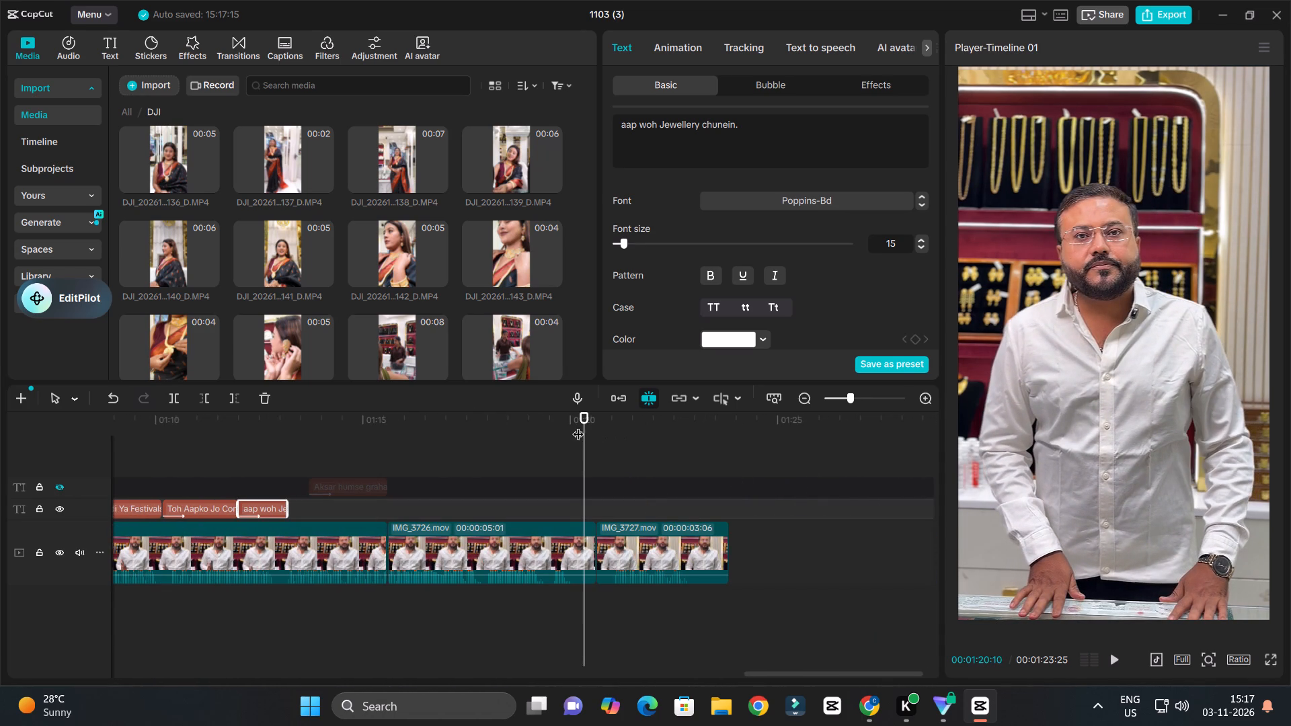
Replay the speech after "aap woh Jewellery chunein." and duplicate that caption directly after itself.
drag(580, 423, 272, 506)
key(space)
ctrl+scroll(272, 504, up, 7)
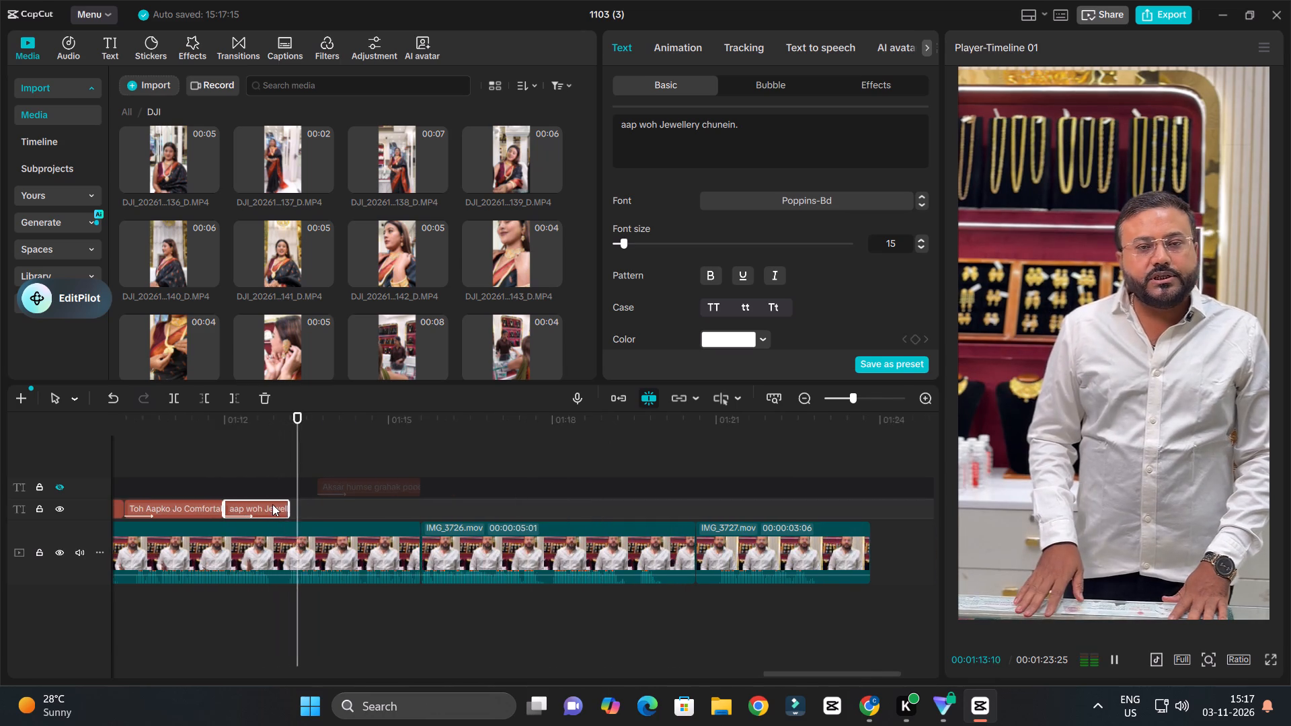
ctrl+scroll(272, 504, up, 5)
key(space)
alt+drag(248, 516, 291, 516)
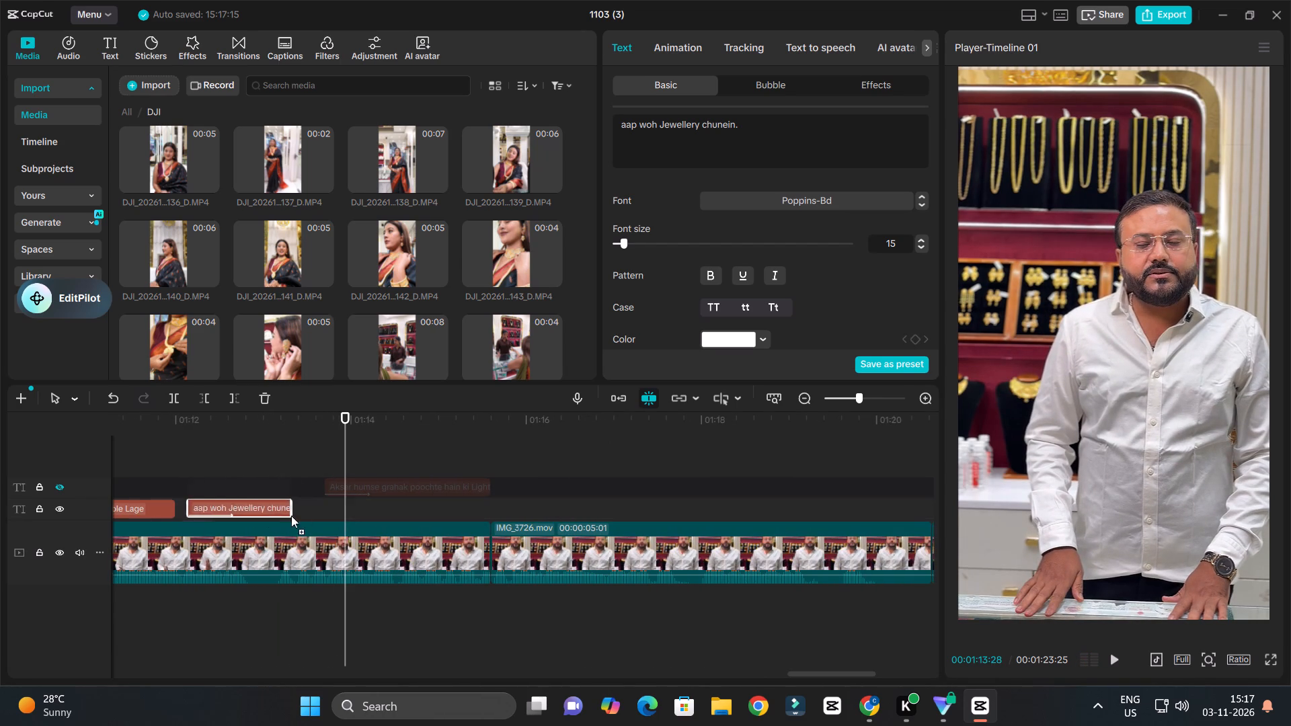
alt+drag(291, 516, 348, 517)
drag(329, 525, 340, 511)
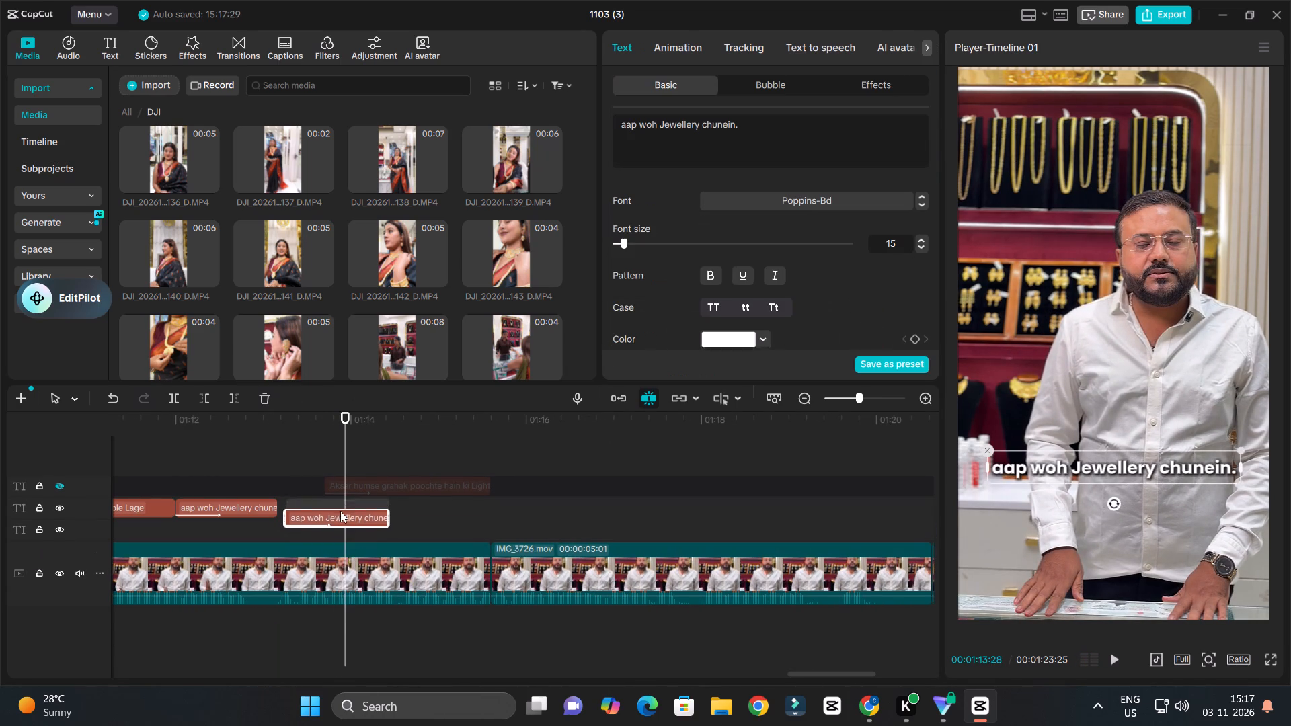
drag(340, 511, 333, 507)
Replace the second "aap woh Jewellery chunein." caption's text with the hidden script's full sentence from "Toh is Festival Season mein" to "zaroor visit karein.".
click(266, 413)
key(space)
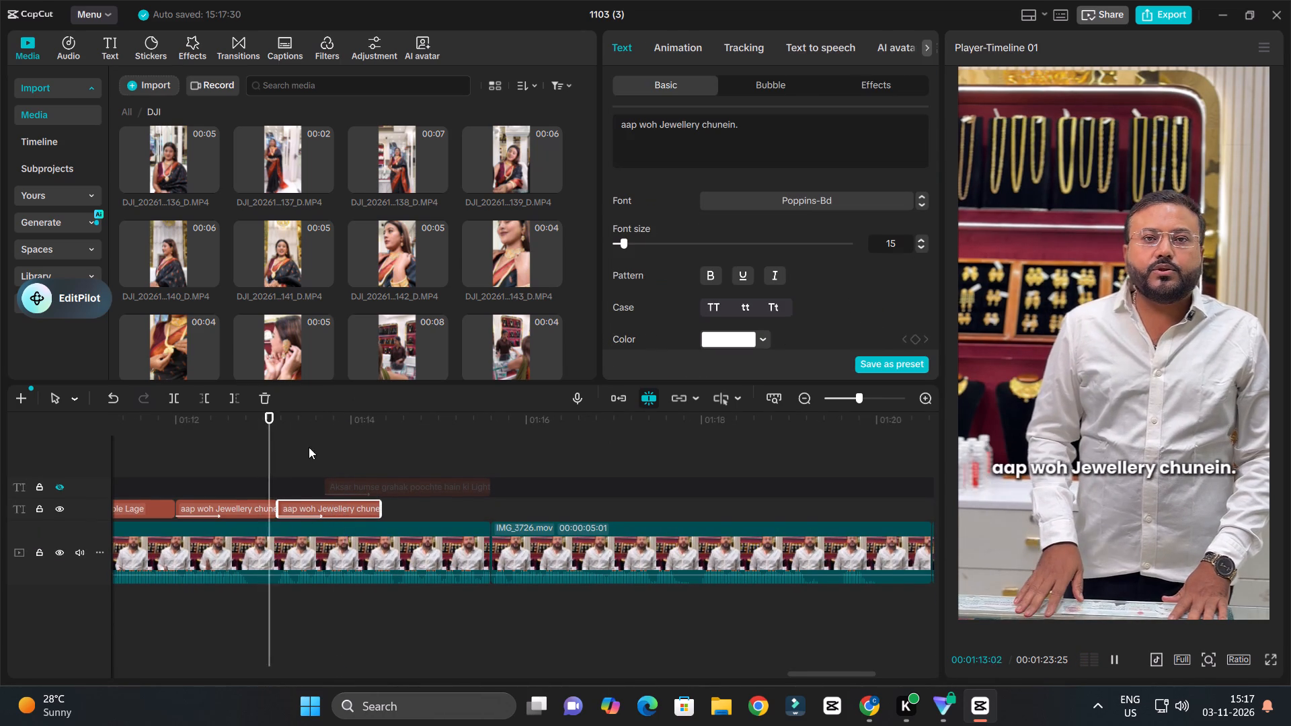
ctrl+scroll(311, 452, up, 7)
key(space)
click(329, 508)
double_click(416, 485)
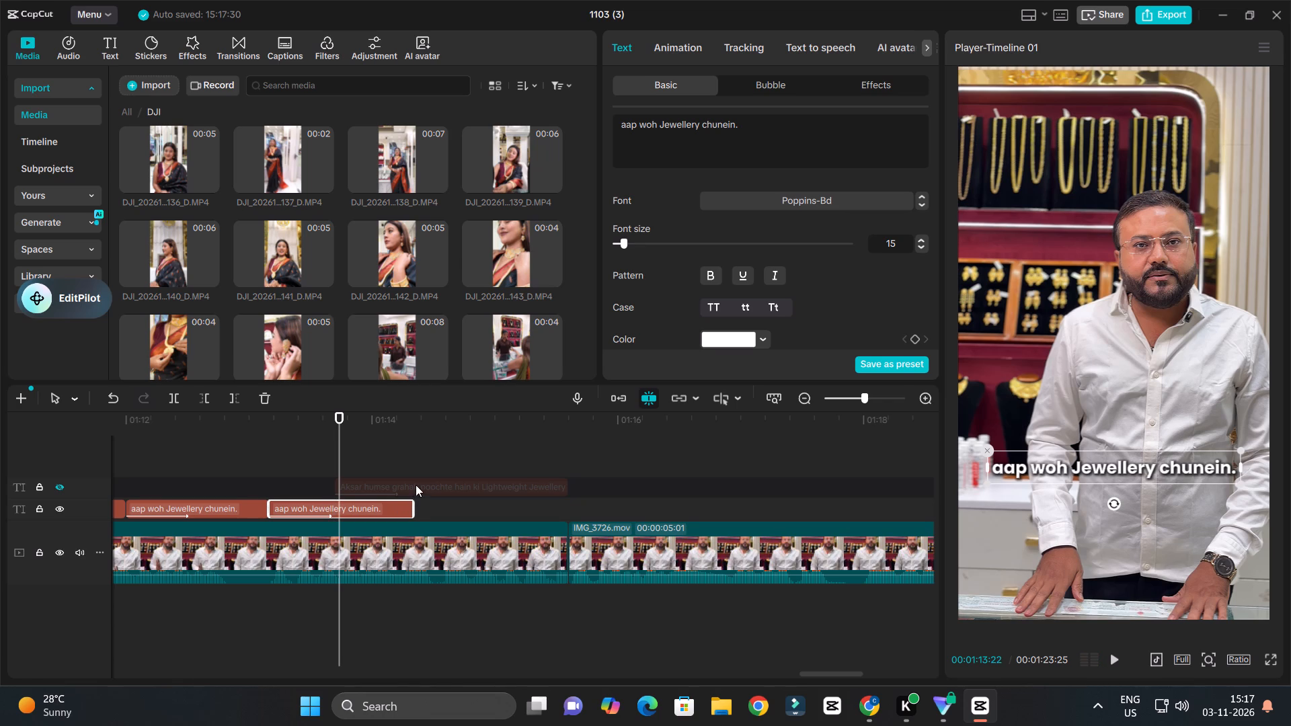
click(734, 165)
scroll(734, 164, down, 2)
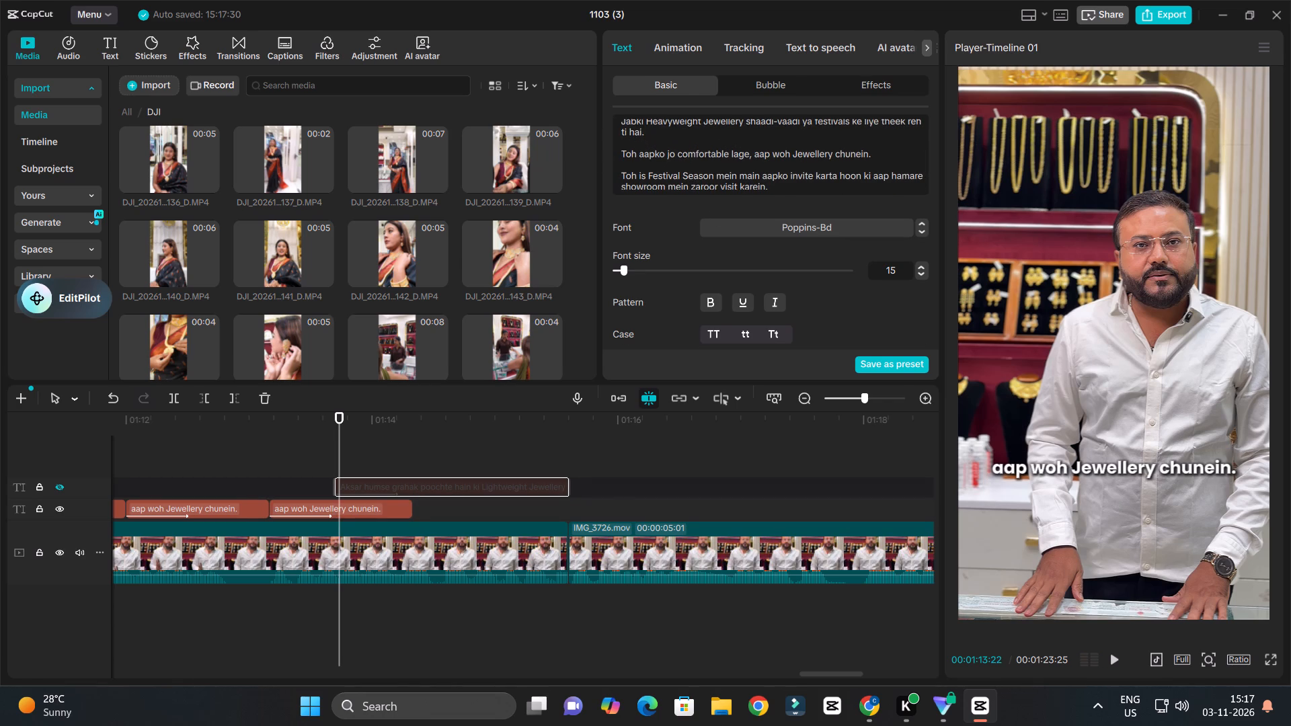
drag(619, 174, 736, 179)
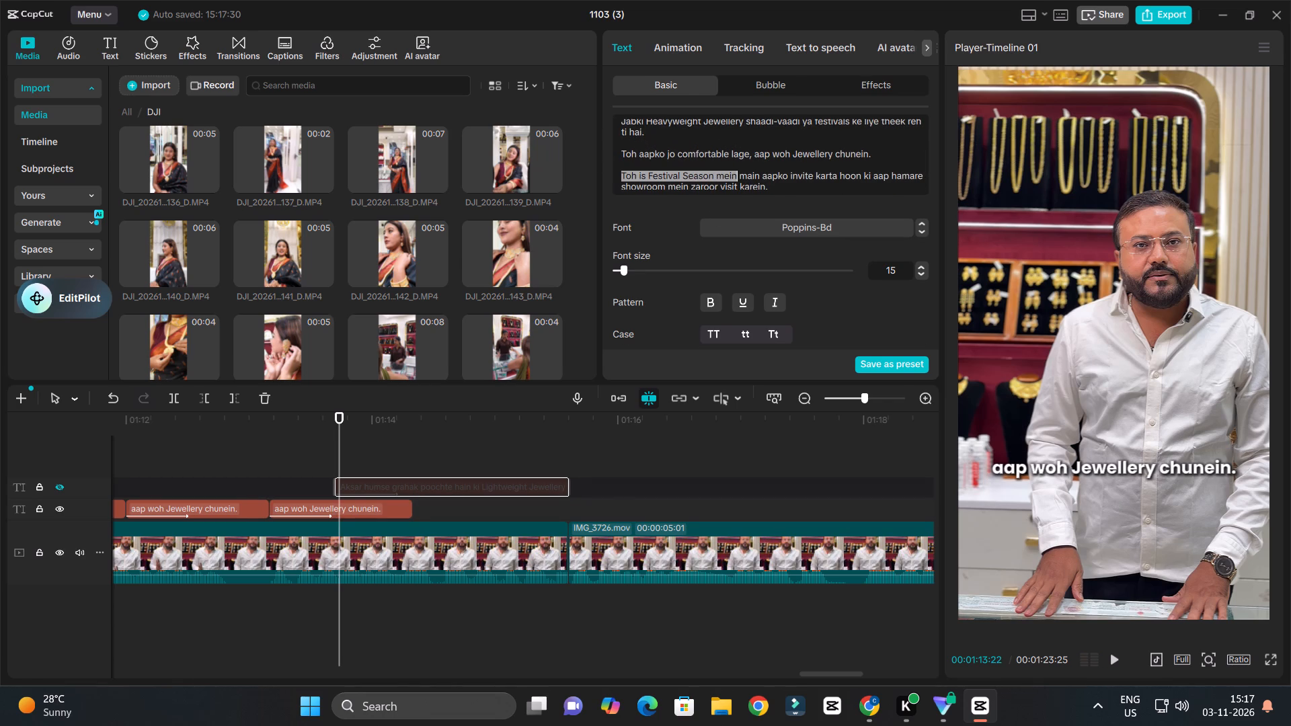
drag(736, 179, 740, 177)
click(619, 169)
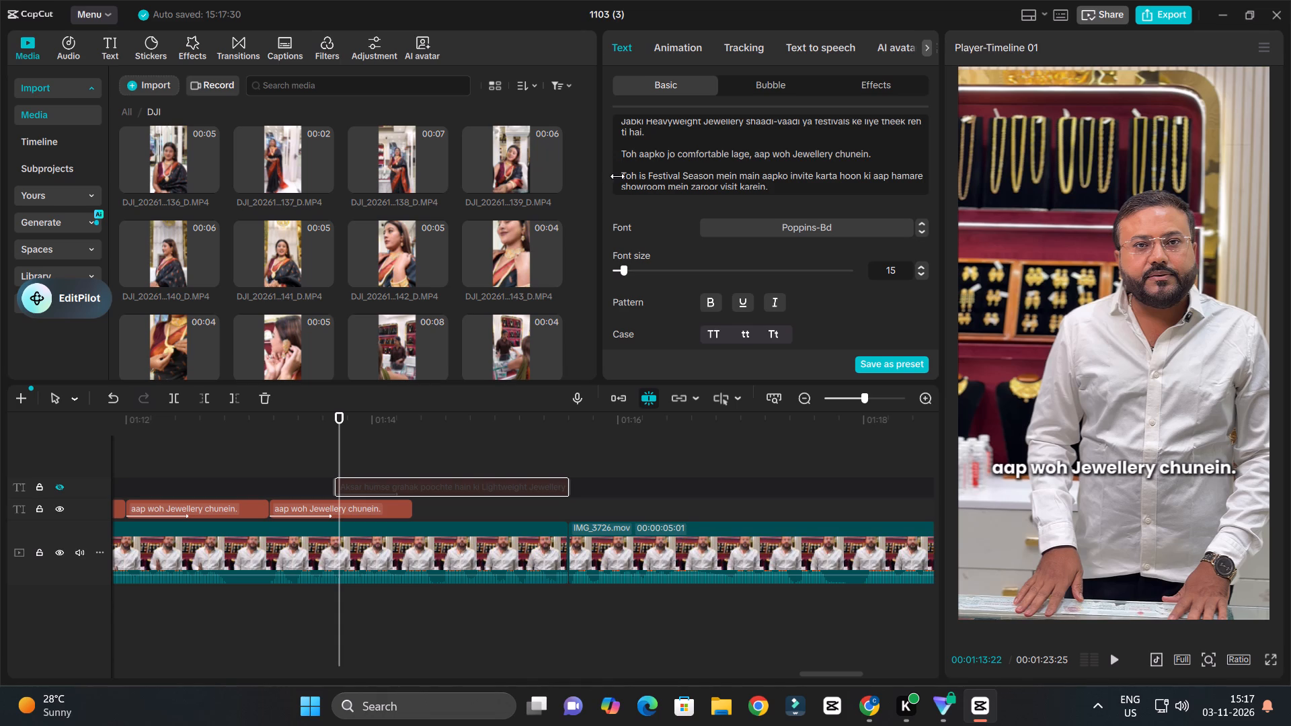
click(617, 176)
drag(622, 175, 774, 155)
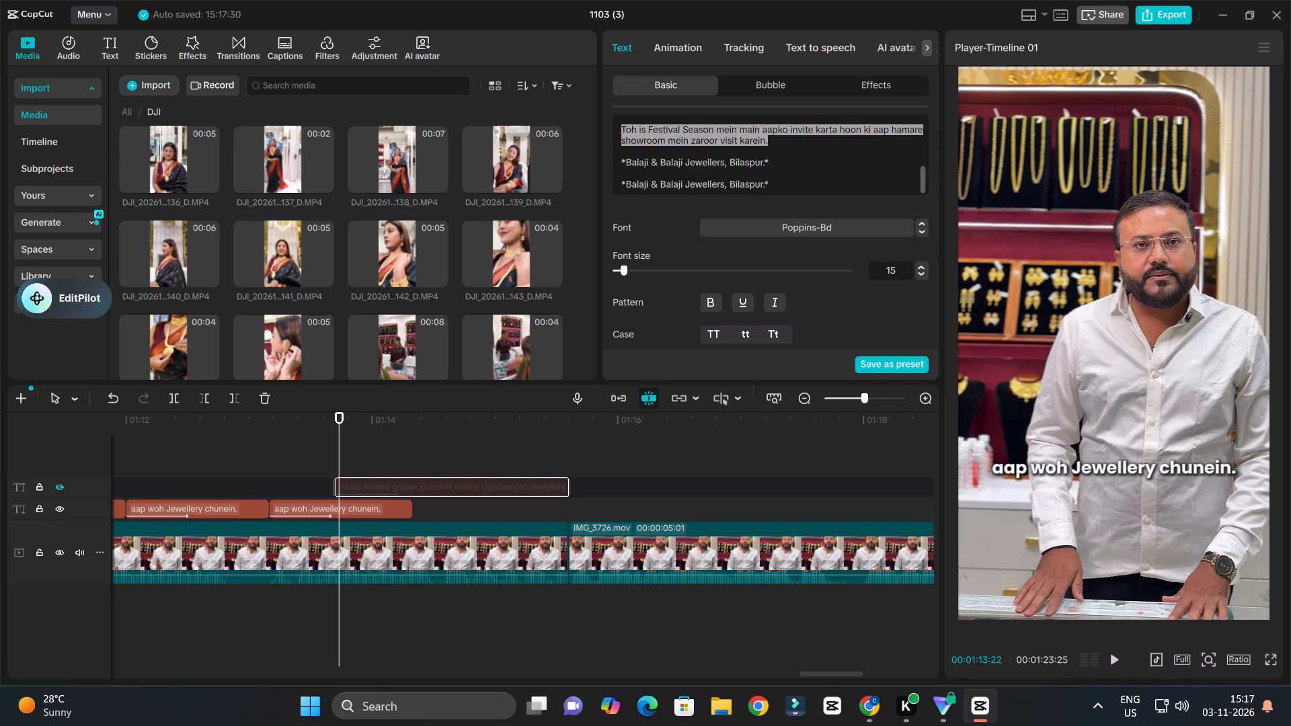
drag(774, 155, 772, 145)
key(ctrl+c)
click(396, 506)
click(786, 144)
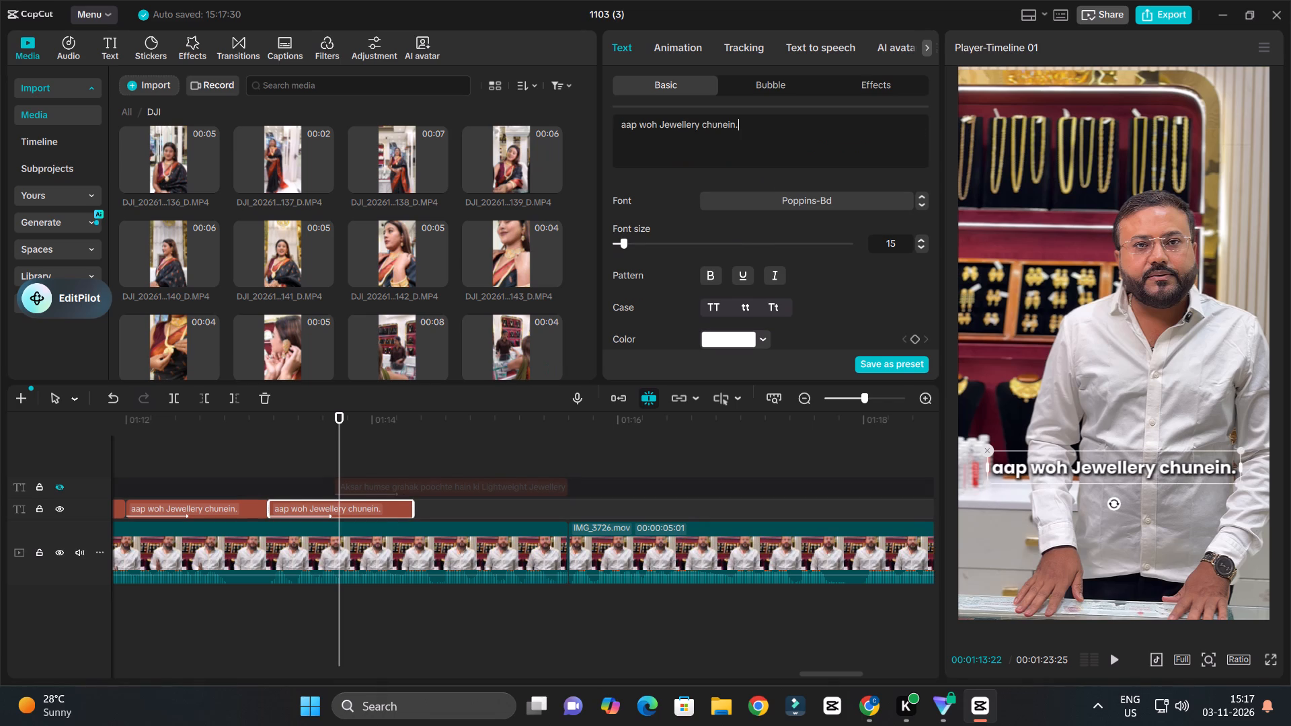
key(ctrl+a)
key(ctrl+v)
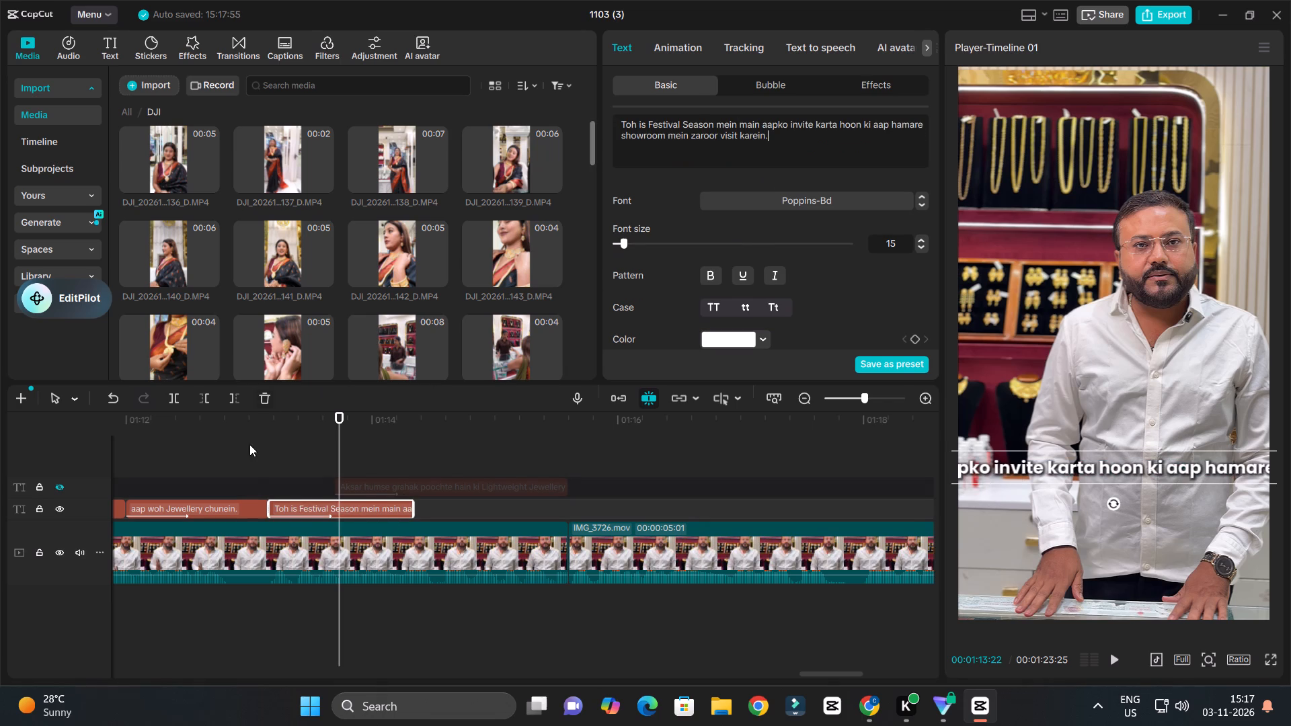
Replay the speech under the "Toh is Festival Season mein..." caption repeatedly to find where its phrase should break.
click(251, 434)
key(space)
ctrl+scroll(340, 448, up, 3)
ctrl+scroll(344, 448, down, 4)
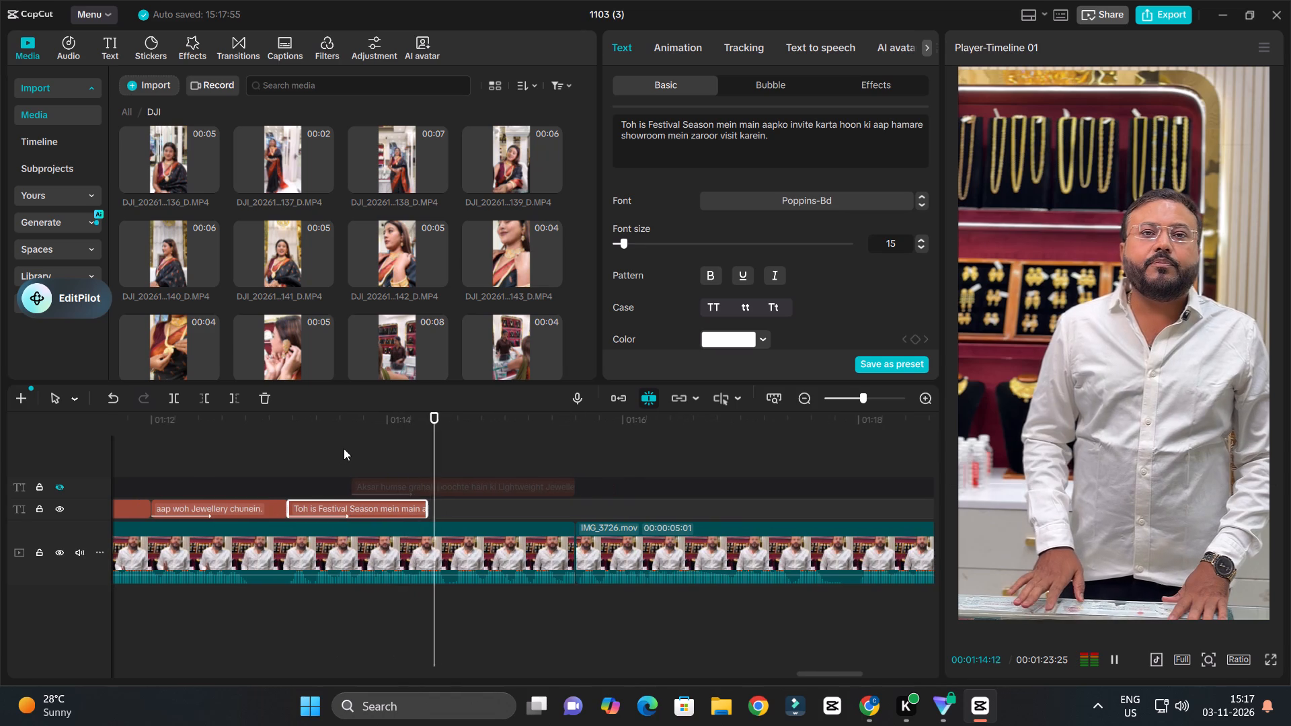
key(space)
key(space)
key(space)
drag(321, 426, 313, 430)
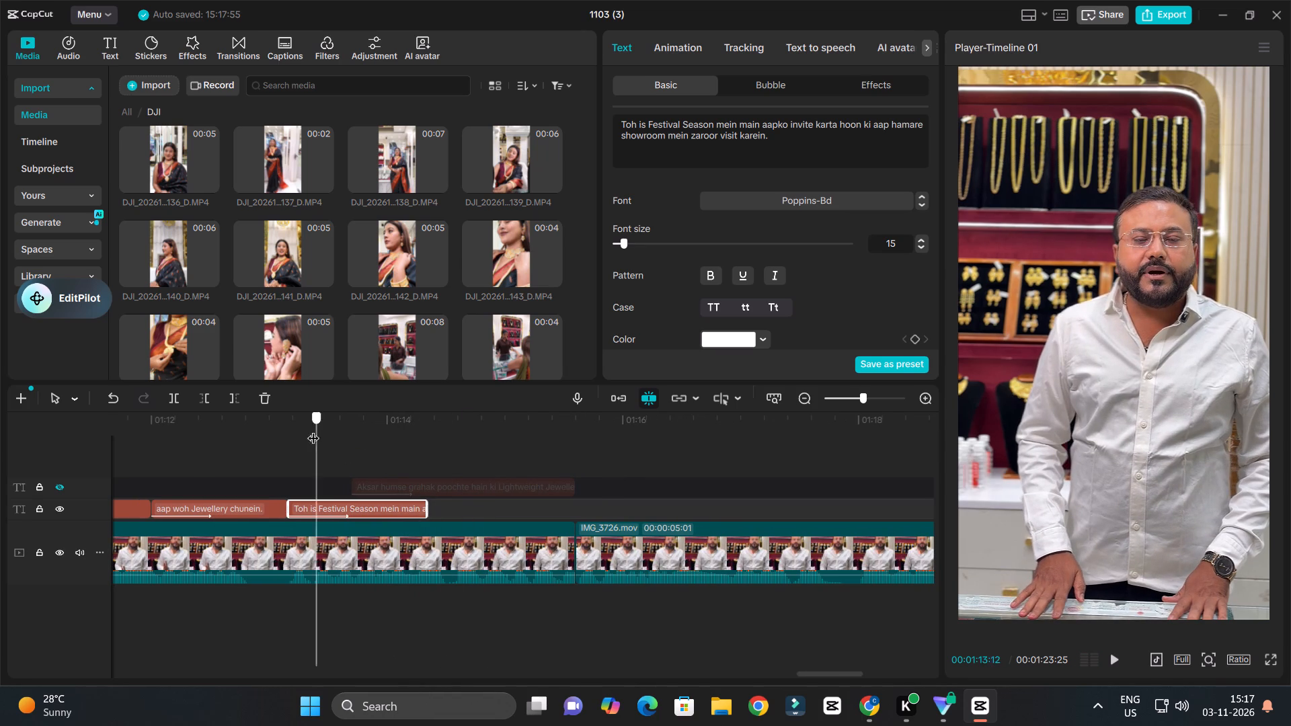
drag(313, 430, 287, 440)
key(space)
key(space)
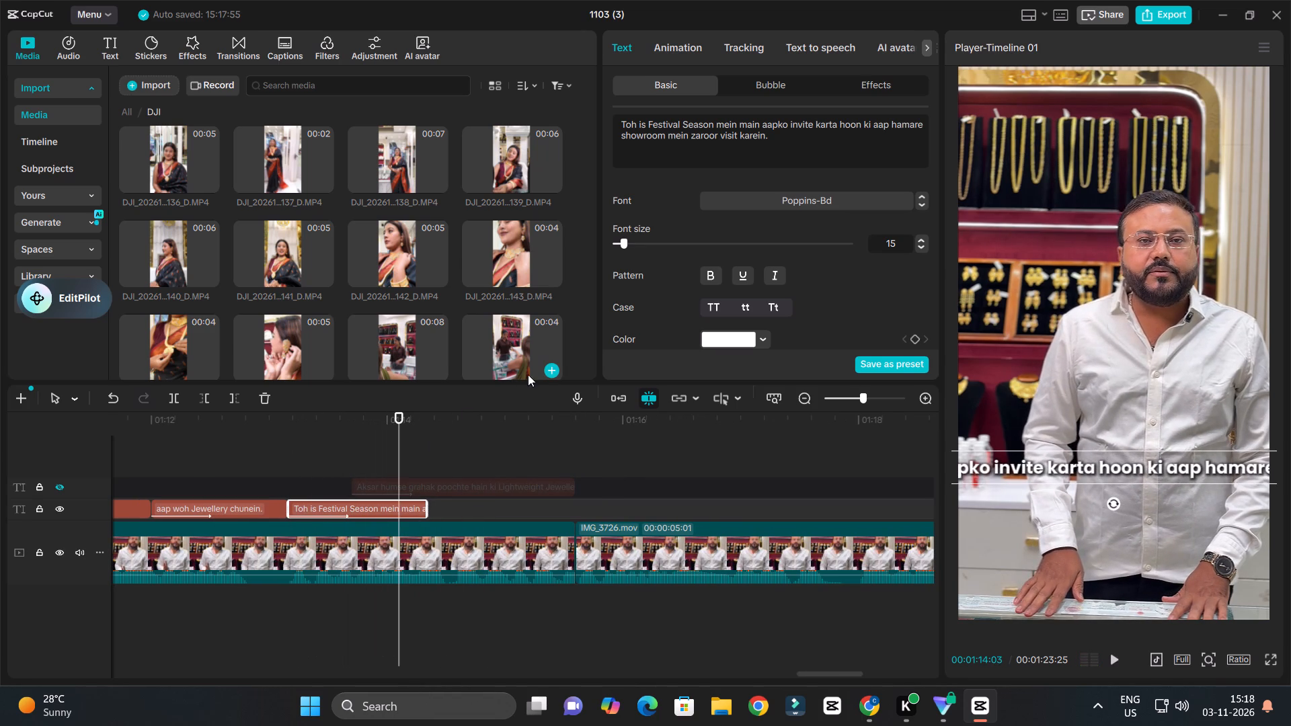
key(space)
key(space)
key(space)
key(space)
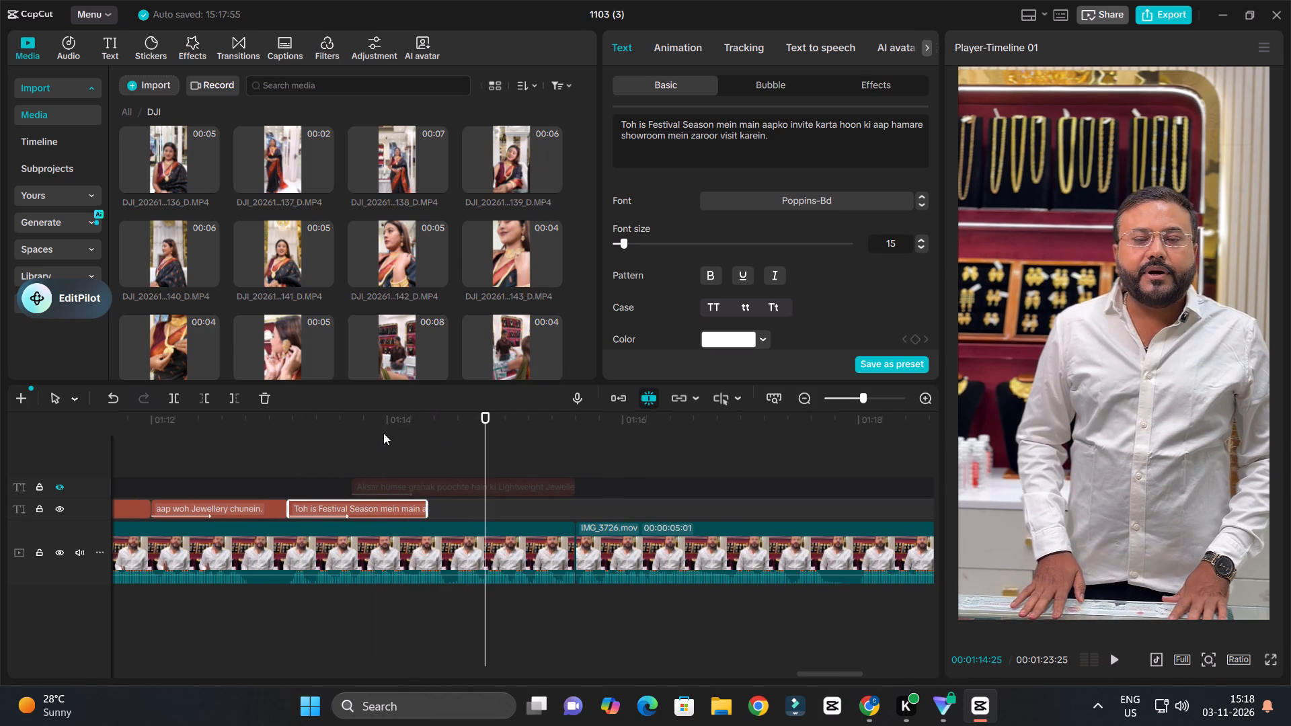
click(287, 417)
key(space)
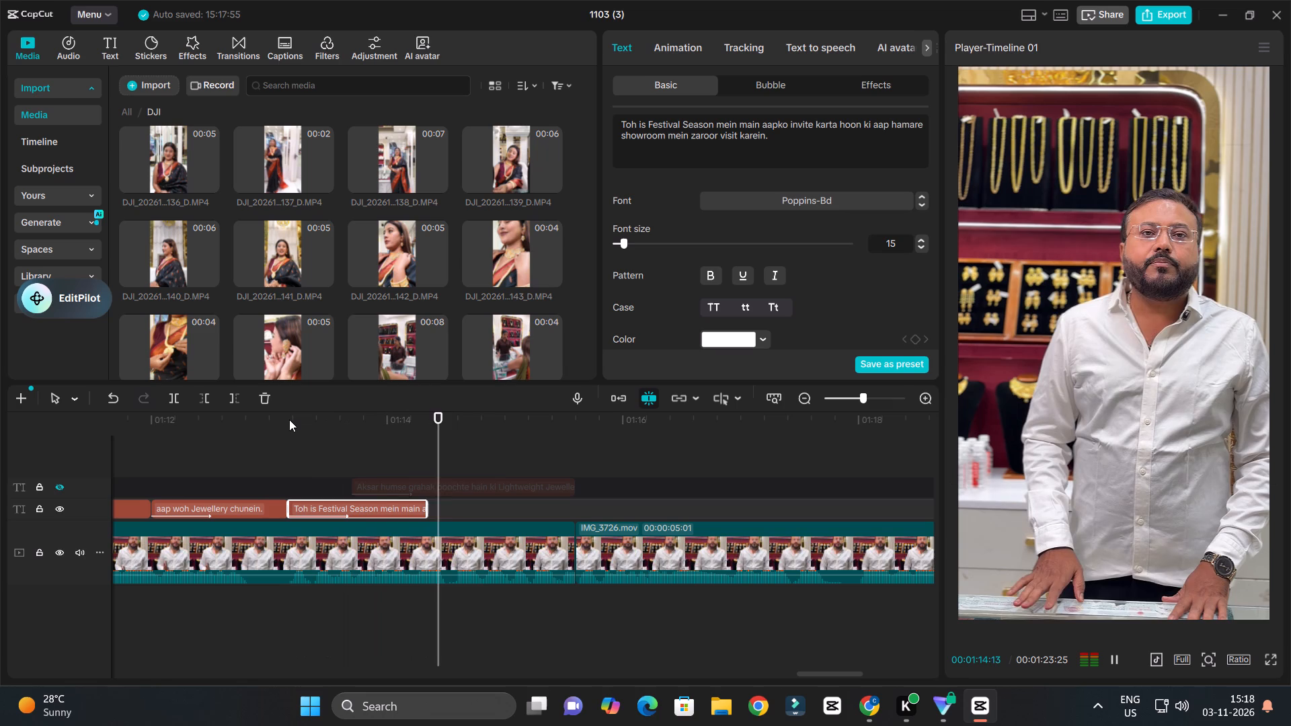
key(space)
click(287, 426)
key(space)
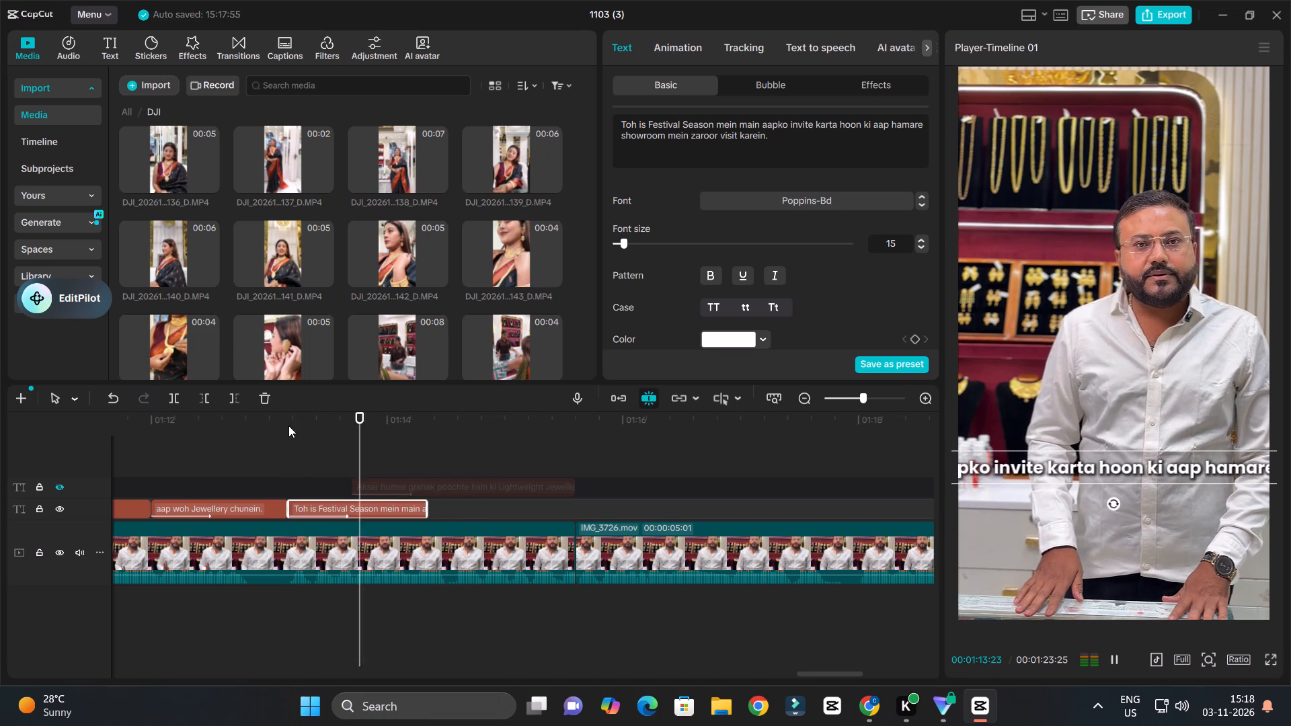
key(space)
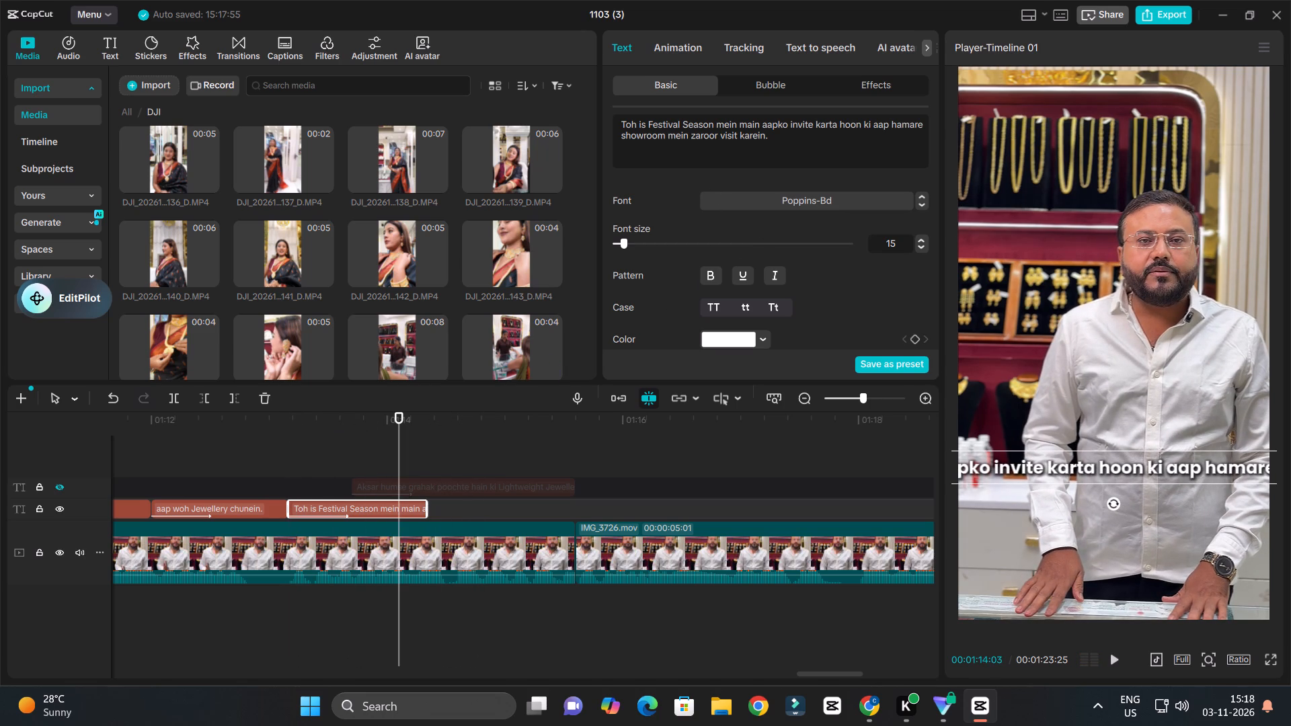
Shorten the caption to "Toh is Festival Season", replay its speech and apply title case to the text.
drag(717, 122, 780, 141)
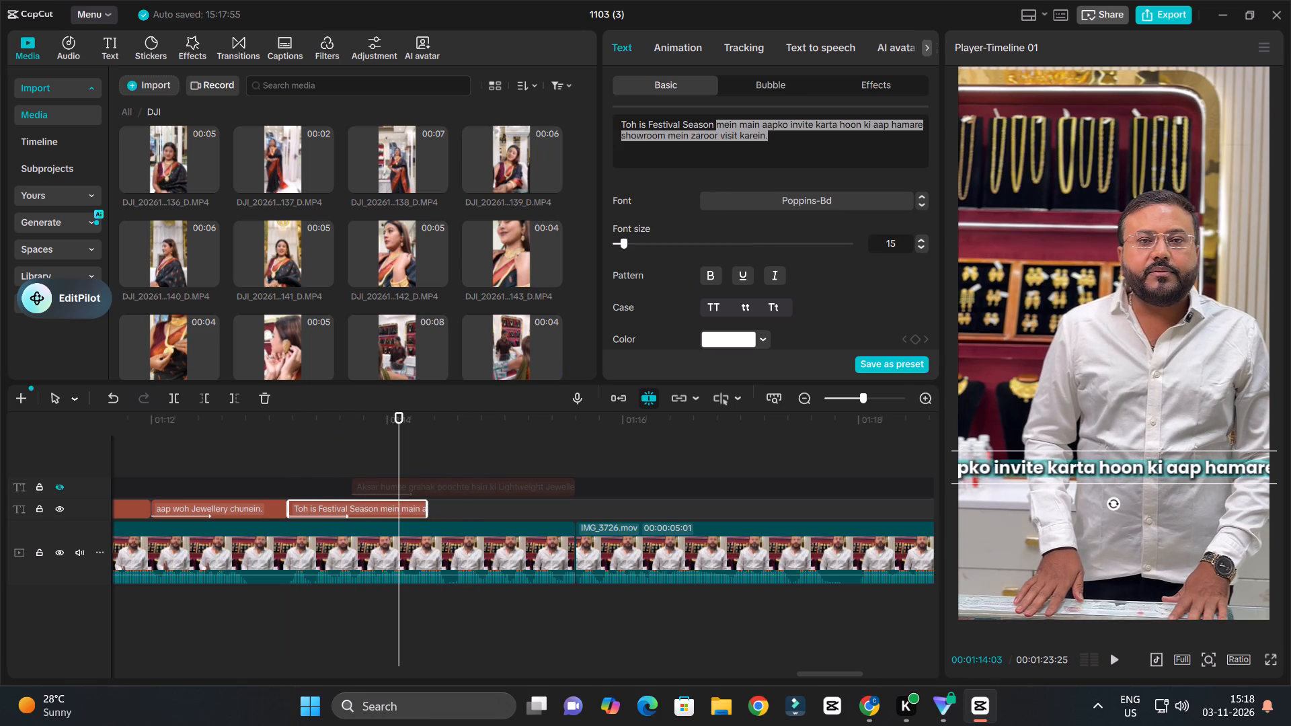
drag(780, 141, 783, 145)
key(BackSpace)
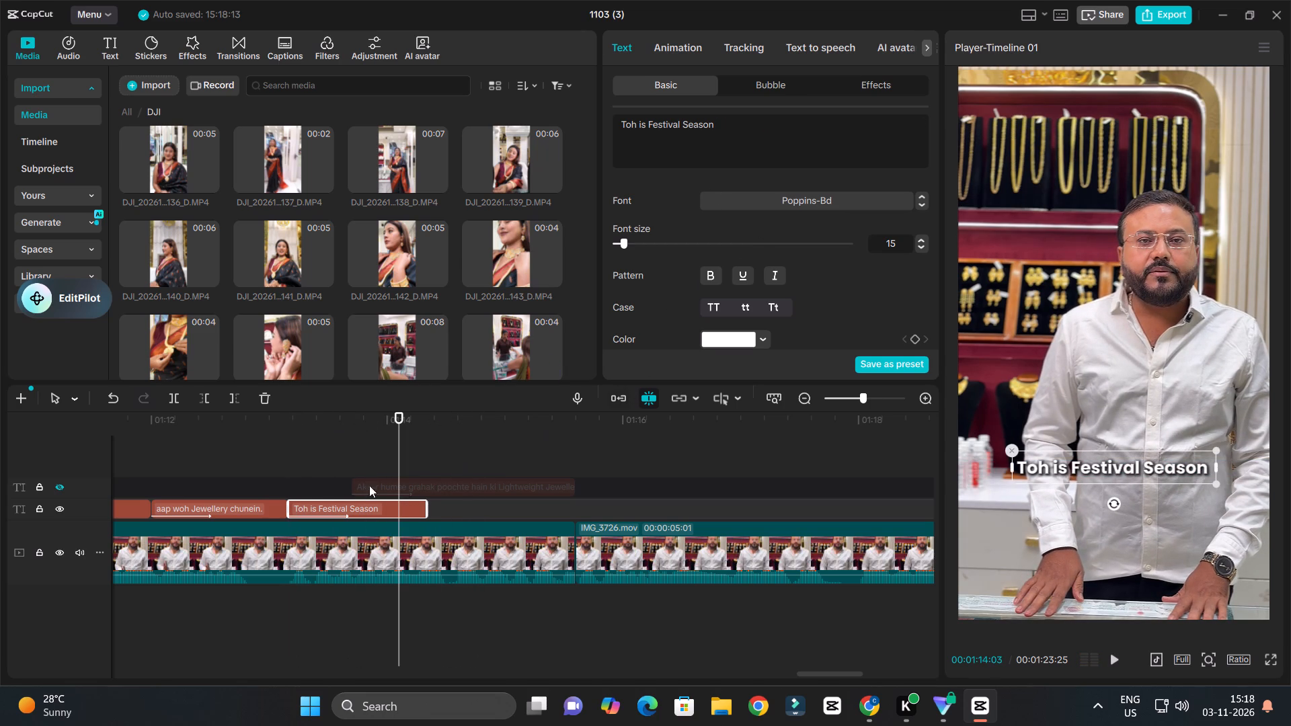
click(284, 424)
key(space)
ctrl+scroll(438, 440, up, 6)
key(space)
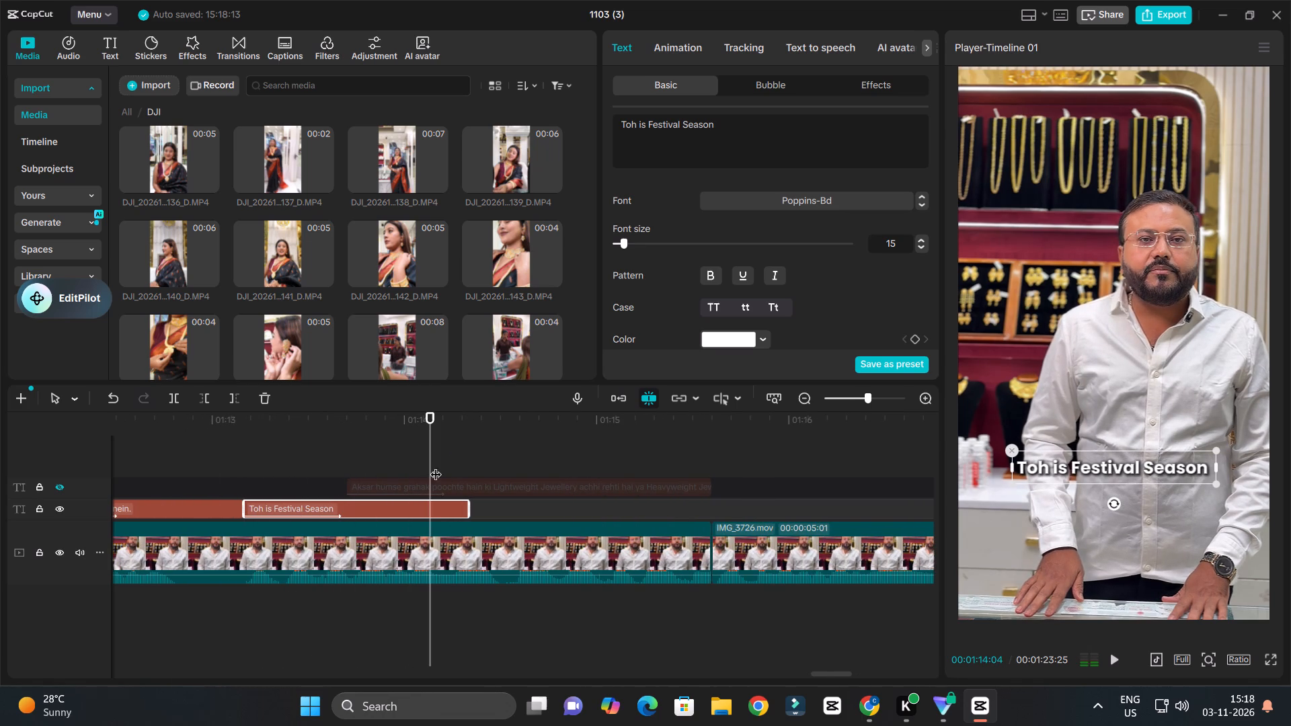
click(769, 304)
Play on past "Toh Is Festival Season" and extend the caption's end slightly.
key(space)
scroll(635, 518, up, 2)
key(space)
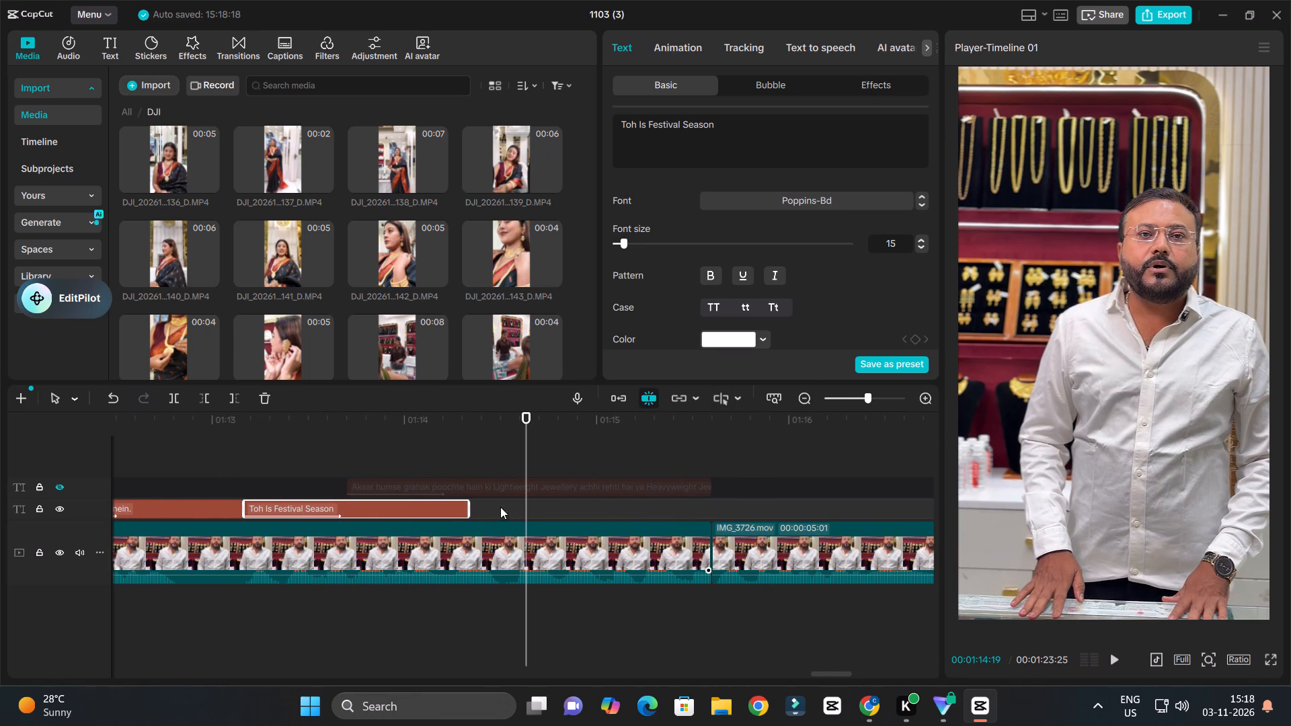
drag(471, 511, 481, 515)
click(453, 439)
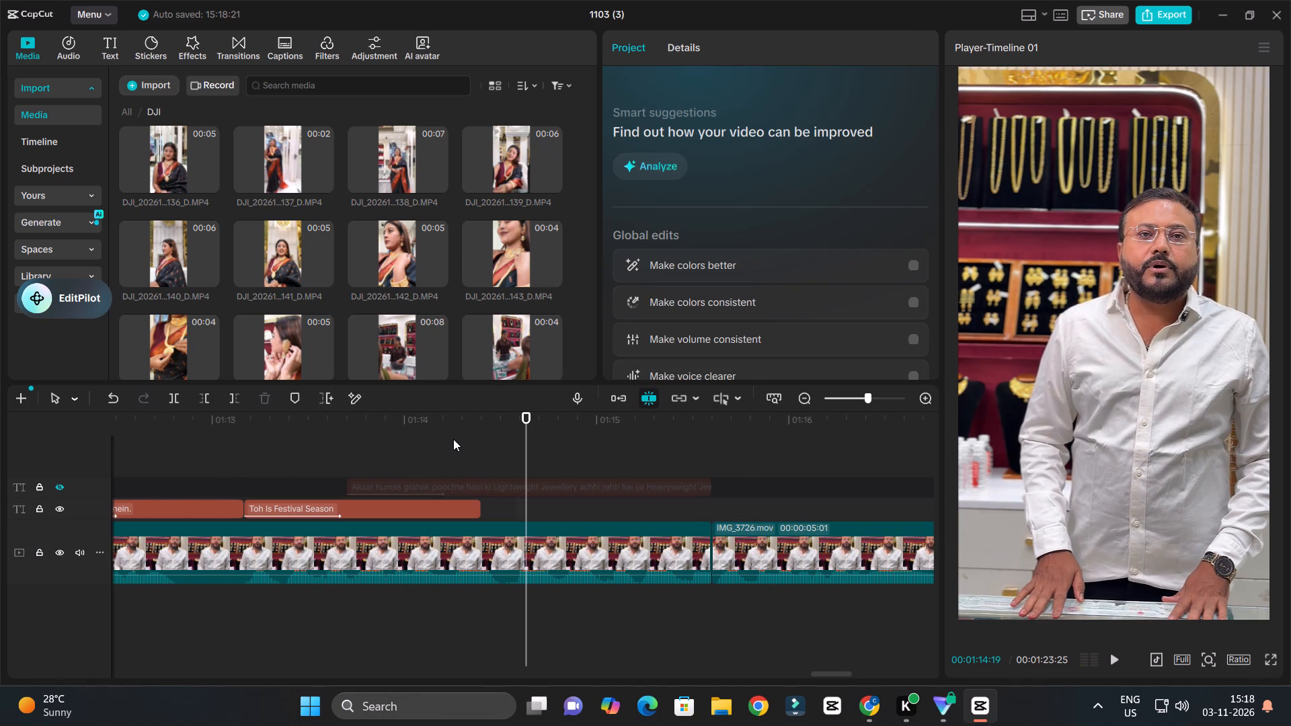
Recheck the speech around 00:01:14:08 and duplicate the "Toh Is Festival Season" caption directly after itself.
key(space)
key(space)
click(453, 438)
alt+drag(405, 513, 557, 524)
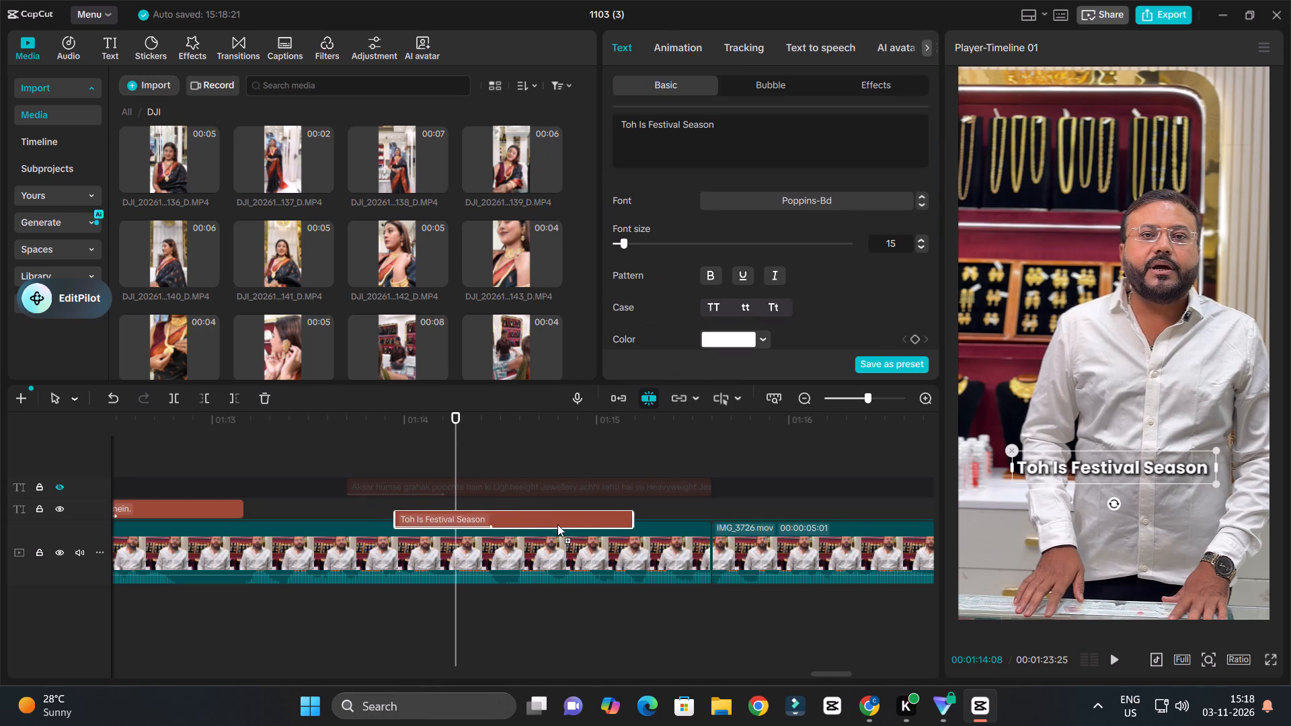
alt+drag(557, 524, 650, 520)
drag(603, 530, 591, 518)
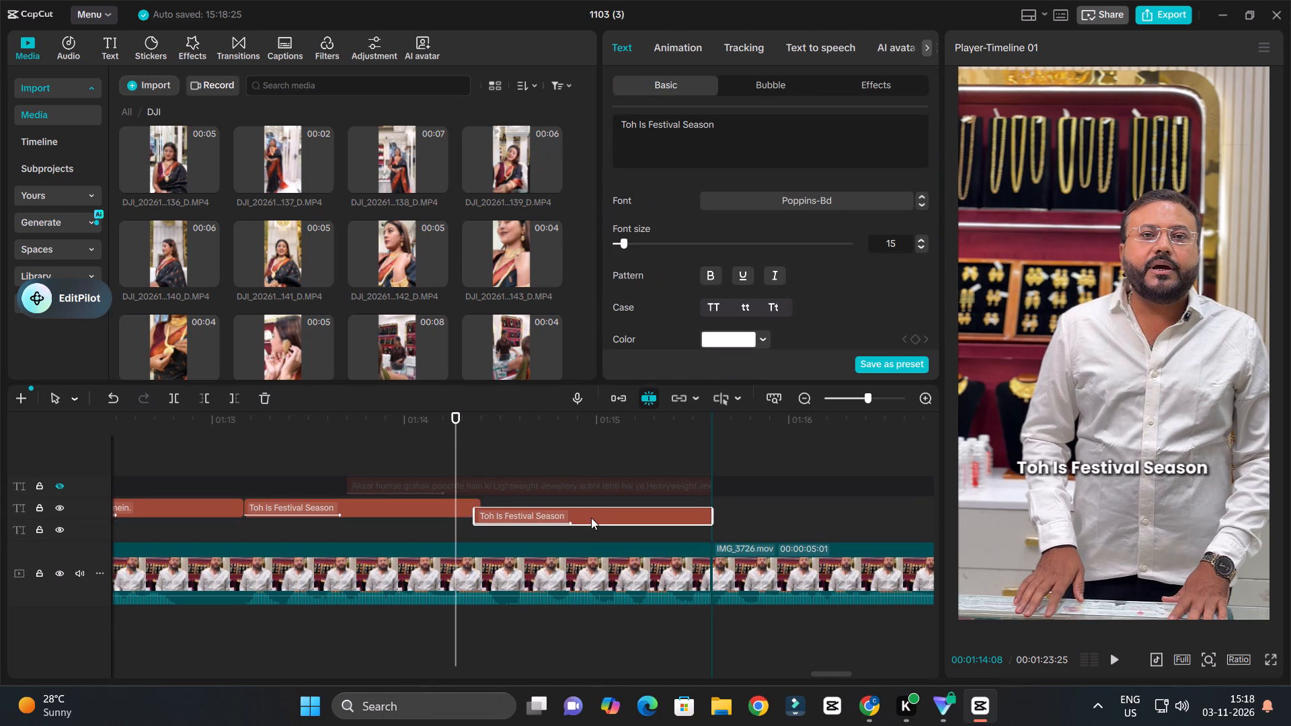
drag(591, 518, 599, 514)
Trim the first "Toh Is Festival Season" caption's end to about 00:01:14:09 and move its duplicate flush against it.
click(461, 514)
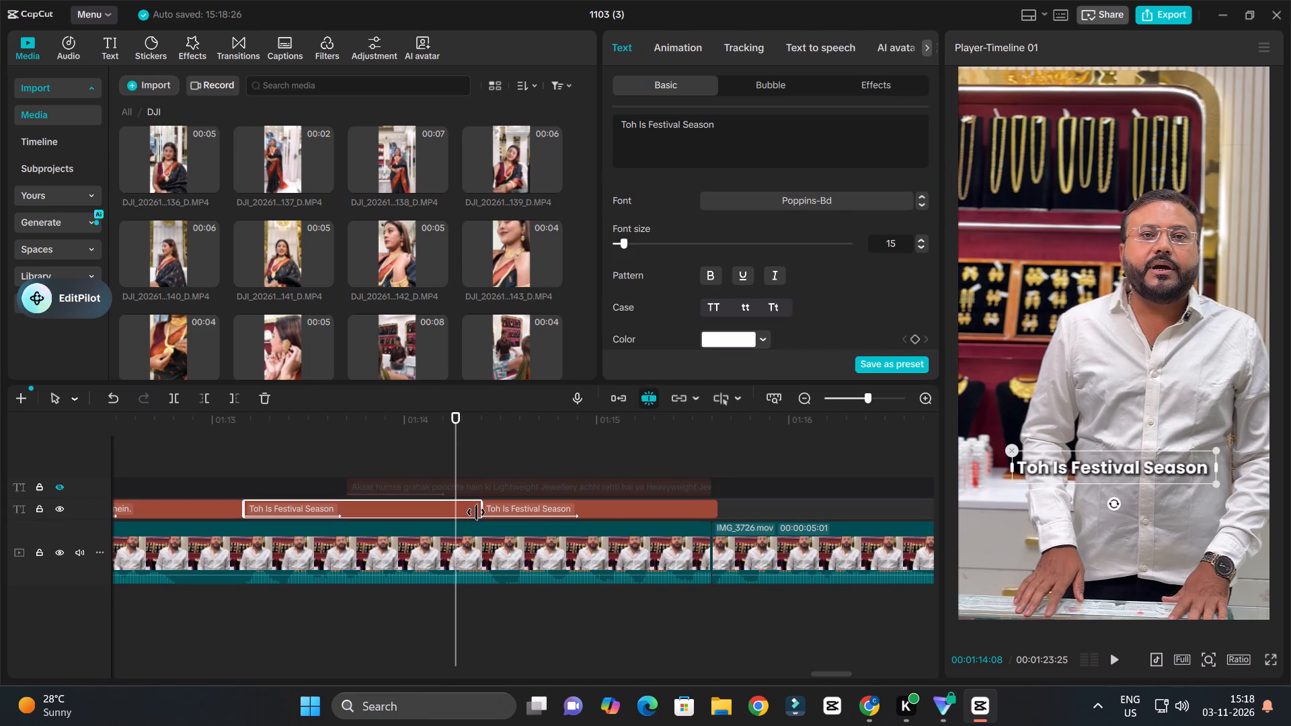
drag(477, 512, 461, 510)
drag(511, 506, 499, 505)
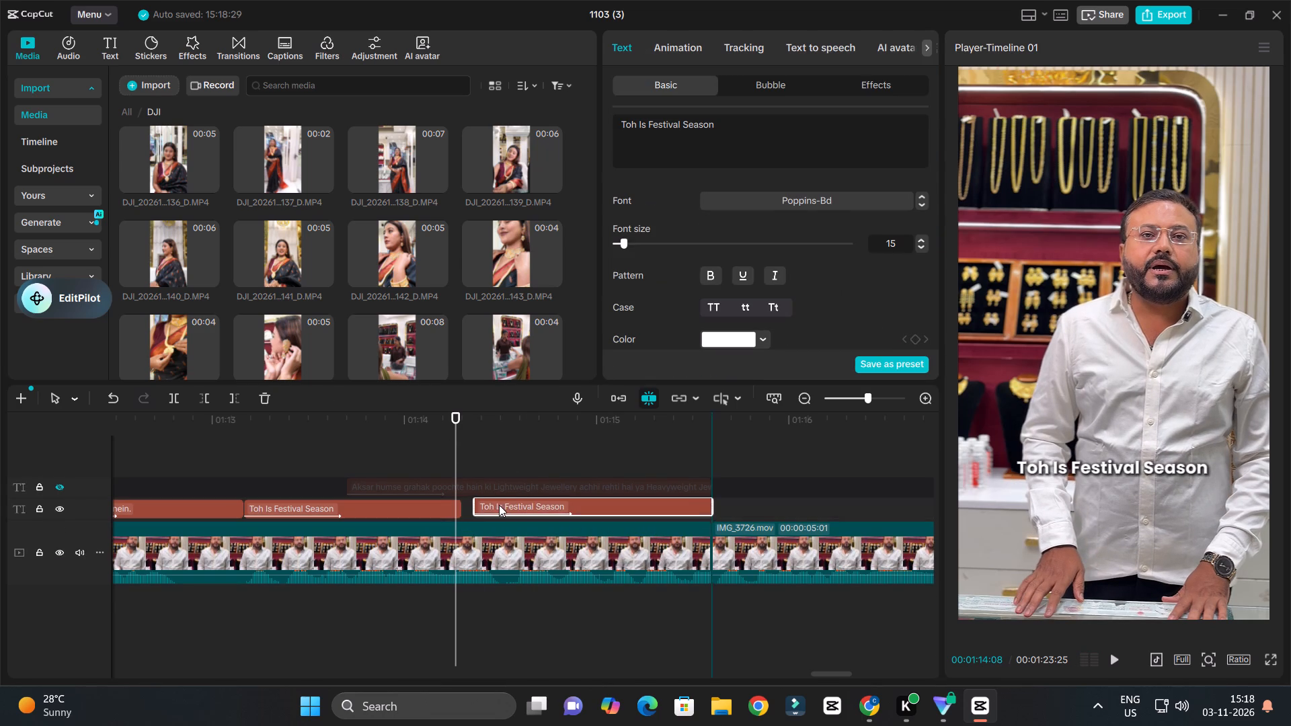
drag(499, 505, 494, 505)
Replace the duplicate caption's text with the script line "main aapko invite karta hoon ki aap hamare showroom mein zaroor visit karein.".
key(space)
ctrl+scroll(502, 502, down, 7)
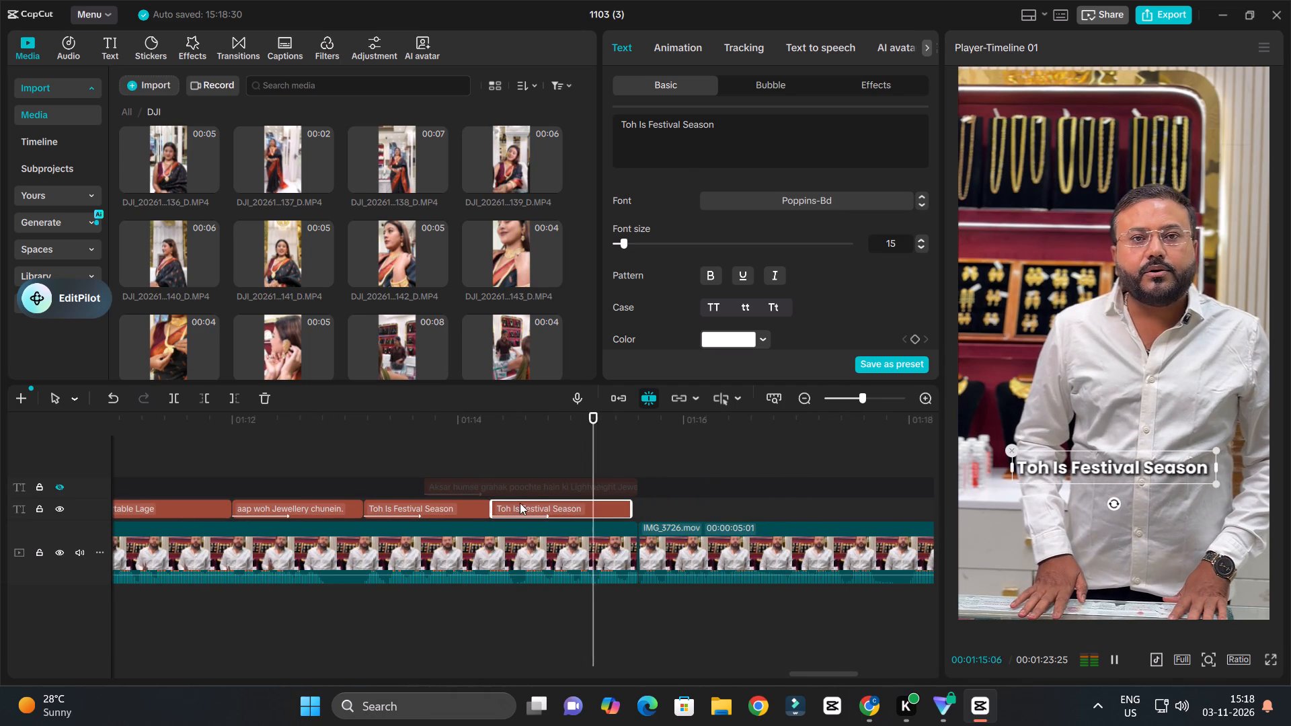
key(space)
click(529, 493)
click(786, 169)
scroll(787, 168, down, 4)
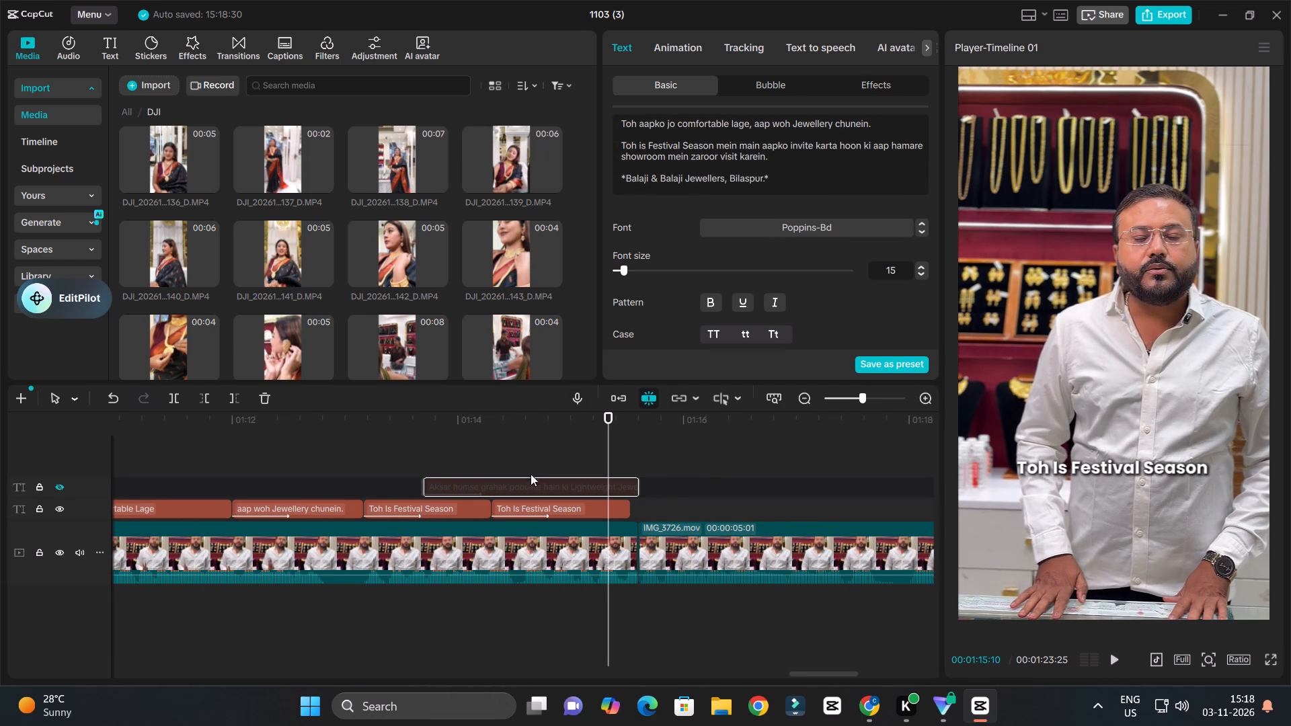
click(536, 505)
click(750, 135)
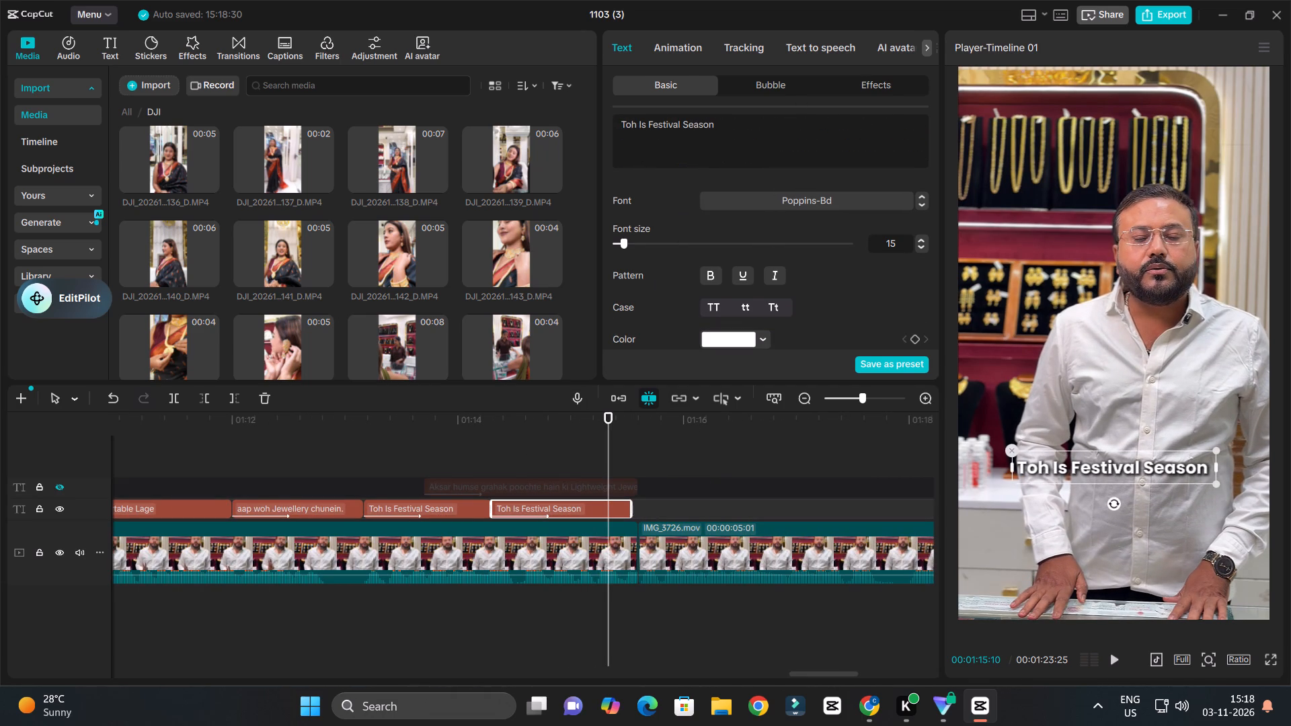
key(ctrl+a)
key(ctrl+v)
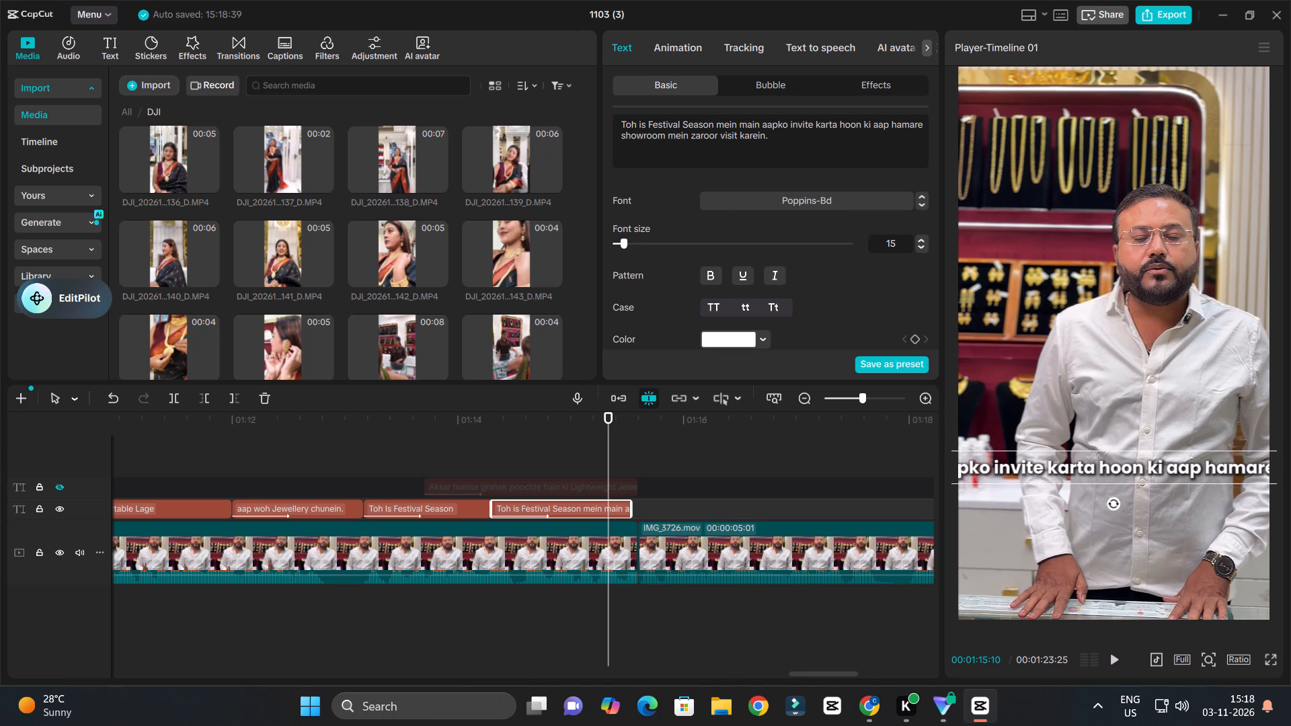
drag(736, 122, 588, 122)
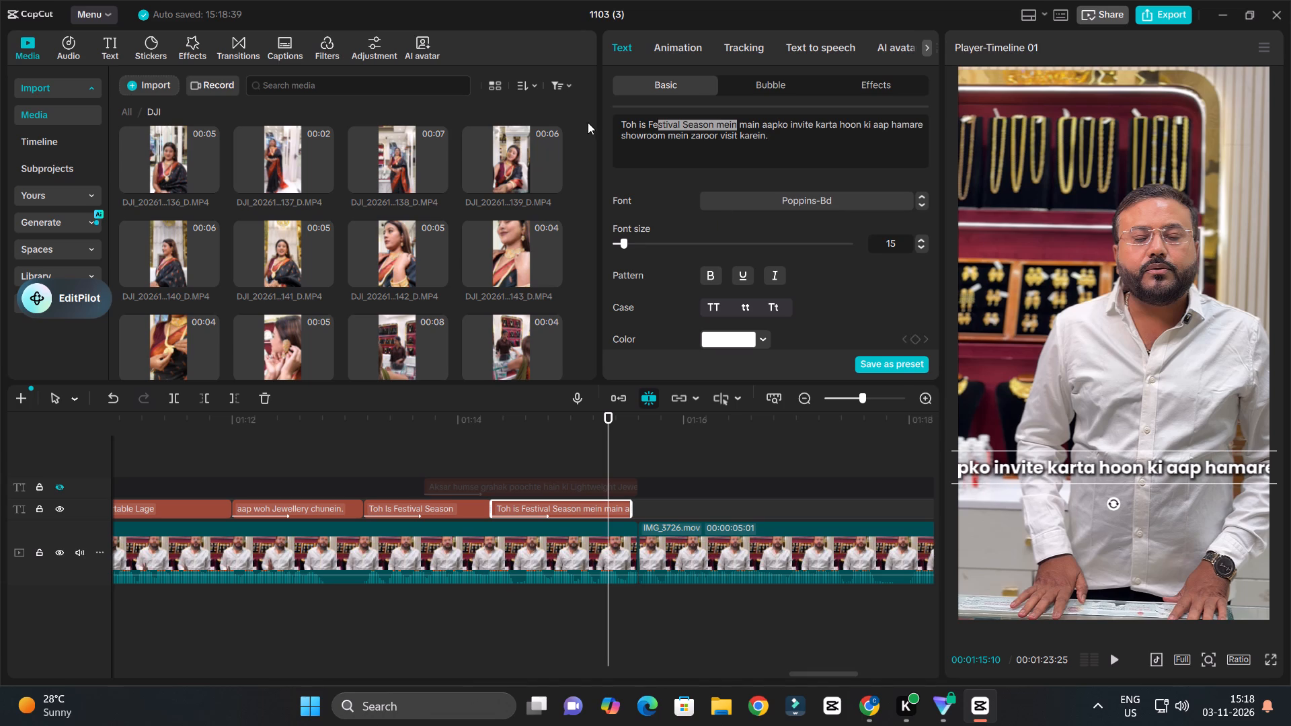
drag(588, 122, 586, 123)
key(BackSpace)
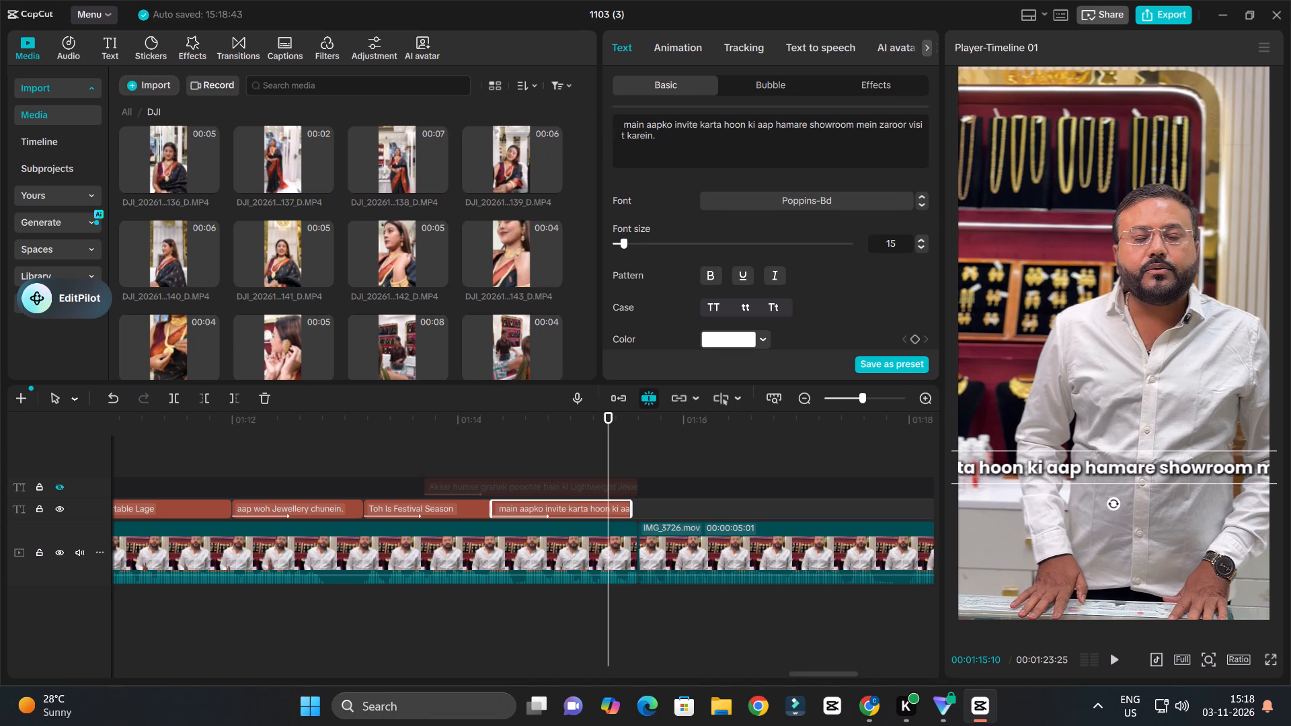
Replay the speech from about 00:01:14:09 and shorten the caption to "main aapko invite karta hoon ki".
click(495, 447)
key(space)
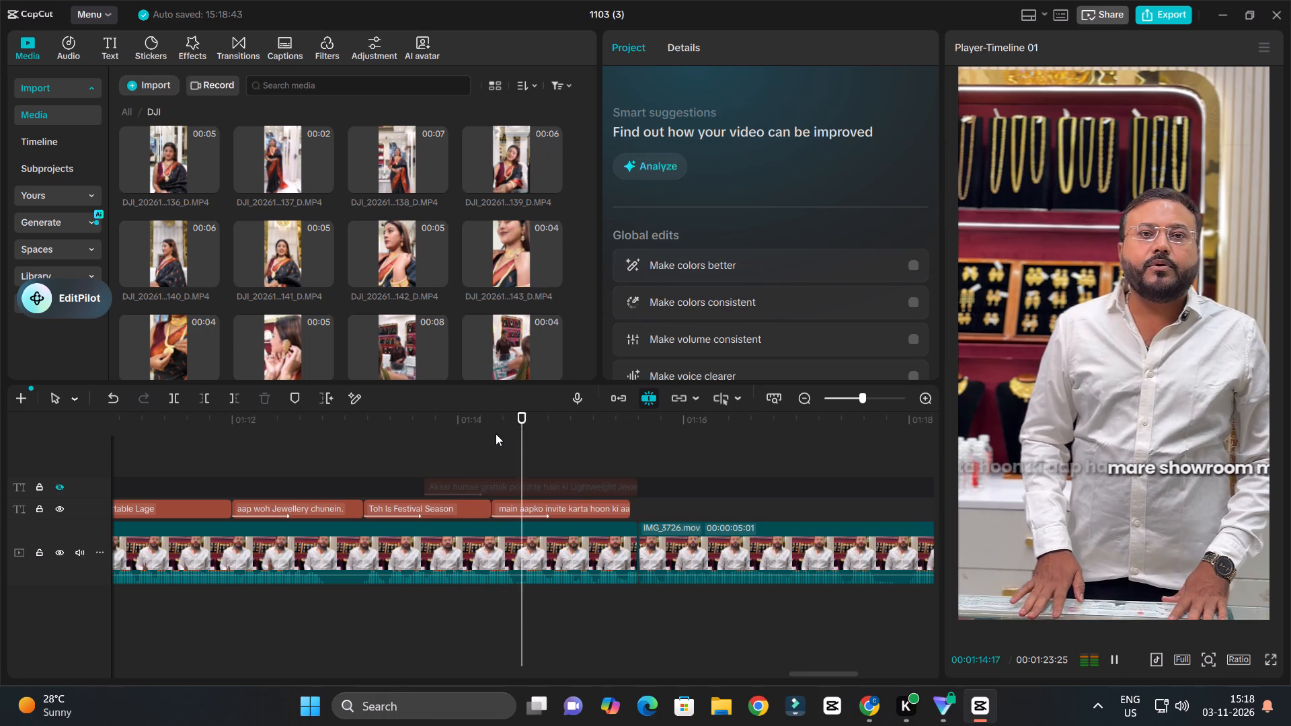
key(space)
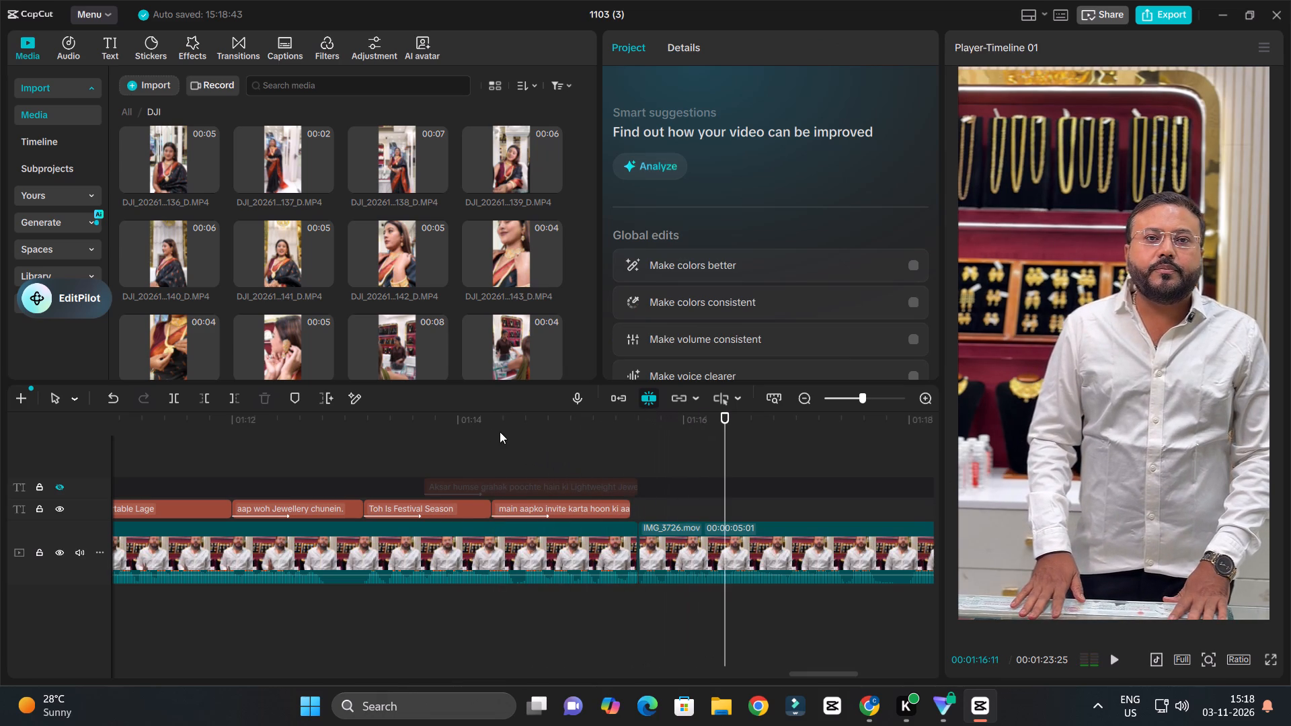
click(497, 430)
key(space)
key(space)
click(564, 512)
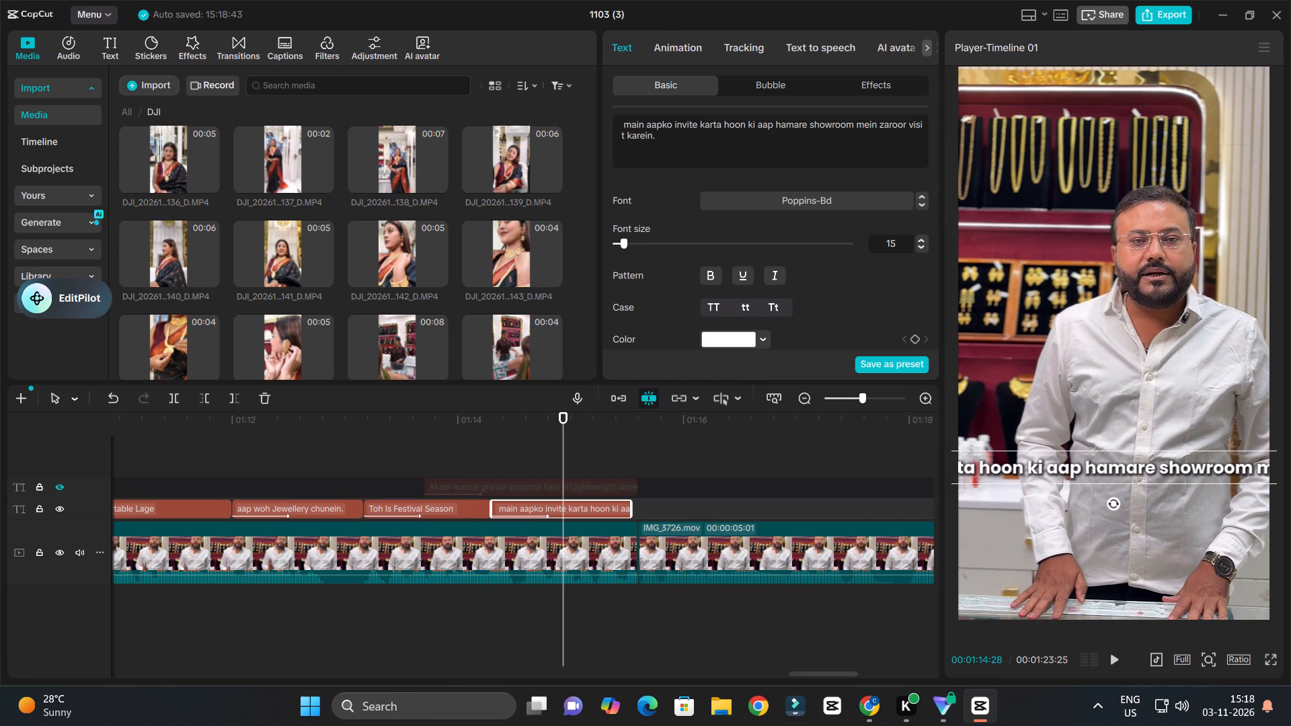
drag(755, 123, 814, 191)
key(BackSpace)
Replay the "main aapko invite karta hoon ki" caption, apply title case and extend its end to the video cut at 00:01:15:18.
drag(505, 422, 487, 429)
key(space)
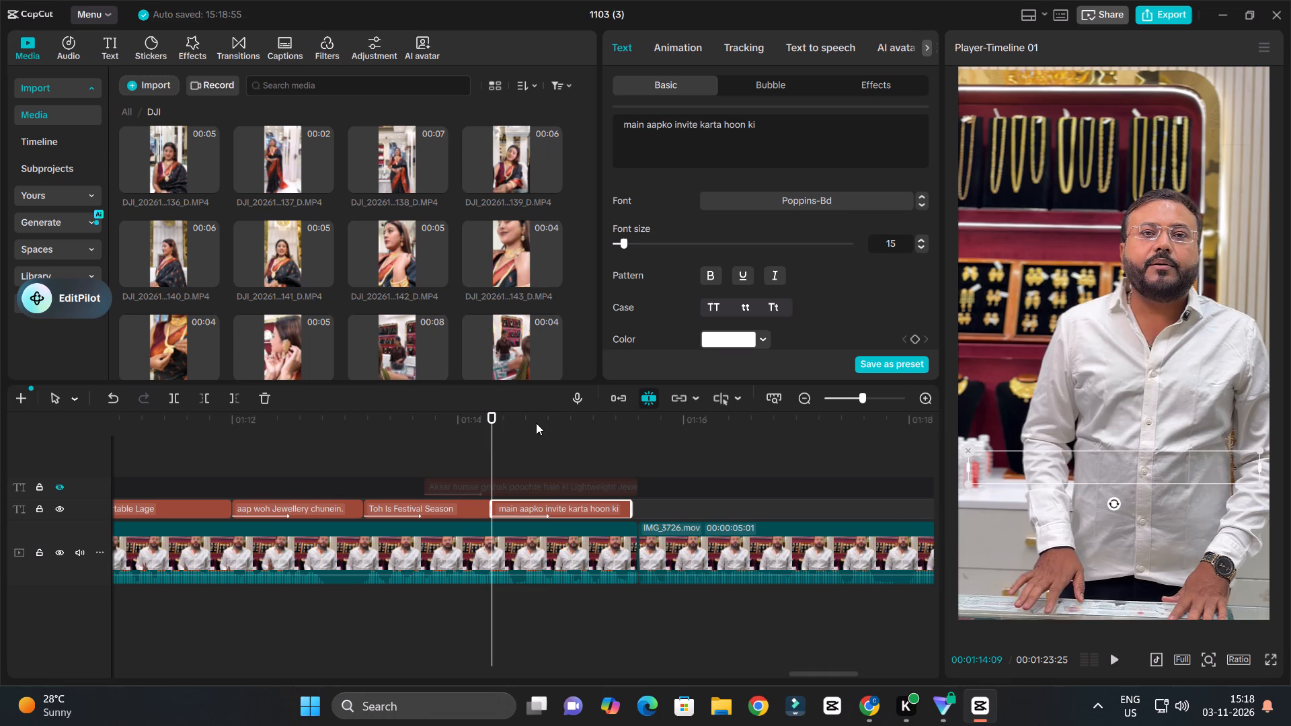
ctrl+scroll(564, 413, down, 4)
ctrl+scroll(566, 413, up, 2)
key(space)
click(775, 302)
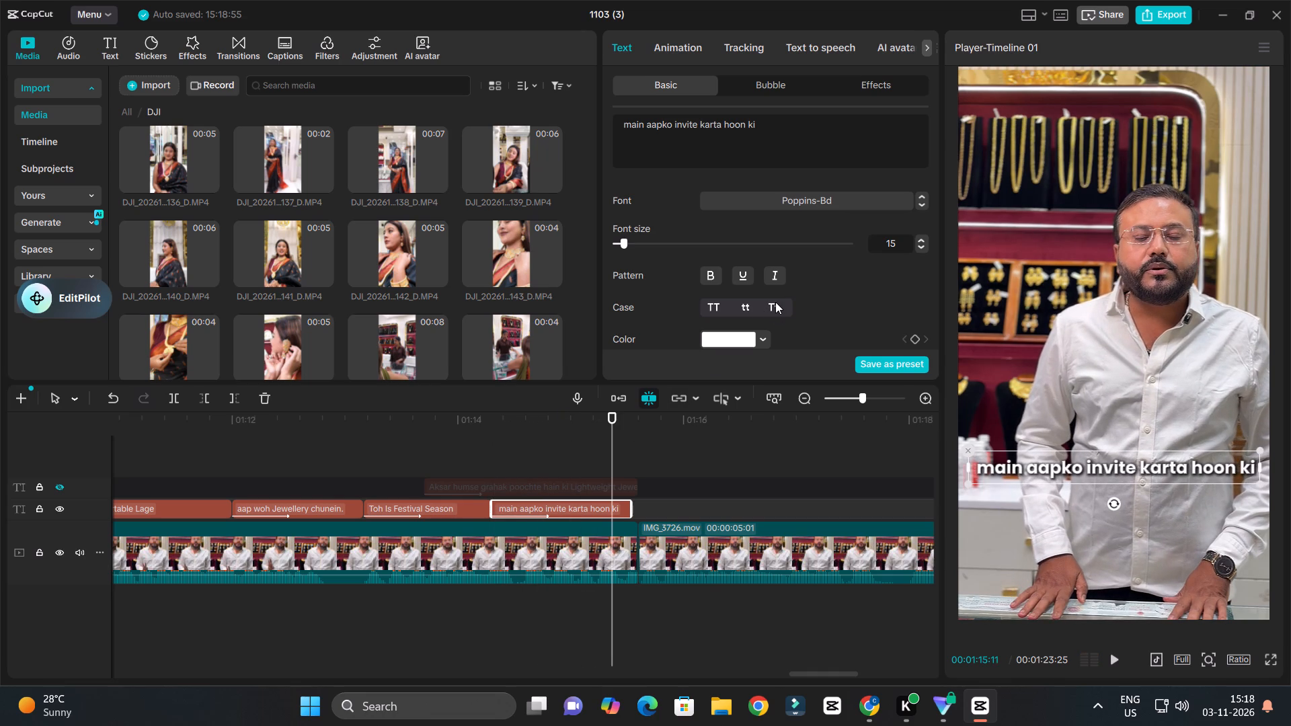
key(space)
ctrl+scroll(616, 501, down, 2)
ctrl+scroll(631, 491, up, 3)
key(space)
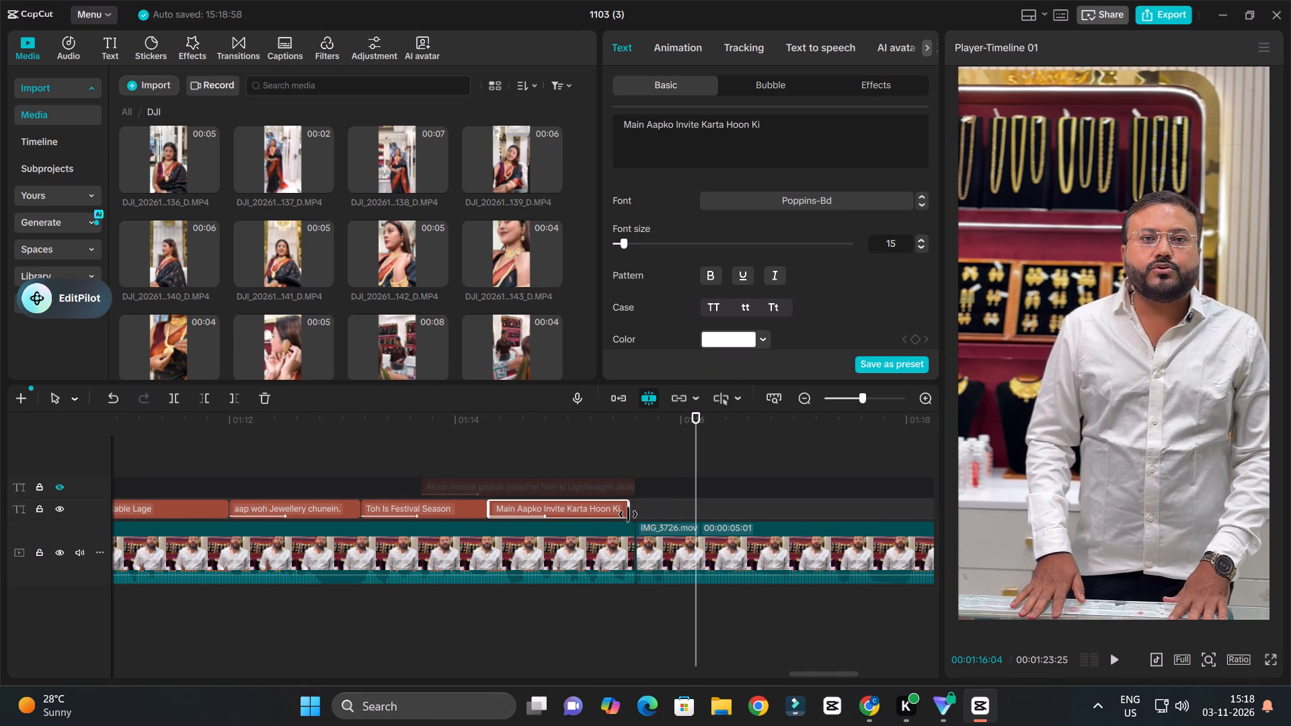
click(628, 514)
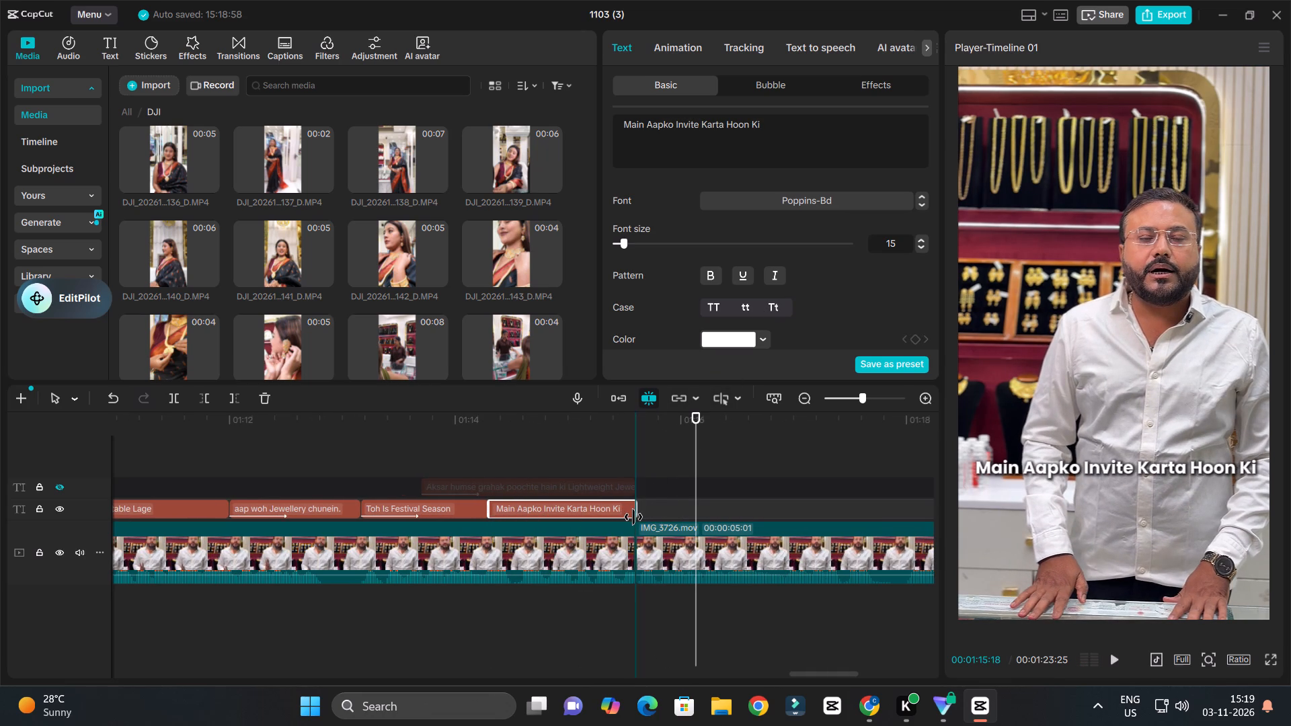
Play on past the cut and duplicate the "Main Aapko Invite Karta Hoon Ki" caption directly after itself.
click(603, 413)
key(space)
ctrl+scroll(626, 436, down, 4)
ctrl+scroll(741, 461, up, 3)
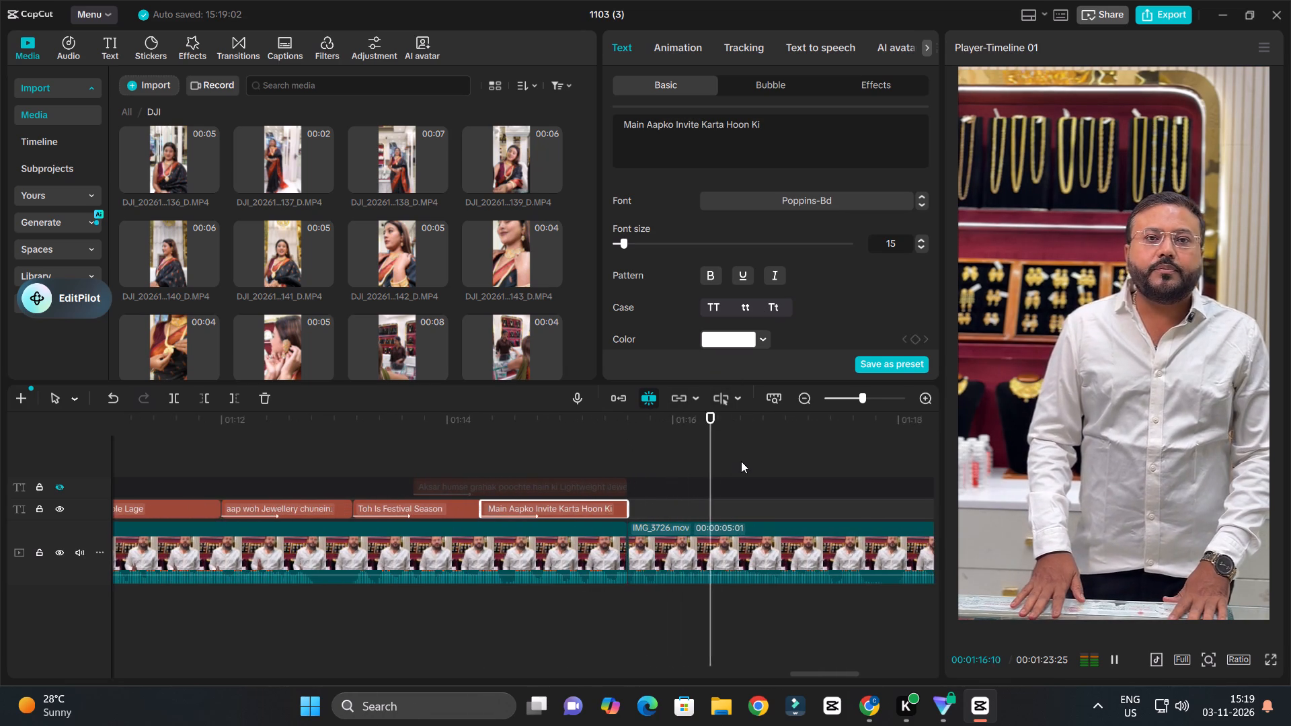
ctrl+scroll(742, 460, down, 10)
ctrl+scroll(850, 488, up, 3)
key(space)
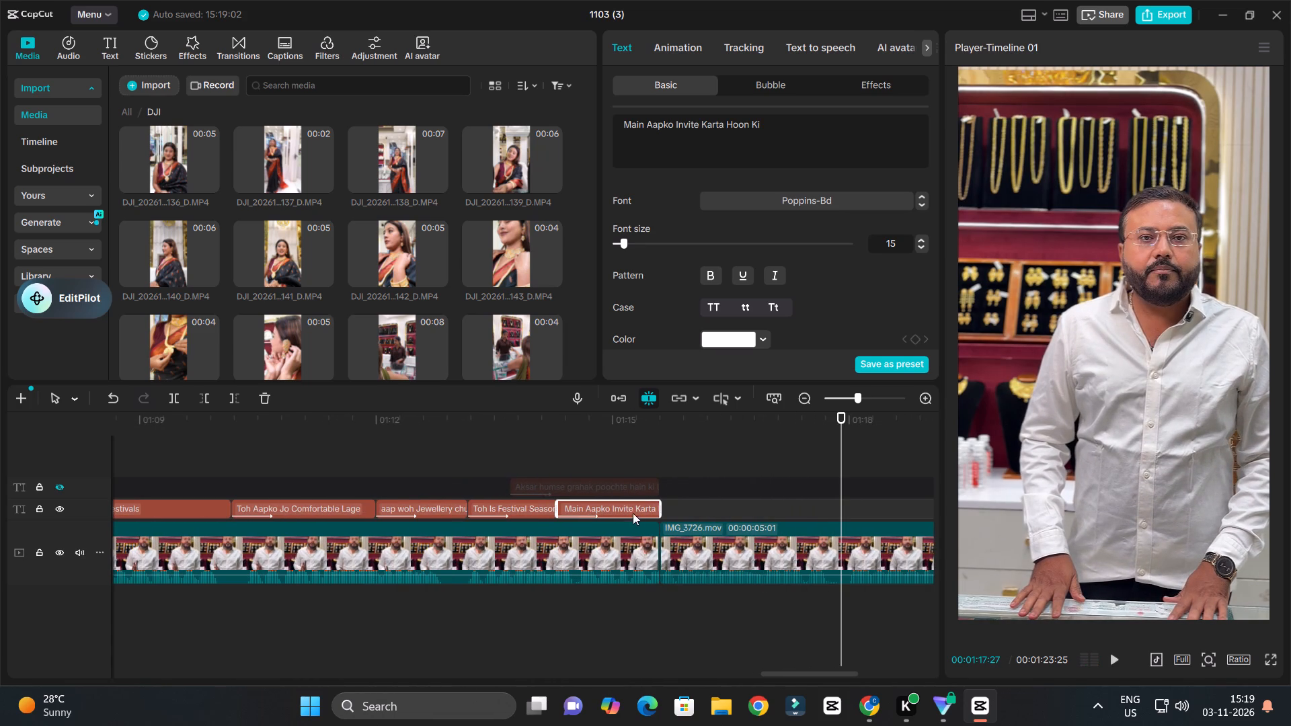
alt+drag(635, 510, 743, 516)
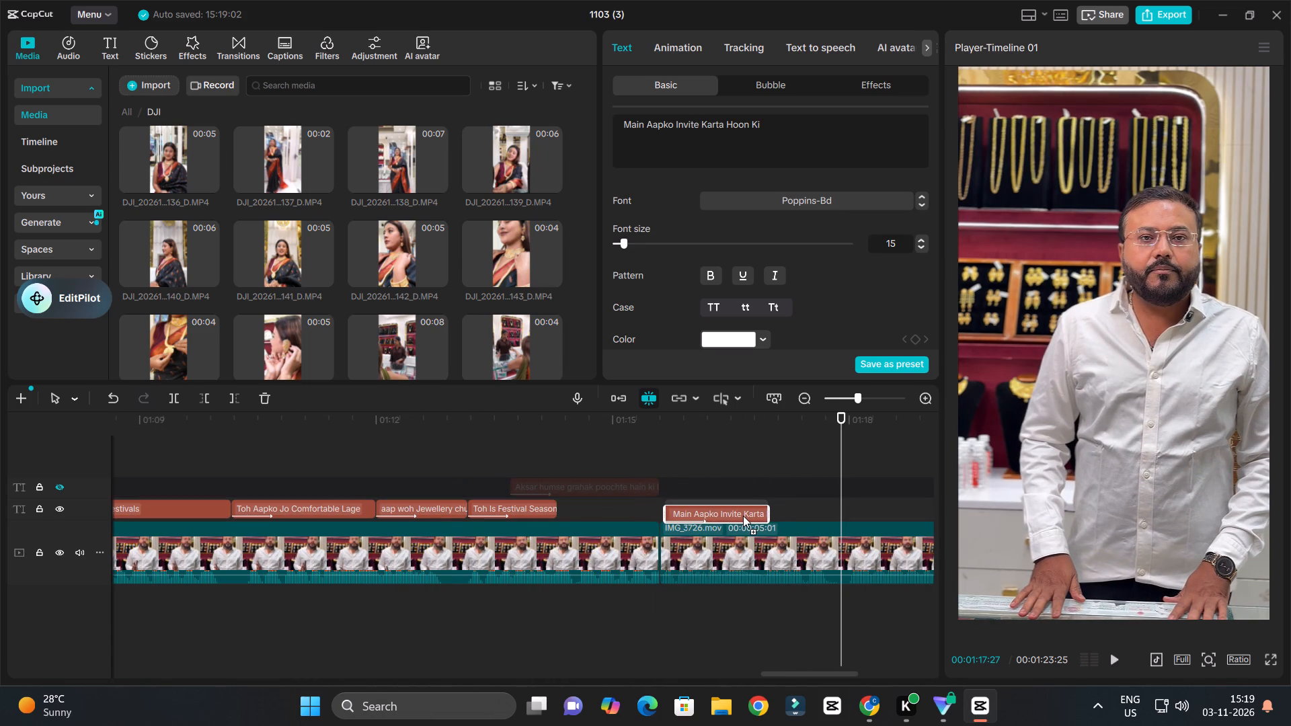
alt+drag(743, 516, 742, 516)
click(736, 508)
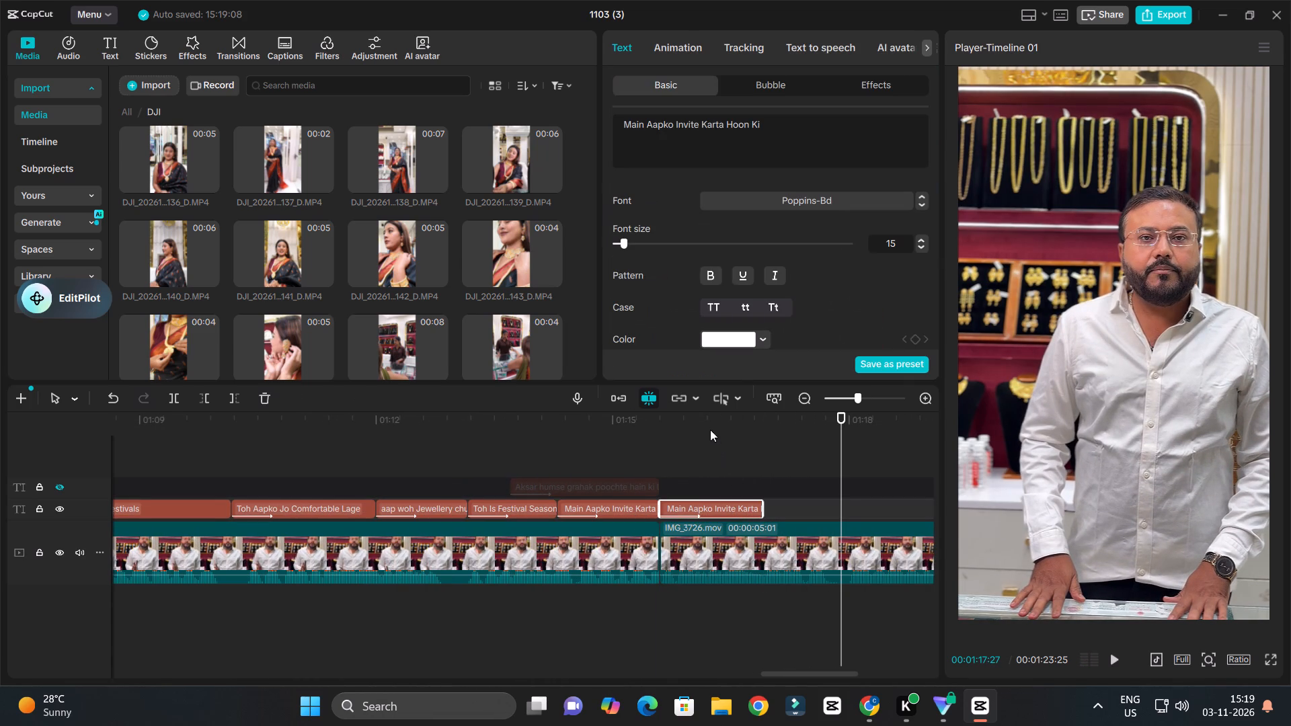
Replace the duplicate caption's text at 00:01:15:18 with the script's "aap hamare showroom mein zaroor visit karein." without a leading space.
drag(712, 422, 663, 436)
click(785, 147)
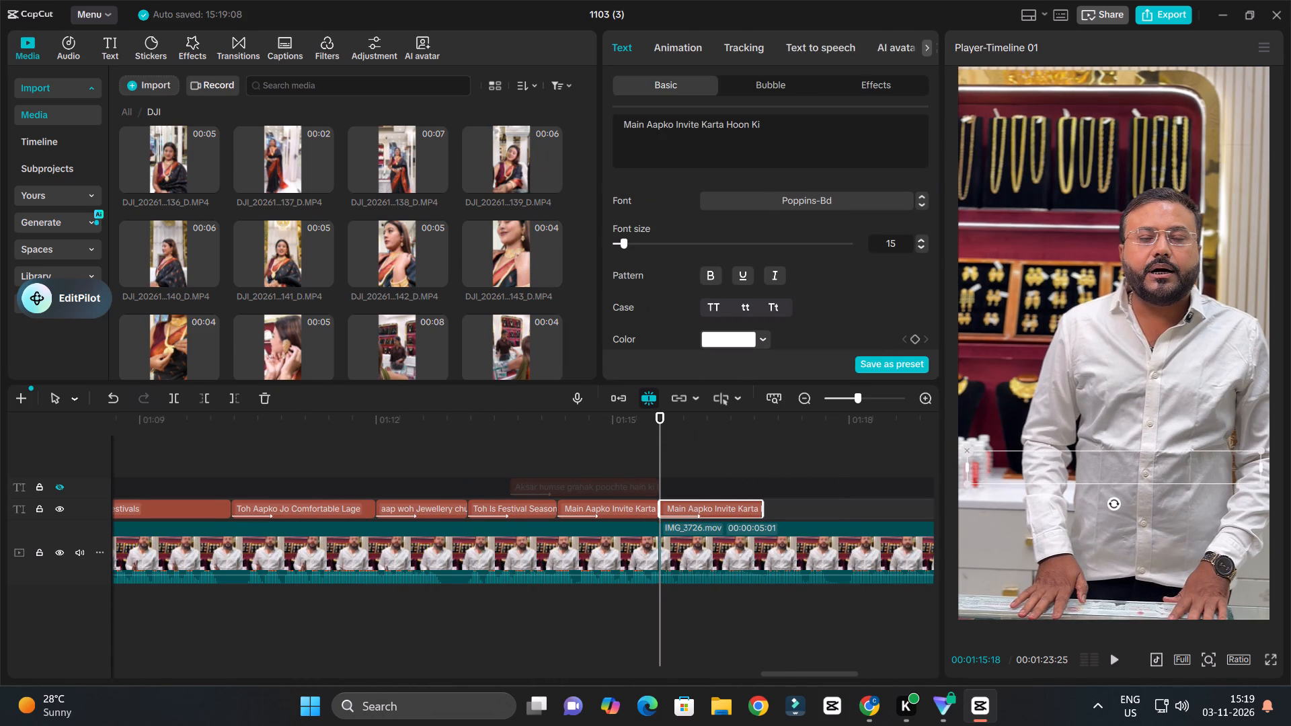
key(ctrl+a)
key(ctrl+v)
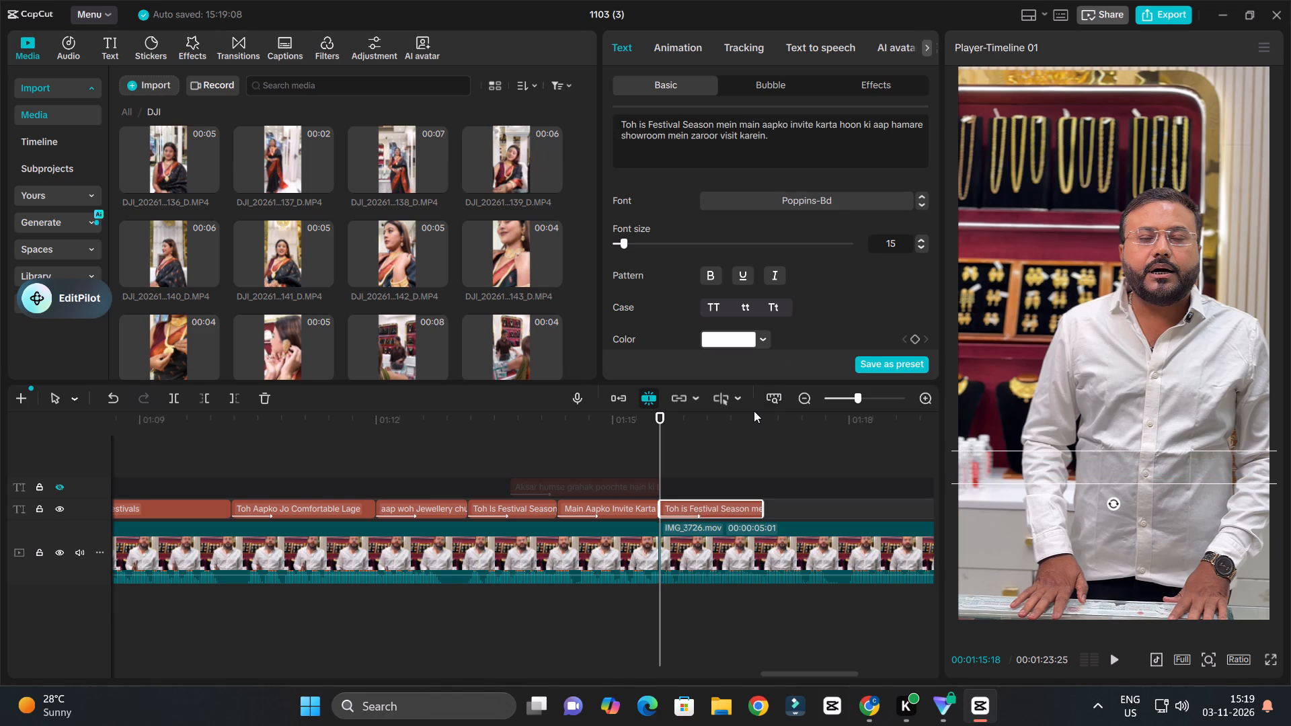
drag(871, 126, 540, 112)
key(BackSpace)
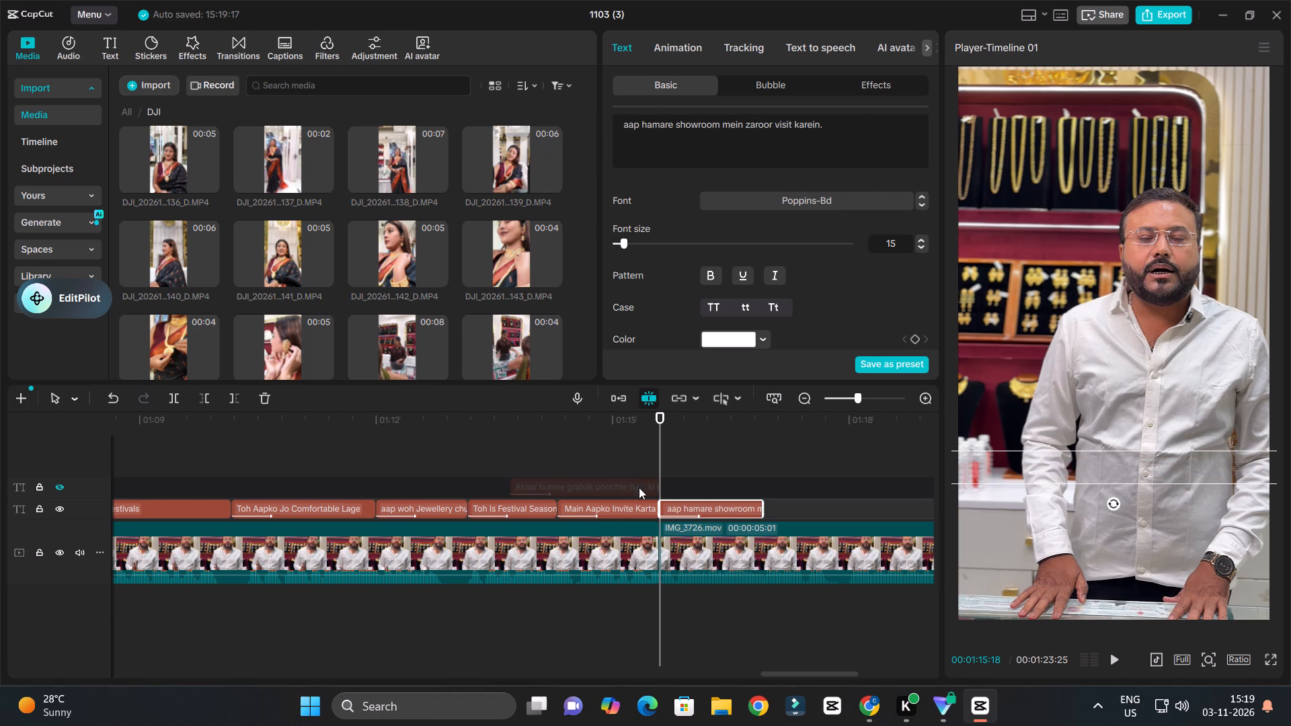
key(space)
key(BackSpace)
key(BackSpace)
key(BackSpace)
key(Right)
key(BackSpace)
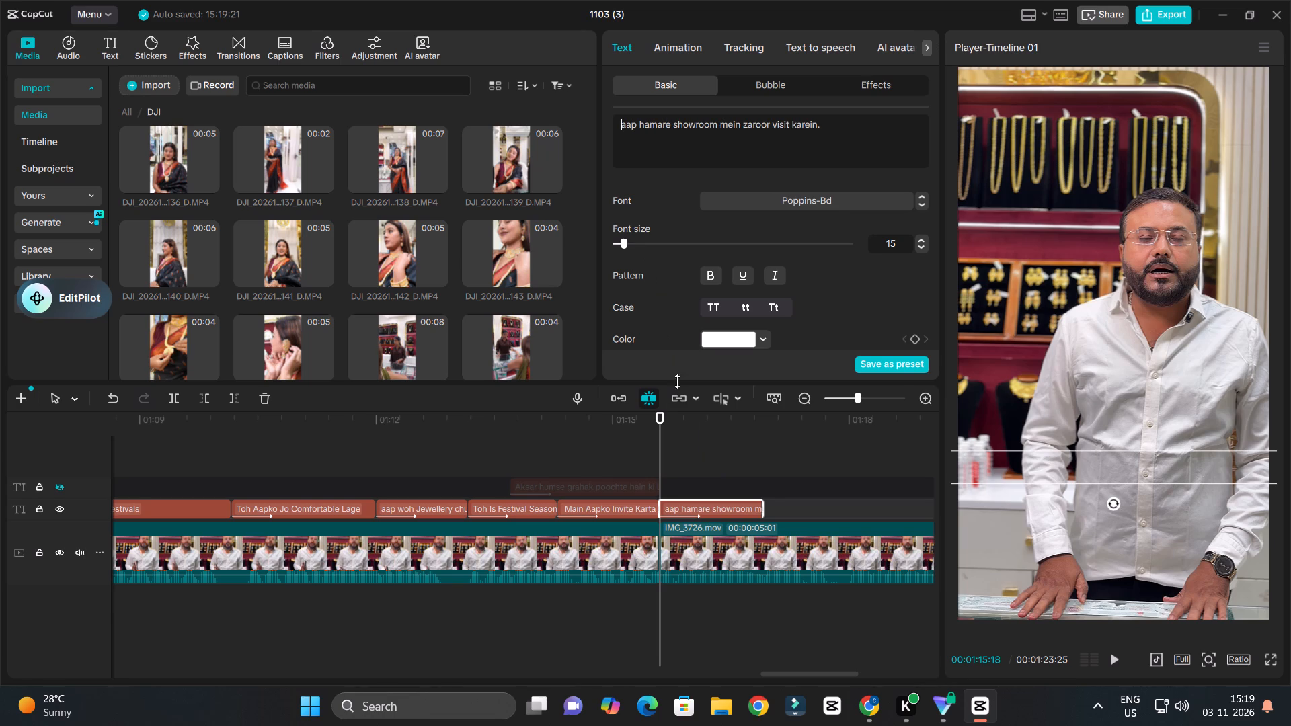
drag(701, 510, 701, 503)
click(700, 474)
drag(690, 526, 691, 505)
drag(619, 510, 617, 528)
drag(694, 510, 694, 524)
Replay the speech under the "aap hamare showroom mein zaroor visit karein." caption and break its text into two lines after "mein".
click(660, 421)
key(space)
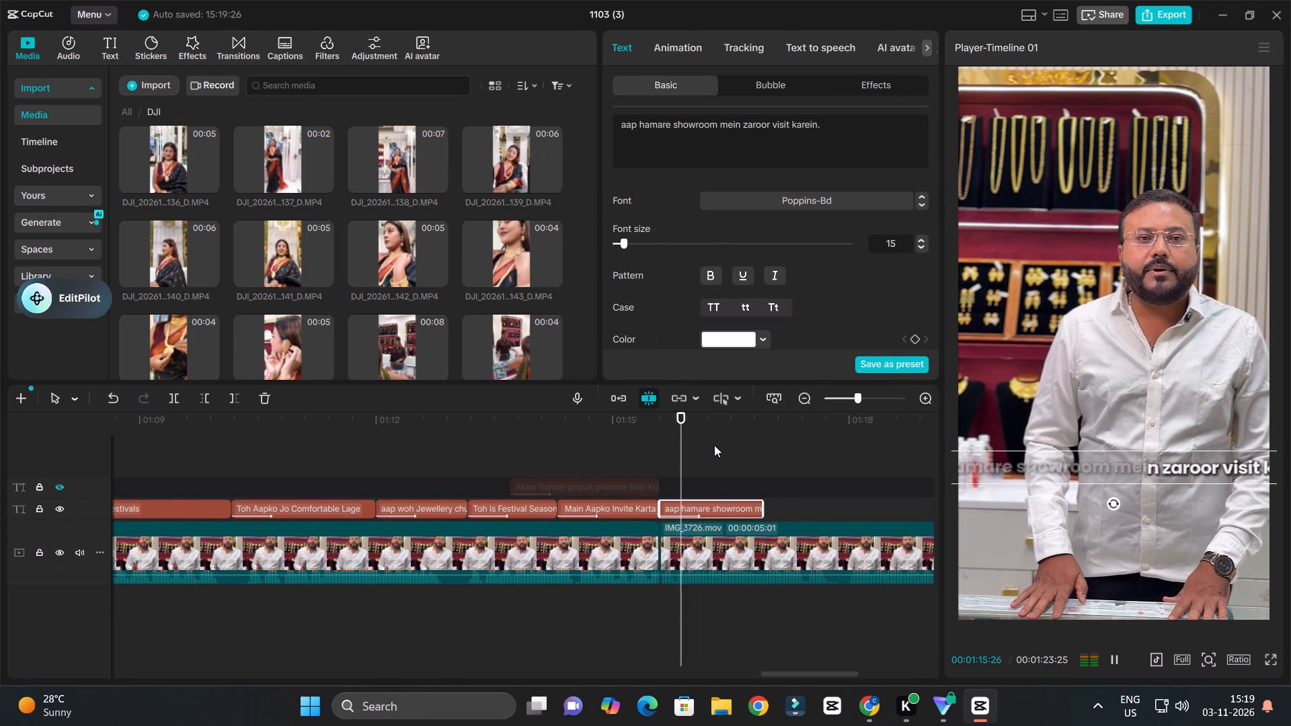
ctrl+scroll(714, 445, down, 7)
ctrl+scroll(777, 475, up, 5)
key(space)
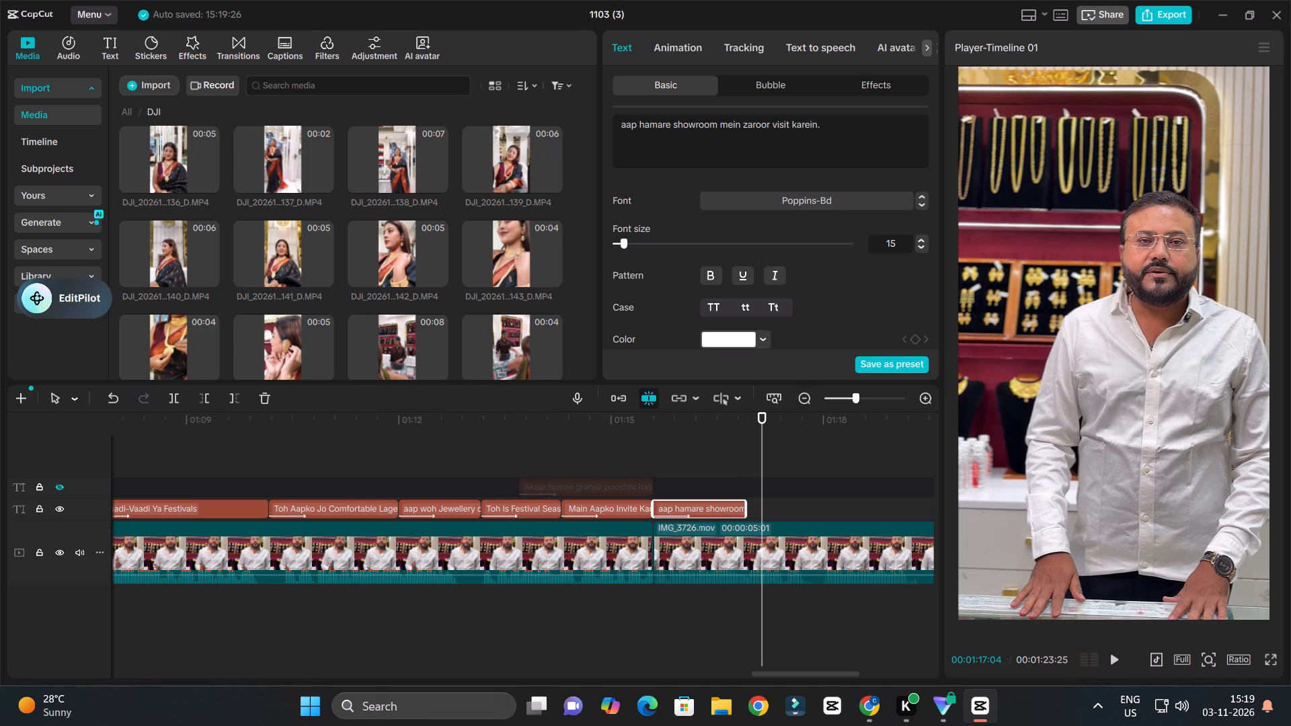
click(743, 126)
key(Return)
Replay the two-line caption and extend its end to about 00:01:17:28 to cover the speech.
click(667, 426)
key(space)
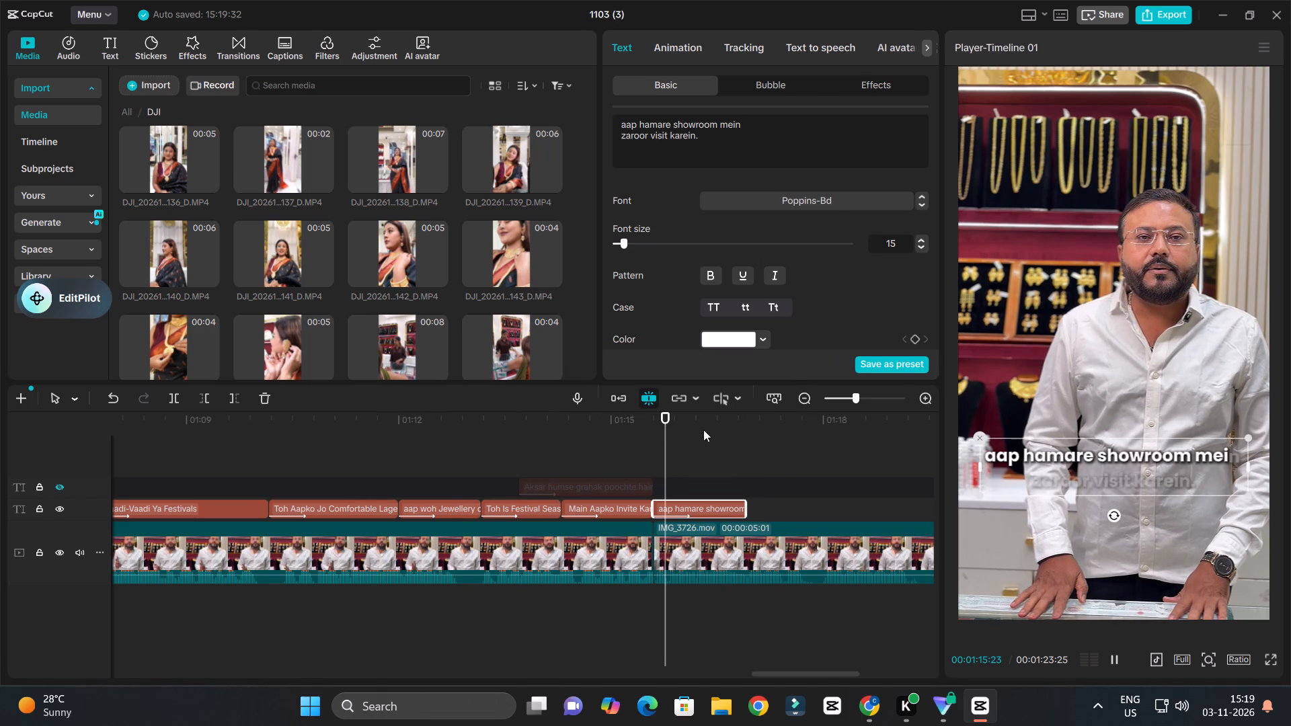
ctrl+scroll(758, 442, down, 4)
key(space)
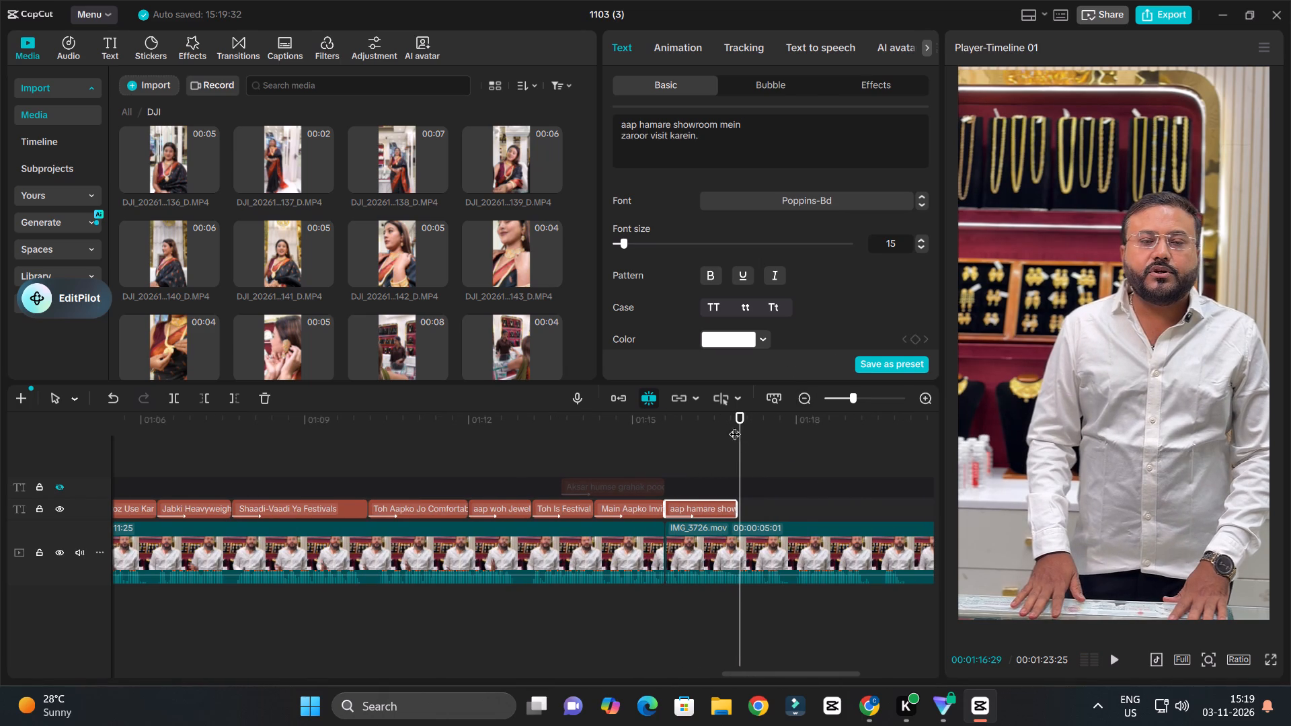
drag(735, 426, 725, 440)
drag(739, 515, 790, 520)
Play to the end of the speech, trim the last IMG_3726 clip's end to 00:01:17:29 and move IMG_3727 flush against it.
key(space)
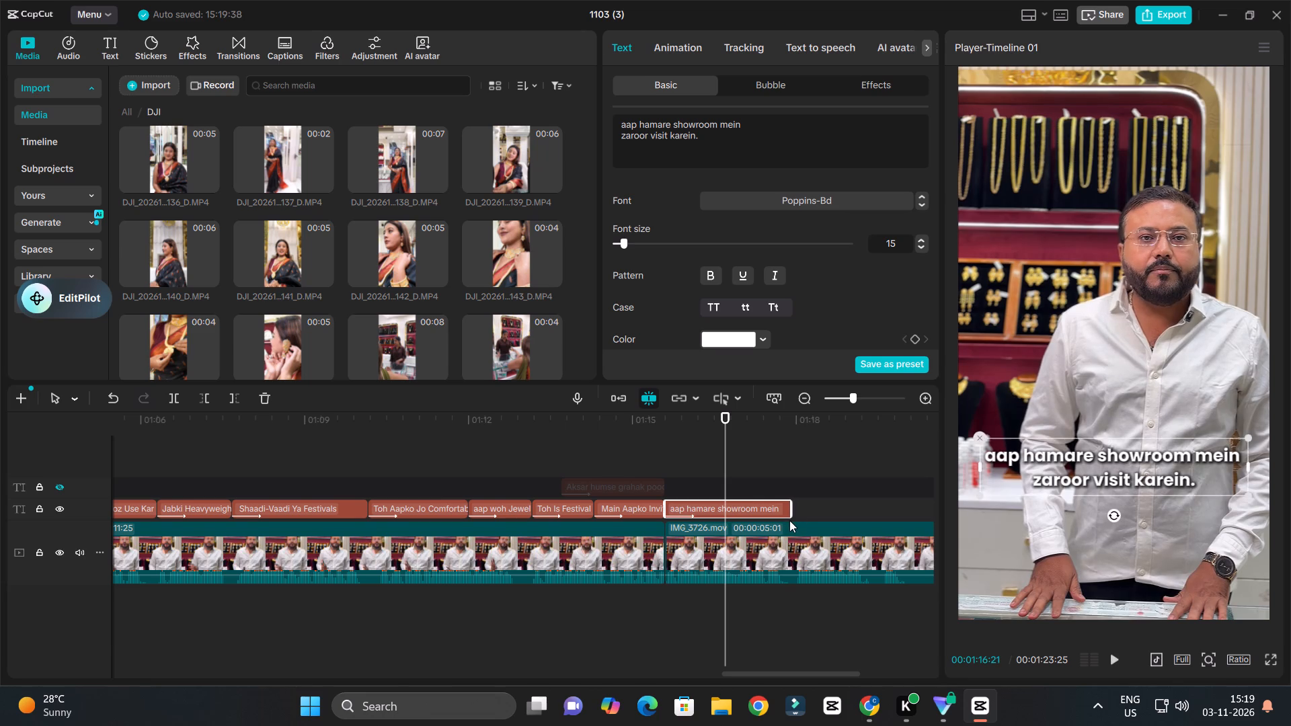
key(space)
click(816, 536)
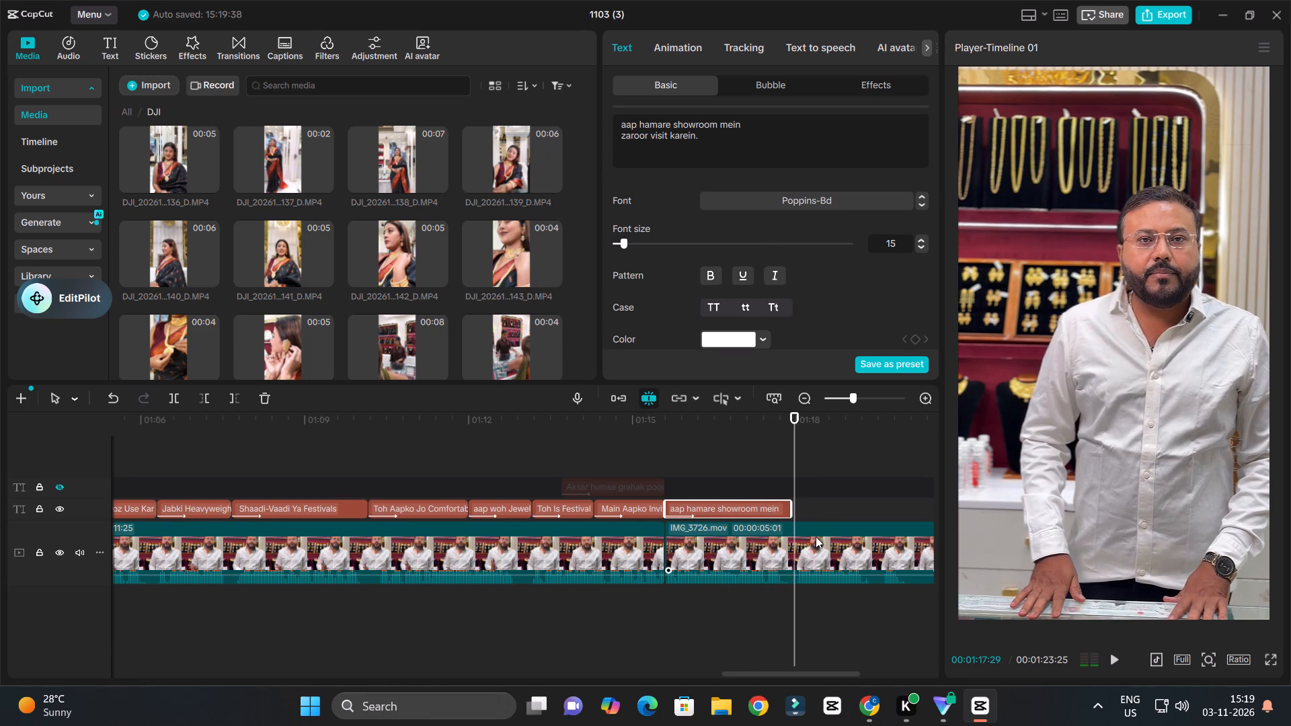
key(w)
ctrl+scroll(828, 501, down, 9)
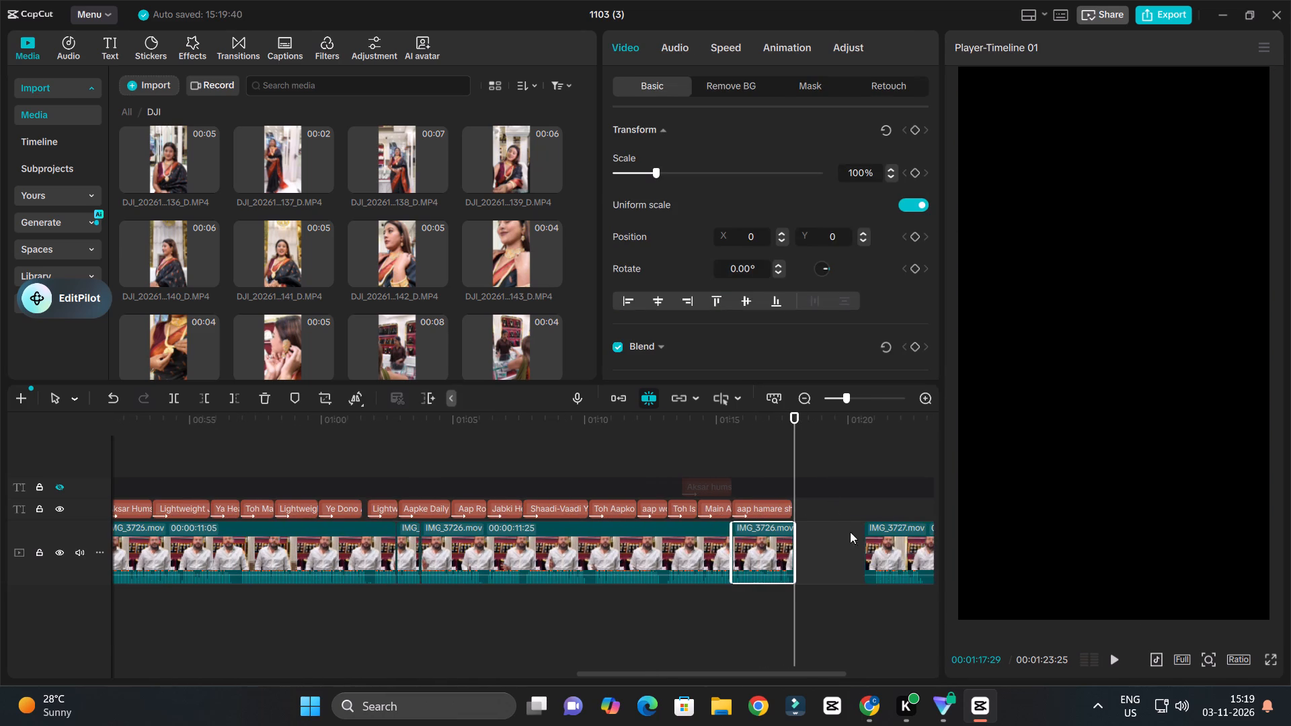
drag(892, 539, 823, 544)
Trim IMG_3727's start at 00:01:18:09, keep it flush against IMG_3726 and replay the join.
key(space)
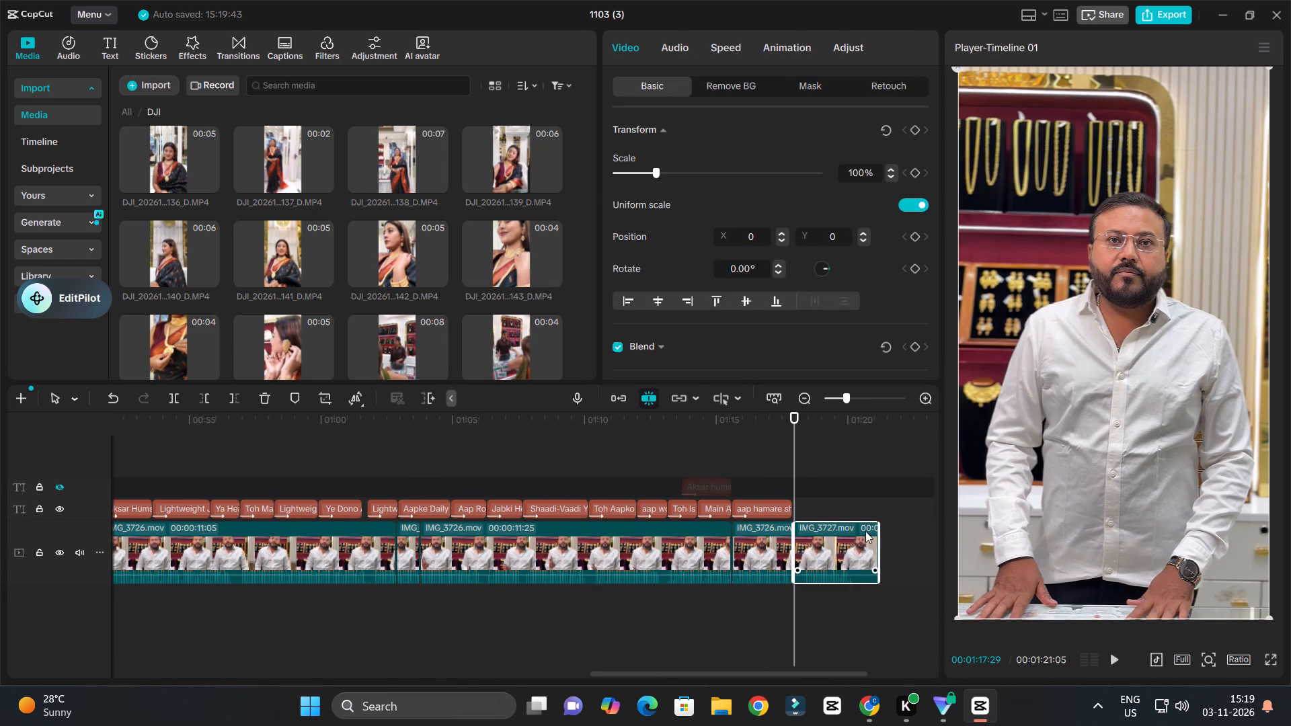
ctrl+scroll(887, 526, up, 14)
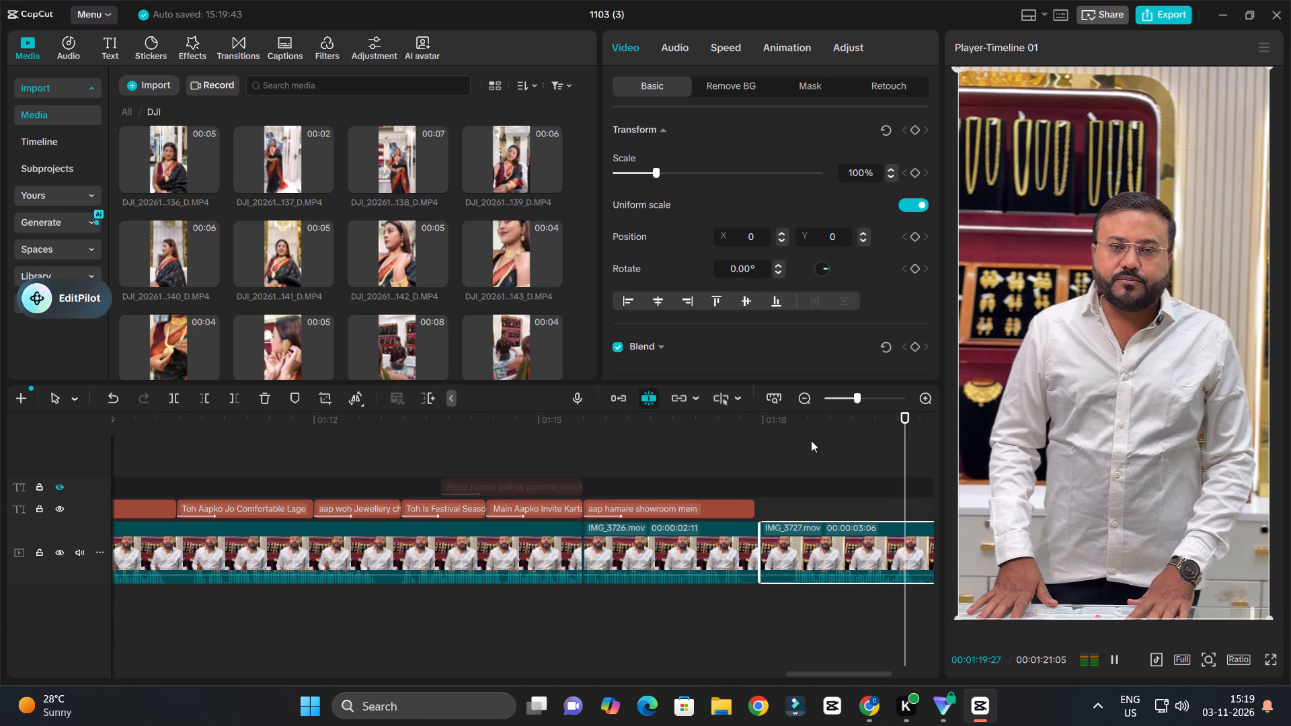
key(space)
drag(799, 419, 785, 471)
click(804, 548)
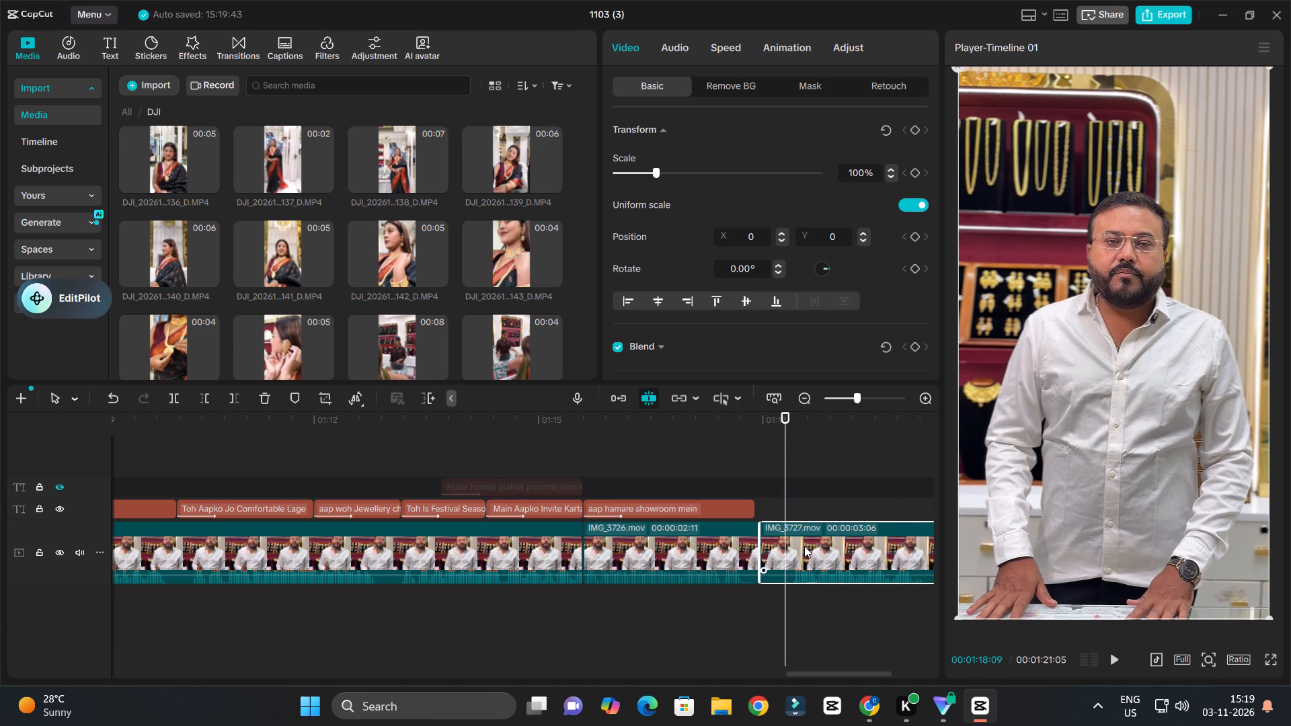
key(q)
drag(815, 539, 794, 537)
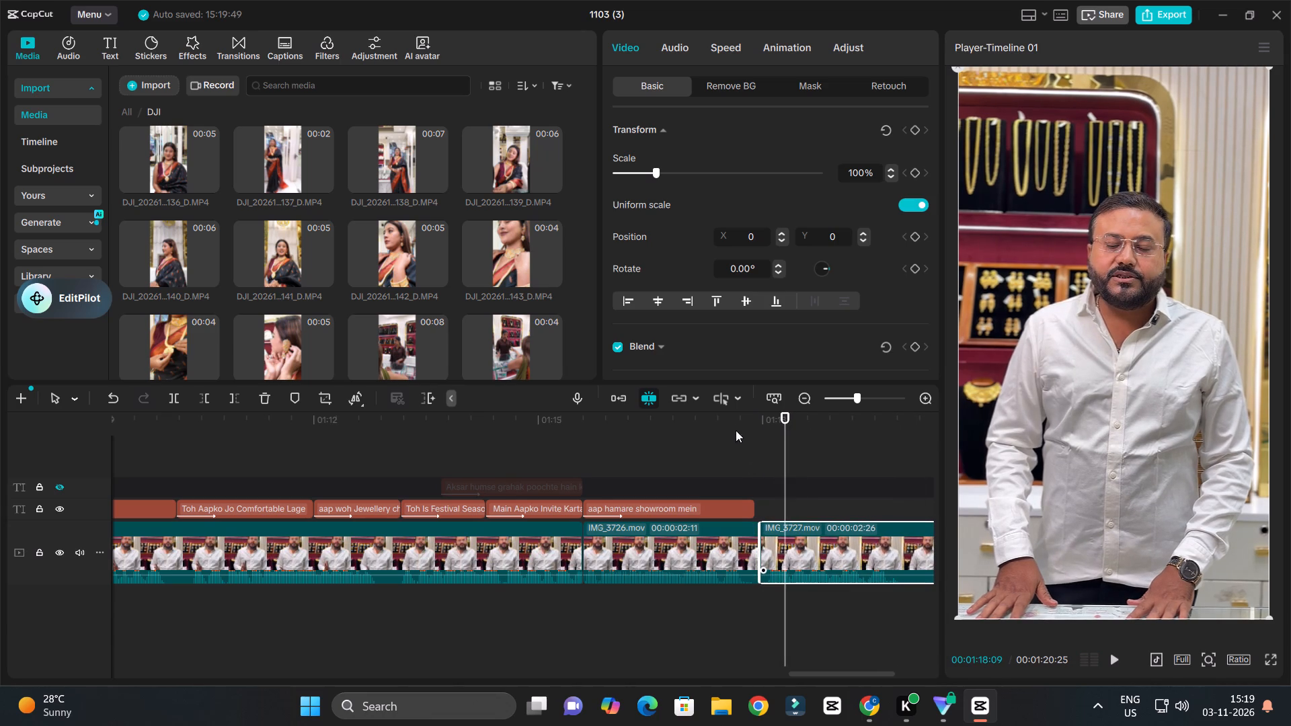
click(734, 423)
key(space)
ctrl+scroll(780, 448, down, 3)
ctrl+scroll(781, 455, up, 9)
key(space)
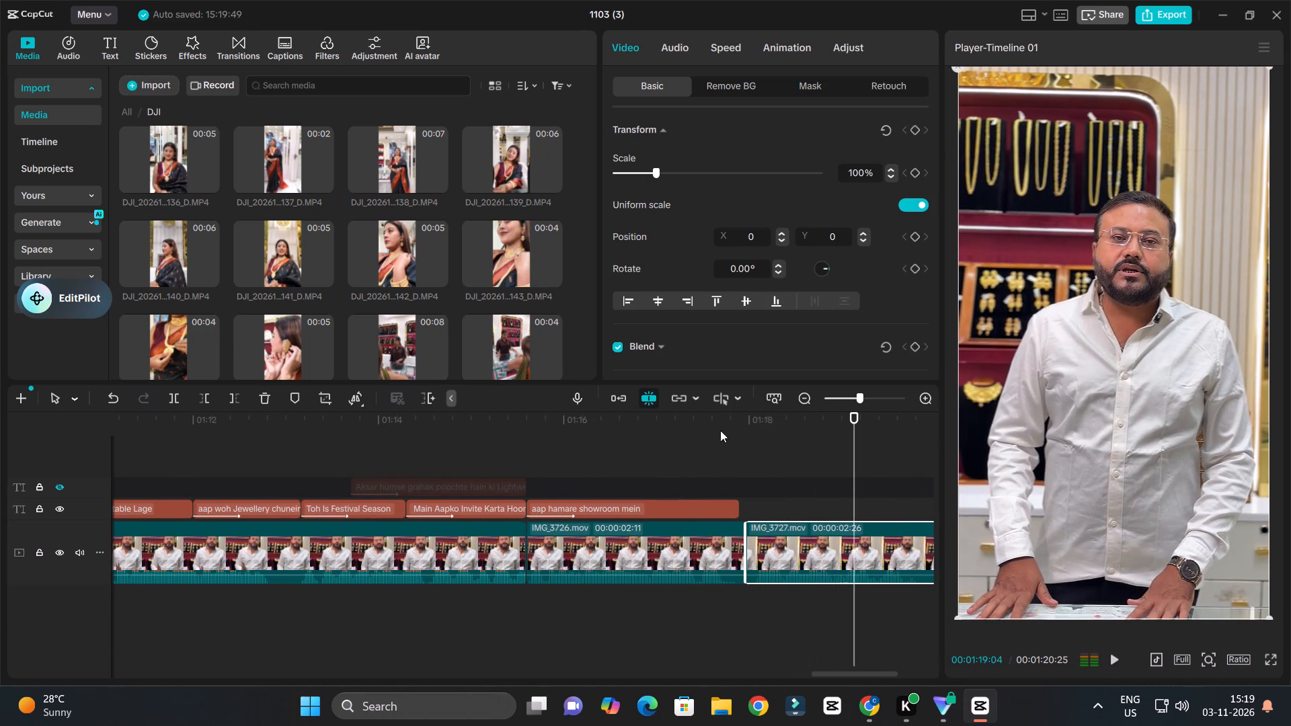
Trim the last IMG_3726 clip's end to 00:01:17:25, keep IMG_3727 flush against it and replay the join.
drag(719, 430, 708, 439)
key(space)
ctrl+scroll(746, 452, up, 6)
key(space)
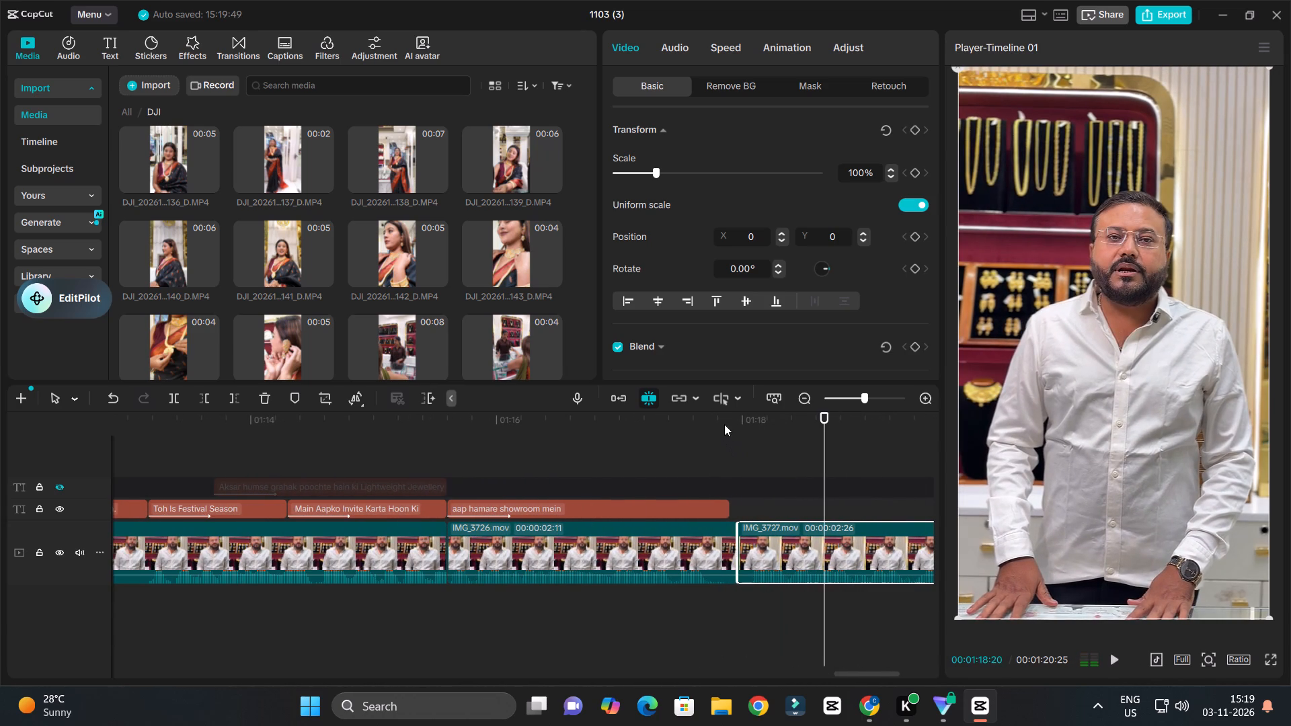
drag(724, 424, 723, 457)
click(719, 556)
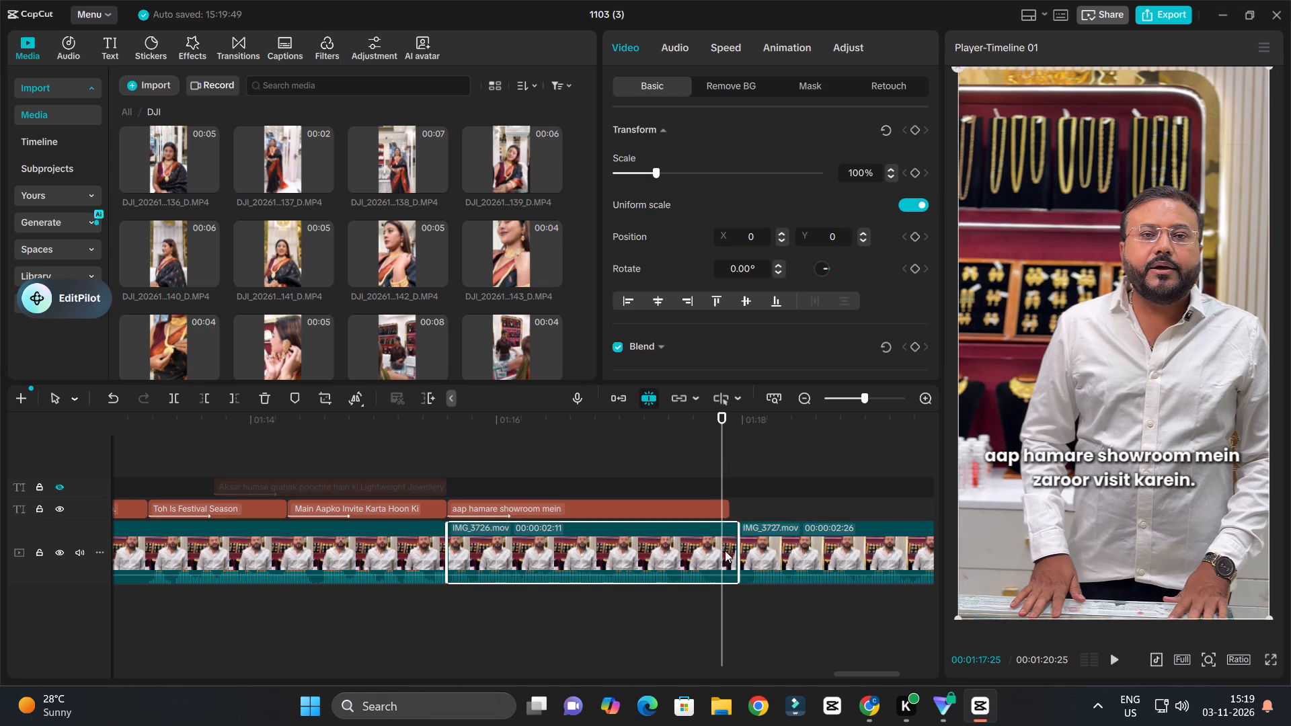
key(w)
drag(770, 549, 752, 558)
key(space)
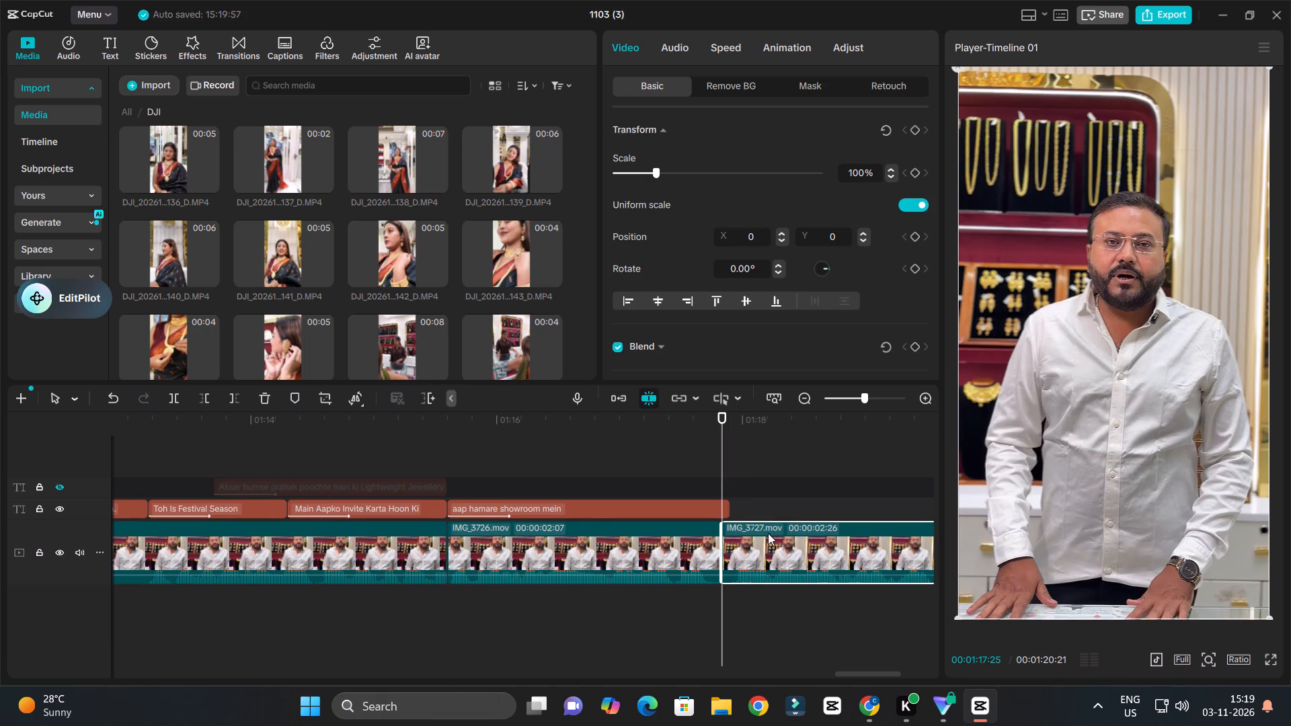
ctrl+scroll(773, 518, down, 16)
key(space)
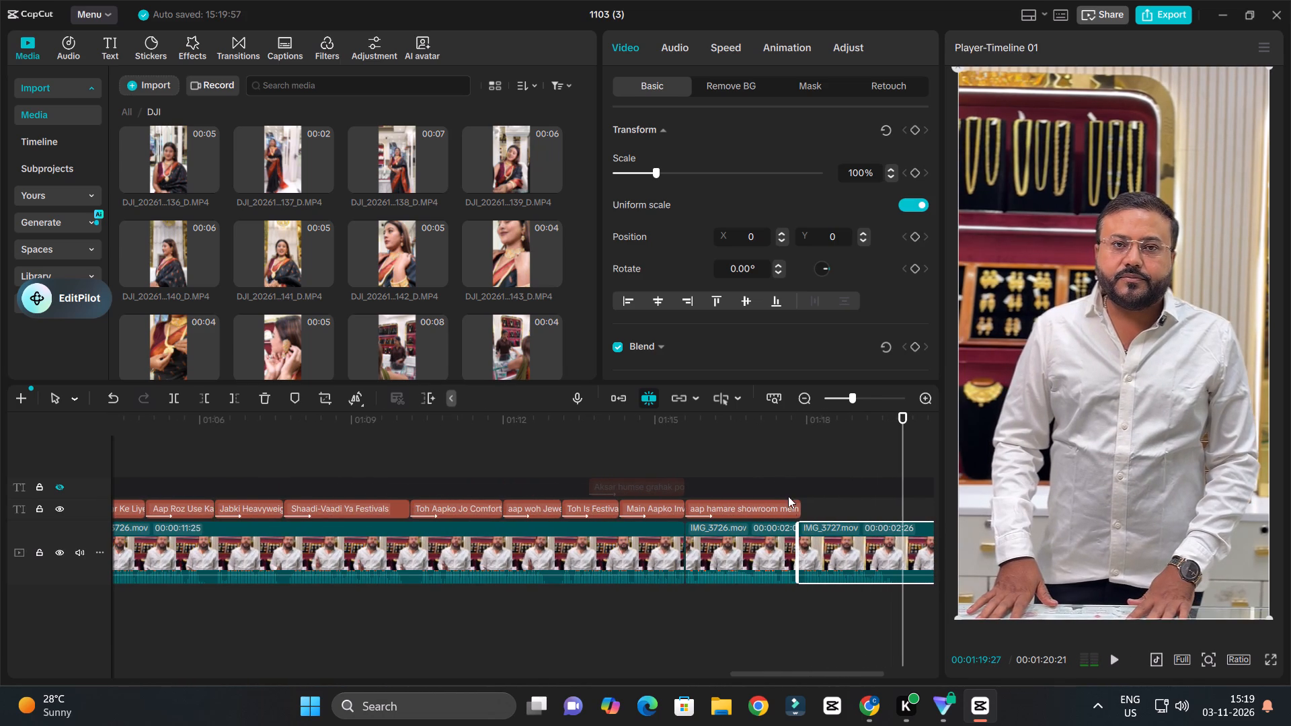
Replay the "aap hamare showroom mein zaroor visit karein." caption and change its text to title case.
click(706, 429)
key(space)
ctrl+scroll(879, 455, up, 3)
ctrl+scroll(879, 455, down, 6)
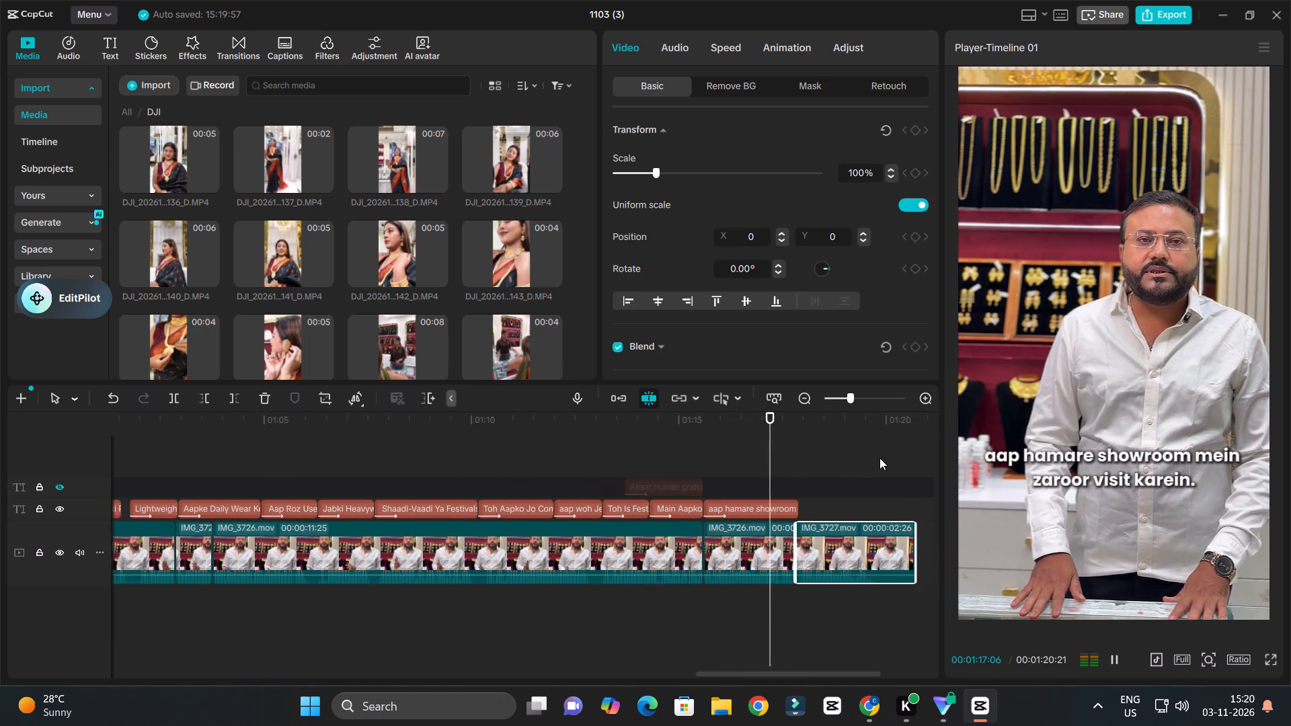
ctrl+scroll(908, 471, up, 3)
key(space)
click(785, 502)
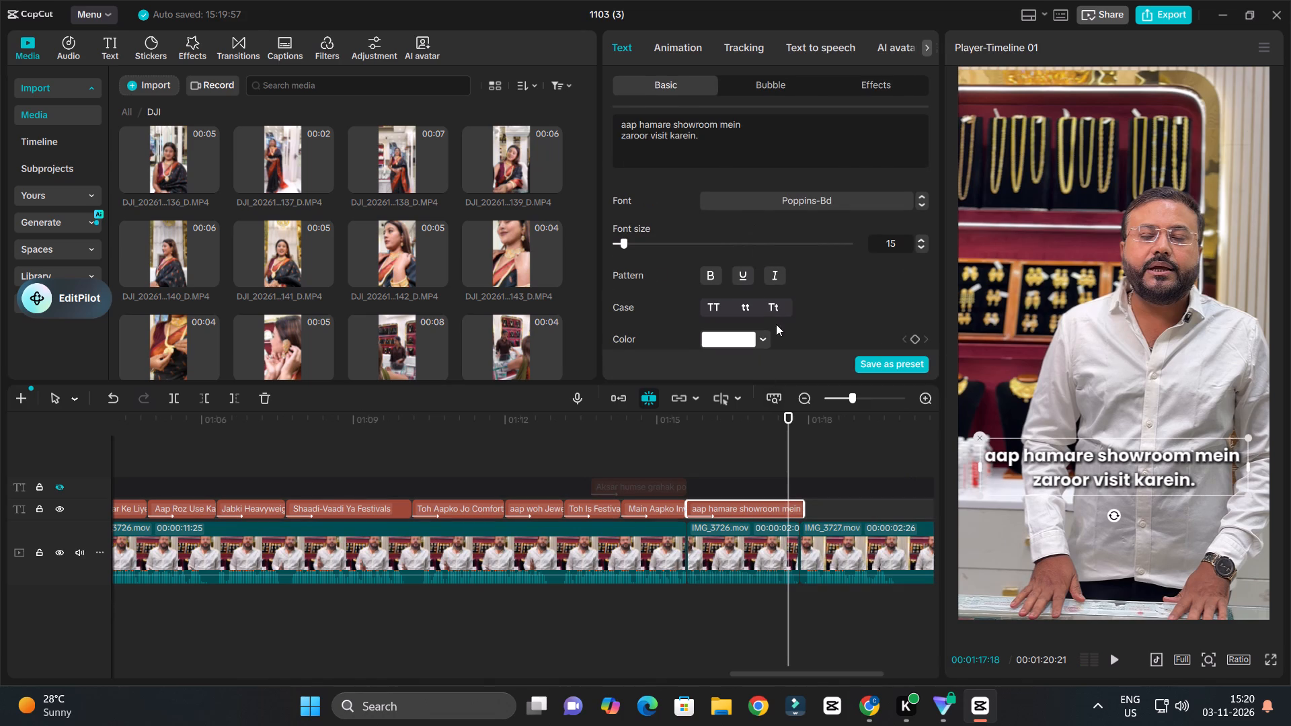
click(771, 307)
Play through to the end of the footage and trim IMG_3727's end to 00:01:20:02.
key(space)
ctrl+scroll(813, 515, down, 4)
ctrl+scroll(853, 520, up, 4)
ctrl+scroll(853, 518, down, 3)
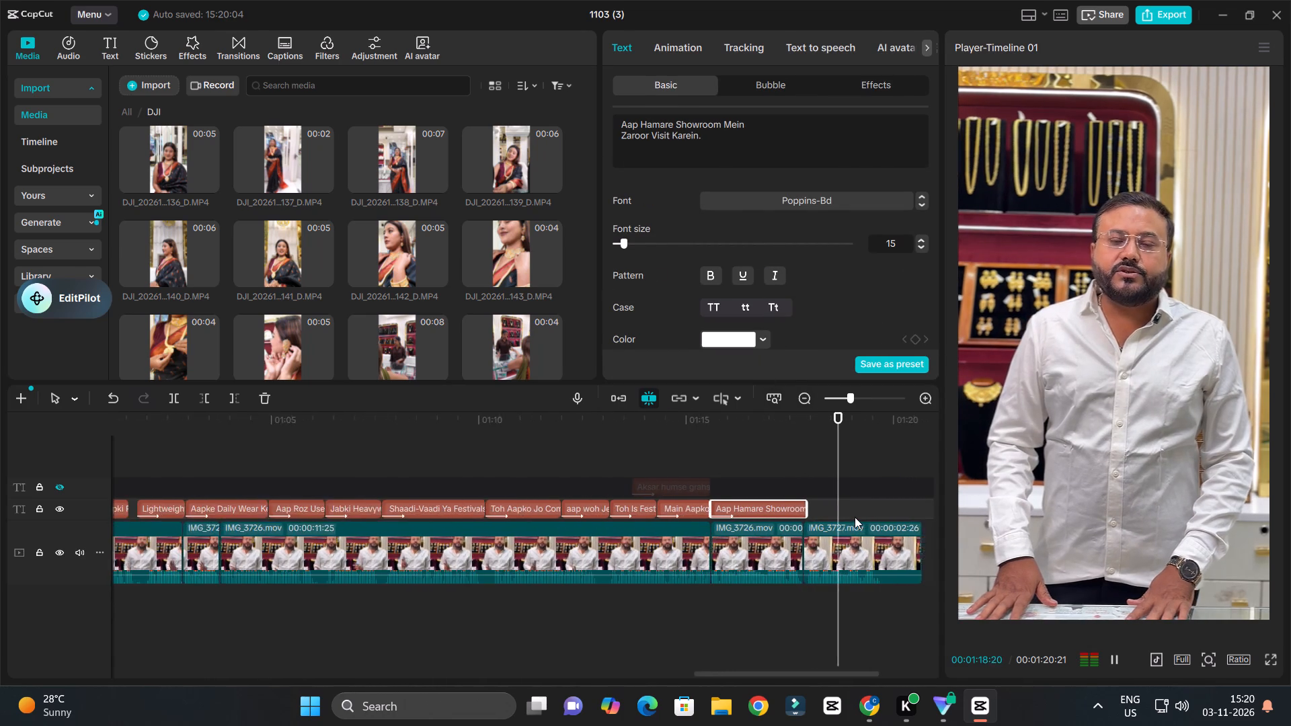
ctrl+scroll(855, 517, down, 12)
ctrl+scroll(949, 527, up, 7)
ctrl+scroll(890, 538, up, 4)
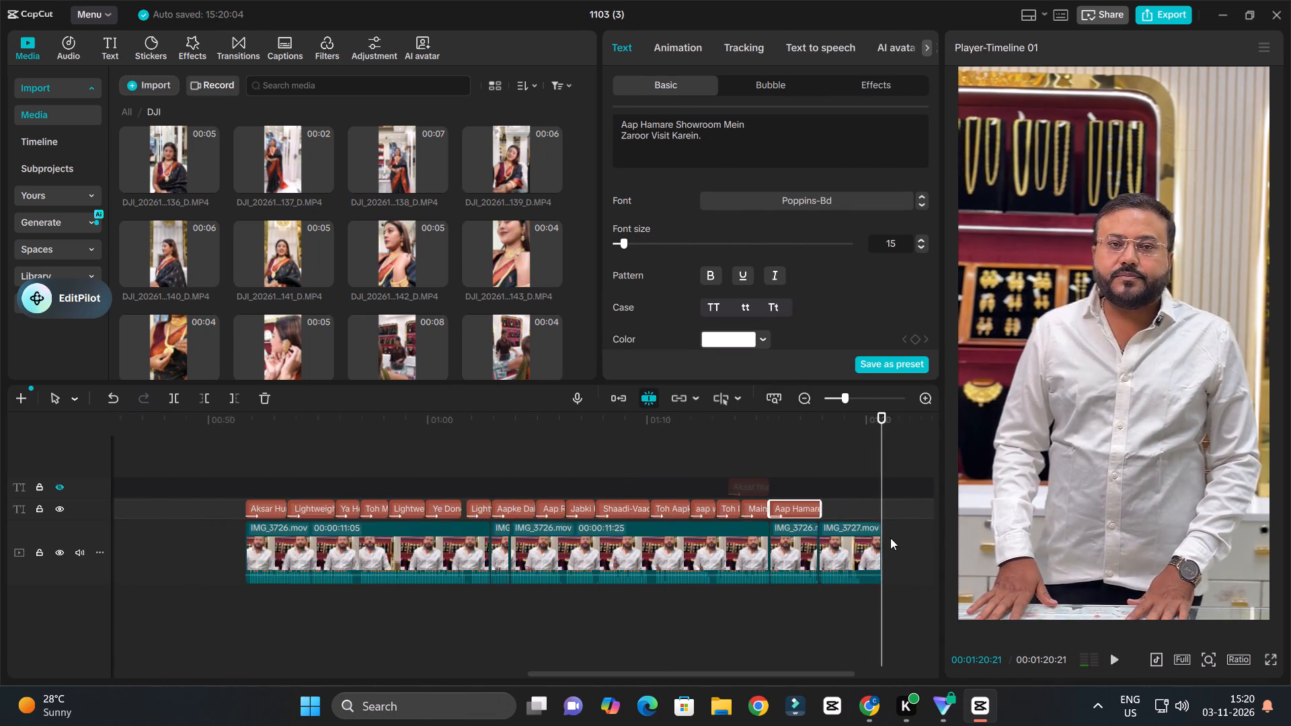
key(space)
key(space)
ctrl+scroll(697, 475, down, 12)
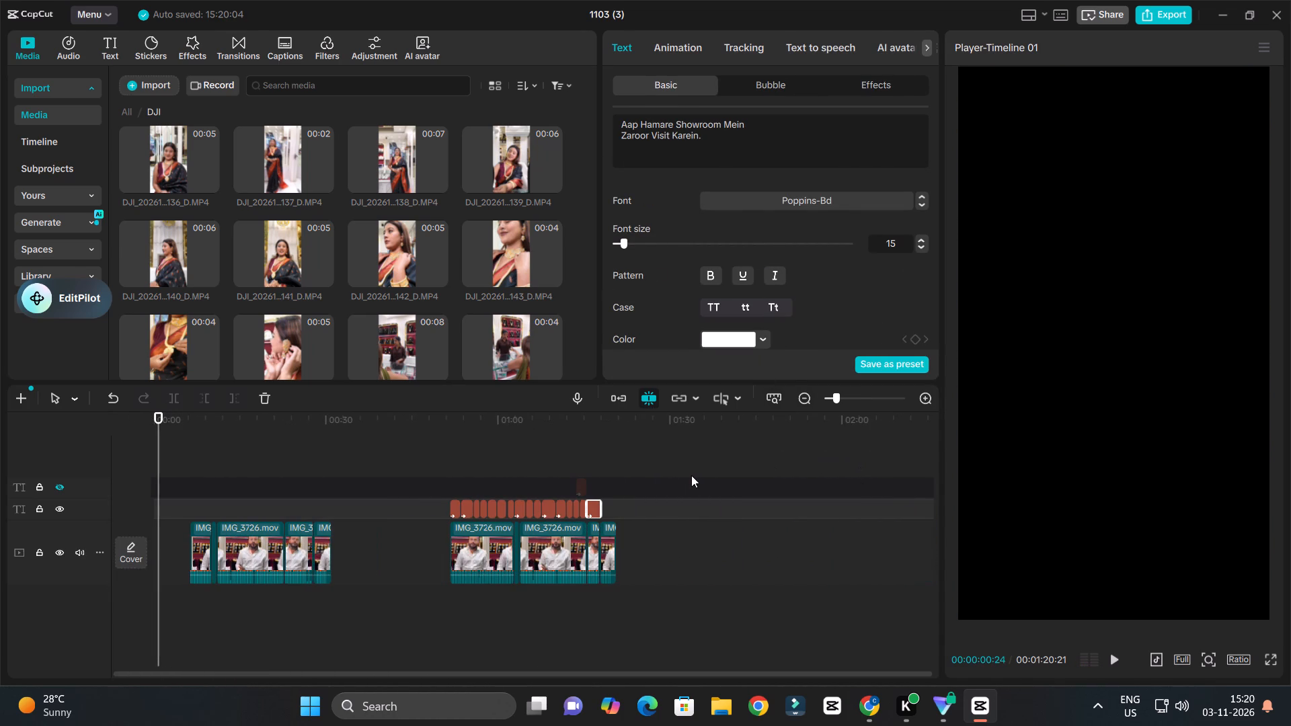
click(619, 434)
ctrl+scroll(655, 501, up, 13)
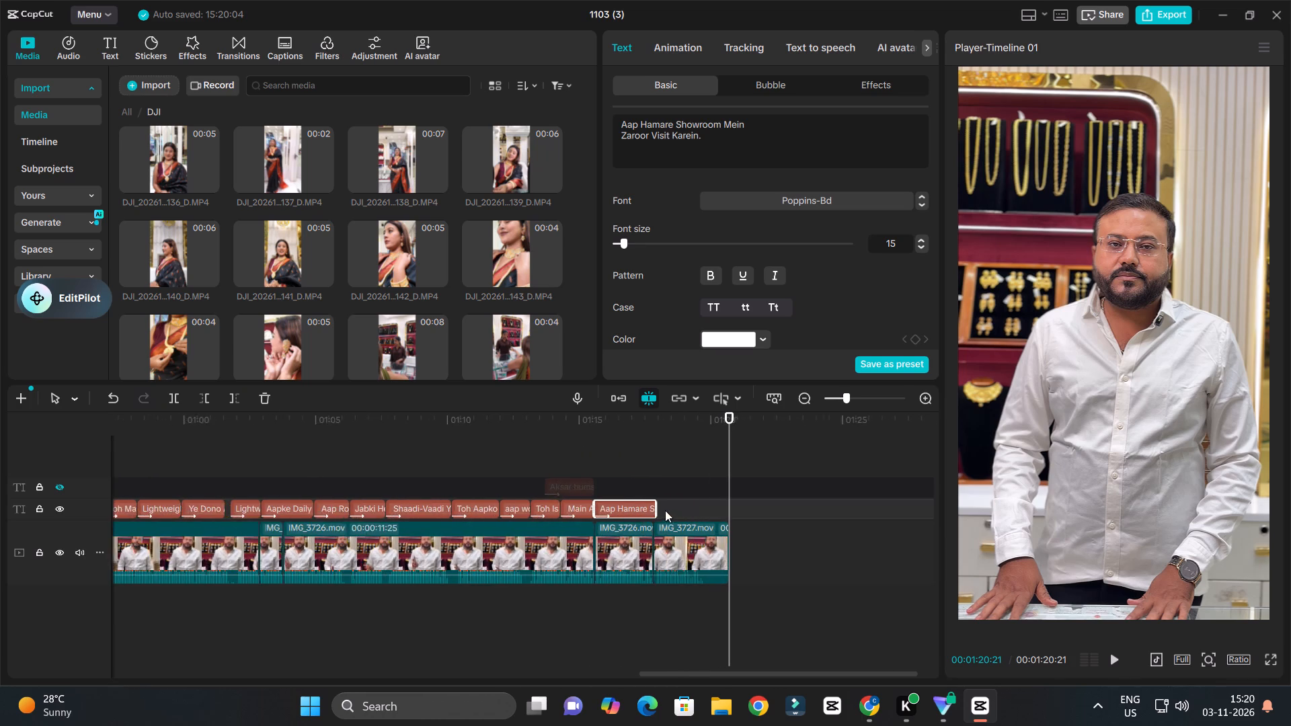
ctrl+scroll(665, 510, up, 4)
drag(707, 430, 707, 465)
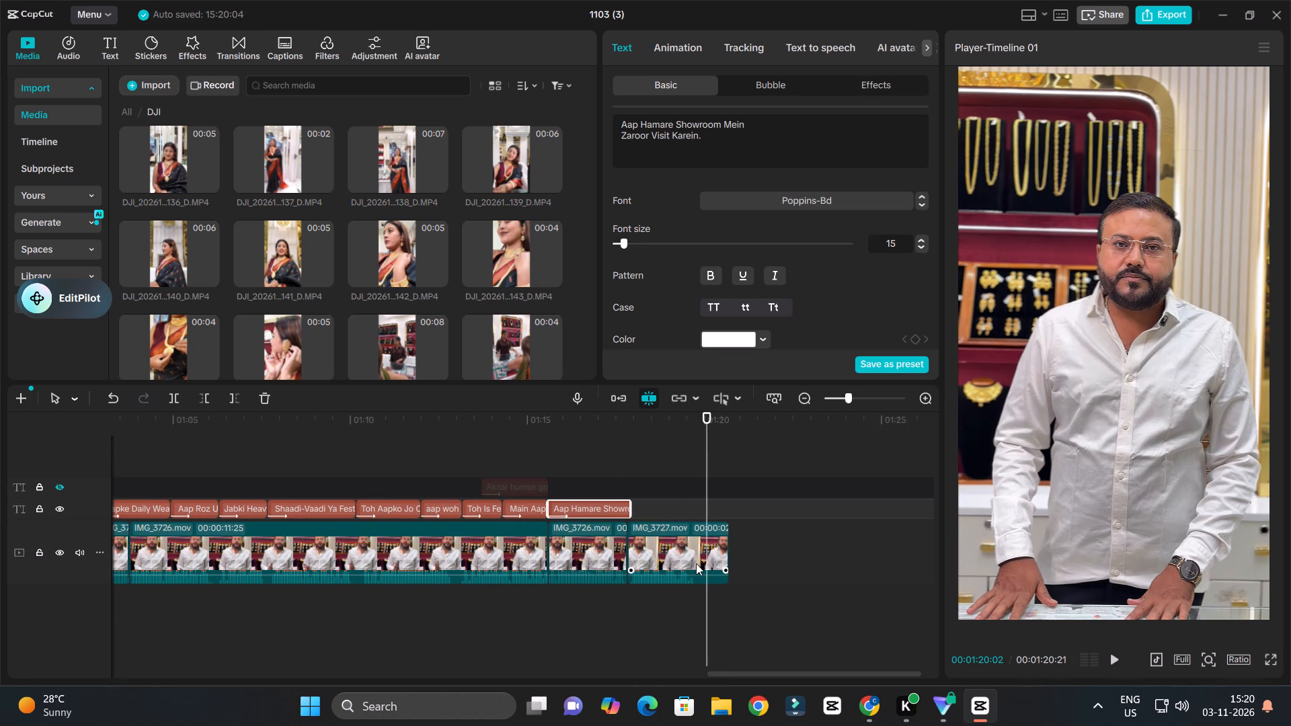
click(696, 563)
key(w)
click(678, 555)
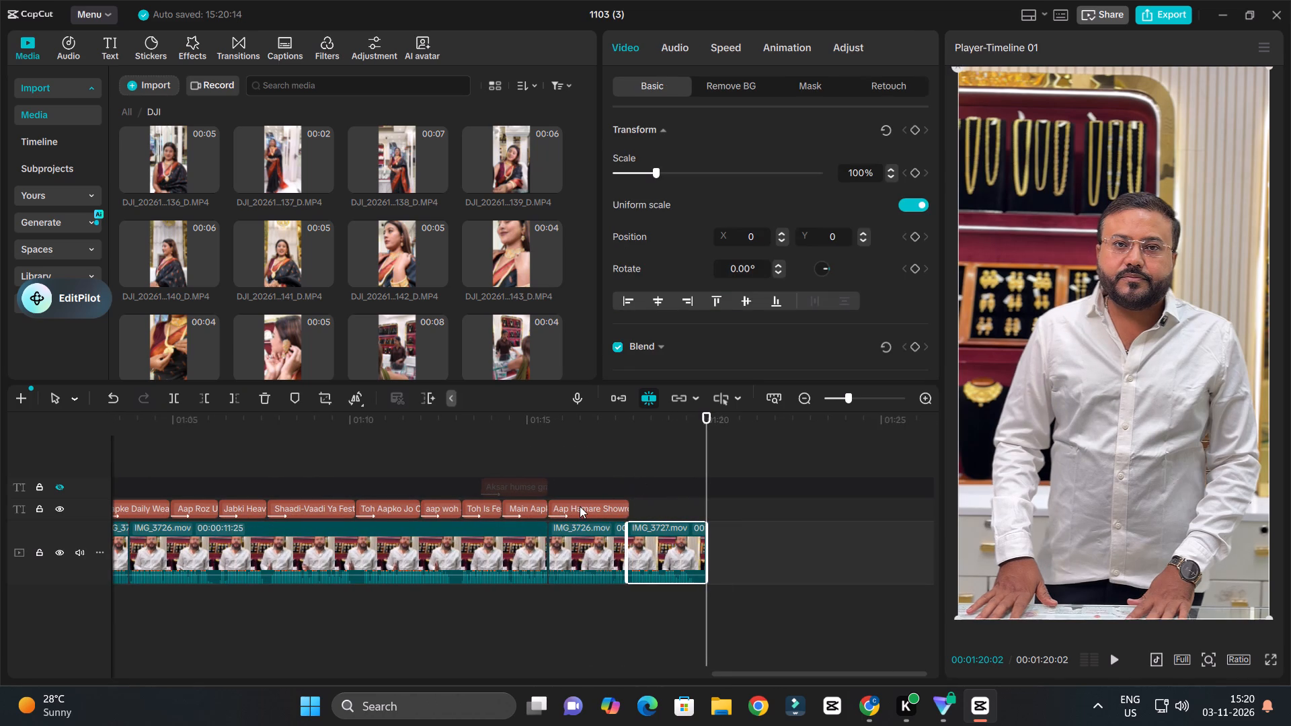
Duplicate the "Aap Hamare Showroom Mein Zaroor Visit Karein." caption and place the copy directly after it, above IMG_3727.
click(580, 506)
alt+drag(580, 506, 661, 510)
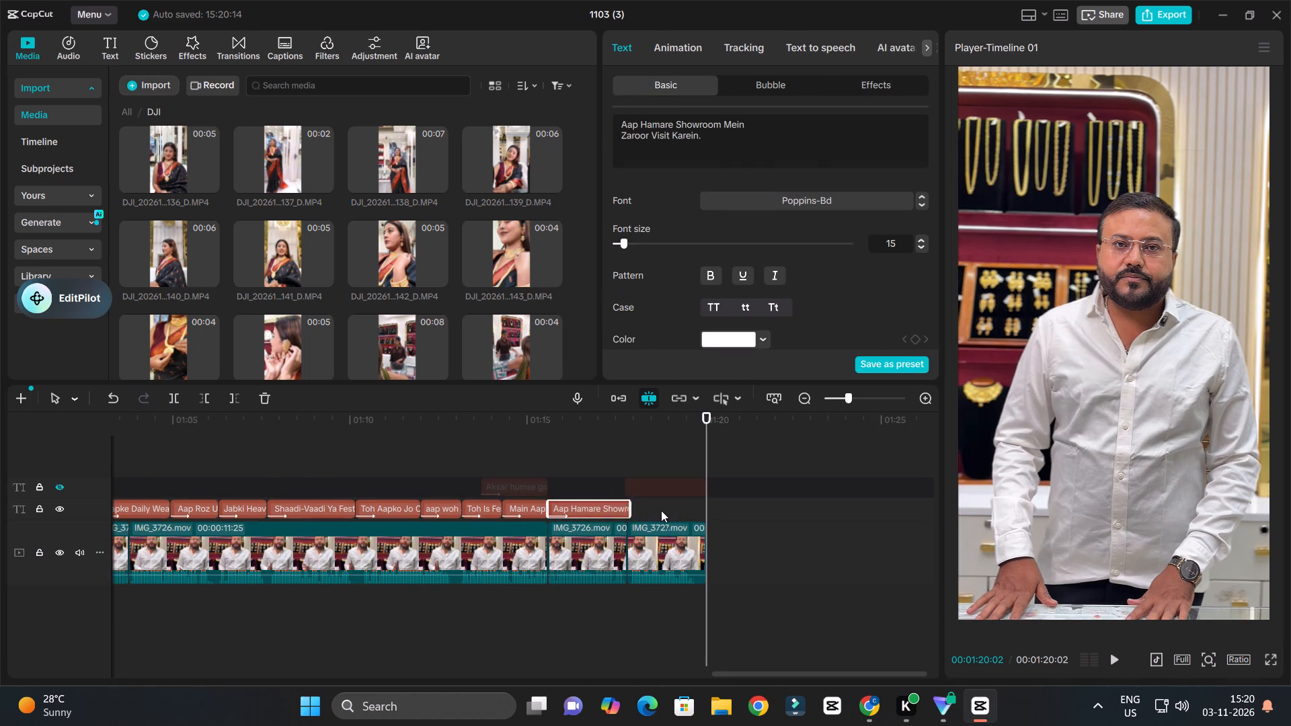
drag(662, 490, 670, 516)
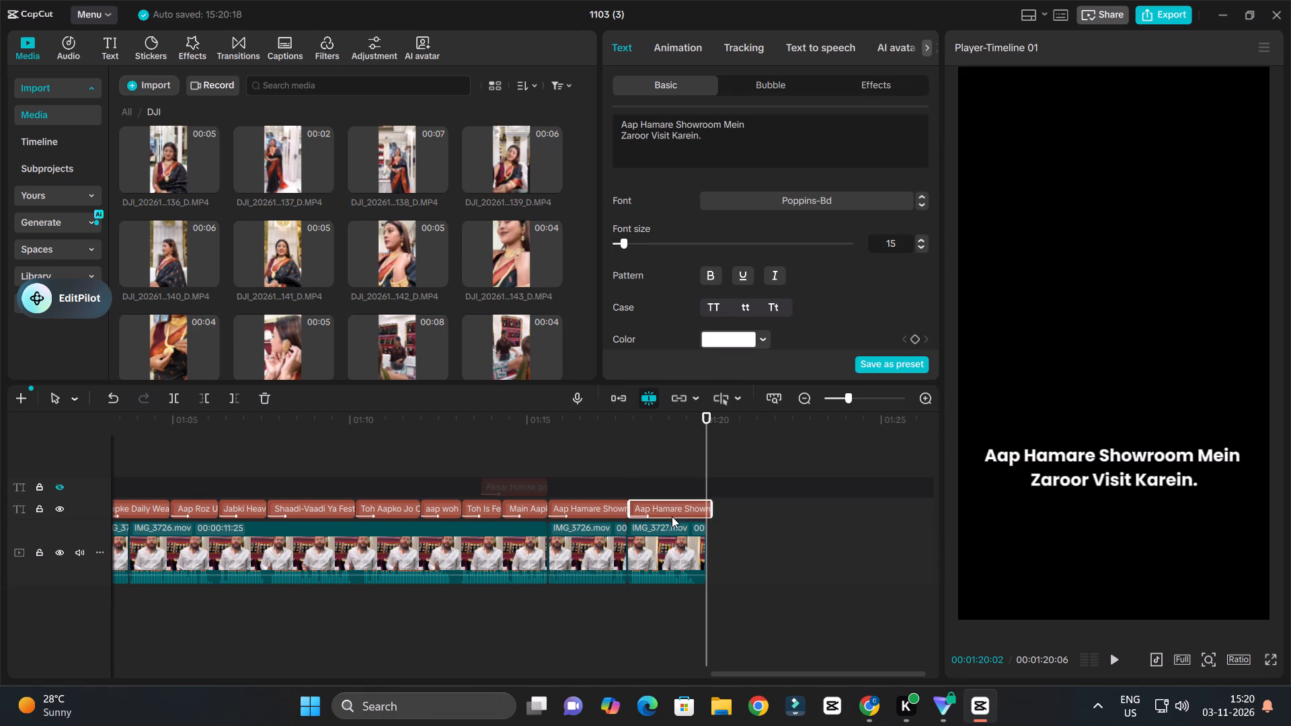
click(673, 516)
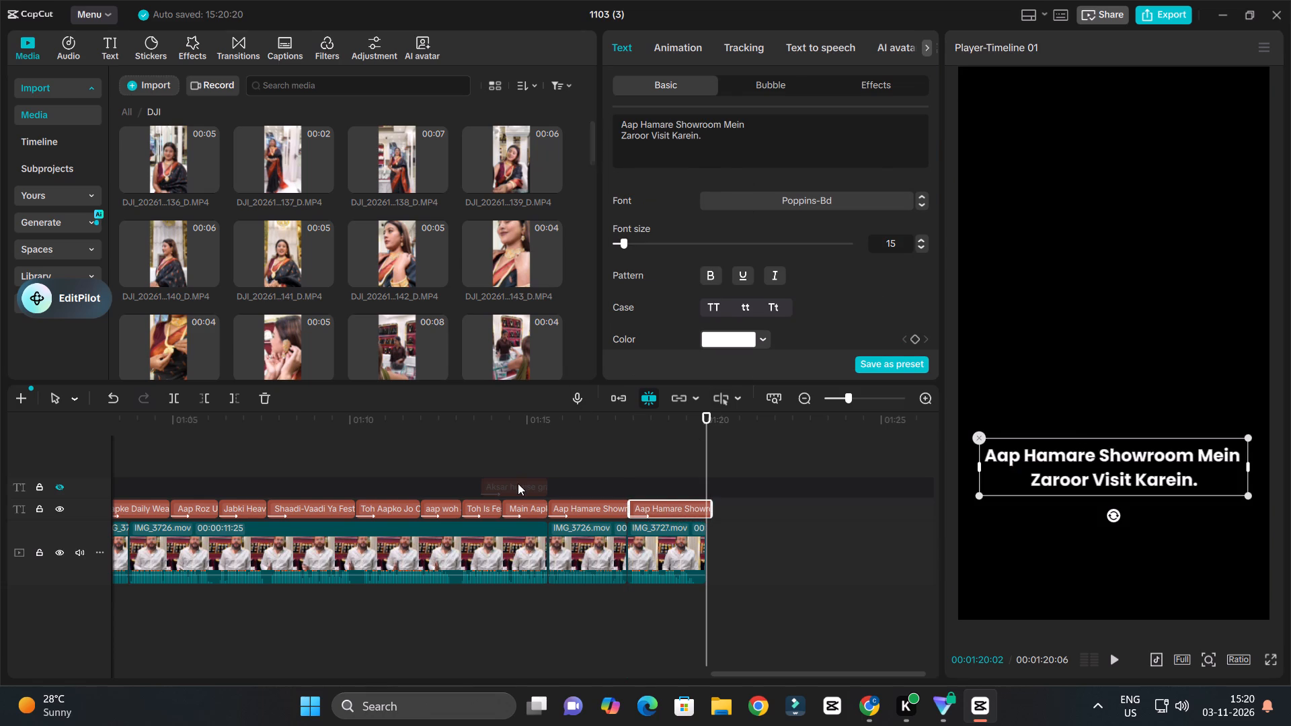
Copy "Balaji & Balaji Jewellers, Bilaspur." from the hidden script text and replace the duplicated caption's text with it.
double_click(518, 483)
click(732, 149)
scroll(732, 149, down, 11)
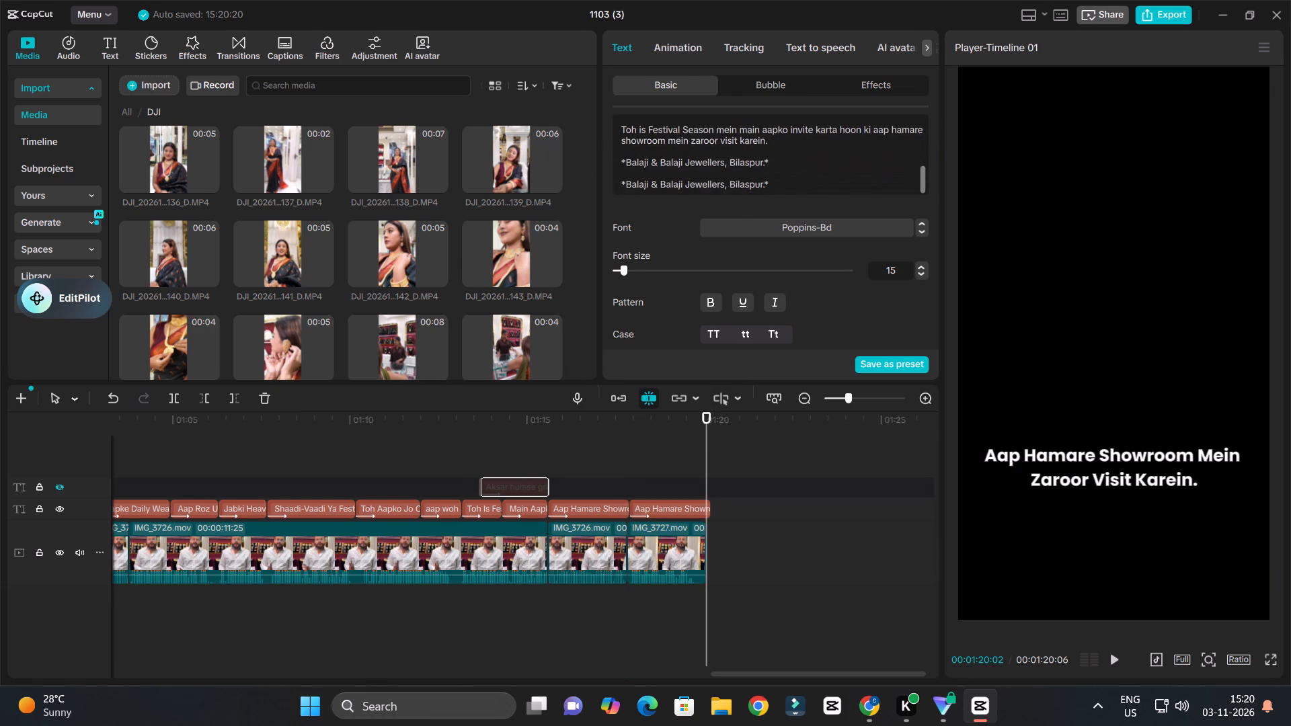
scroll(730, 149, down, 2)
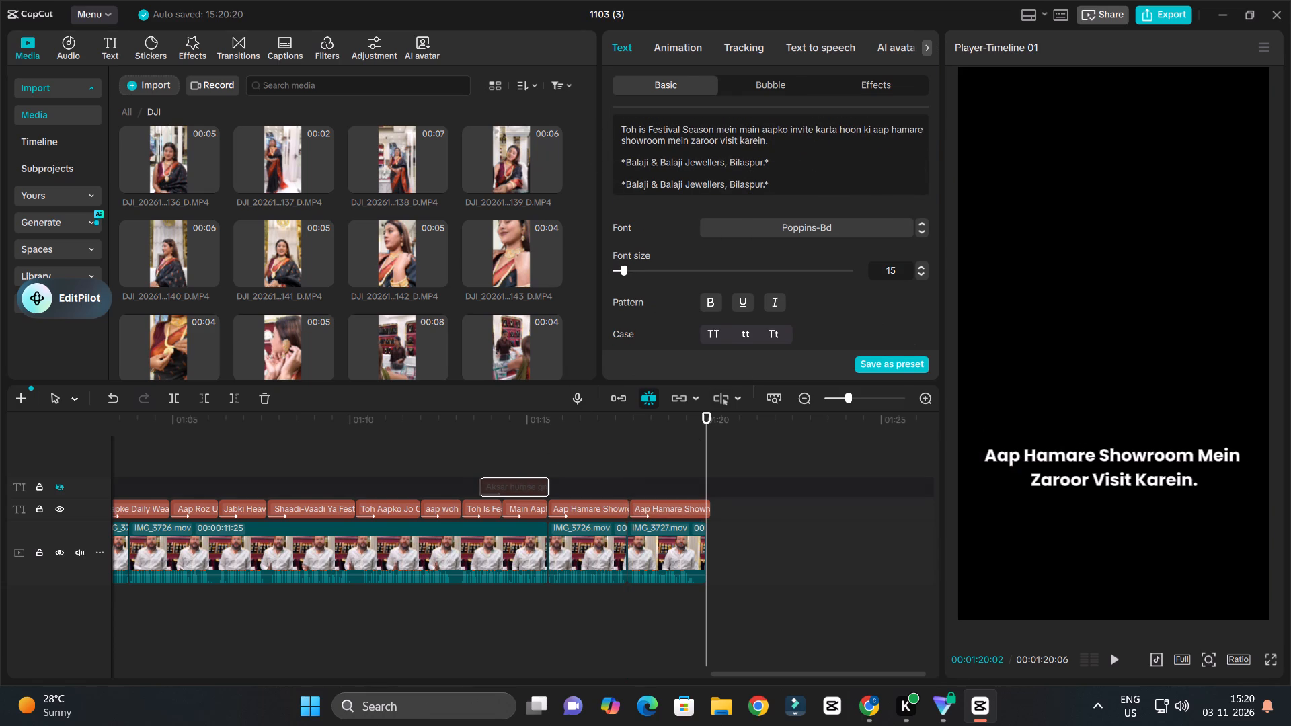
drag(623, 163, 765, 170)
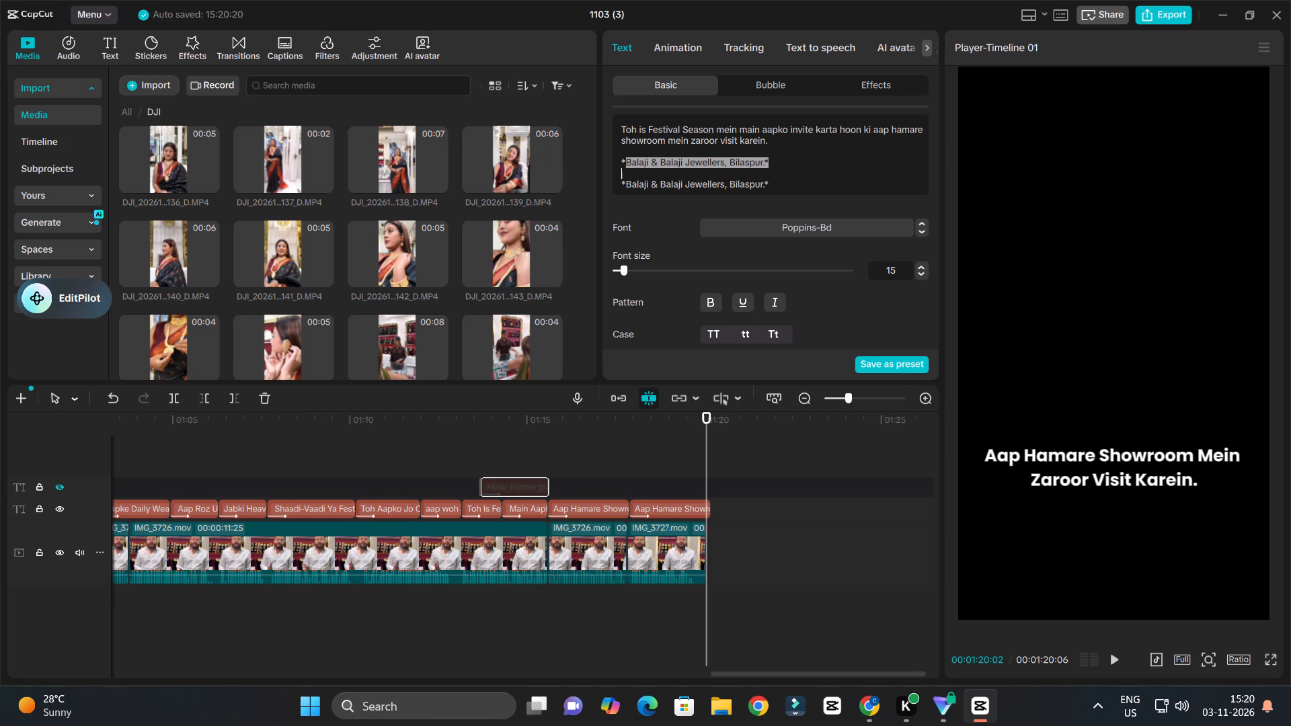
drag(765, 170, 765, 162)
key(ctrl+c)
click(659, 510)
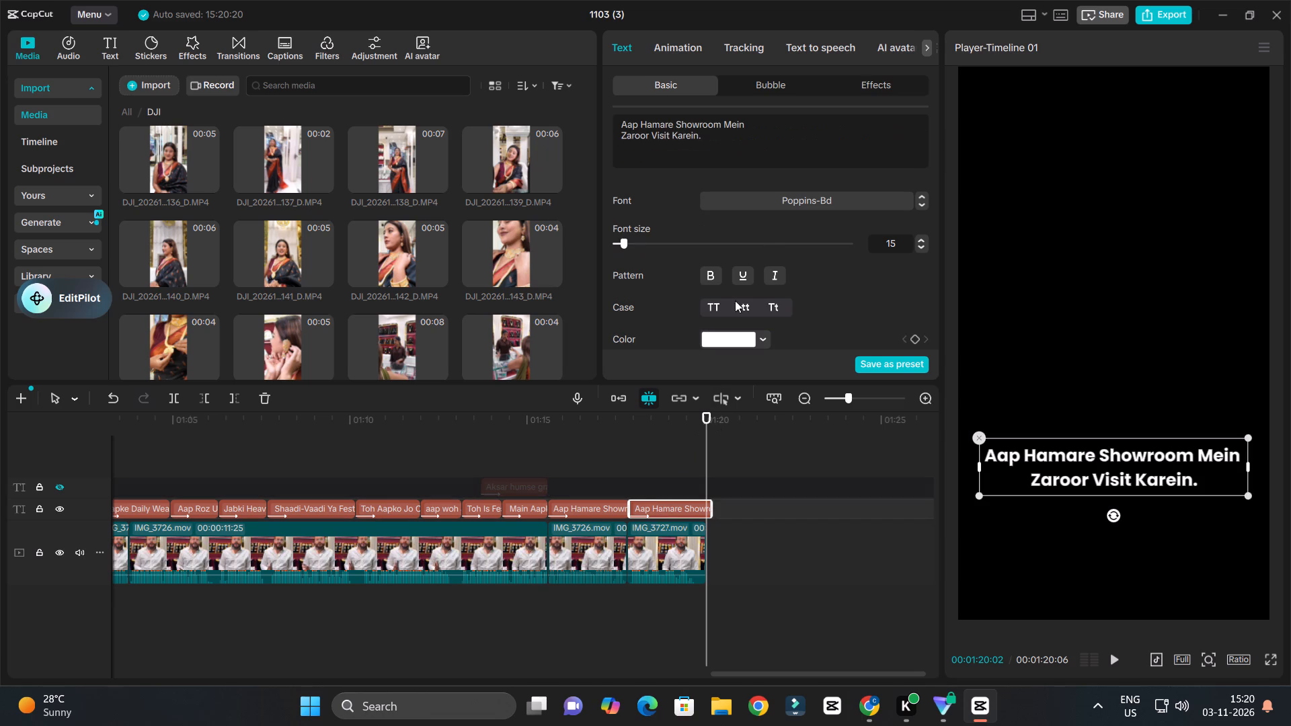
click(719, 138)
key(ctrl+a)
key(ctrl+v)
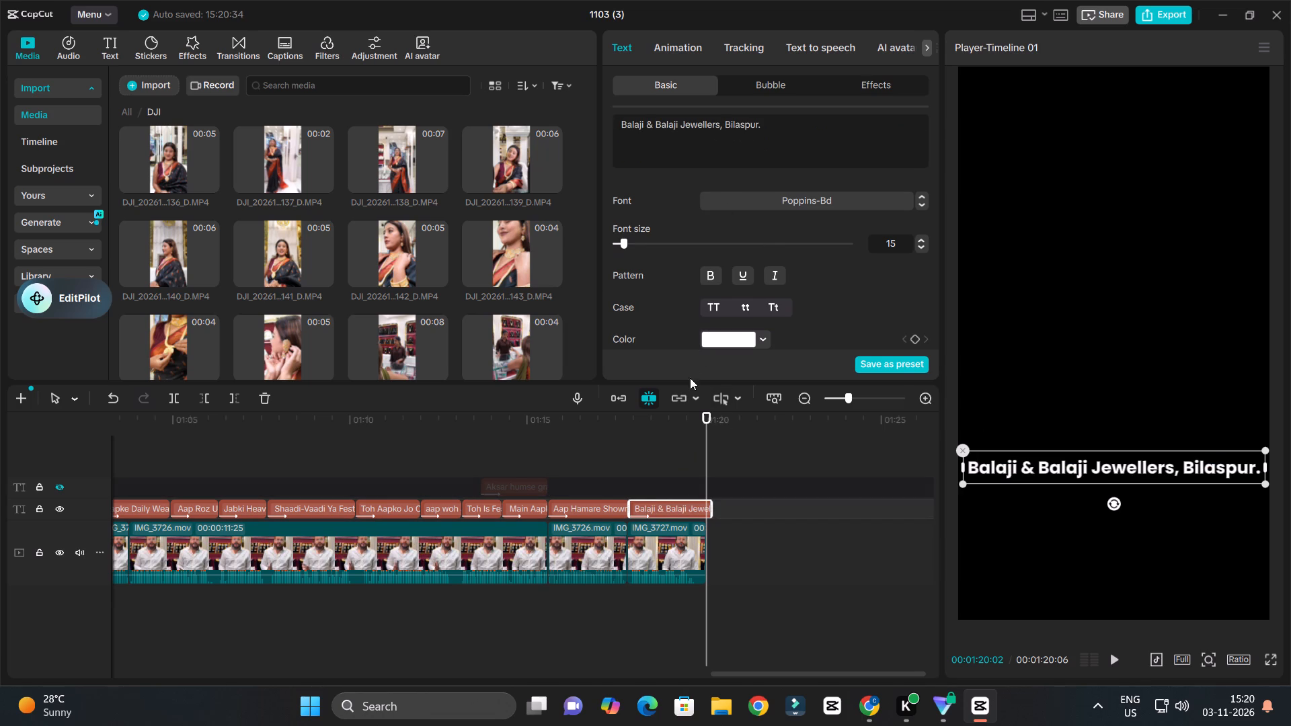
Replay the closing caption and break its text into three lines, after "Balaji & Balaji" and after "Jewellers,".
click(629, 424)
key(space)
ctrl+scroll(730, 467, up, 3)
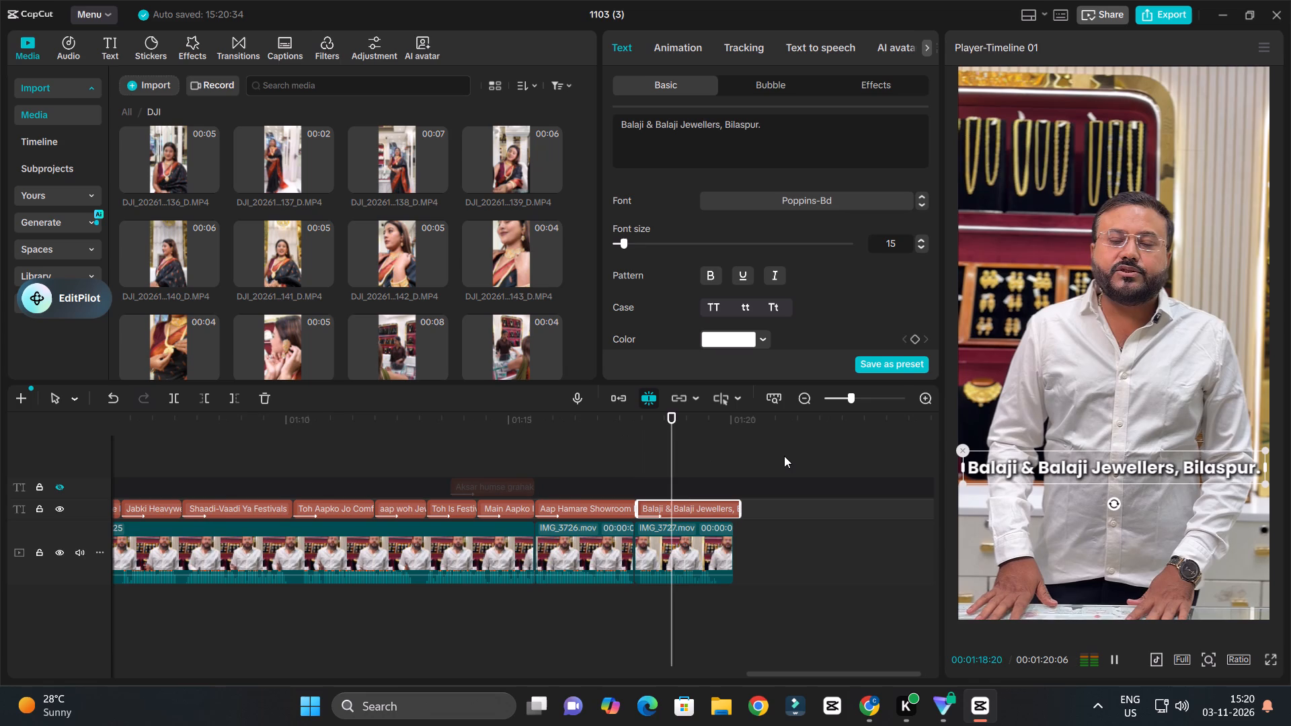
key(space)
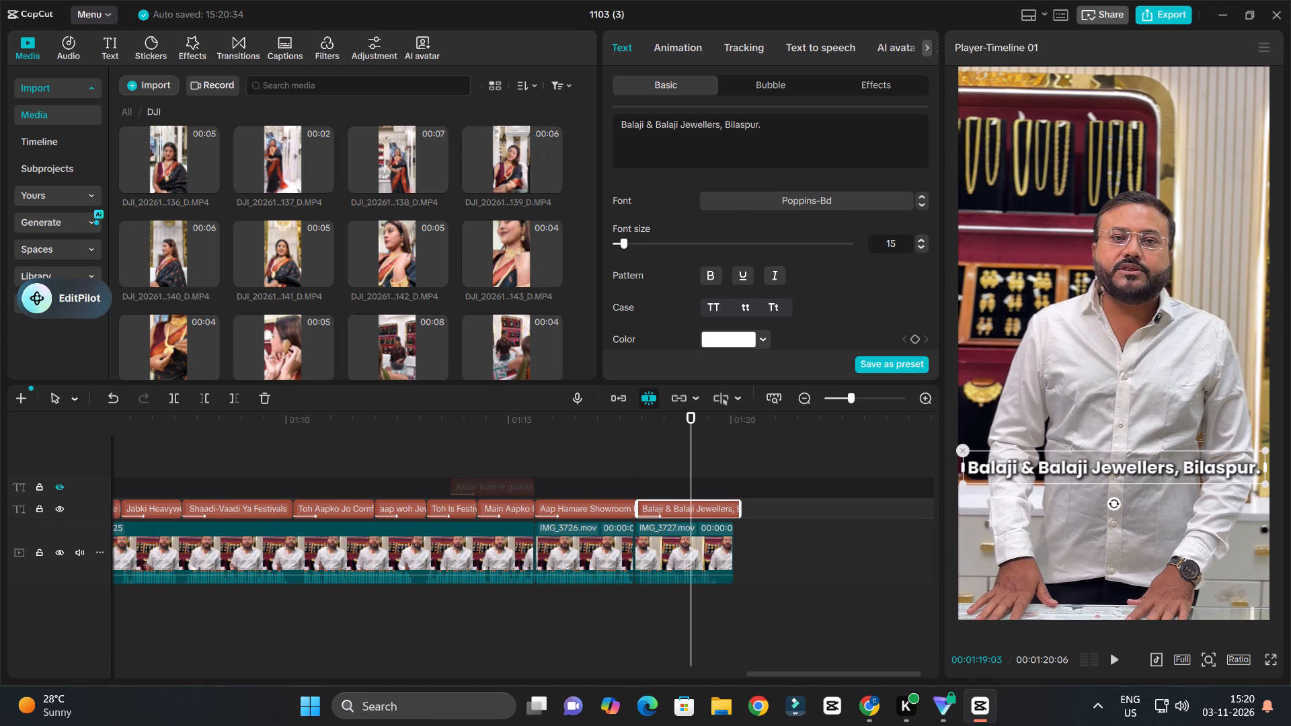
click(680, 122)
key(Return)
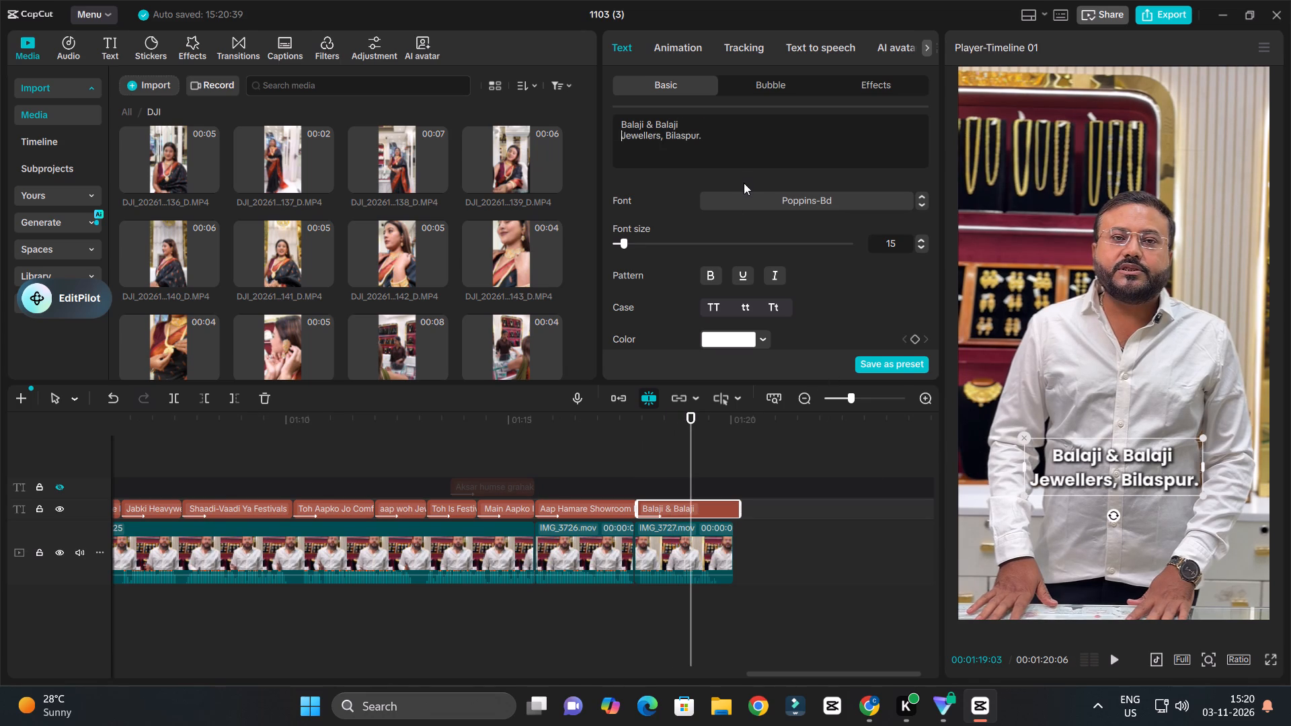
click(664, 138)
key(Return)
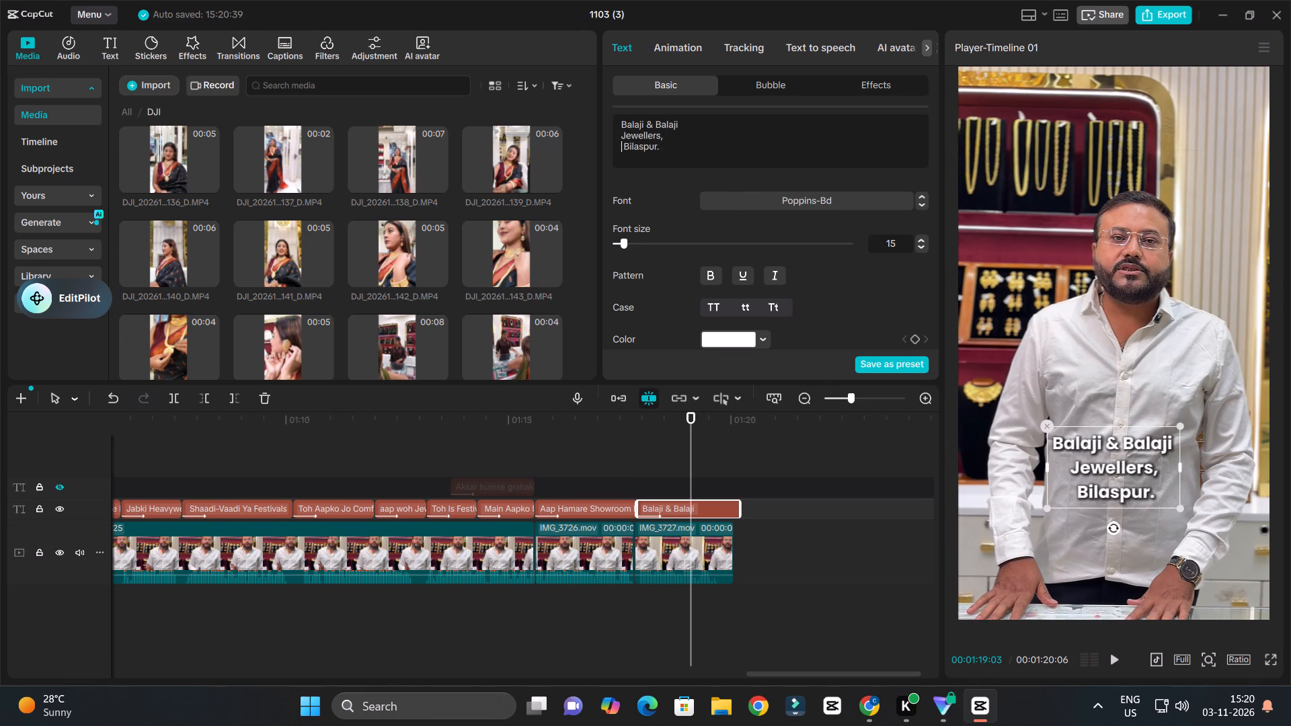
Enlarge the three-line closing caption in the preview to roughly one and a half times its size.
drag(1181, 511, 1231, 533)
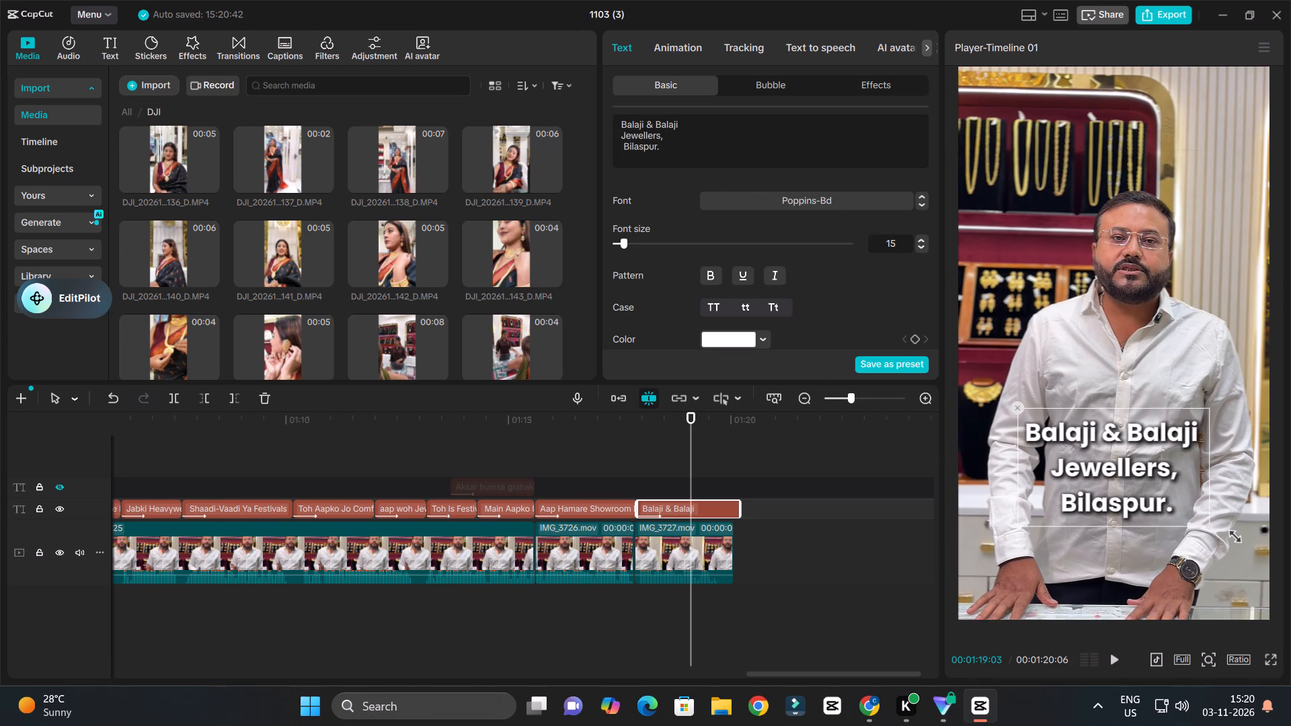
drag(1231, 533, 1237, 533)
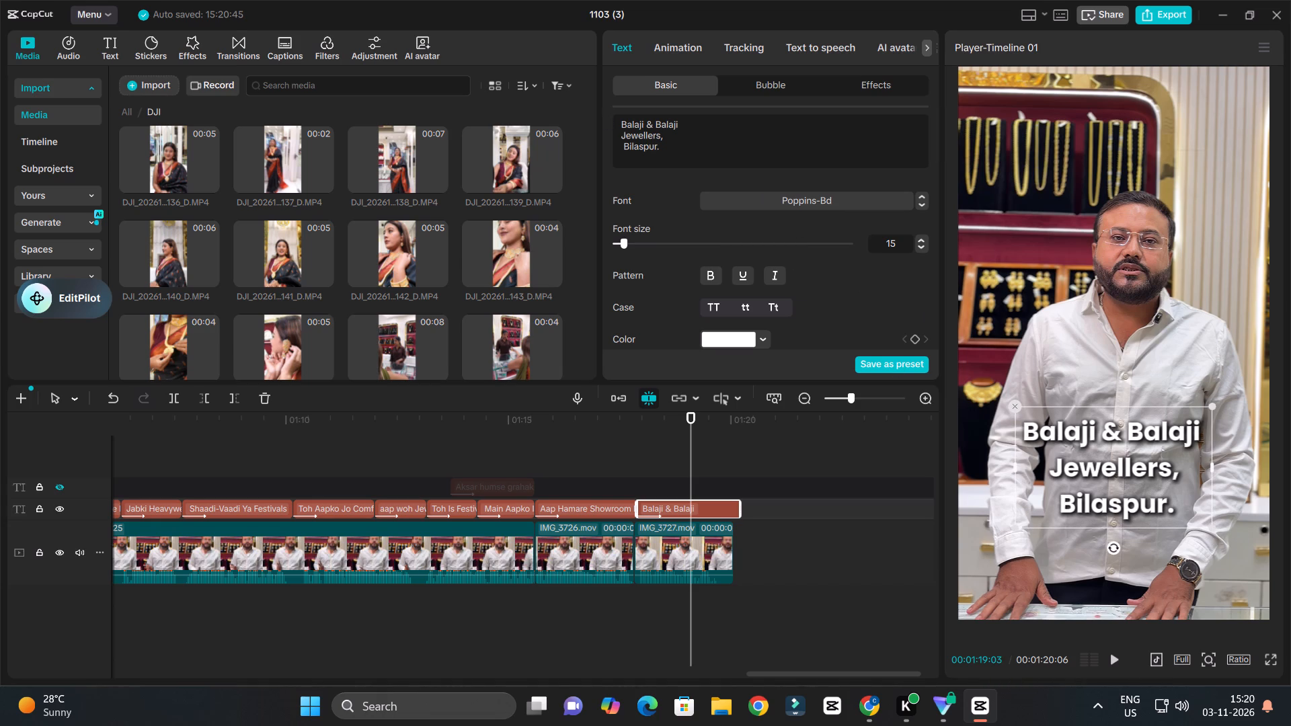
Browse fonts for the closing caption's first line, keep Poppins-Bd and set "BALAJI & BALAJI" in uppercase.
drag(620, 123, 715, 122)
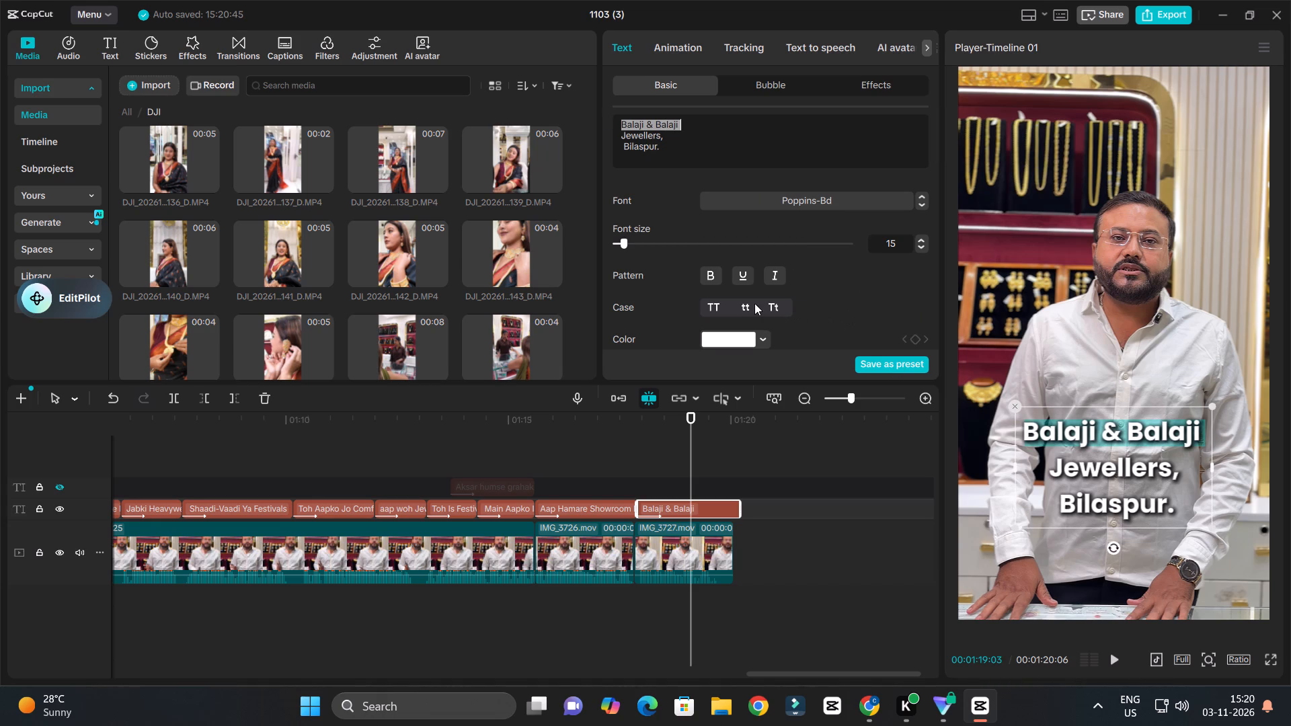
click(785, 200)
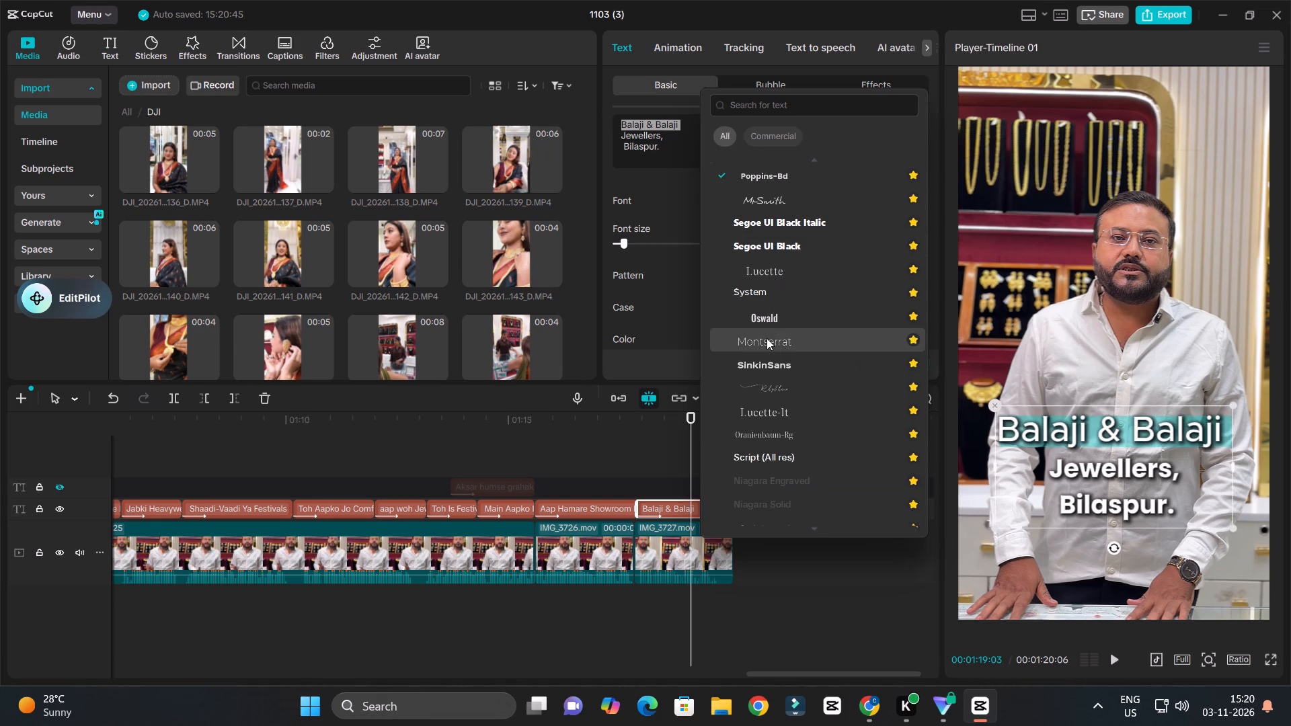
click(656, 182)
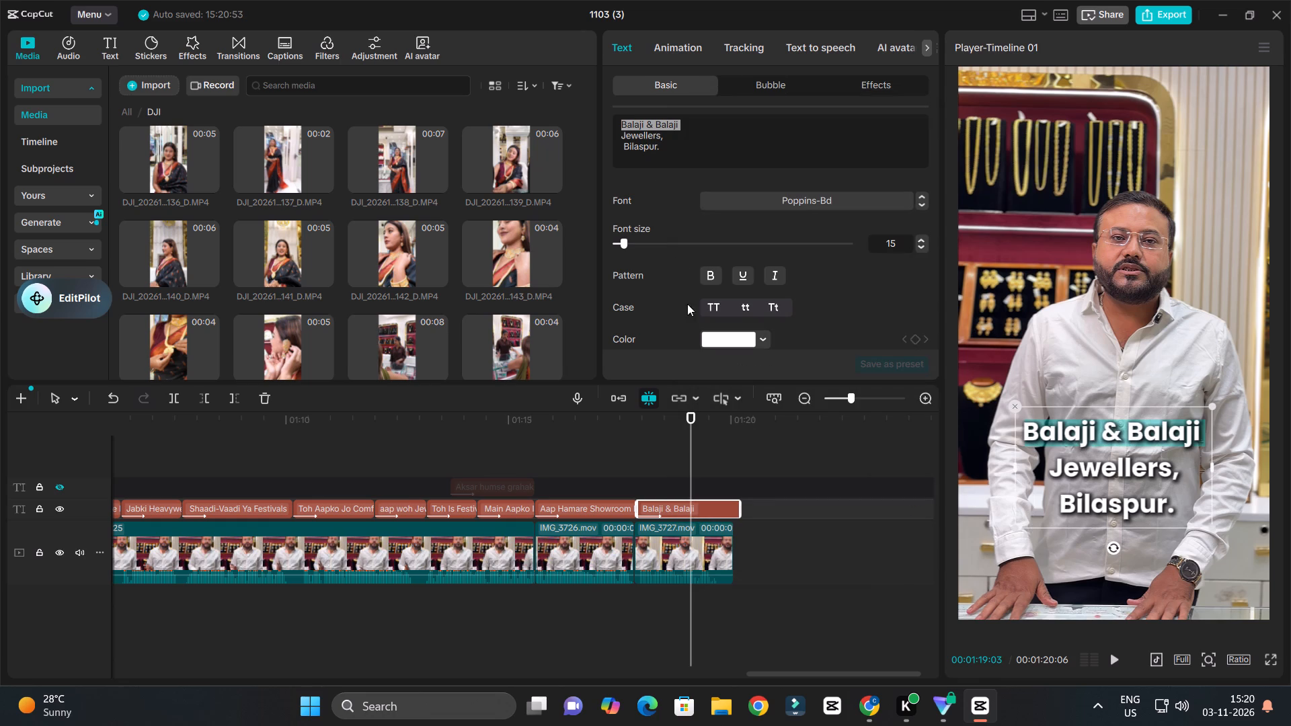
click(708, 304)
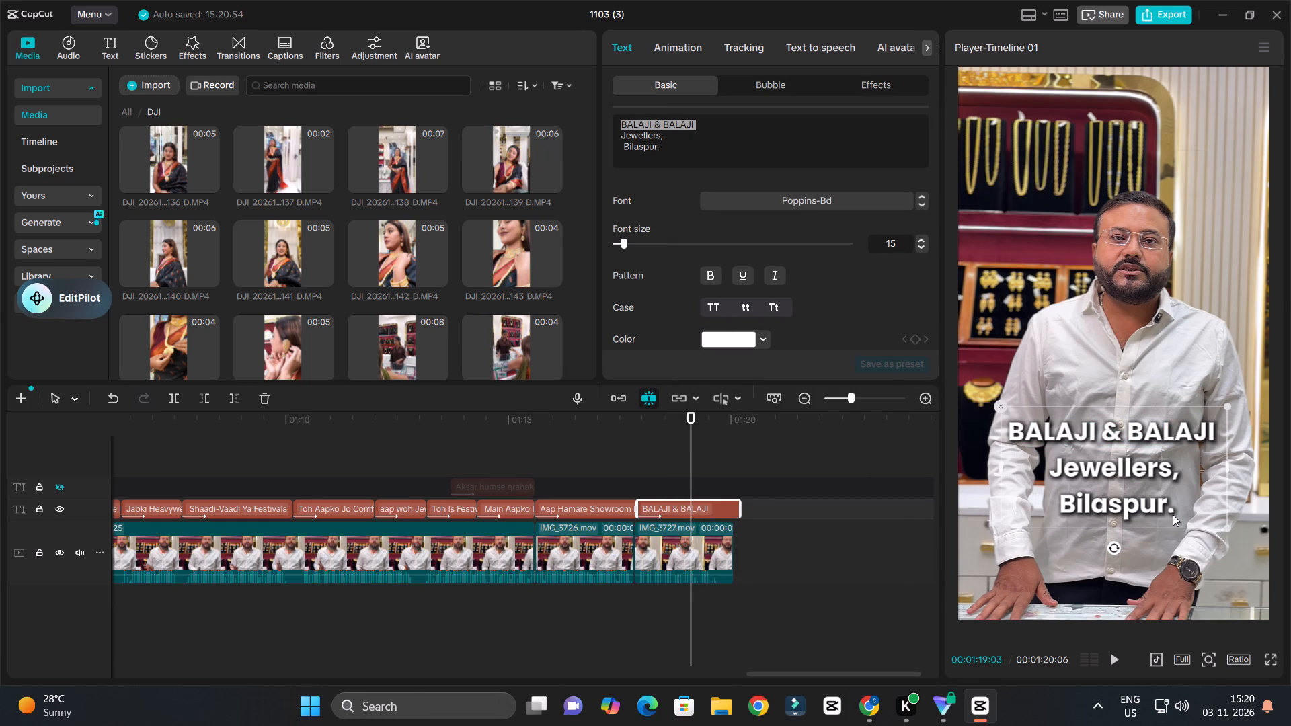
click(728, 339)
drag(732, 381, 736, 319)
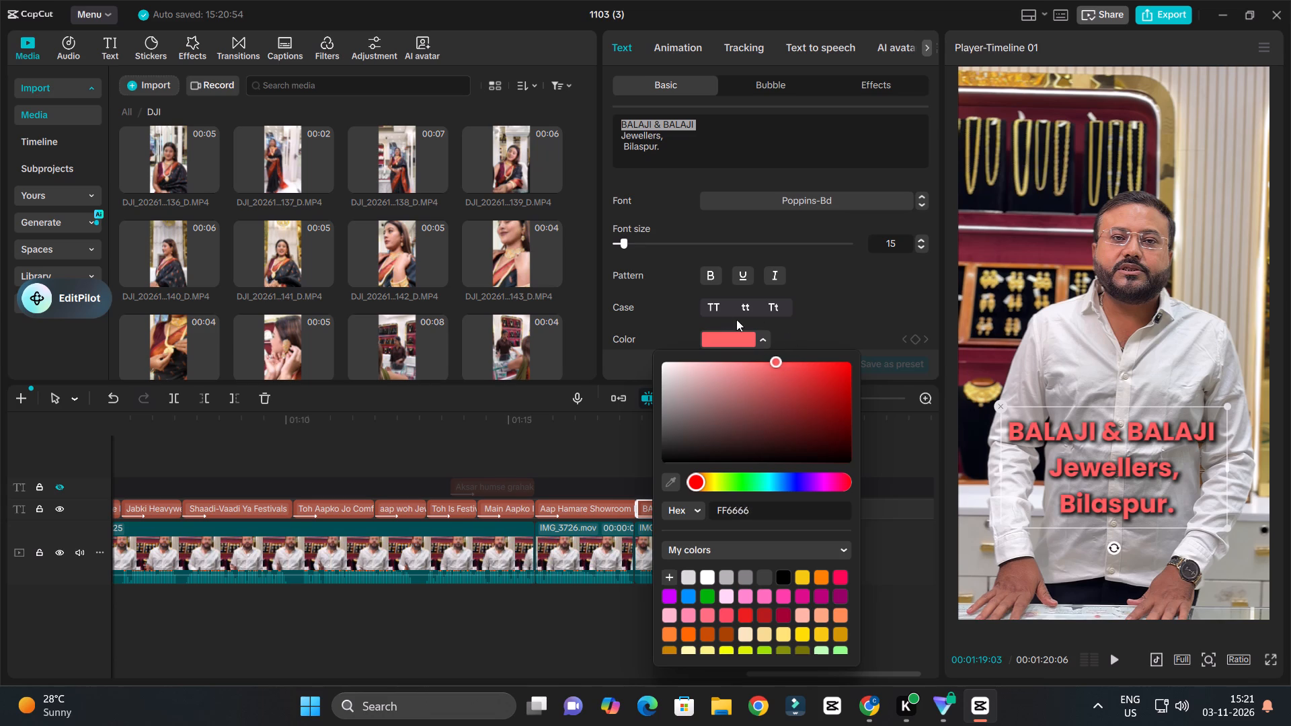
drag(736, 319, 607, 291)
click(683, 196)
Recolour the first line of the closing caption, "BALAJI & BALAJI", light orange.
drag(705, 126, 691, 118)
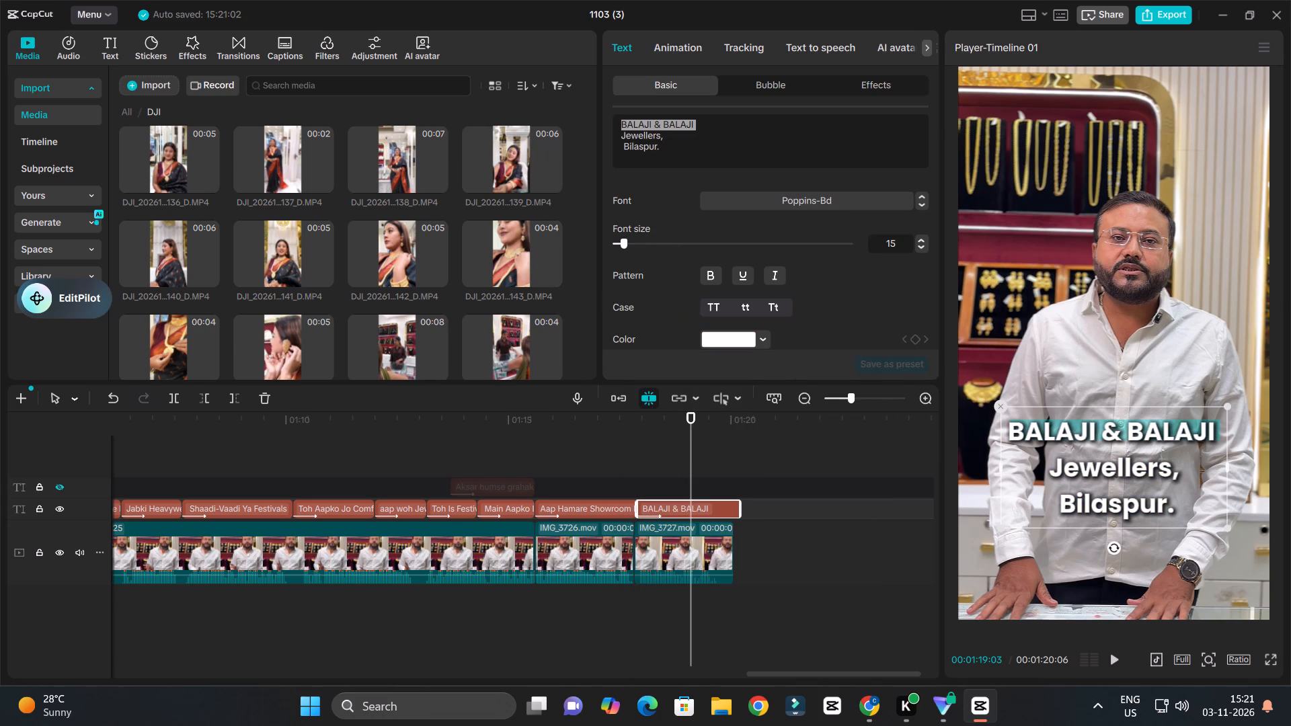
drag(695, 120, 602, 119)
click(734, 335)
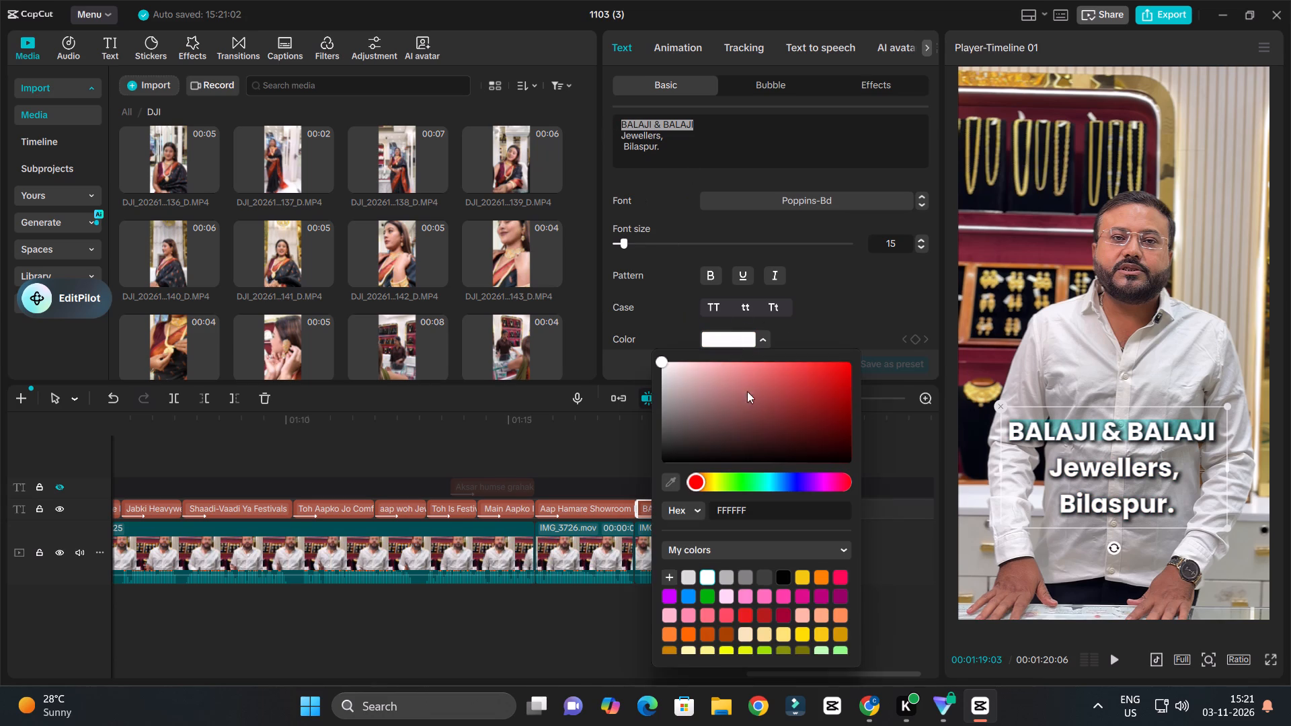
drag(699, 483, 710, 487)
drag(740, 415, 779, 378)
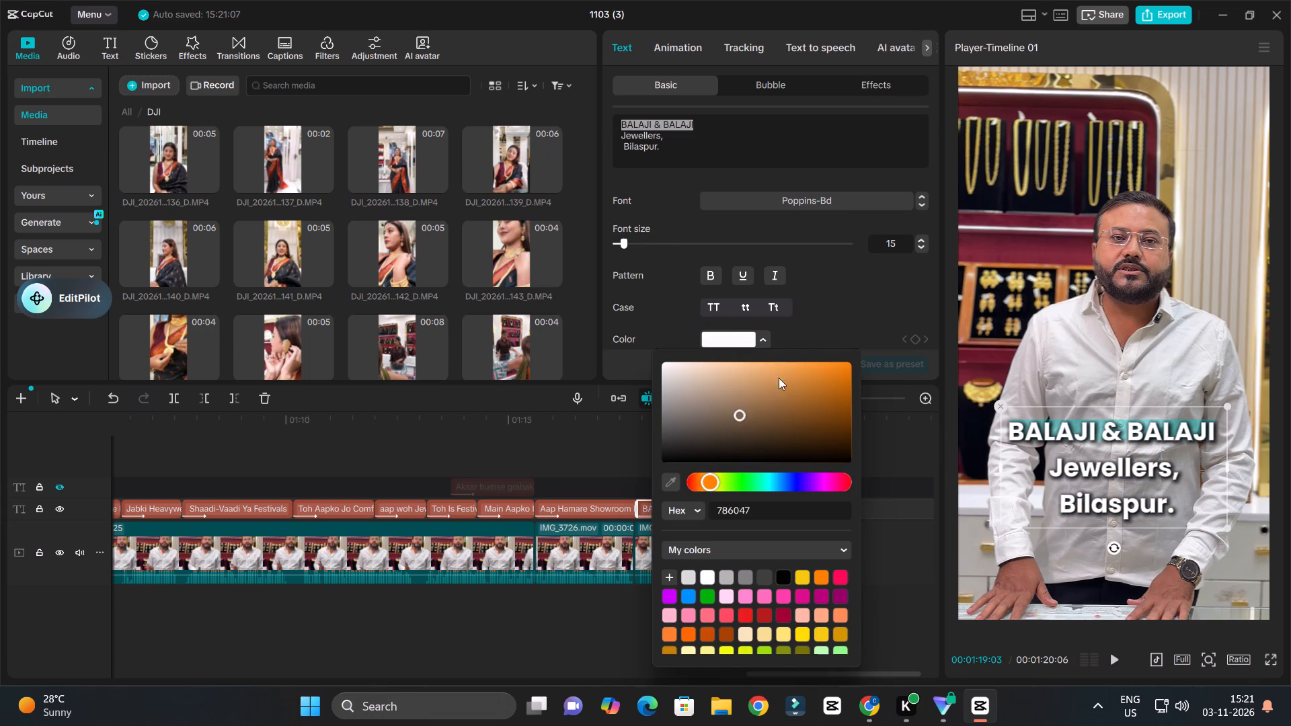
drag(779, 378, 801, 349)
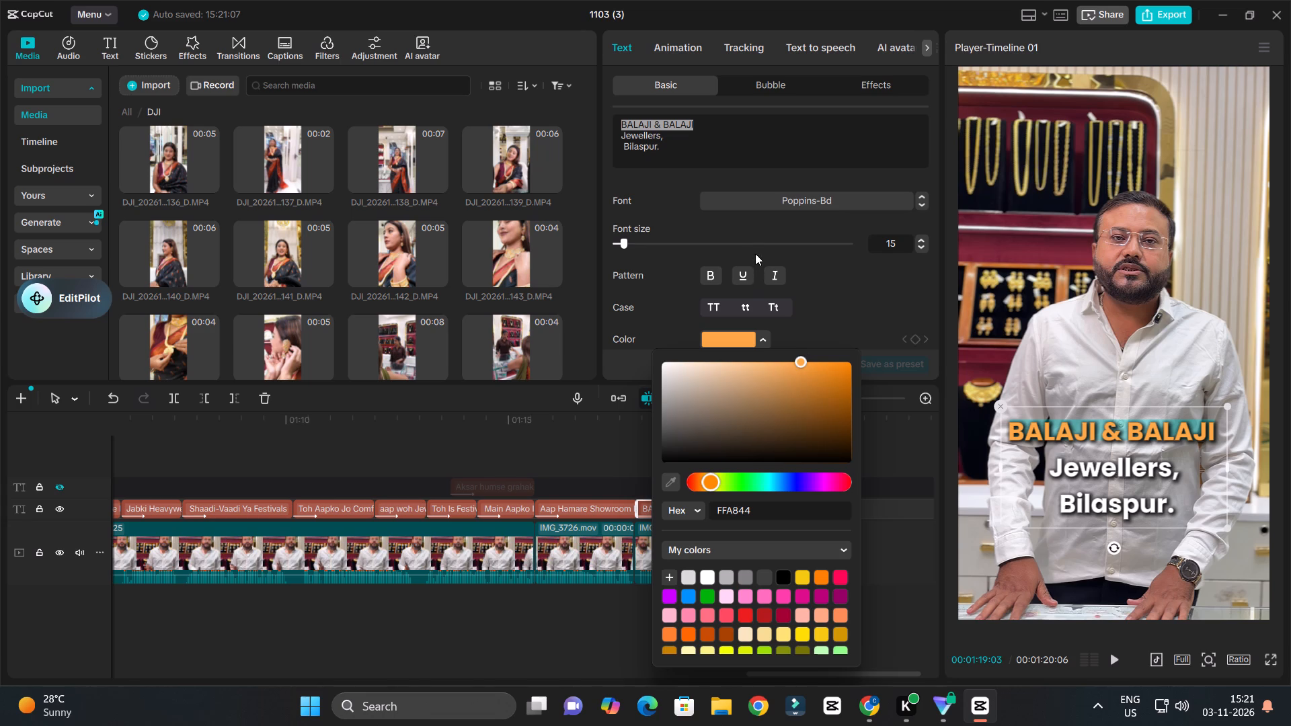
click(771, 163)
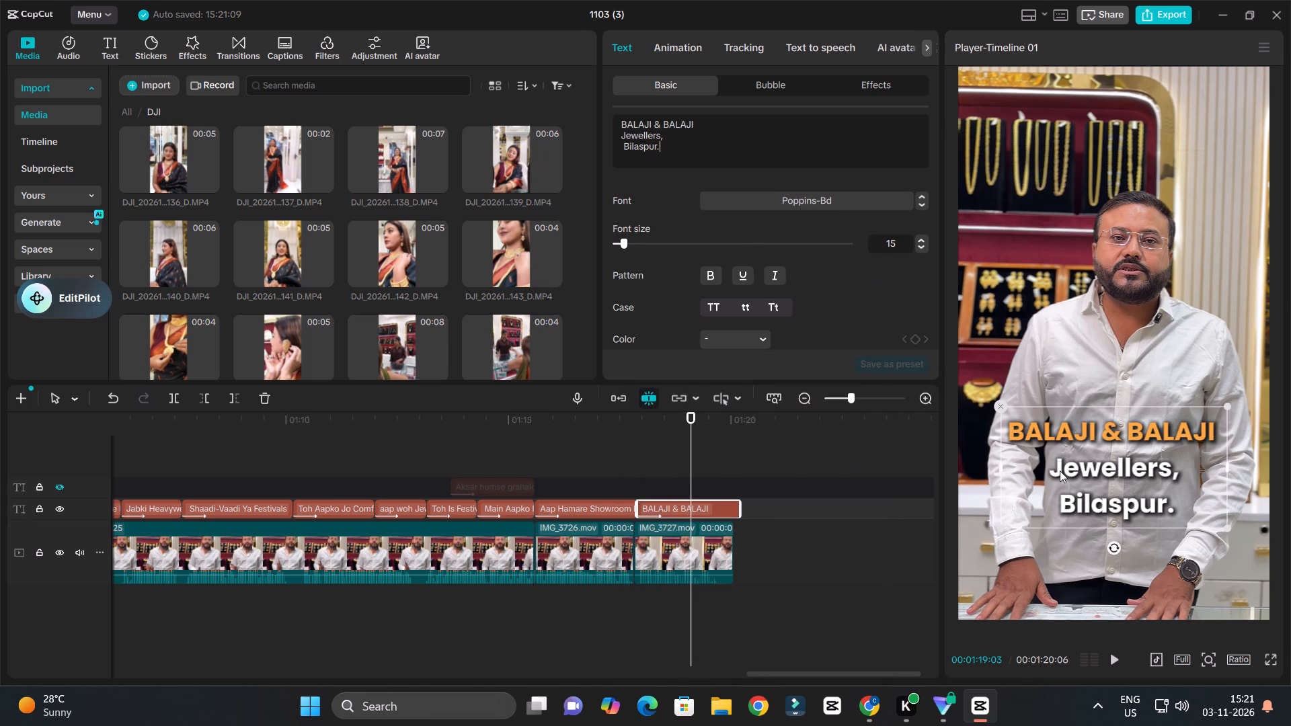
Preview fonts for the closing caption's "Jewellers," line, choose Qualli and set its font size to 11.
drag(664, 134, 621, 135)
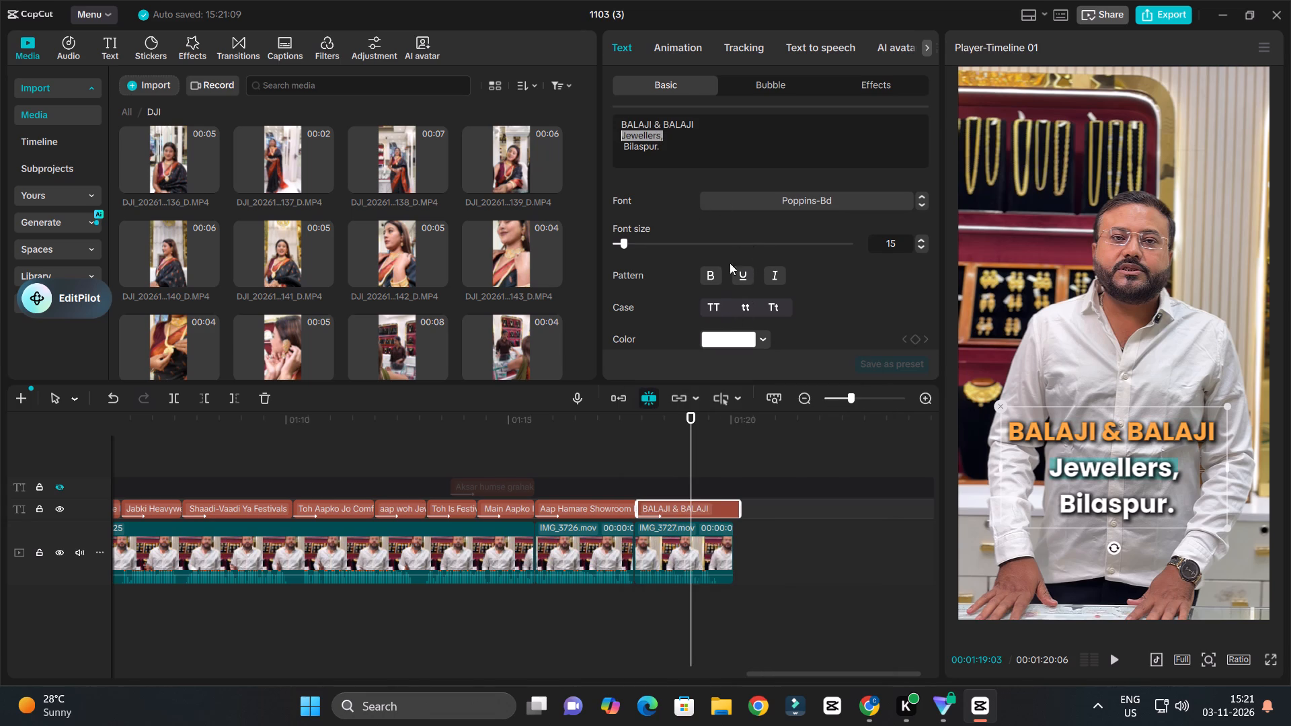
click(789, 209)
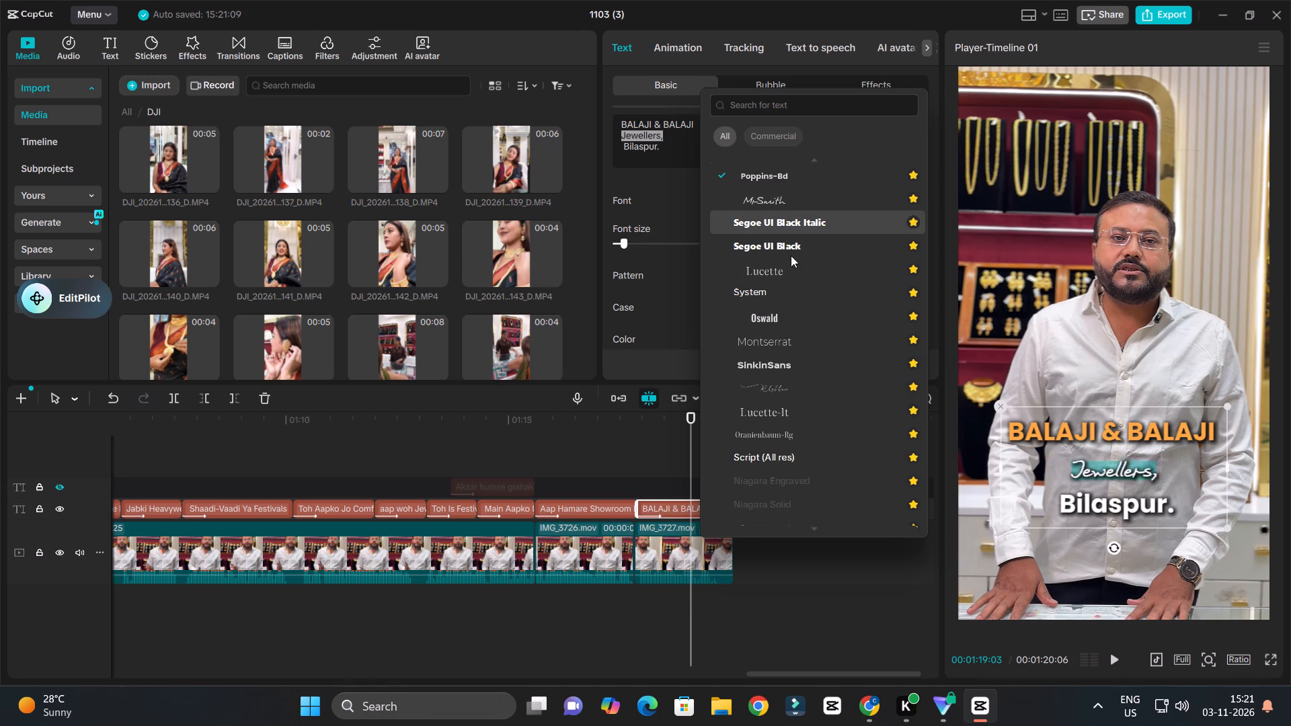
scroll(787, 461, down, 1)
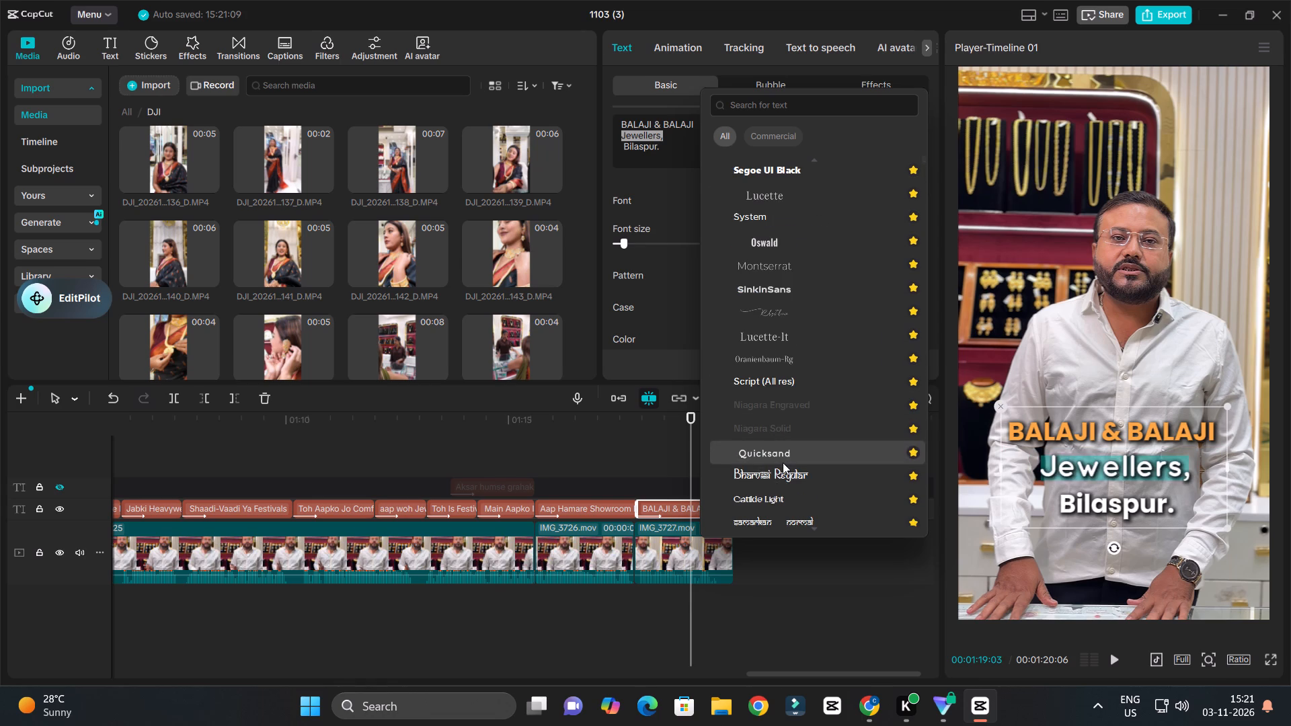
scroll(787, 484, down, 1)
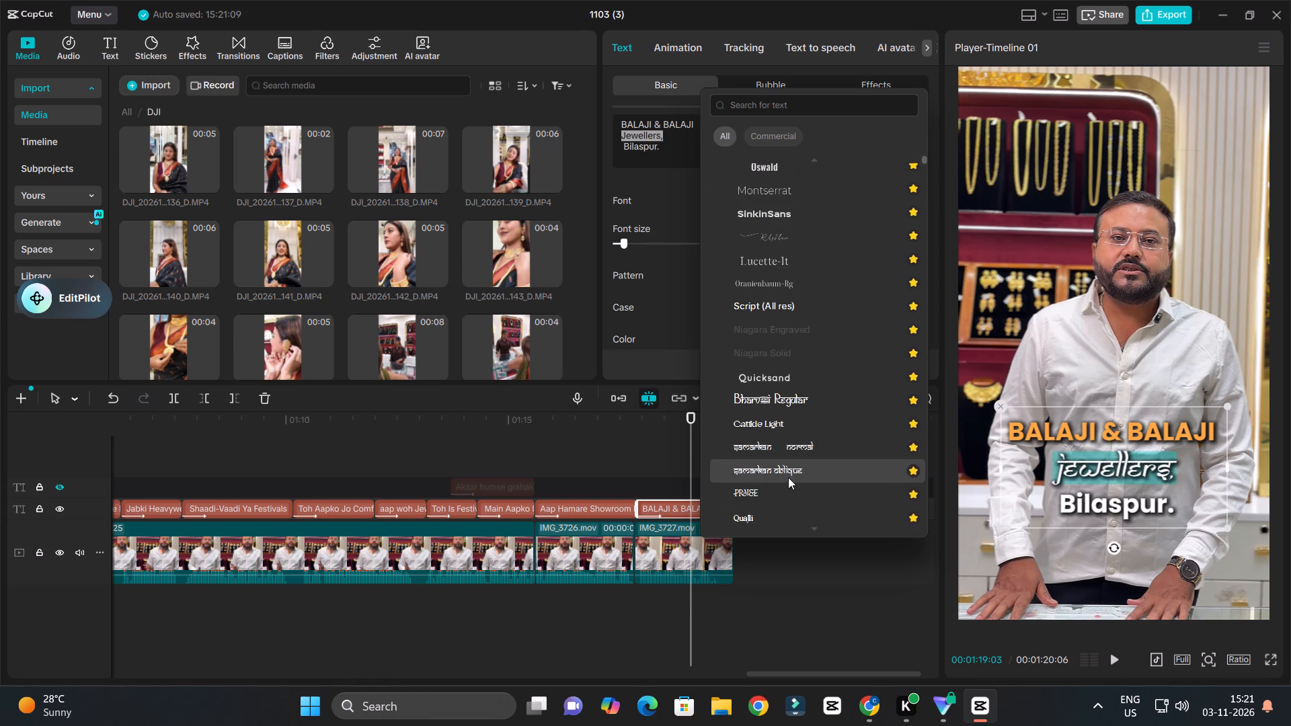
scroll(787, 475, down, 1)
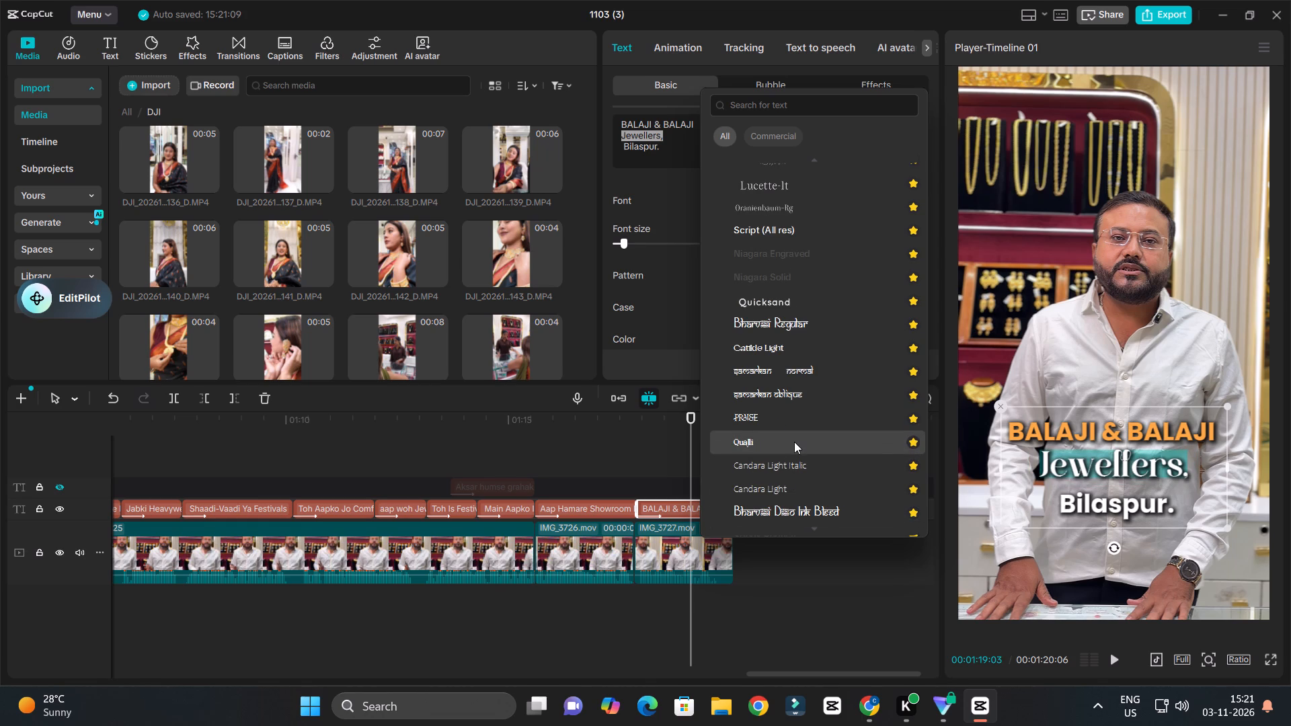
click(794, 442)
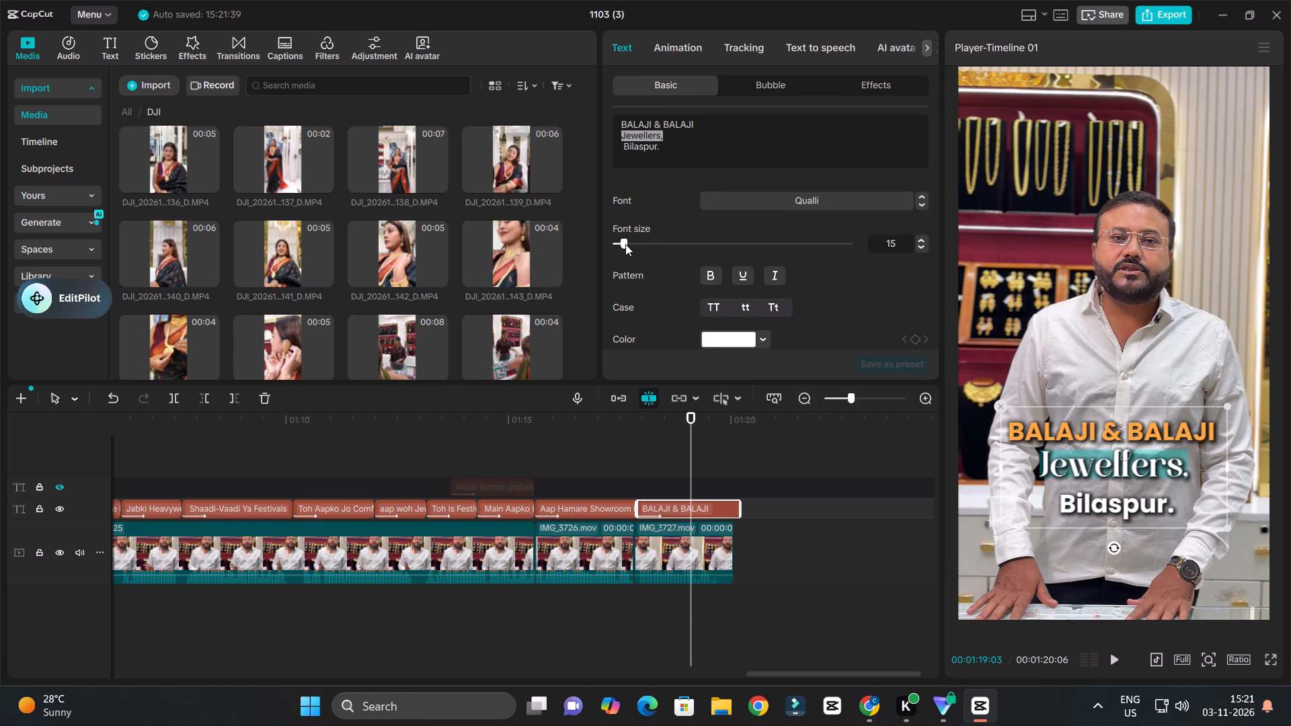
click(625, 244)
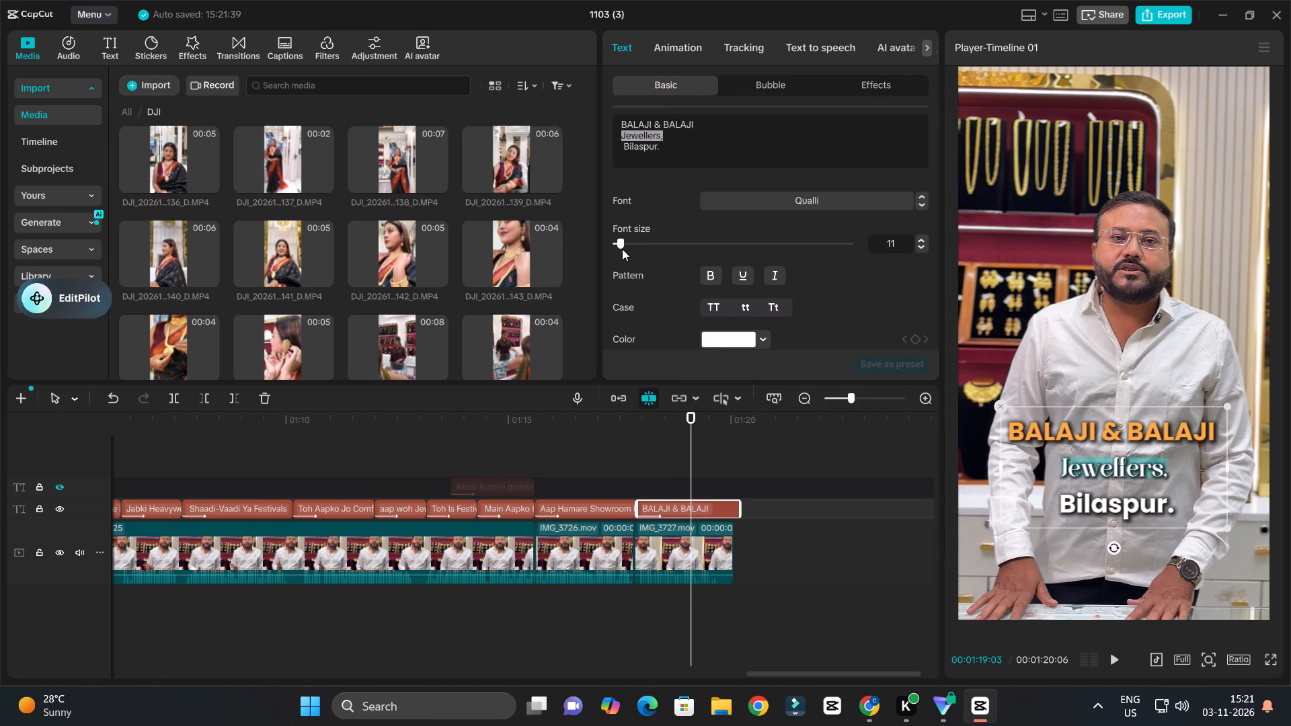
Set the closing caption's line spacing to -4.
scroll(799, 272, down, 2)
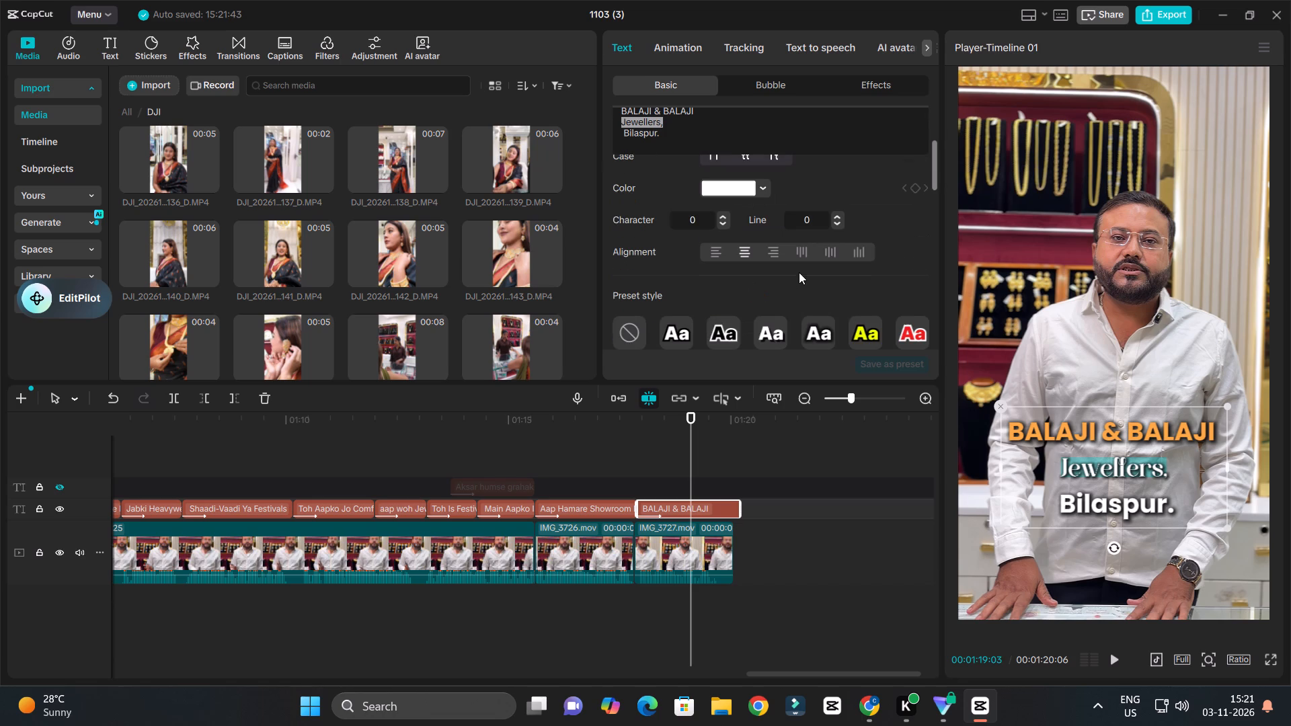
triple_click(836, 220)
click(836, 220)
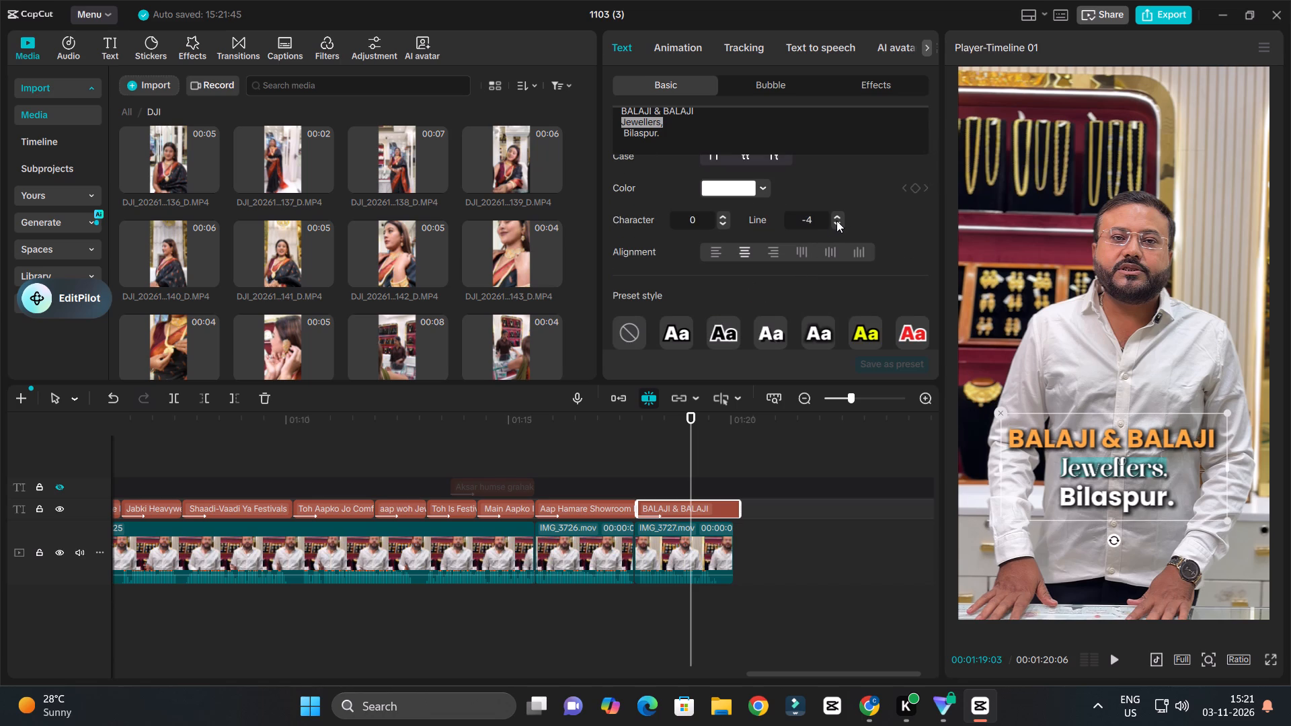
Preview fonts for the closing caption's "Bilaspur." line and choose Oswald.
drag(679, 133, 628, 133)
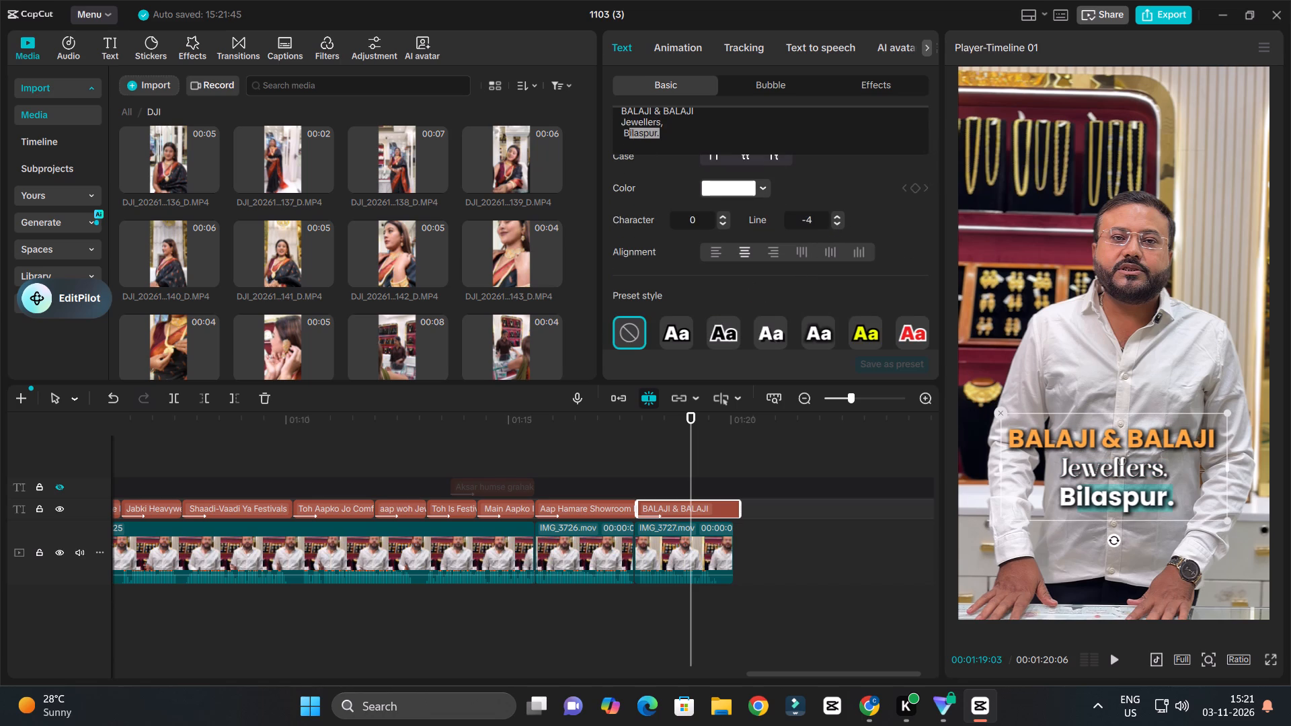
drag(628, 133, 600, 133)
scroll(734, 239, up, 2)
click(794, 203)
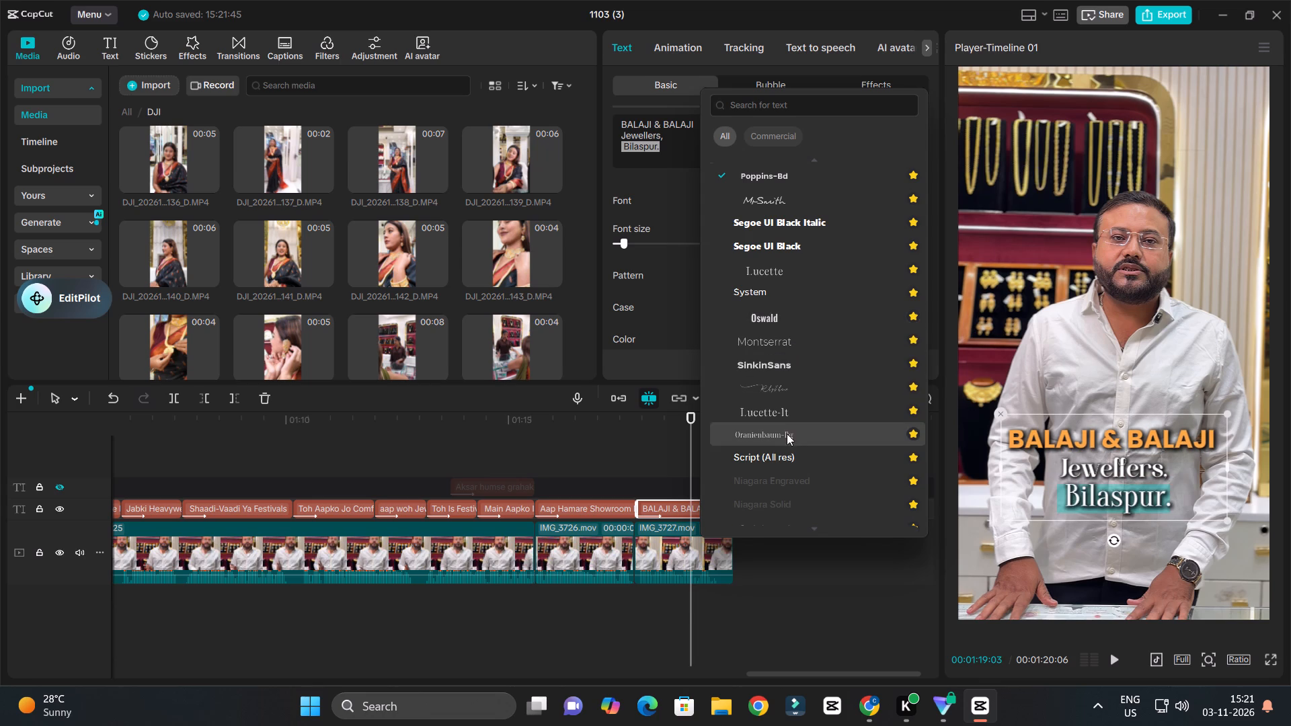
scroll(794, 358, down, 2)
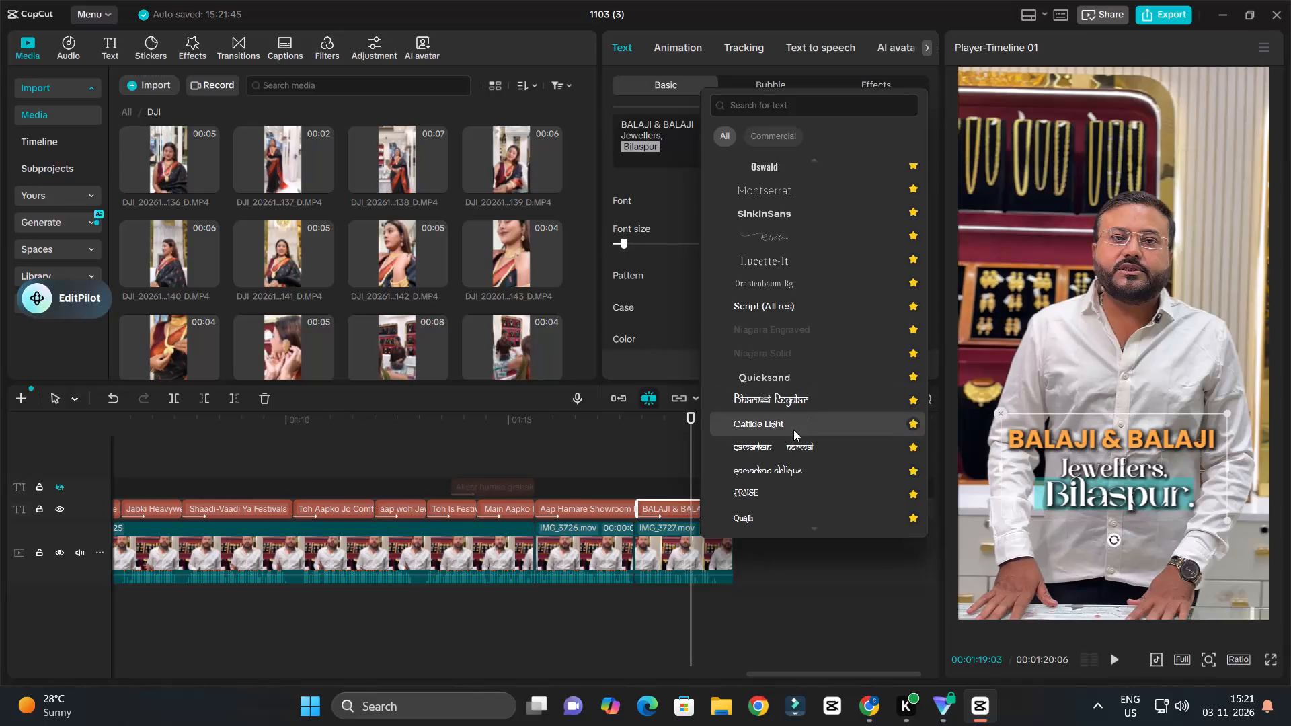
scroll(793, 445, down, 1)
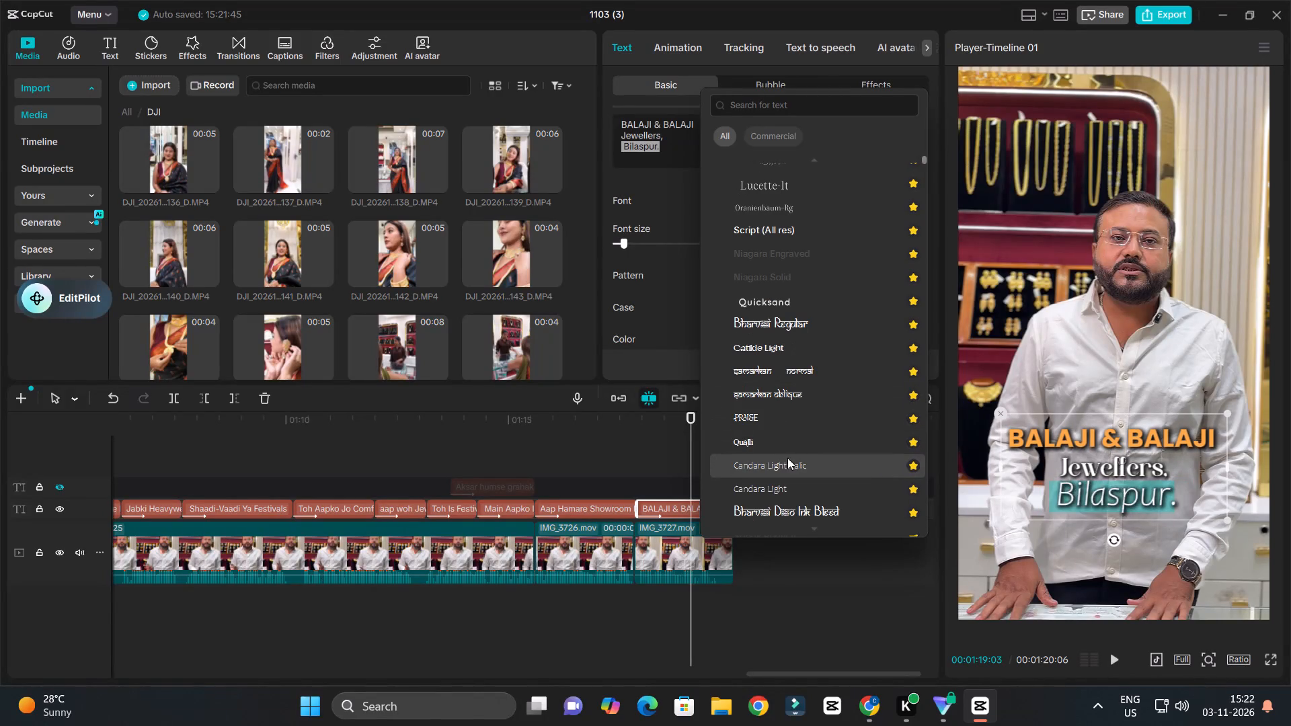
scroll(789, 442, down, 1)
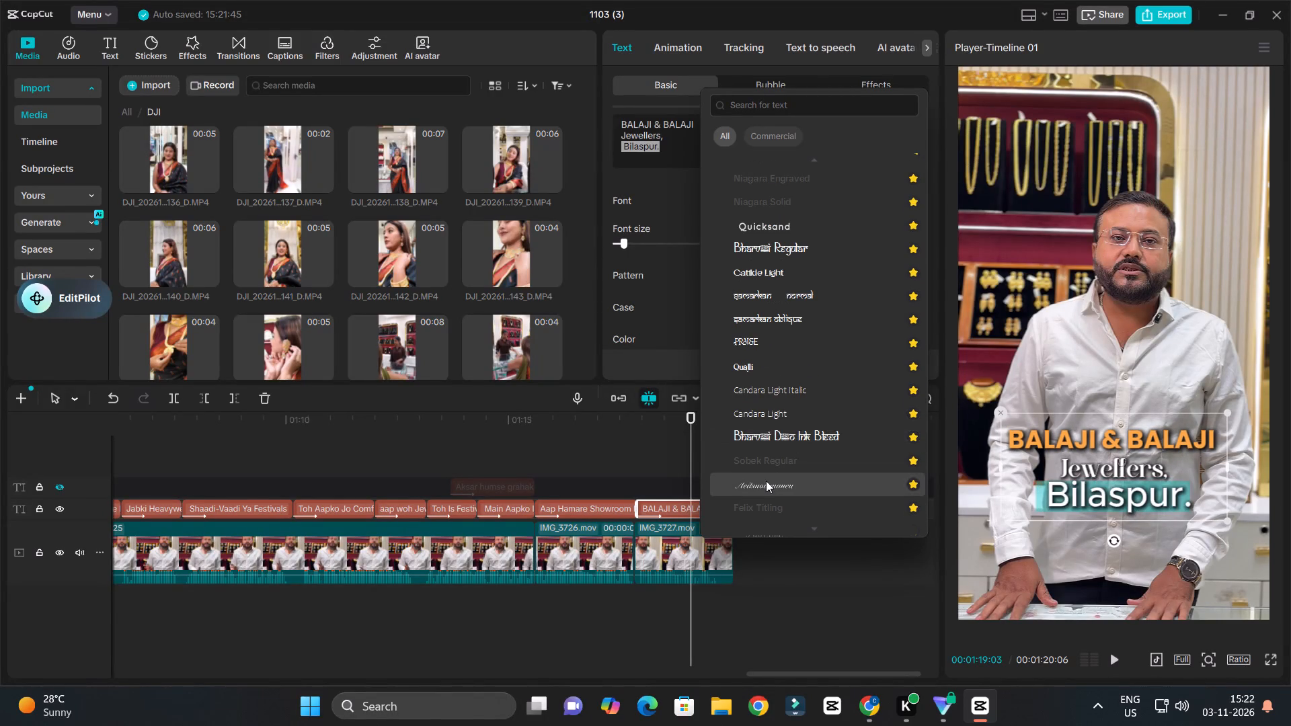
scroll(766, 481, down, 1)
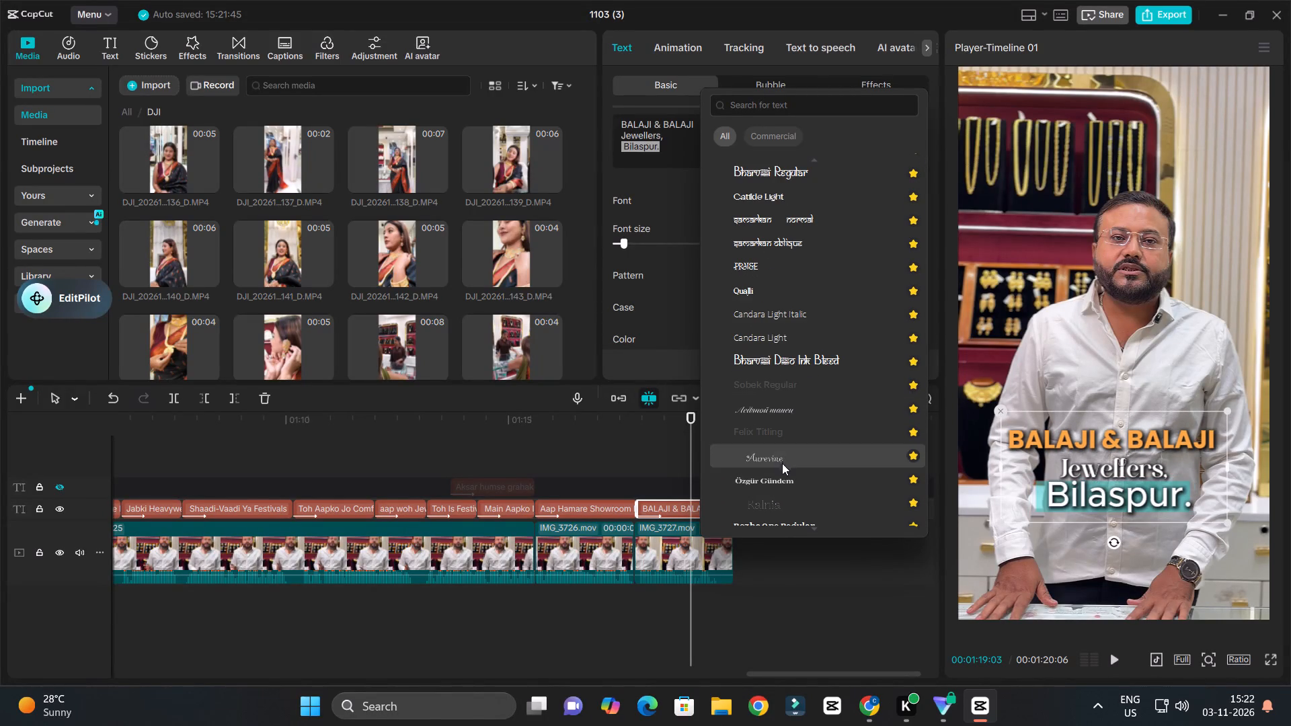
scroll(782, 479, down, 1)
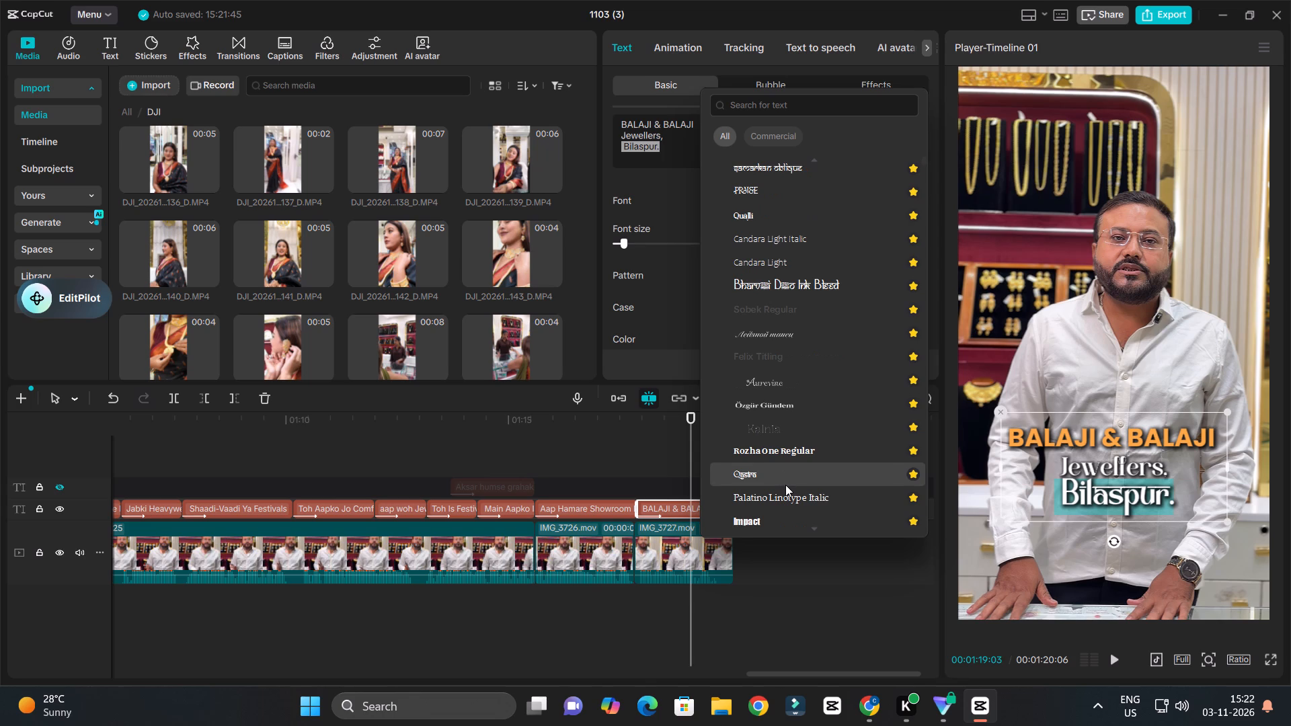
scroll(785, 485, down, 1)
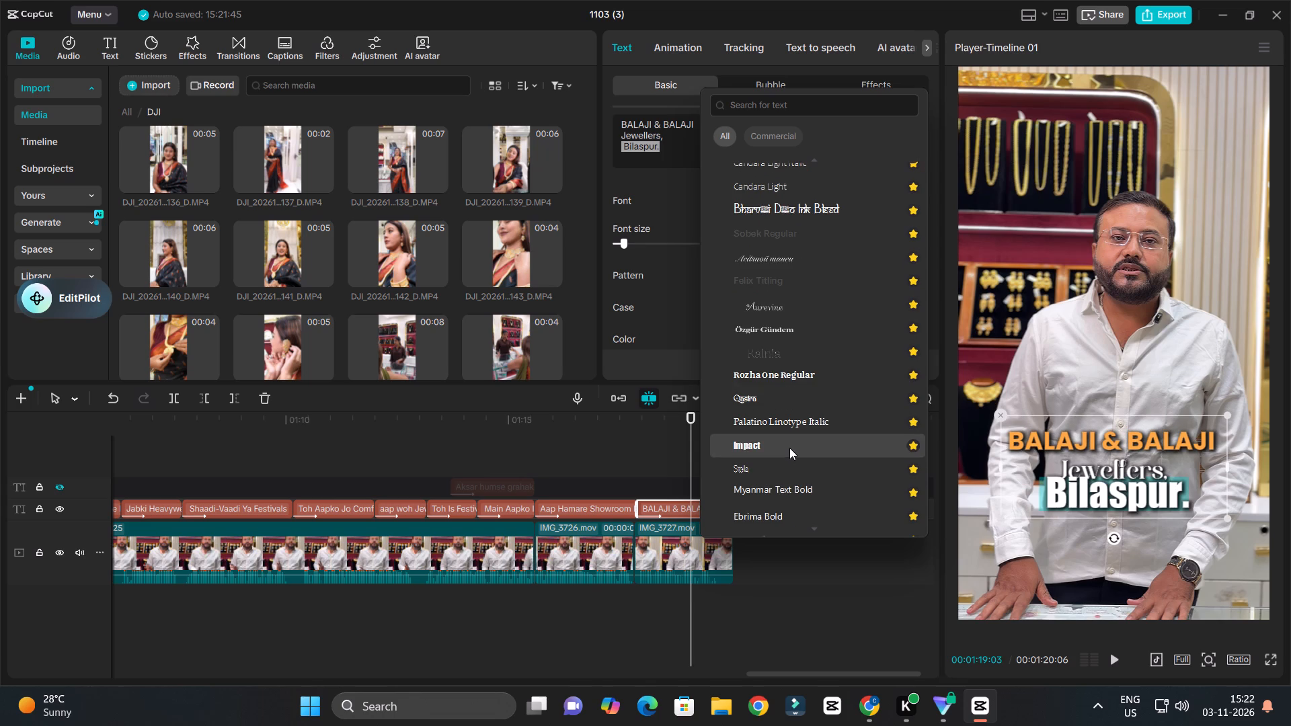
scroll(788, 452, up, 5)
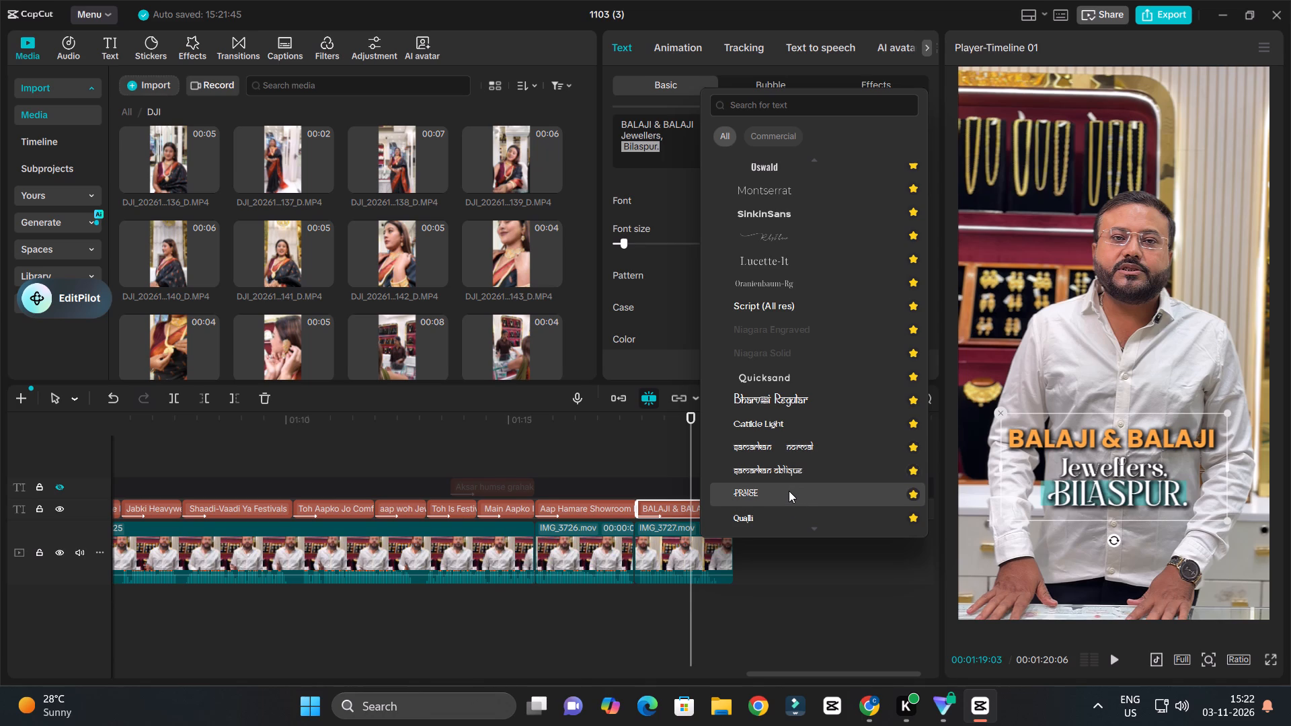
scroll(789, 490, down, 1)
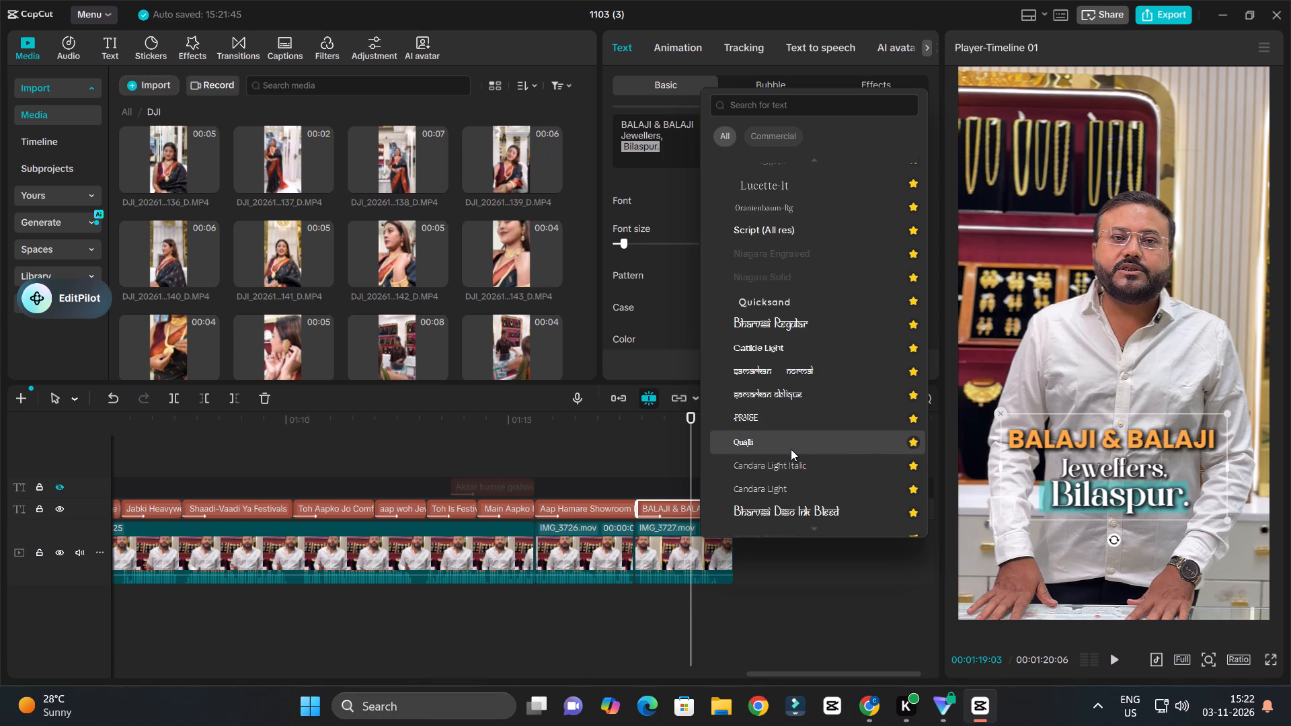
scroll(791, 449, up, 2)
click(814, 249)
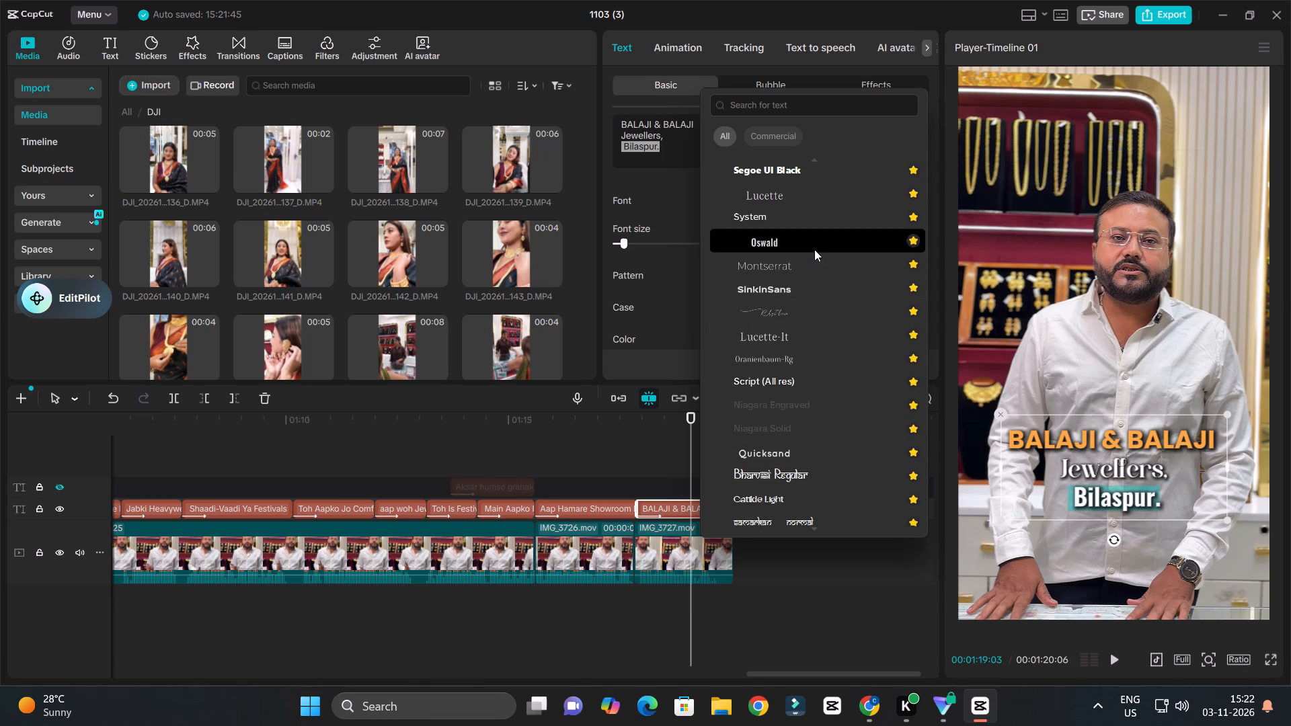
click(791, 535)
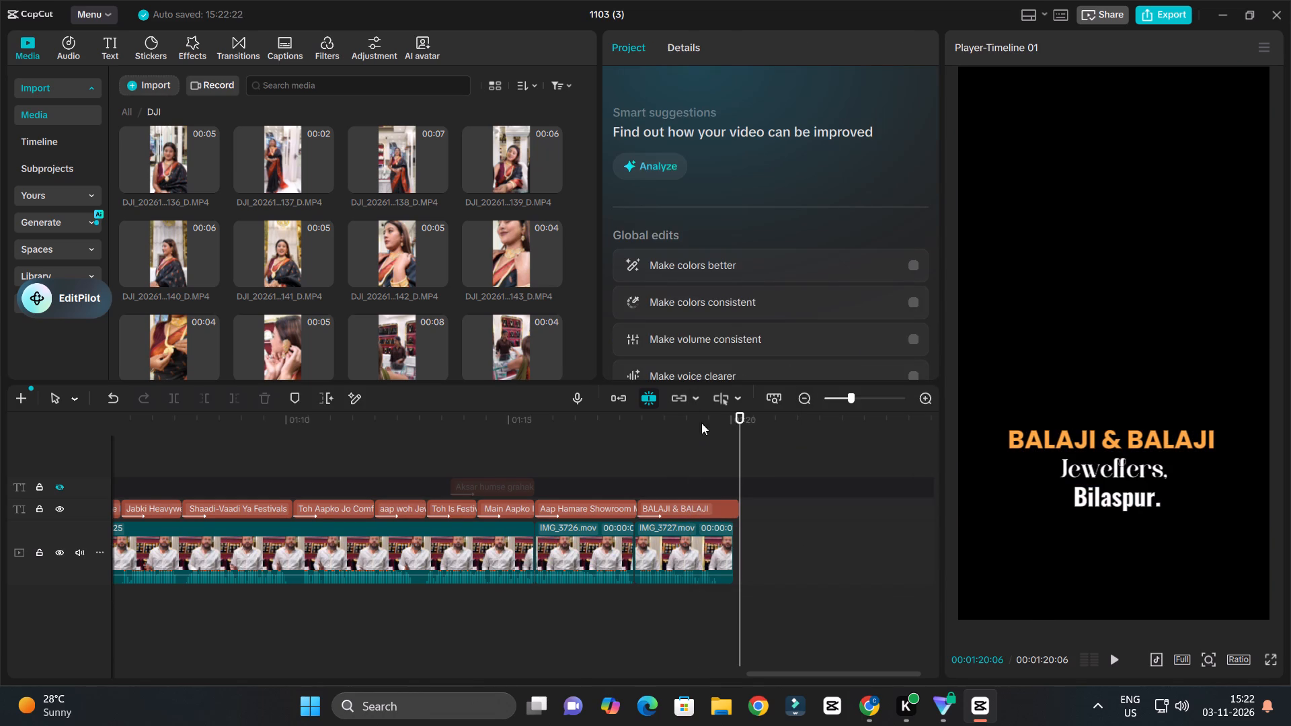
Replay the closing caption and trim its end to match the end of the last video clip.
drag(700, 423, 690, 423)
key(space)
ctrl+scroll(807, 506, up, 4)
key(space)
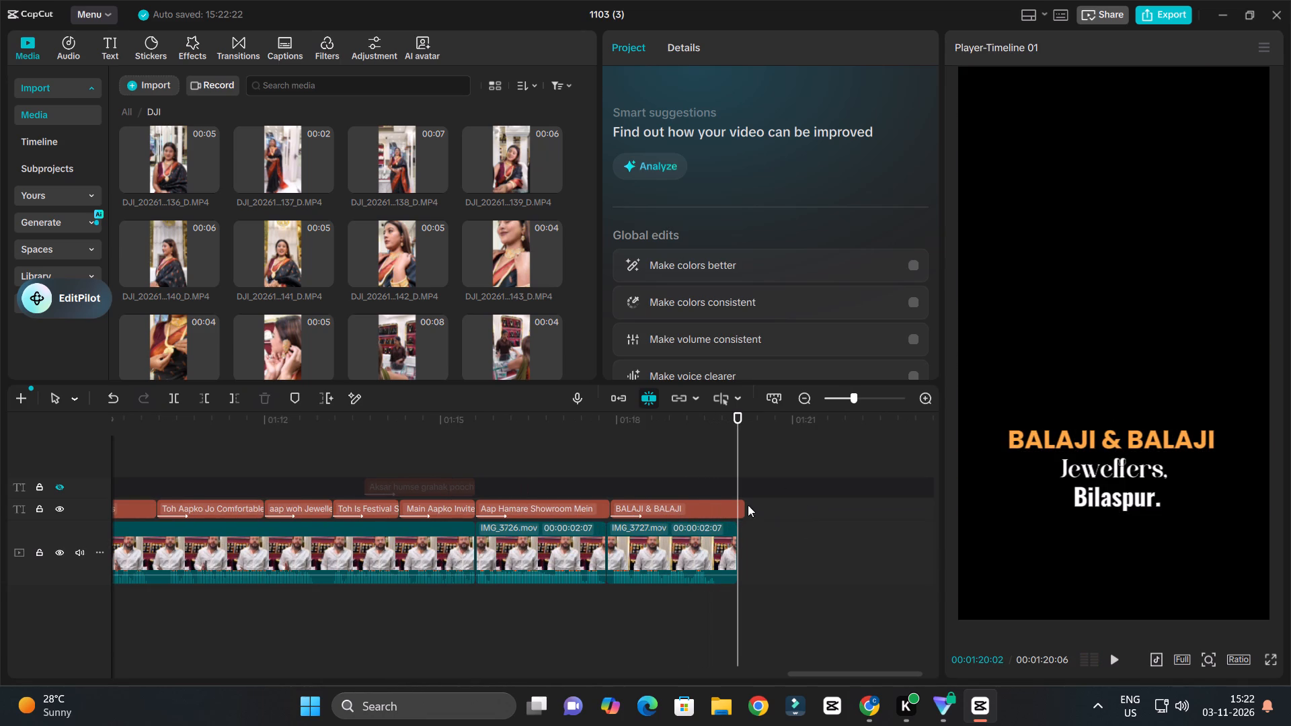
drag(744, 506, 733, 504)
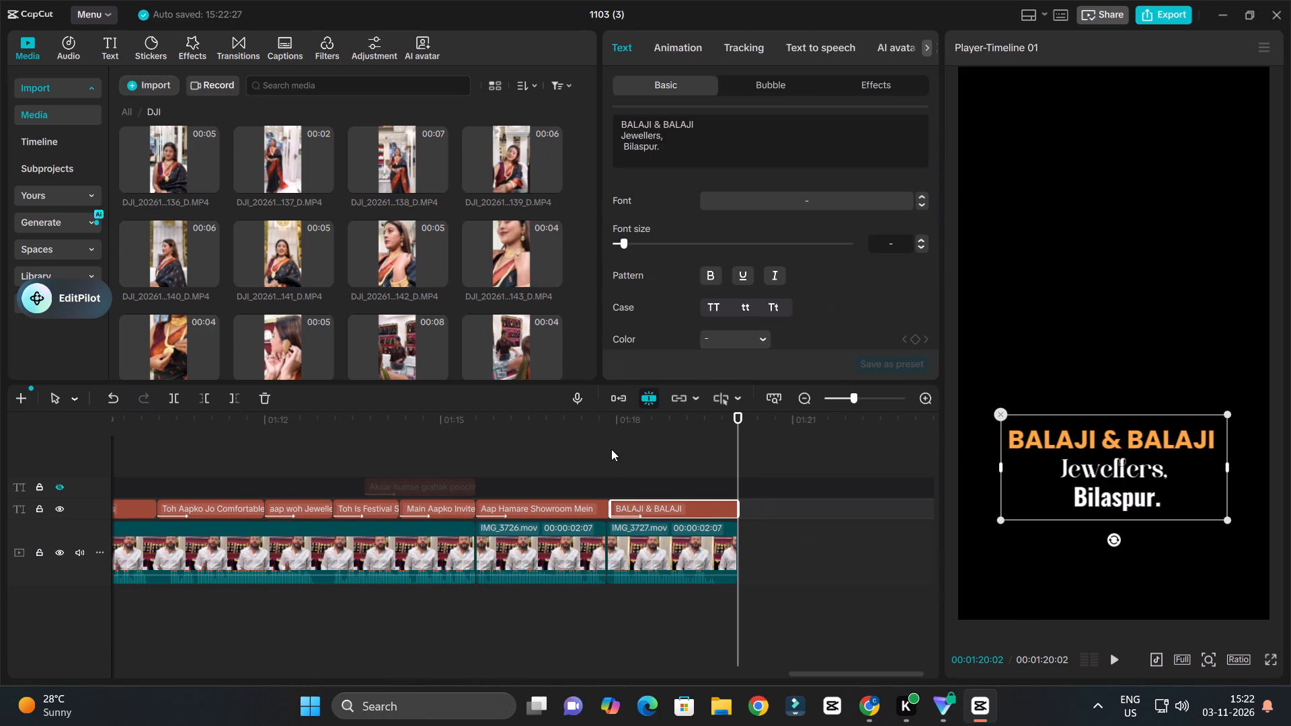
Return to the start of the captioned section and give "Lightweight Jewellery" in the second caption an accent text colour.
drag(625, 425, 0, 615)
key(space)
ctrl+scroll(246, 588, down, 4)
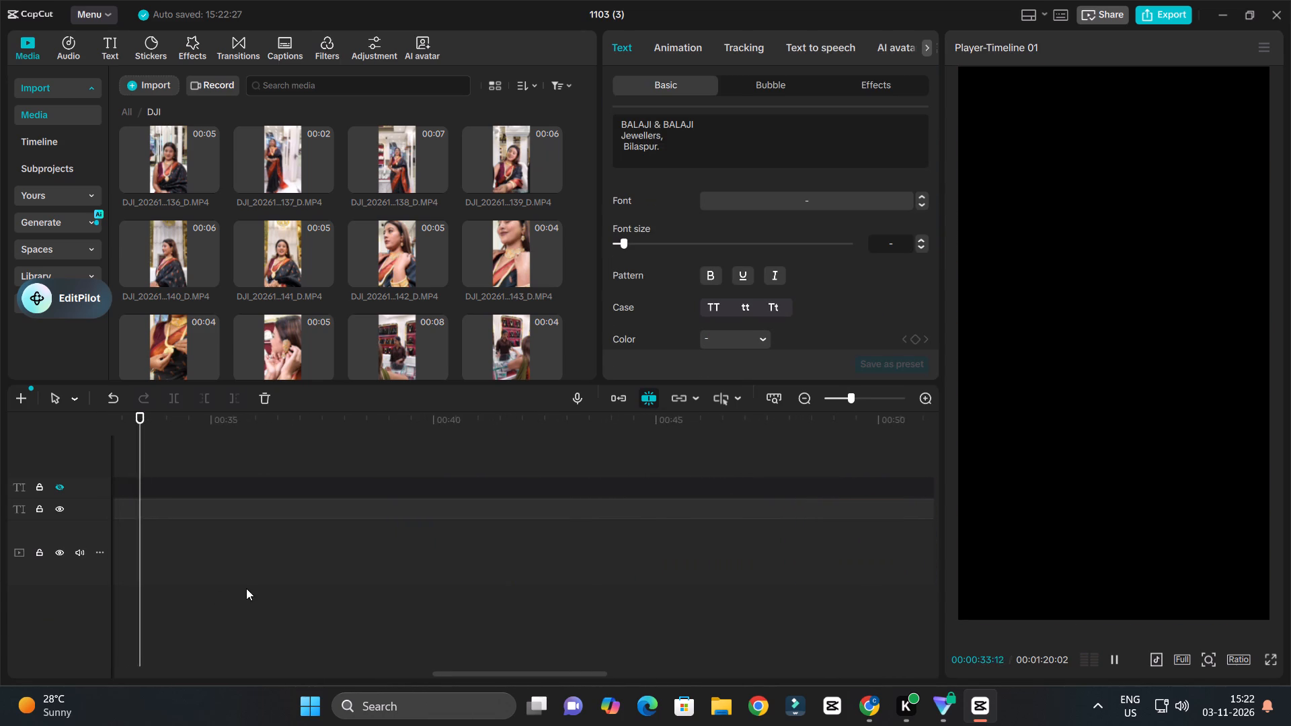
ctrl+scroll(246, 588, down, 9)
key(space)
click(557, 430)
key(space)
ctrl+scroll(574, 454, down, 1)
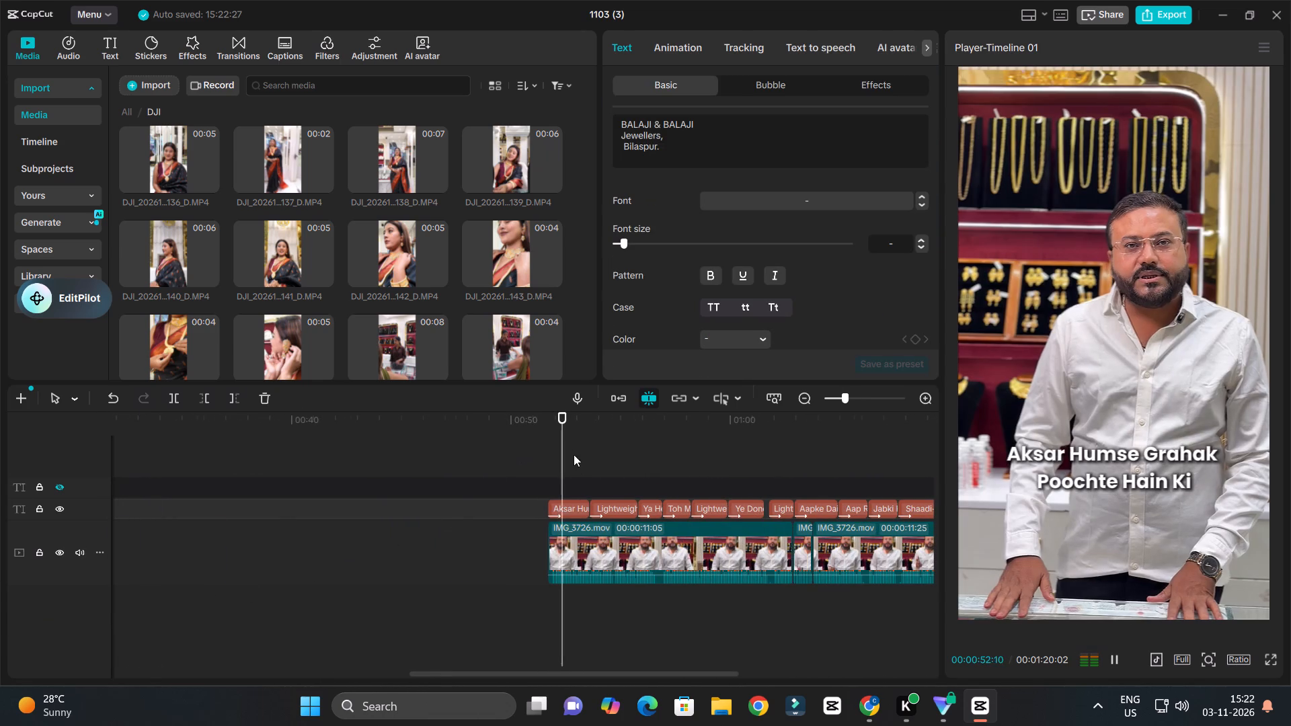
ctrl+scroll(574, 454, down, 14)
ctrl+scroll(577, 480, up, 10)
key(space)
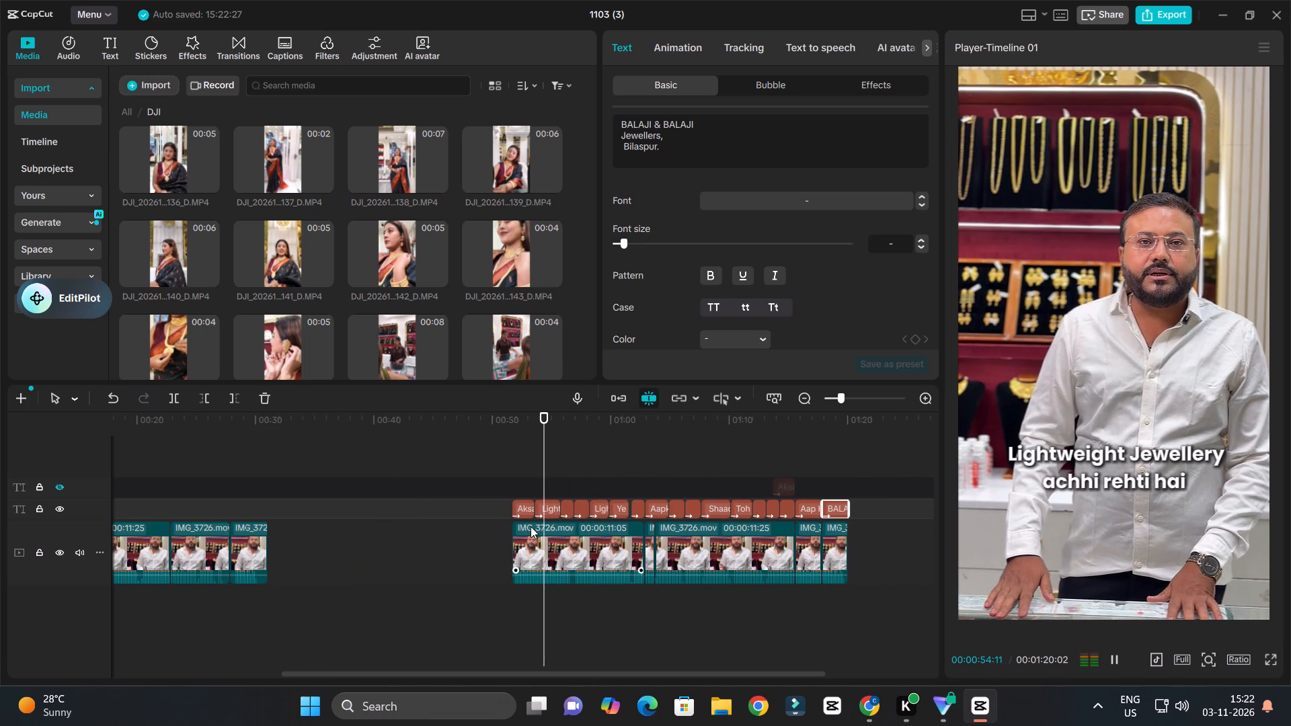
ctrl+scroll(523, 528, up, 4)
click(547, 506)
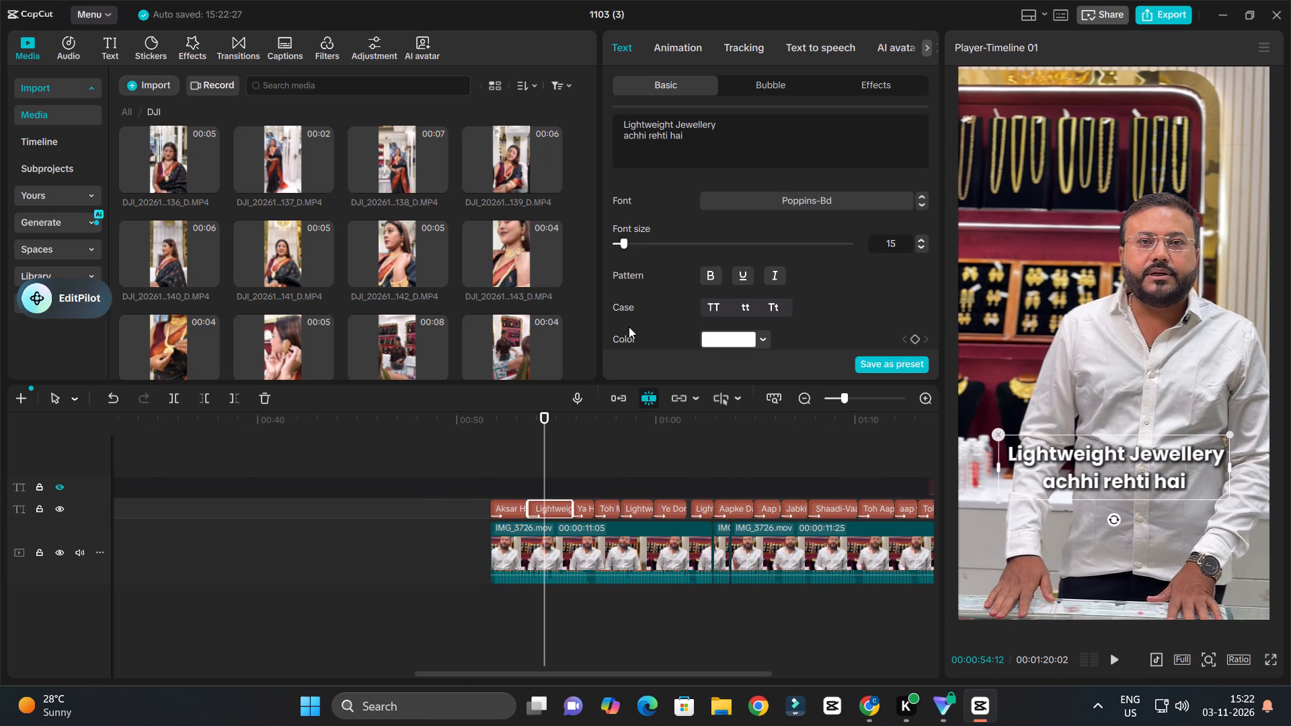
drag(623, 122, 672, 120)
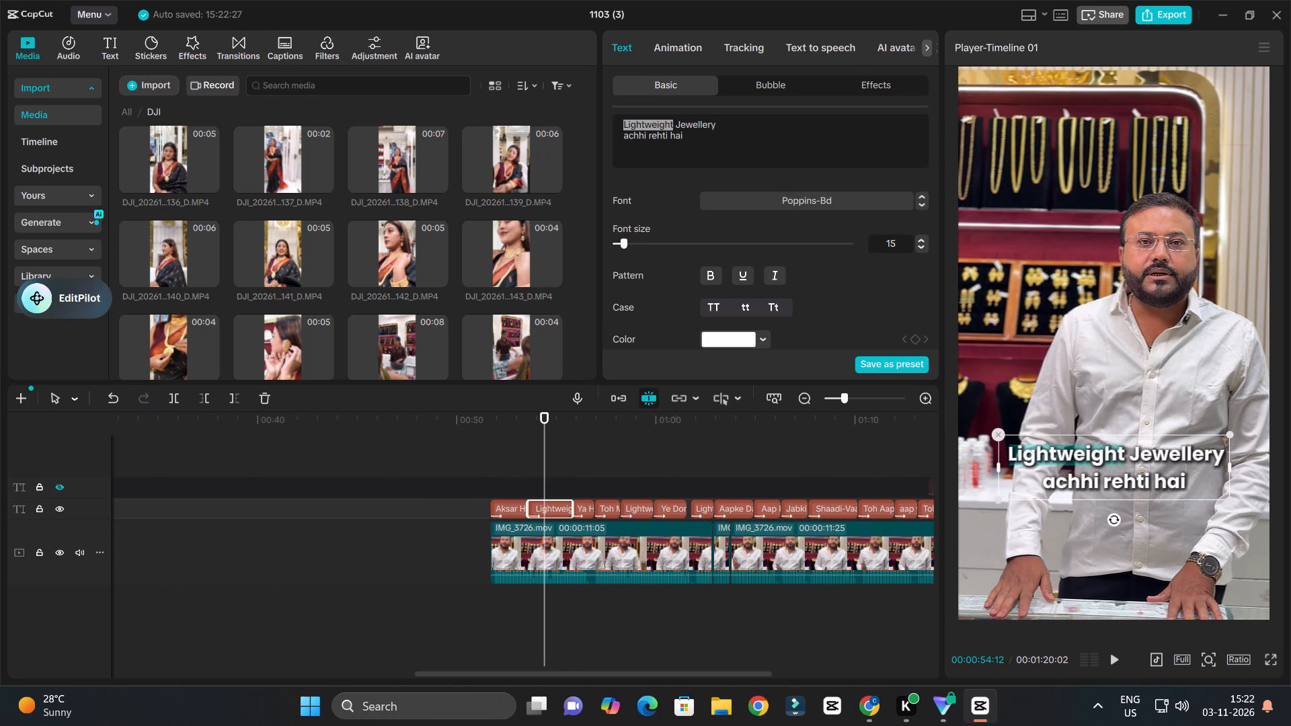
drag(672, 120, 736, 120)
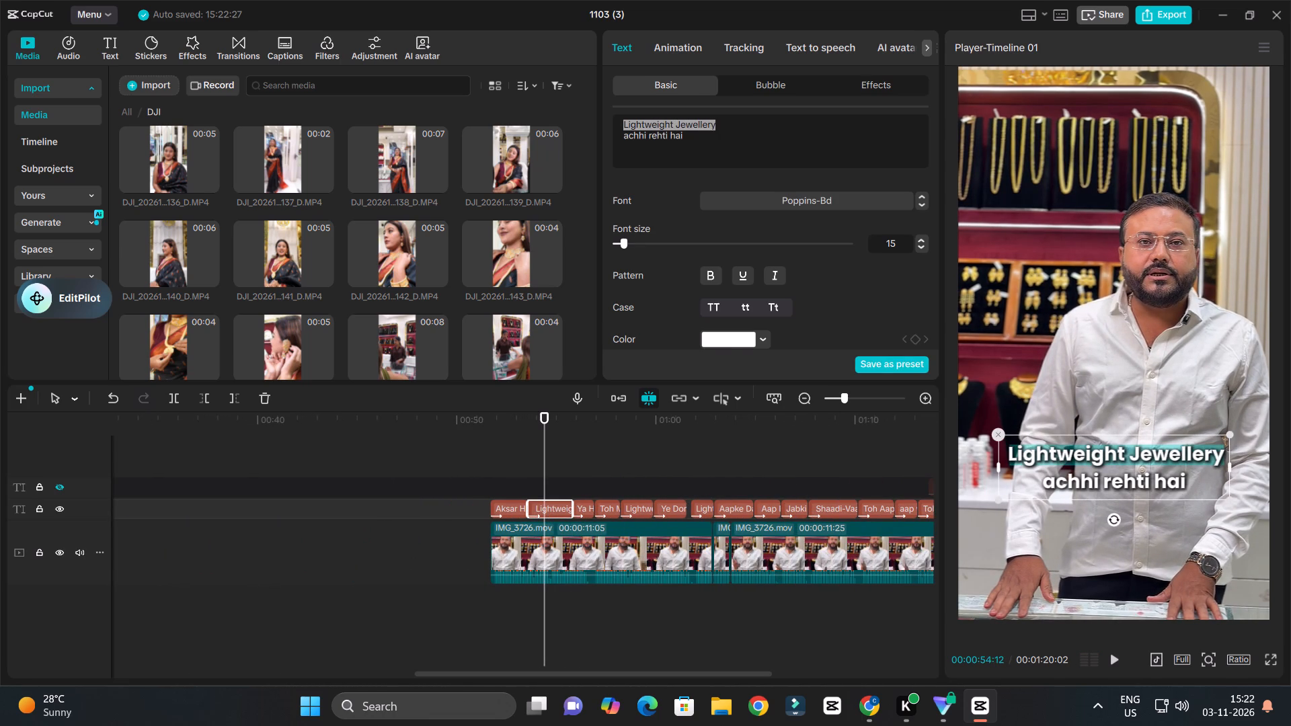
click(726, 345)
drag(745, 384, 777, 340)
click(582, 480)
Colour "Heavyweight Jewellery" light orange in the "Ya Heavyweight Jewellery?" caption.
key(space)
ctrl+scroll(645, 481, up, 7)
key(space)
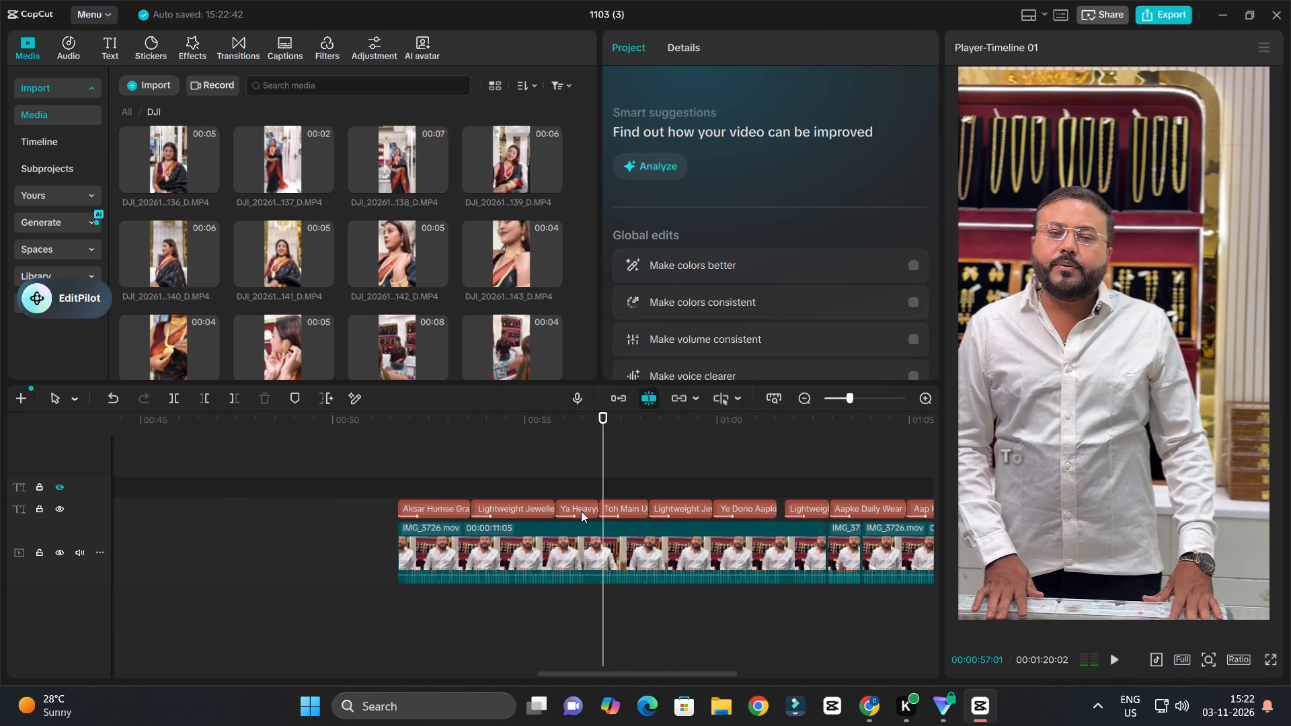
click(581, 511)
drag(593, 413, 574, 424)
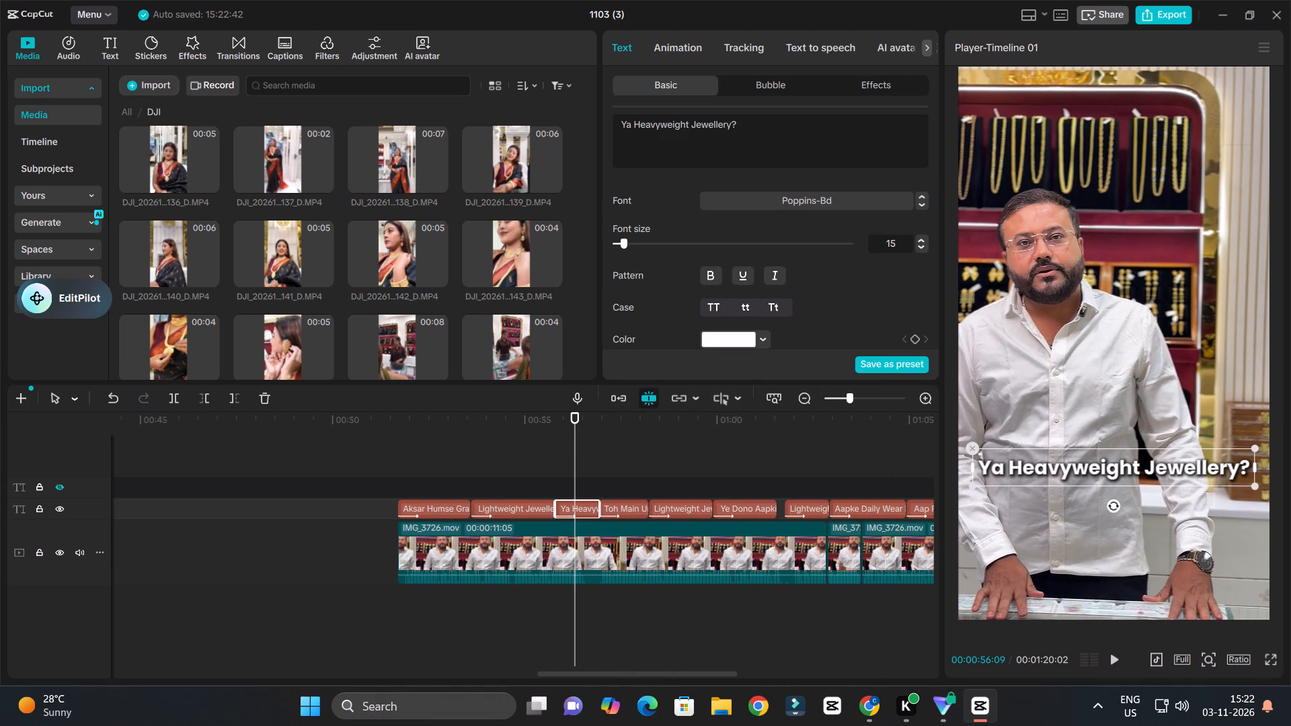
drag(633, 125, 730, 126)
click(714, 335)
drag(728, 389, 786, 349)
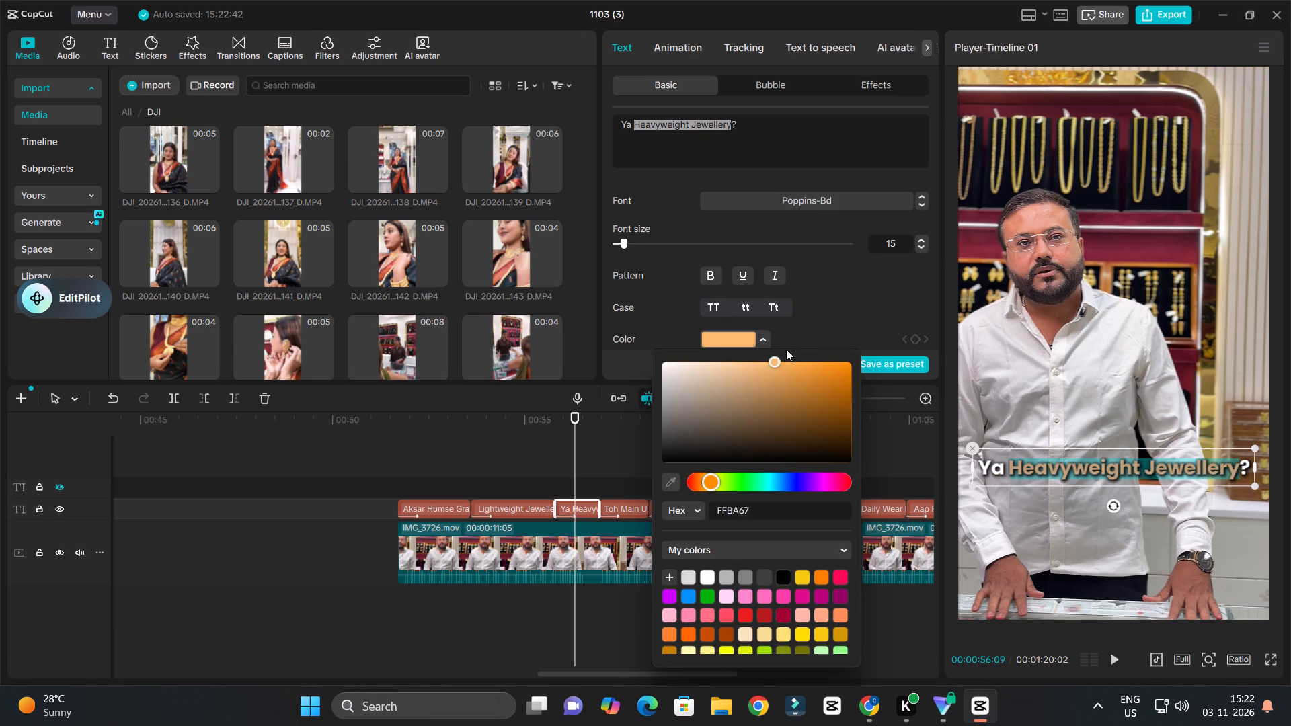
drag(786, 349, 789, 346)
click(573, 458)
Colour "Lightweight Jewellery" light orange (FFB45B) in the two-line "Lightweight Jewellery Aur Heavyweight Jewellery," caption.
key(space)
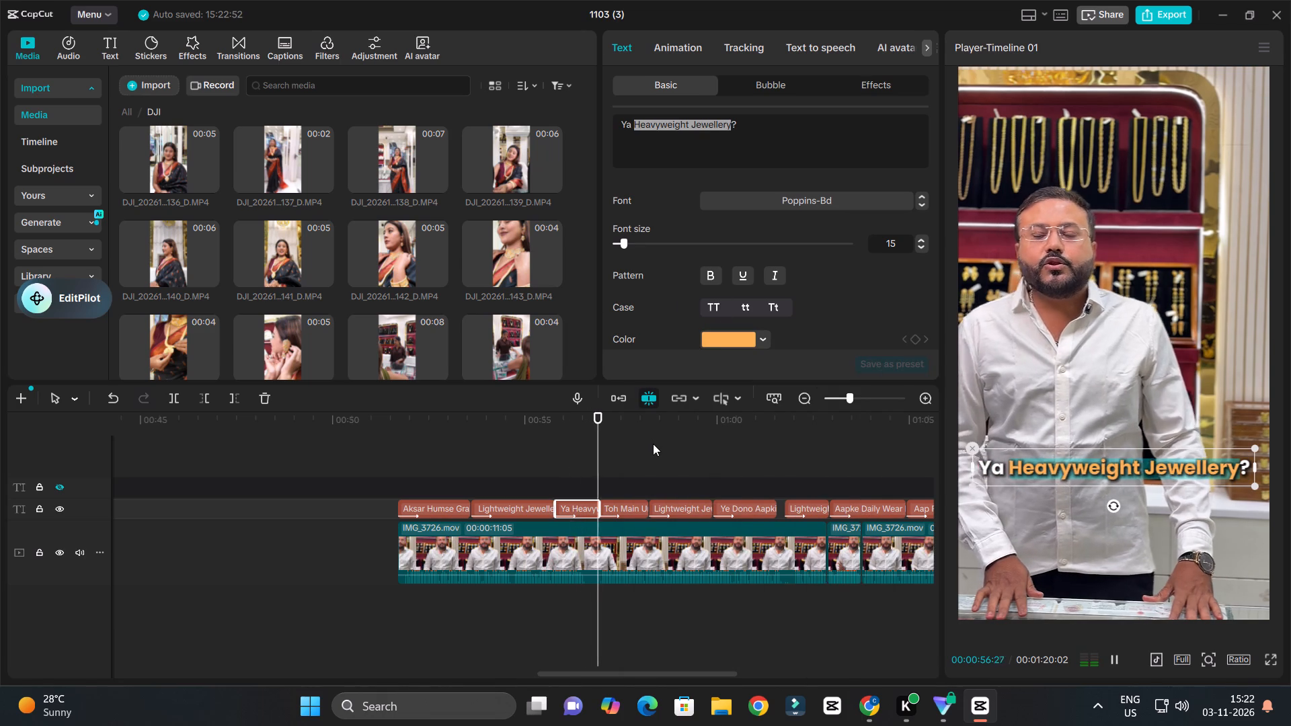
ctrl+scroll(653, 444, up, 4)
scroll(654, 442, down, 3)
key(space)
key(space)
ctrl+scroll(673, 459, up, 3)
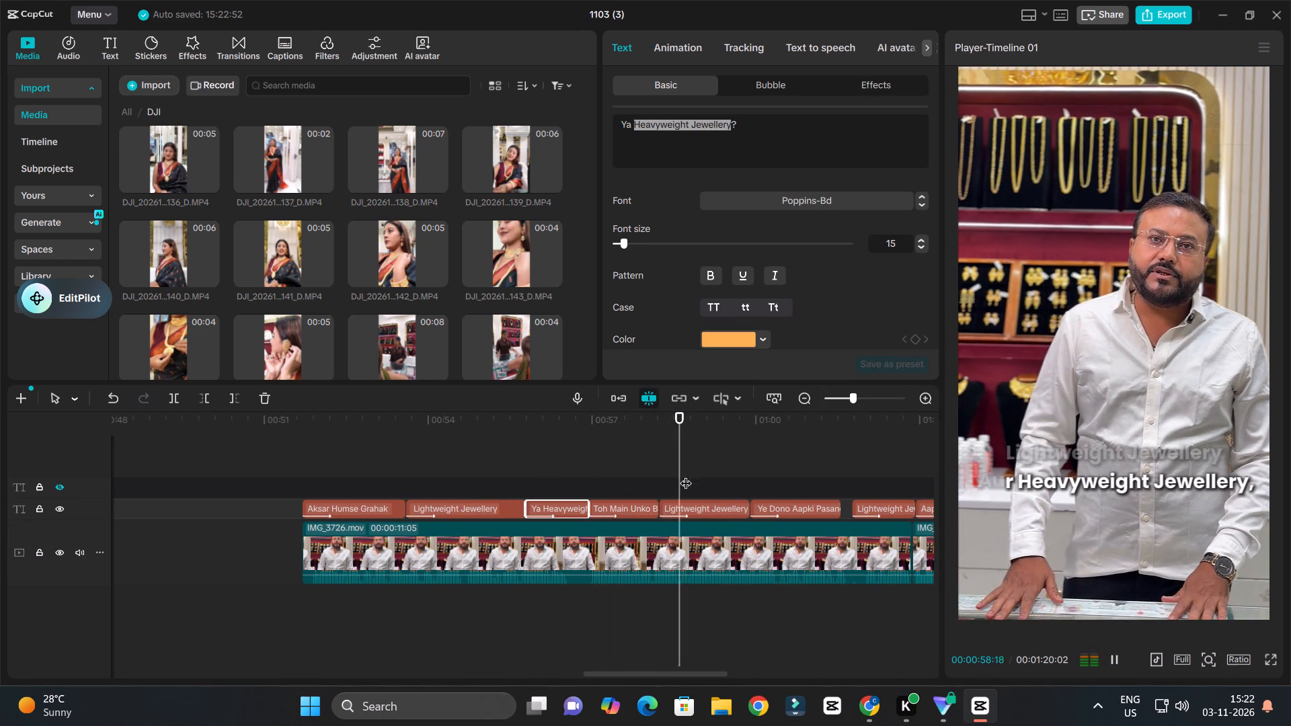
key(space)
click(706, 511)
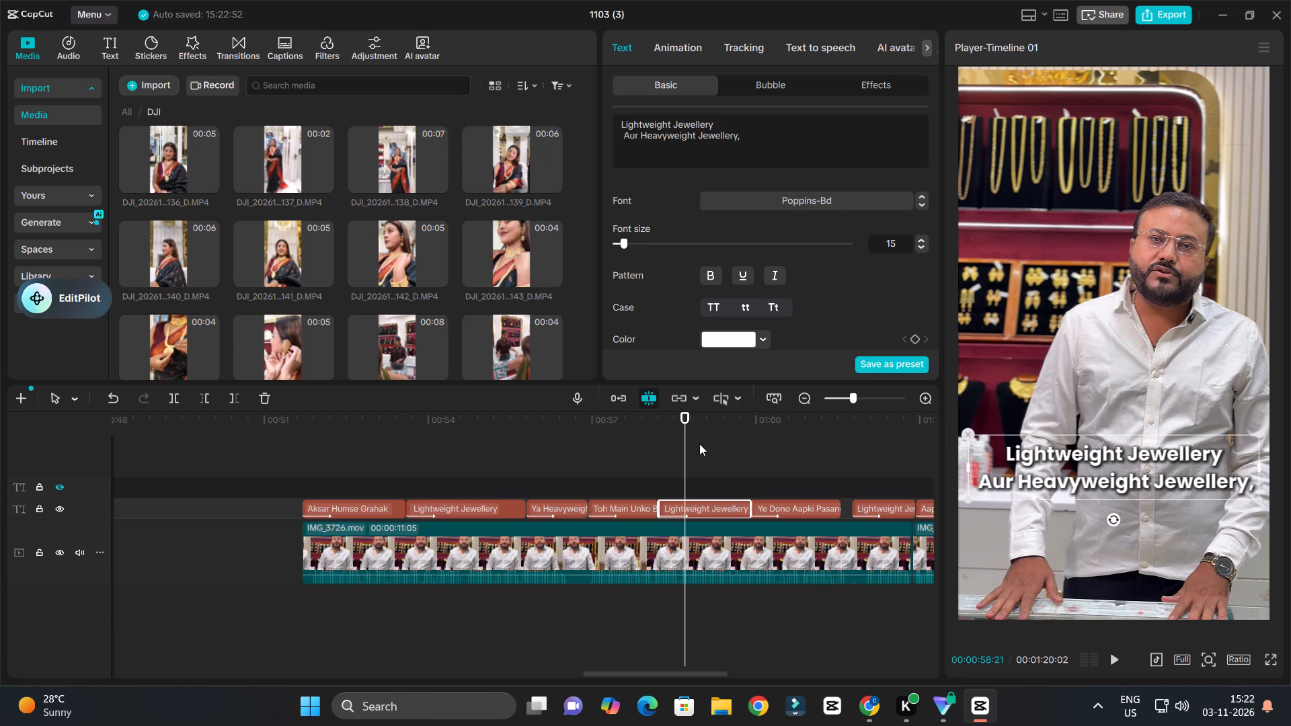
drag(617, 119, 715, 123)
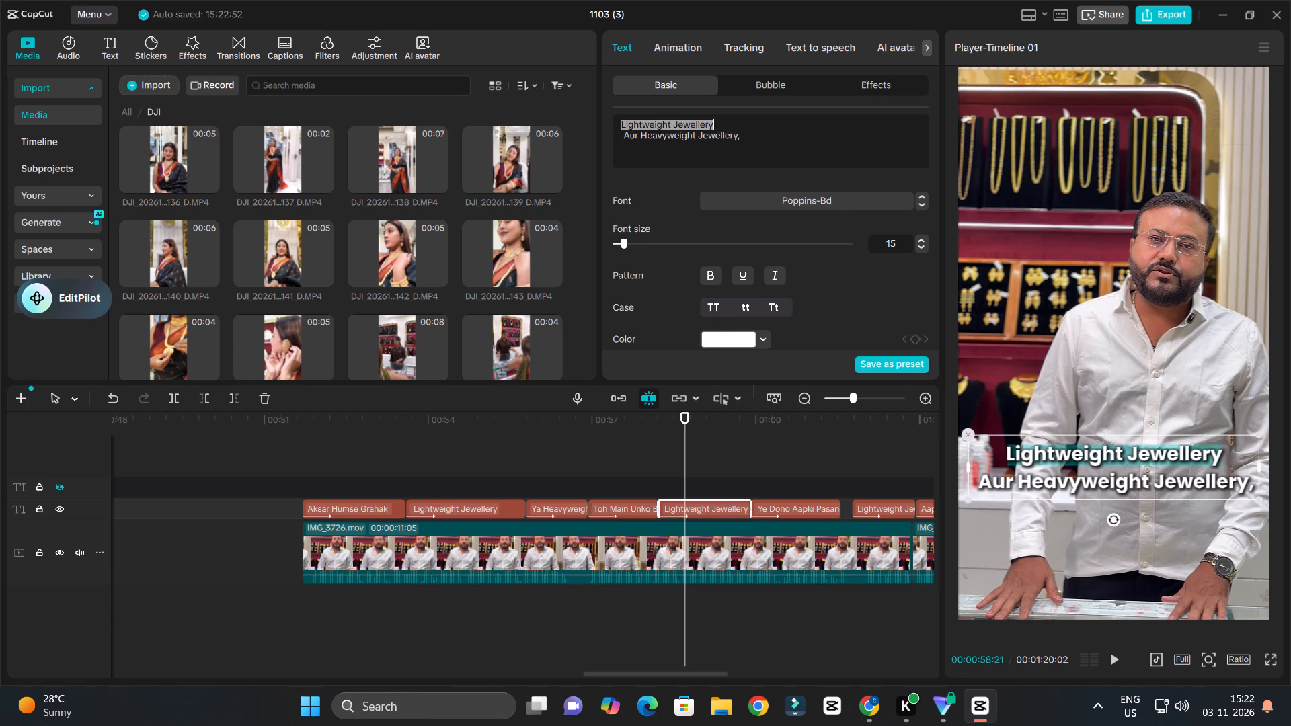
click(719, 337)
drag(726, 392, 784, 335)
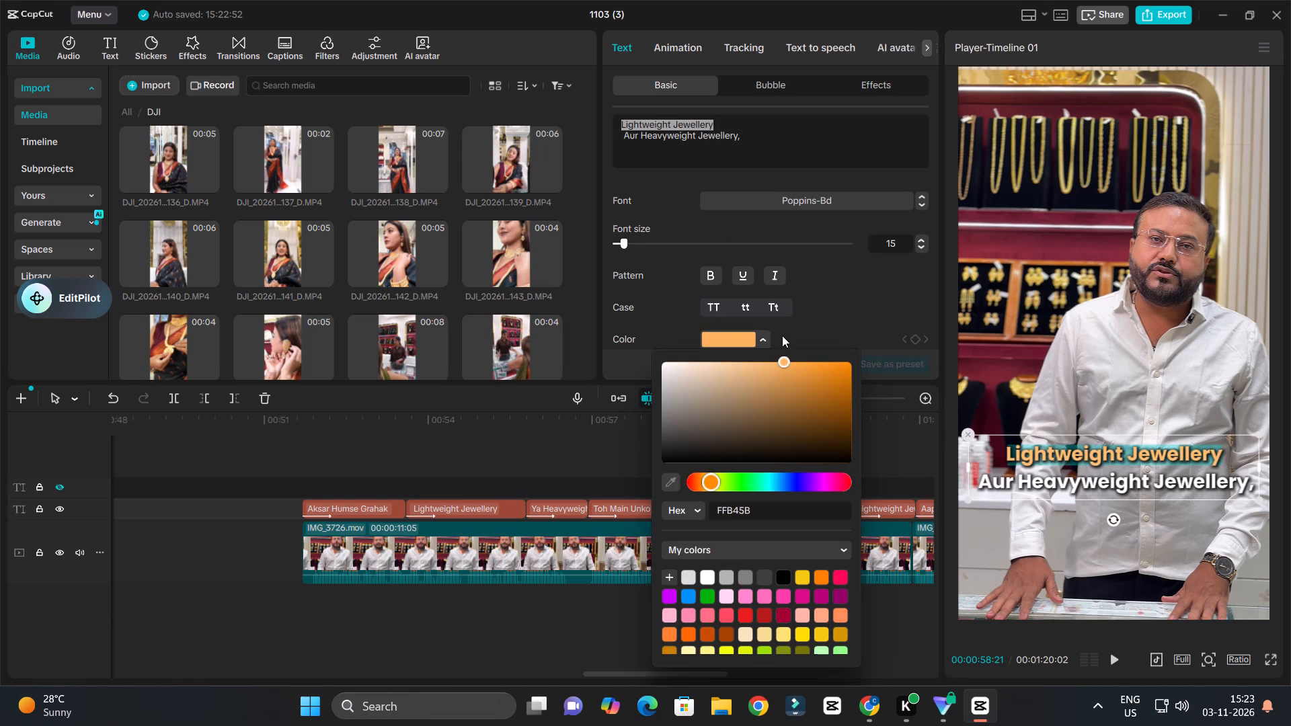
click(801, 115)
Colour "Heavyweight Jewellery," light orange in the second line of the same caption.
drag(641, 134, 775, 140)
click(719, 339)
drag(734, 377, 775, 358)
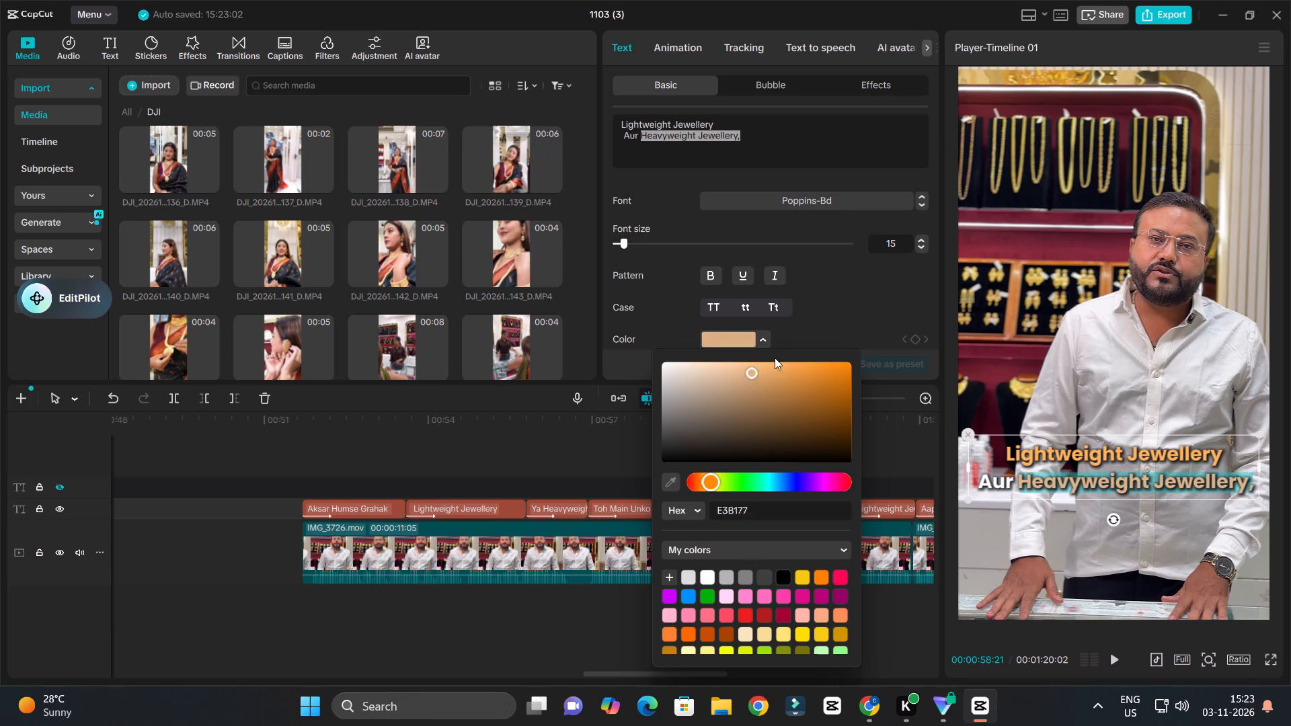
drag(775, 358, 787, 349)
click(637, 475)
Colour the whole standalone "Lightweight Jewellery" caption, following "Ye Dono Aapki Pasand Par Nirbhar Karte Hain.", light orange.
key(space)
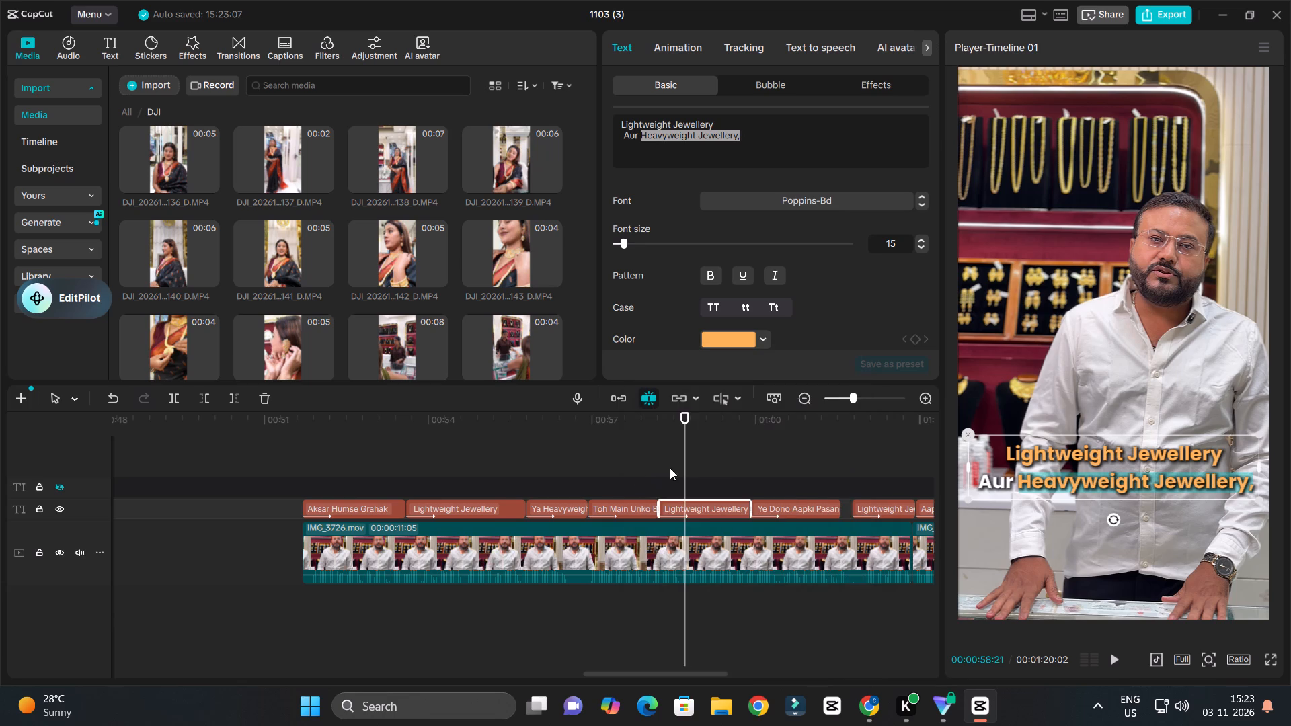
ctrl+scroll(697, 462, down, 4)
ctrl+scroll(790, 466, up, 3)
ctrl+scroll(790, 466, down, 3)
ctrl+scroll(790, 466, up, 3)
key(space)
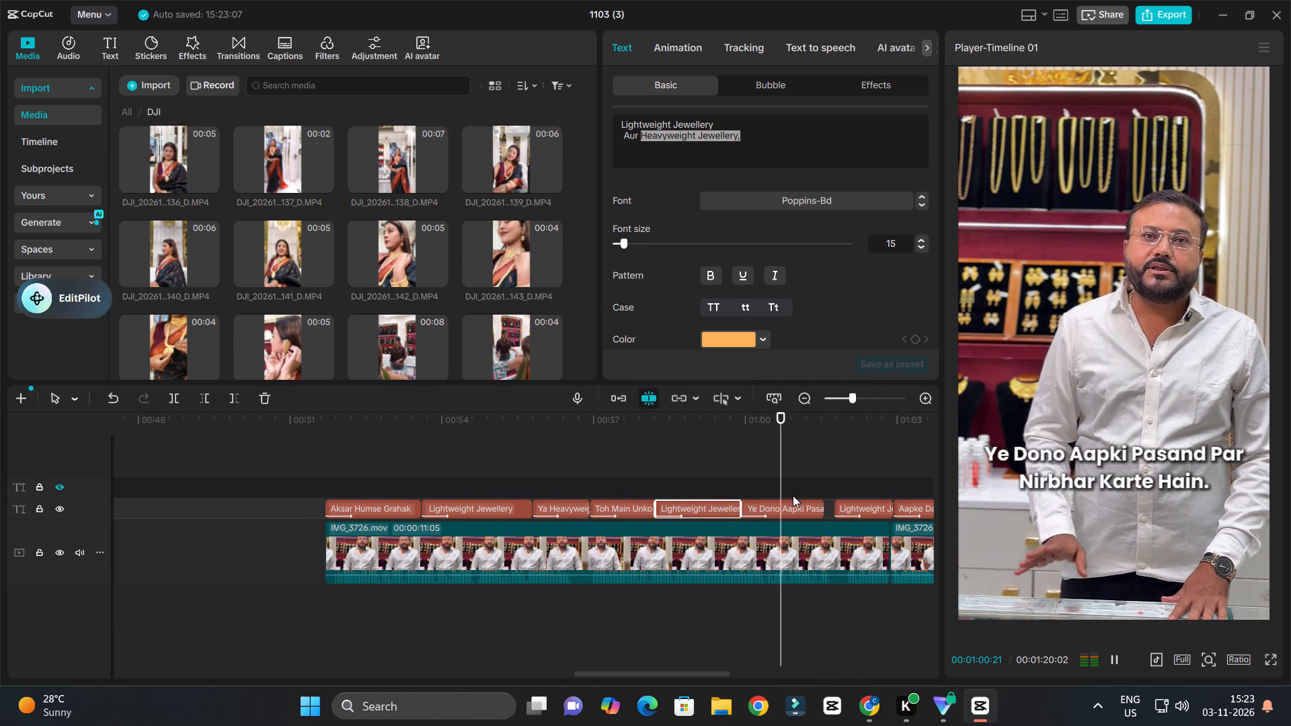
key(space)
ctrl+scroll(776, 505, down, 6)
key(space)
key(space)
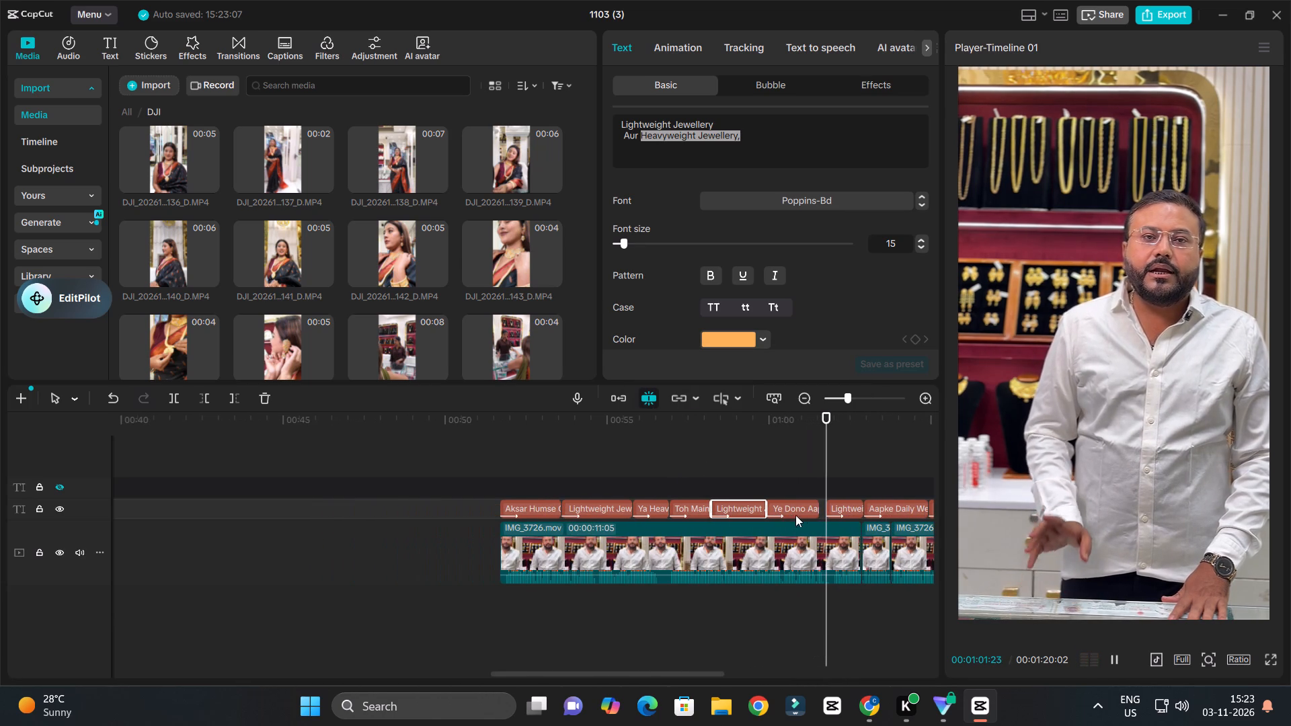
ctrl+scroll(806, 501, up, 3)
key(space)
click(849, 510)
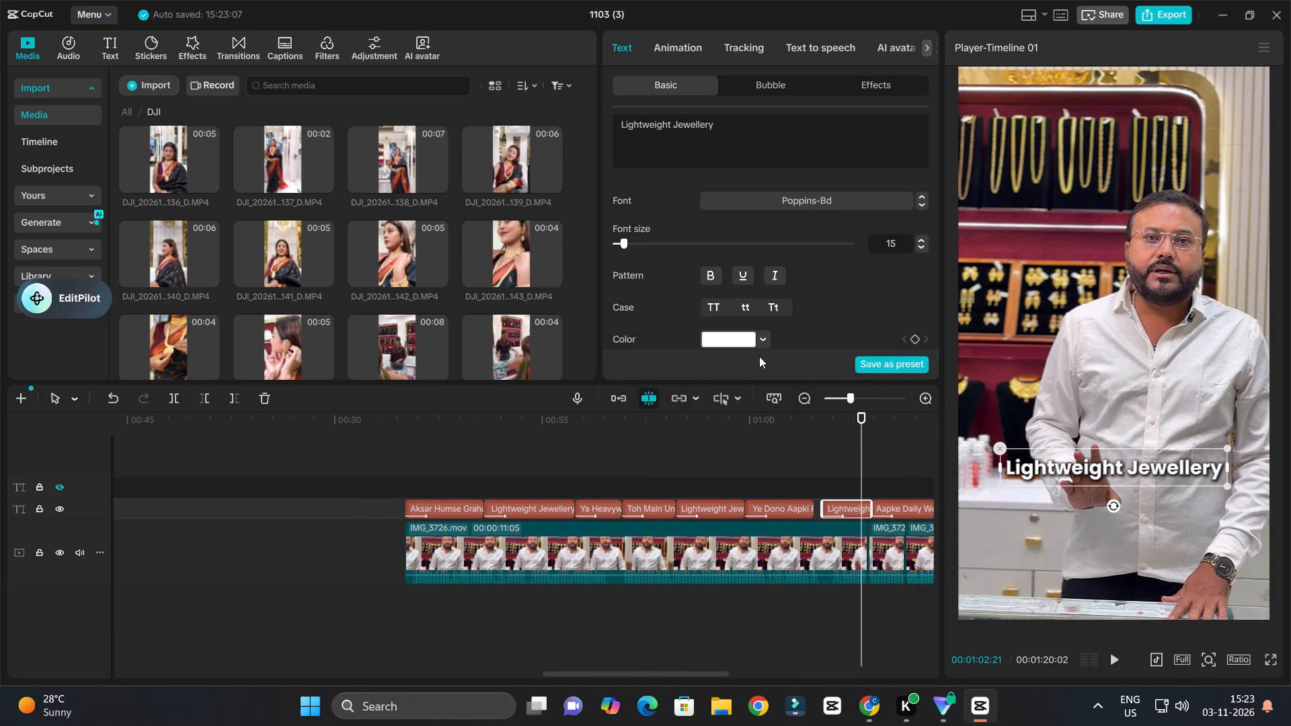
click(740, 344)
drag(754, 411, 799, 335)
drag(576, 452, 582, 449)
Colour "Daily Wear" light orange (FFAF52) in the "Aapke Daily Wear Ke Liye Comfortable Rehti Hai" caption.
key(space)
ctrl+scroll(675, 466, down, 4)
ctrl+scroll(730, 497, up, 4)
key(space)
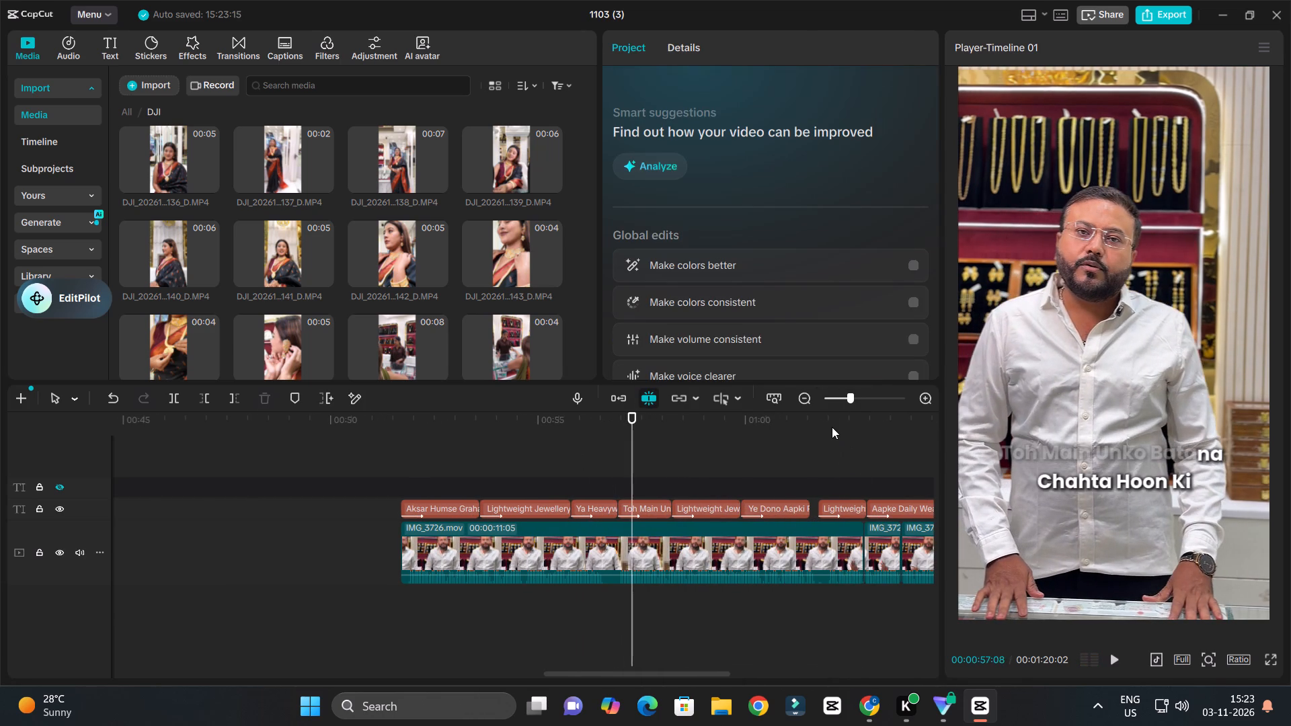
click(832, 427)
key(space)
ctrl+scroll(765, 490, down, 7)
ctrl+scroll(783, 514, up, 5)
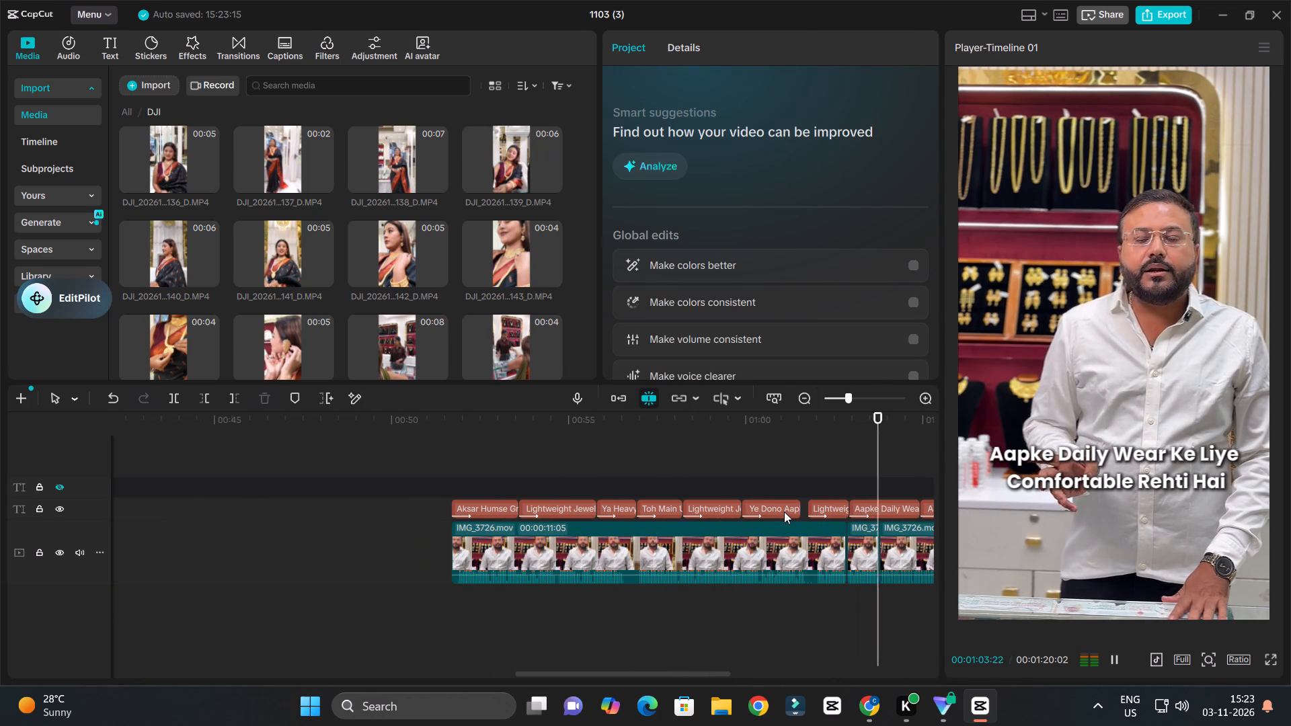
key(space)
ctrl+scroll(843, 513, up, 2)
key(space)
ctrl+scroll(818, 508, down, 5)
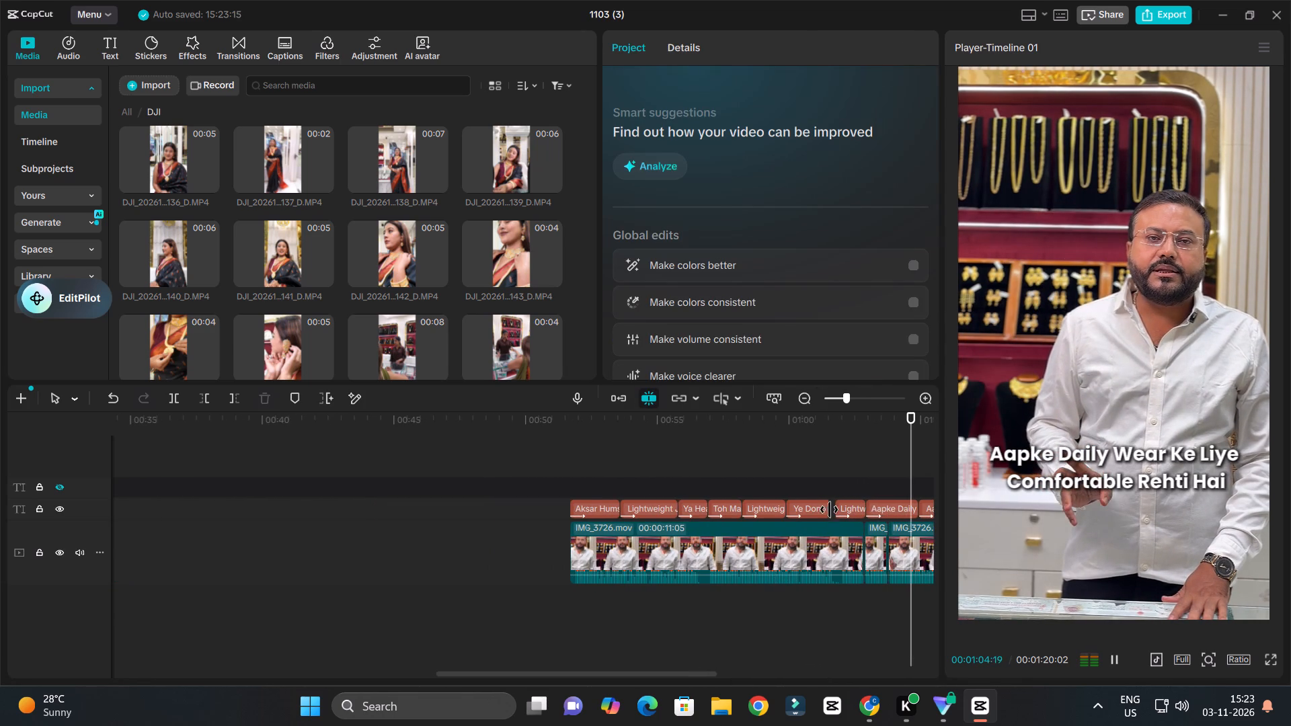
key(space)
click(885, 505)
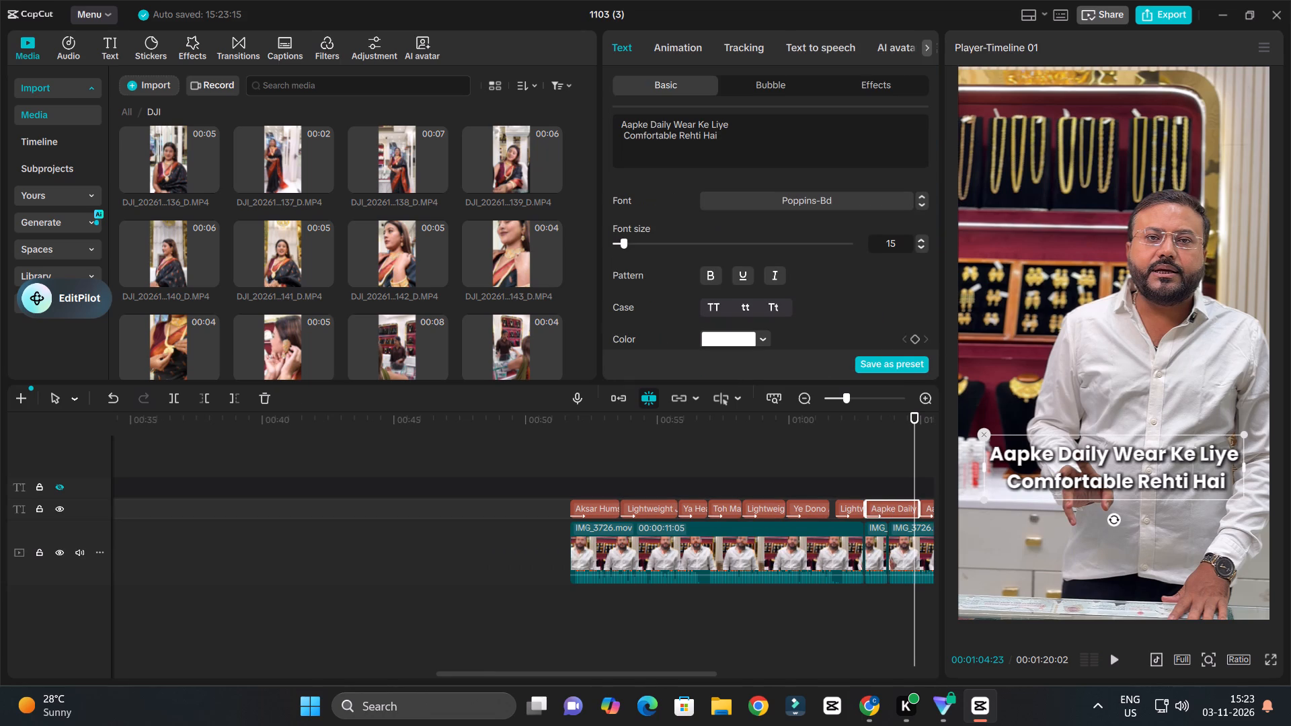
drag(652, 123, 696, 122)
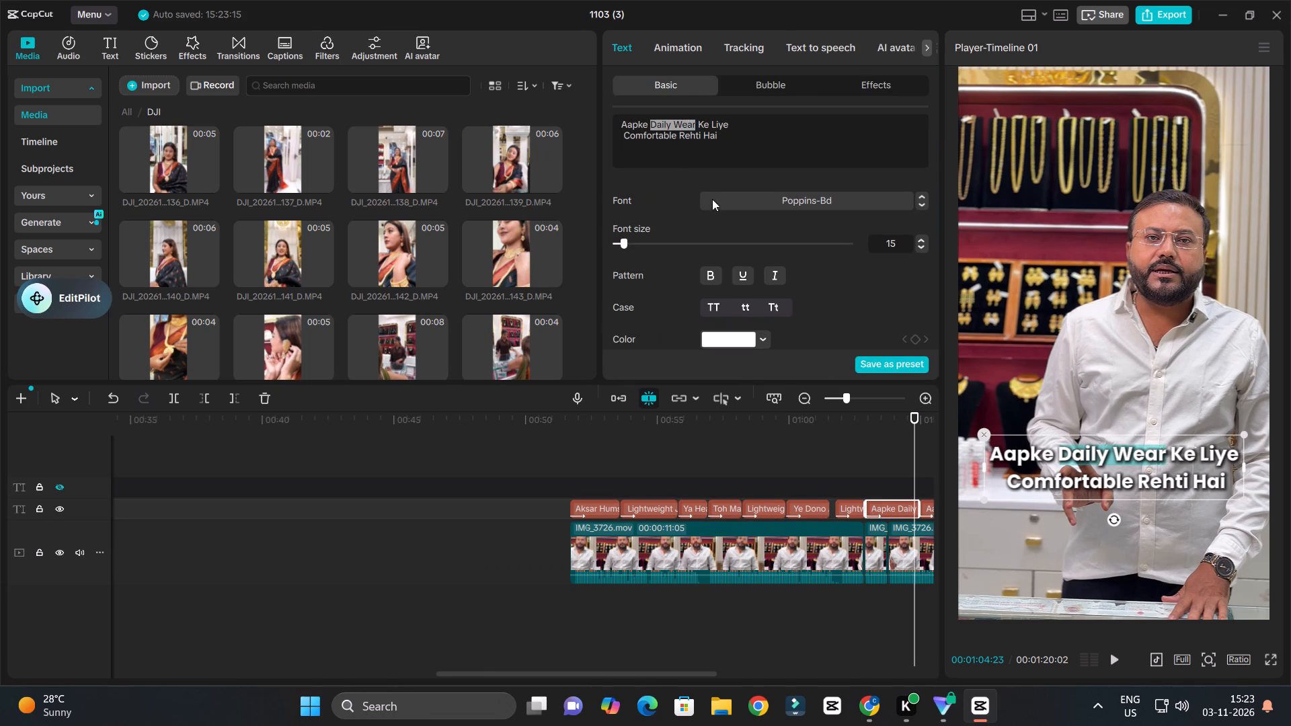
click(746, 335)
drag(768, 400, 791, 348)
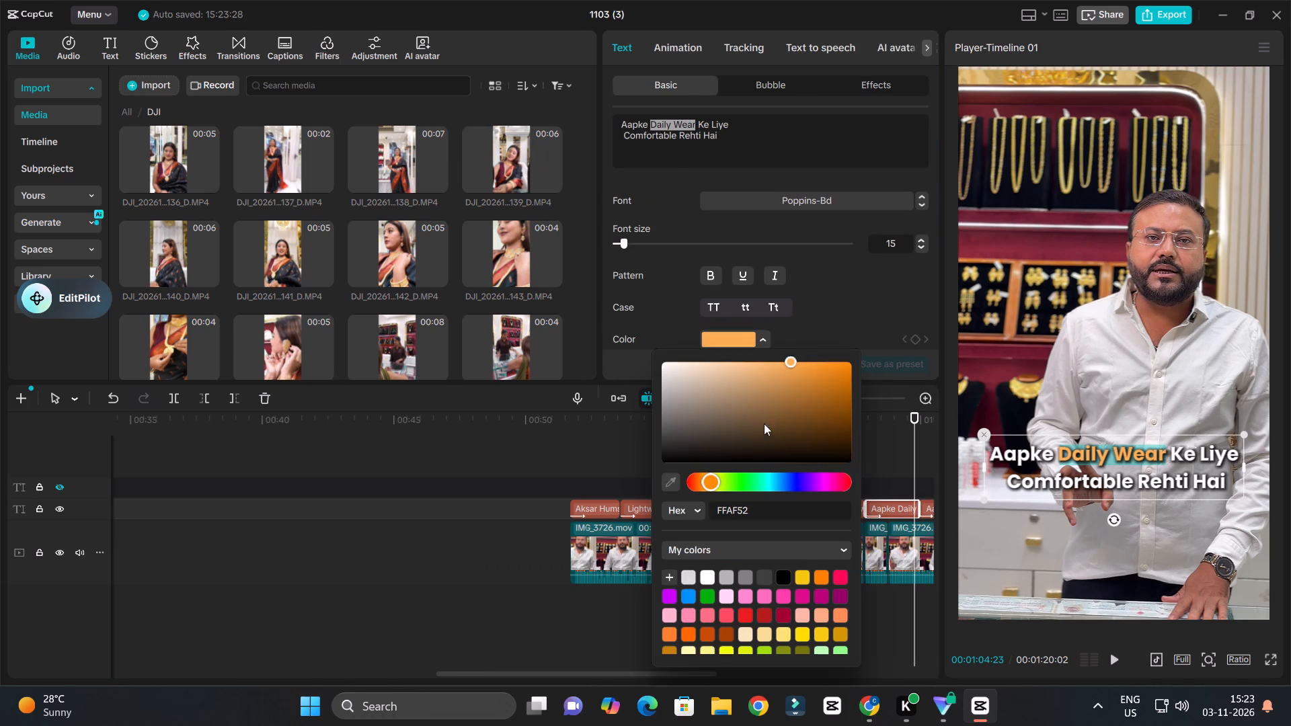
click(607, 475)
Play back the captions from the standalone "Lightweight Jewellery" line through "Jabki Heavyweight Jewellery" to check the coloured key words.
key(space)
ctrl+scroll(785, 471, down, 2)
key(space)
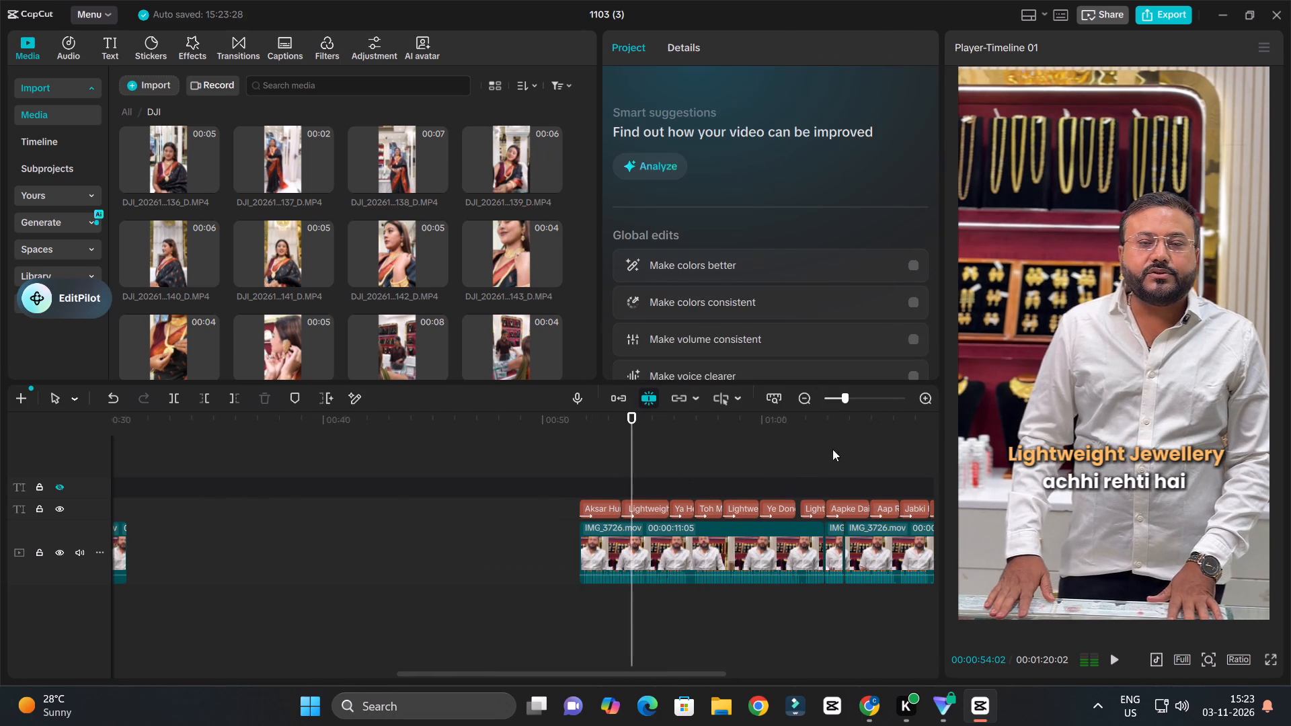
click(800, 413)
key(space)
ctrl+scroll(821, 448, down, 10)
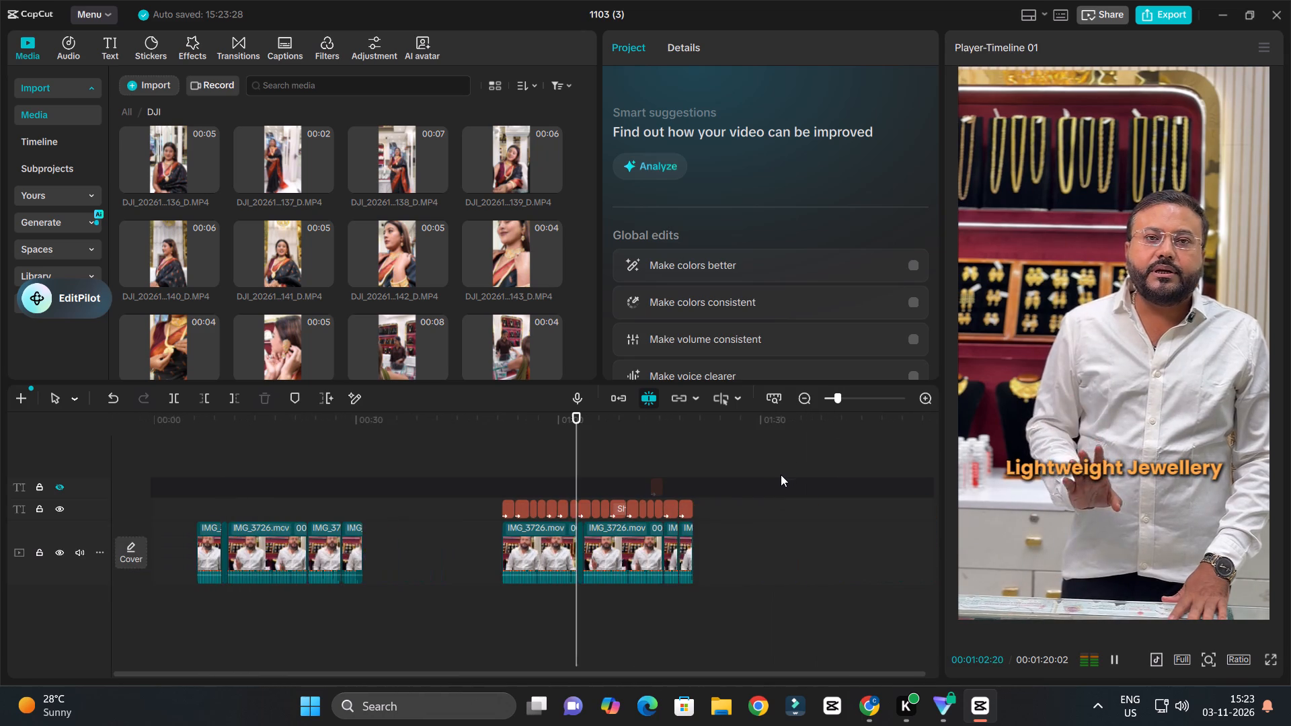
ctrl+scroll(789, 488, up, 9)
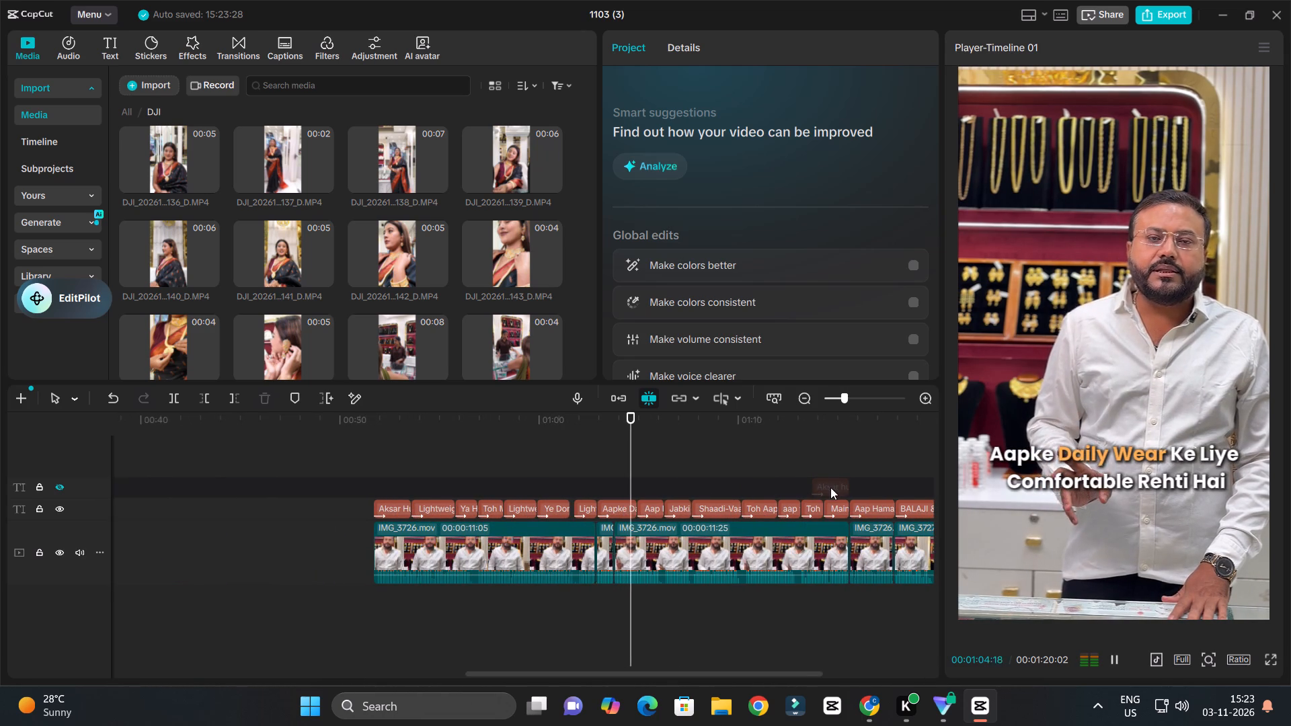
ctrl+scroll(832, 487, up, 3)
key(space)
key(space)
key(space)
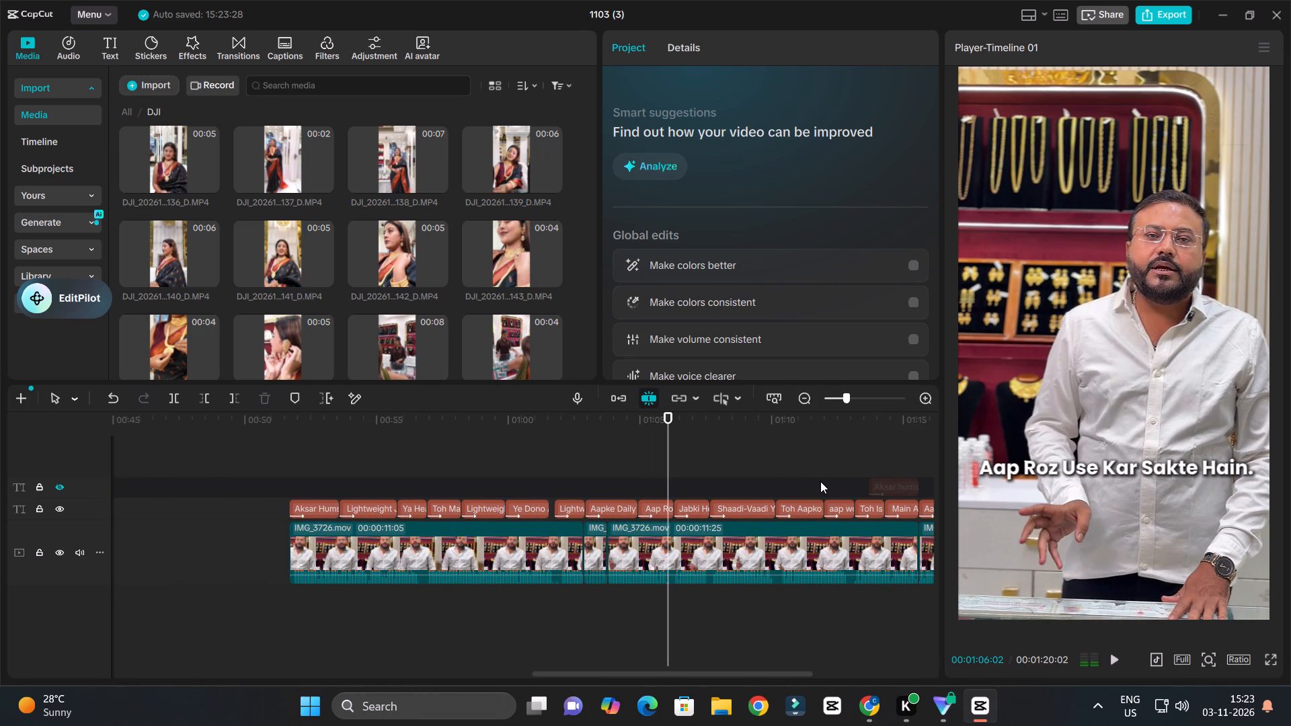
key(space)
ctrl+scroll(812, 450, down, 6)
key(space)
ctrl+scroll(845, 467, up, 3)
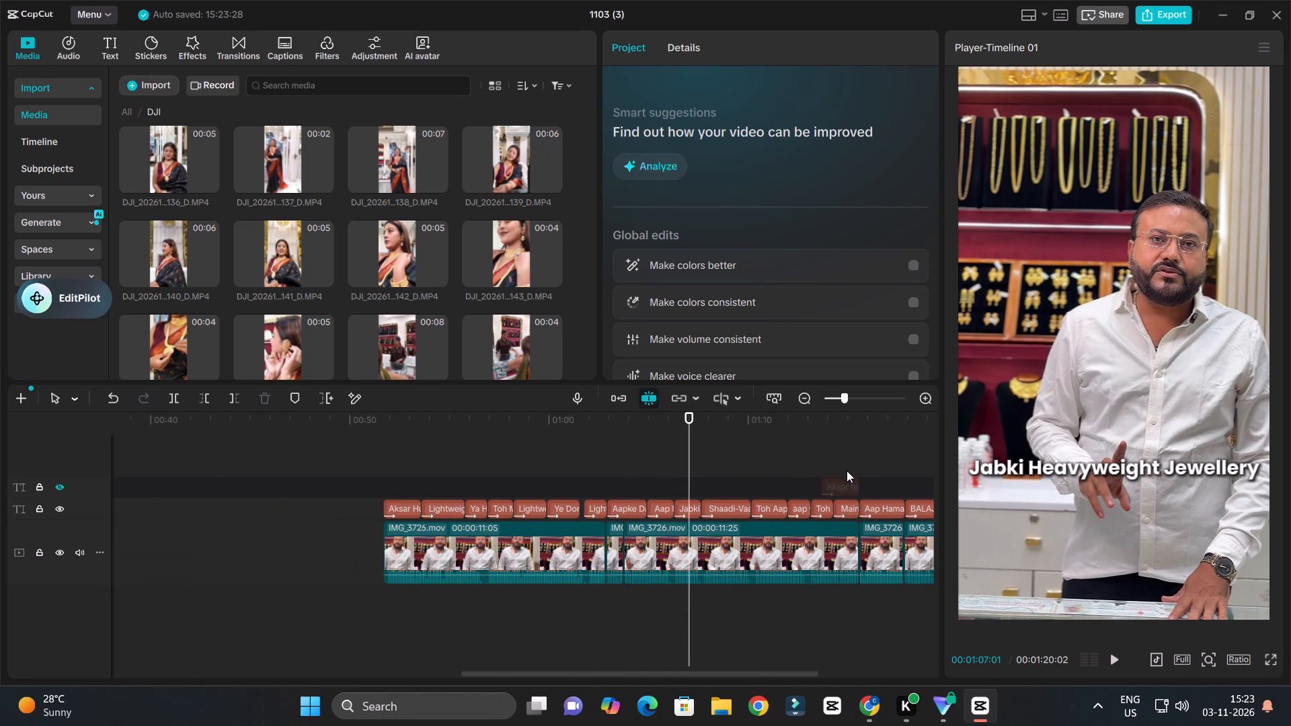
Colour "Heavyweight Jewellery" light orange (FFAE4D) in the "Jabki Heavyweight Jewellery" caption.
click(692, 507)
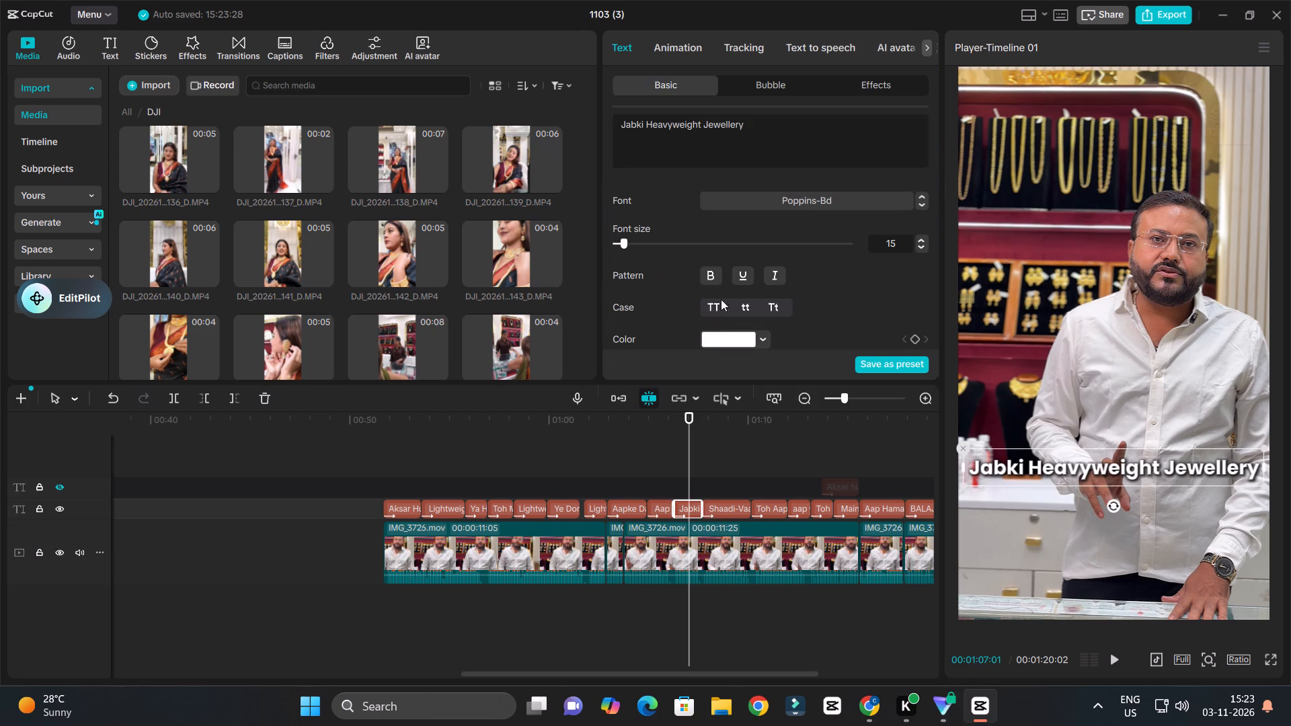
drag(647, 124, 840, 128)
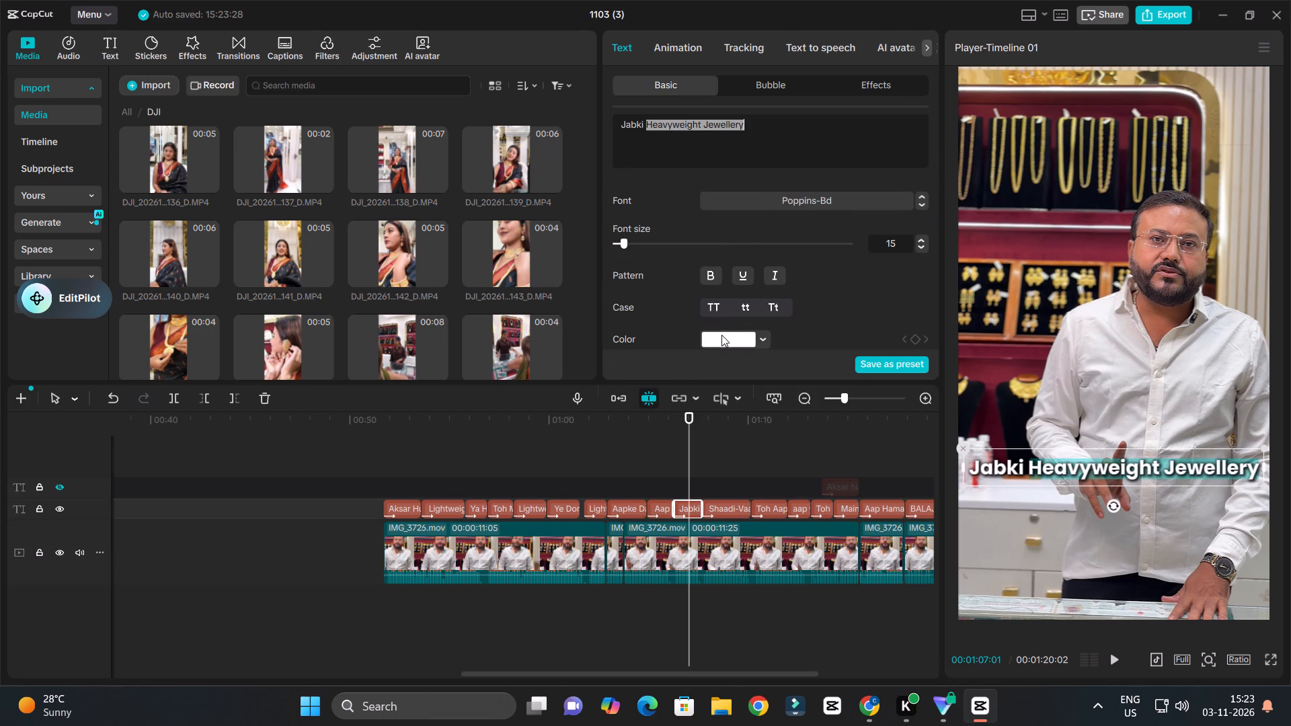
click(721, 338)
drag(737, 393, 794, 358)
click(617, 451)
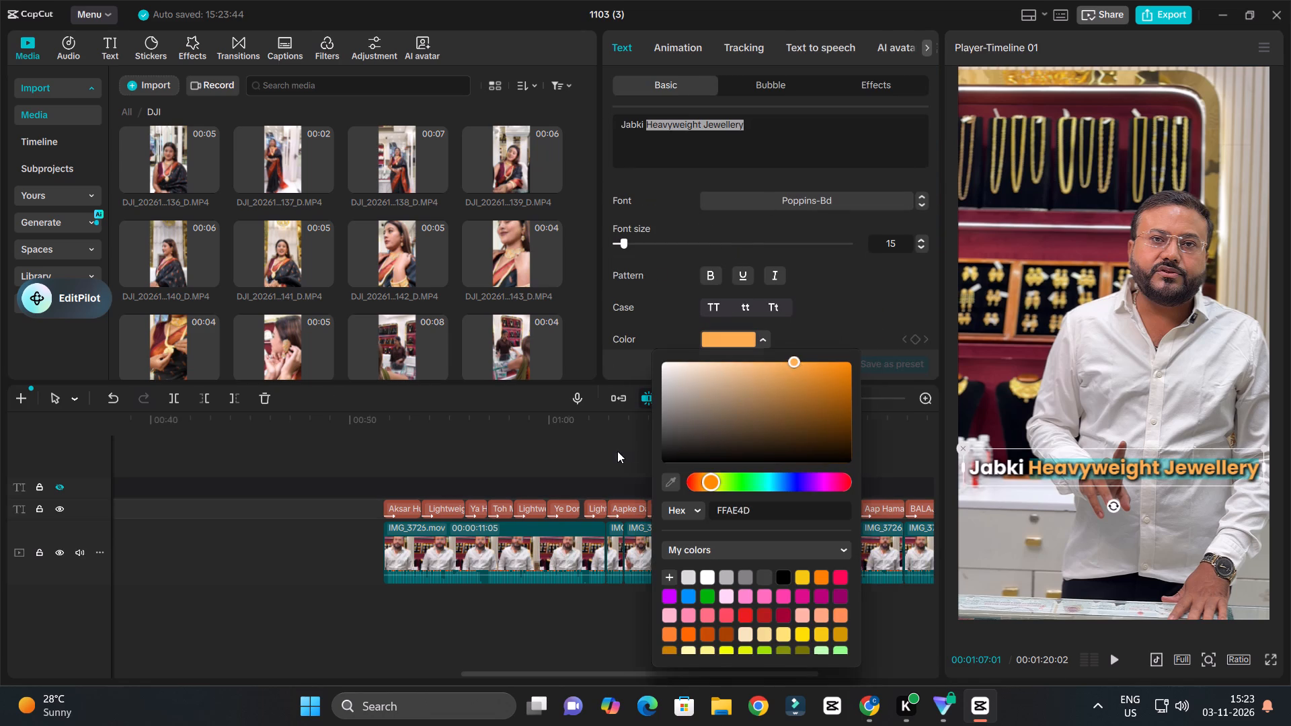
Colour "Shaadi-Vaadi" light orange in the "Shaadi-Vaadi Ya Festivals Ke Liye Theek Rehti Hai." caption.
key(space)
ctrl+scroll(742, 430, down, 3)
ctrl+scroll(779, 440, up, 6)
key(space)
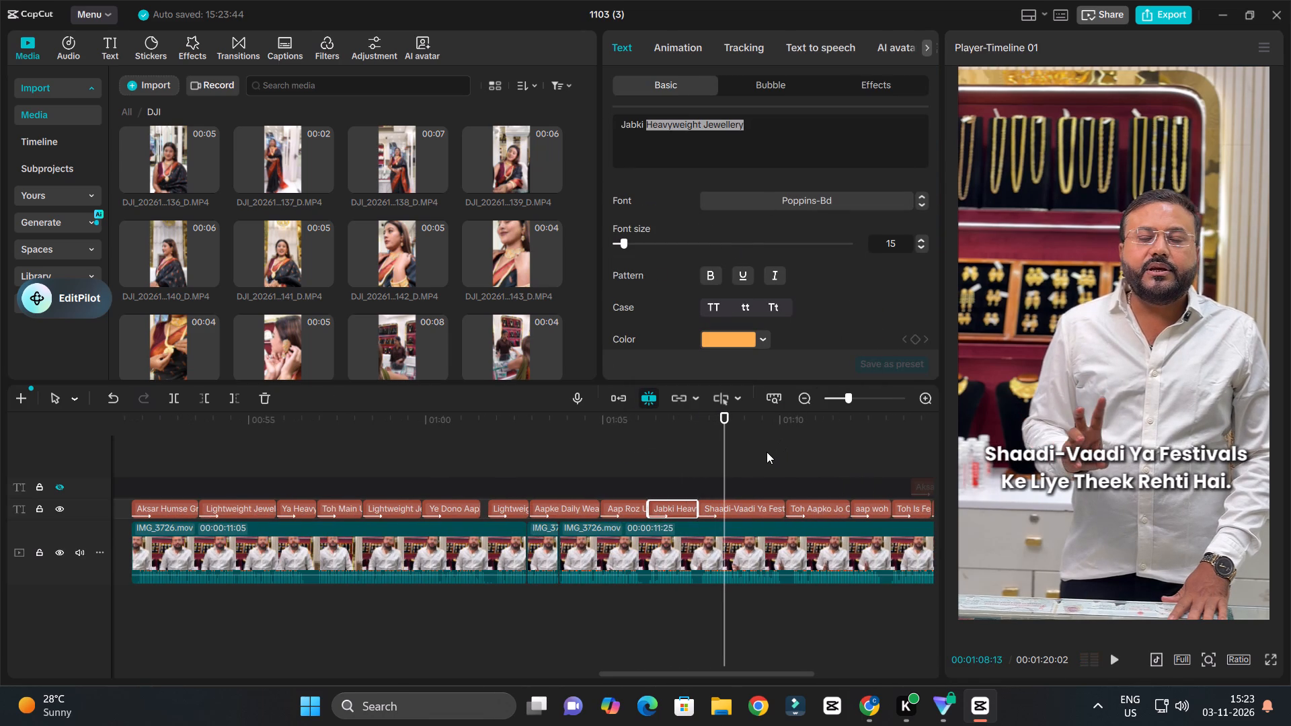
click(720, 514)
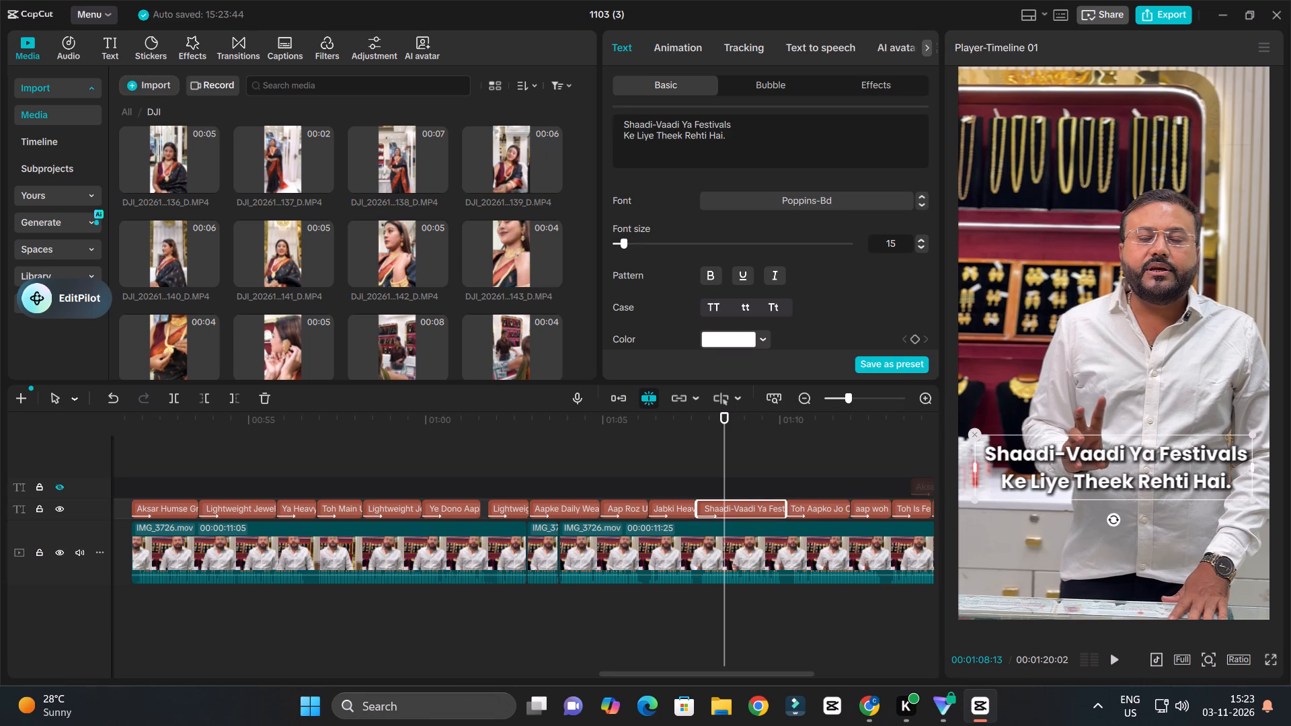
drag(621, 120, 664, 120)
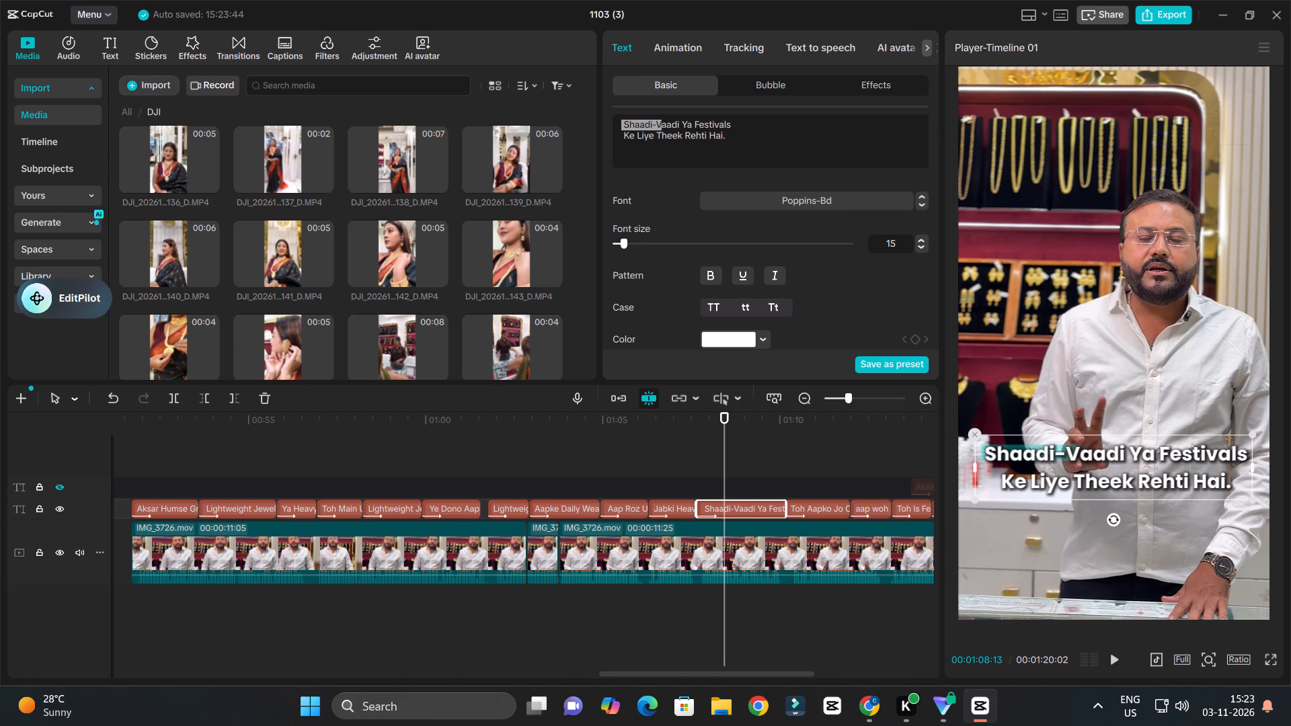
drag(664, 120, 680, 120)
click(731, 331)
drag(745, 379, 801, 354)
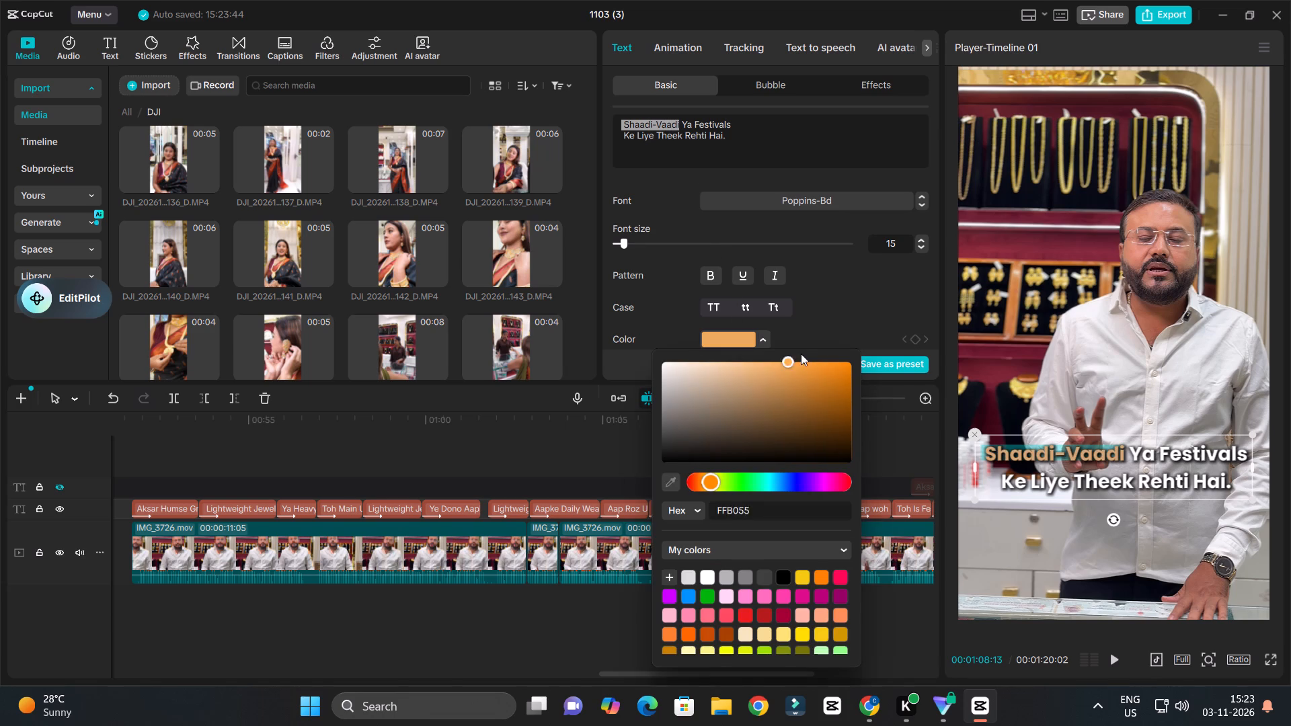
drag(801, 354, 803, 352)
click(804, 138)
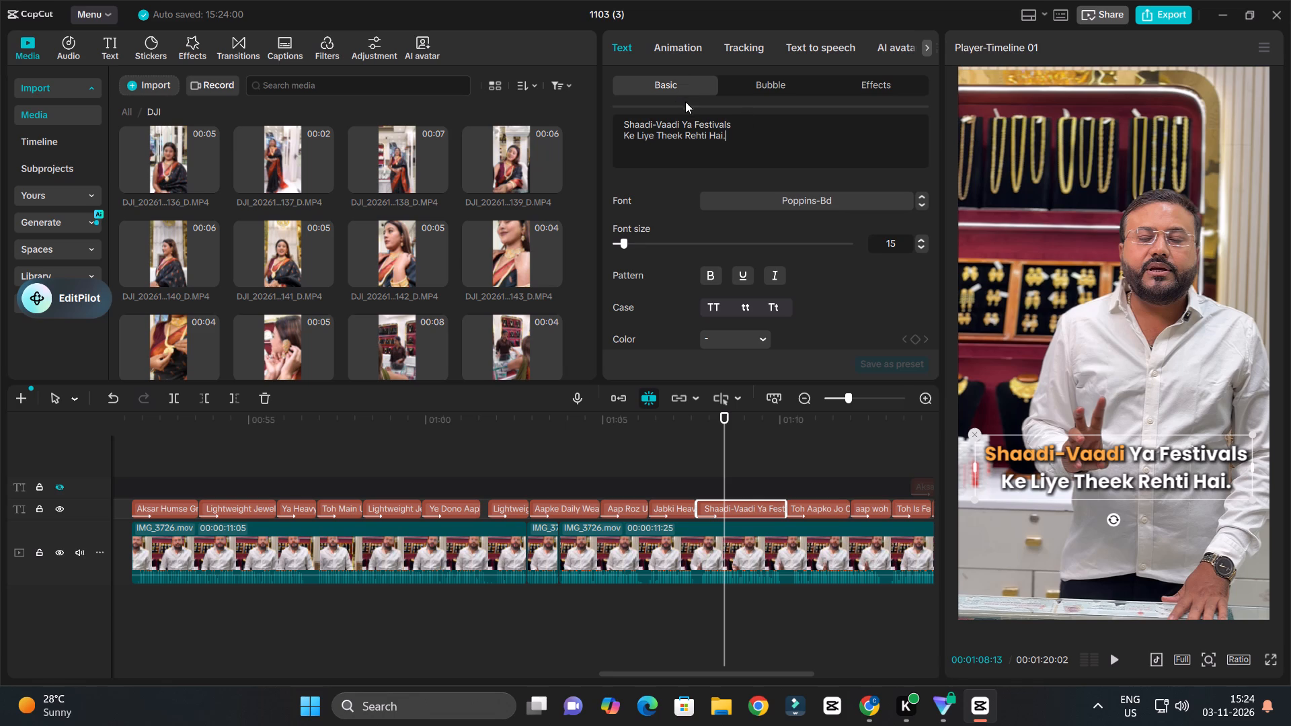
Colour "Festivals" light orange (FFAD59) in the "Shaadi-Vaadi Ya Festivals" caption.
drag(693, 122, 759, 130)
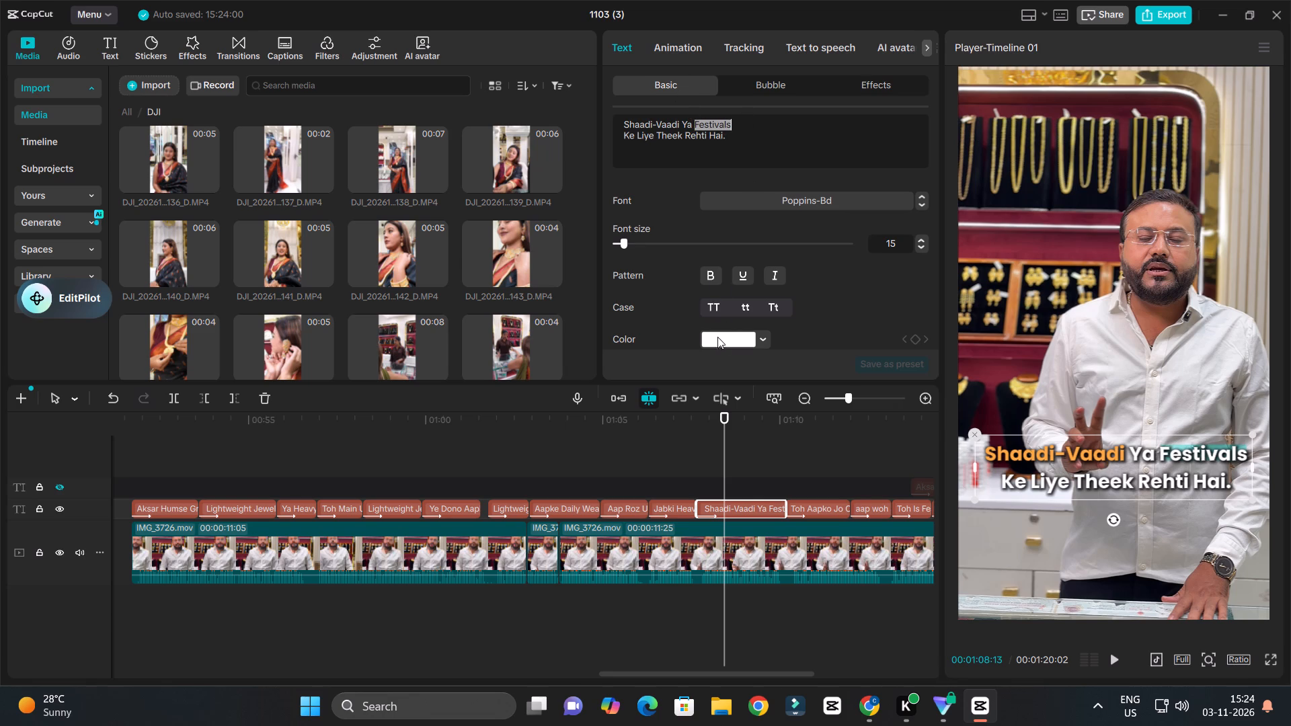
click(717, 341)
drag(735, 424, 796, 341)
drag(795, 365, 785, 360)
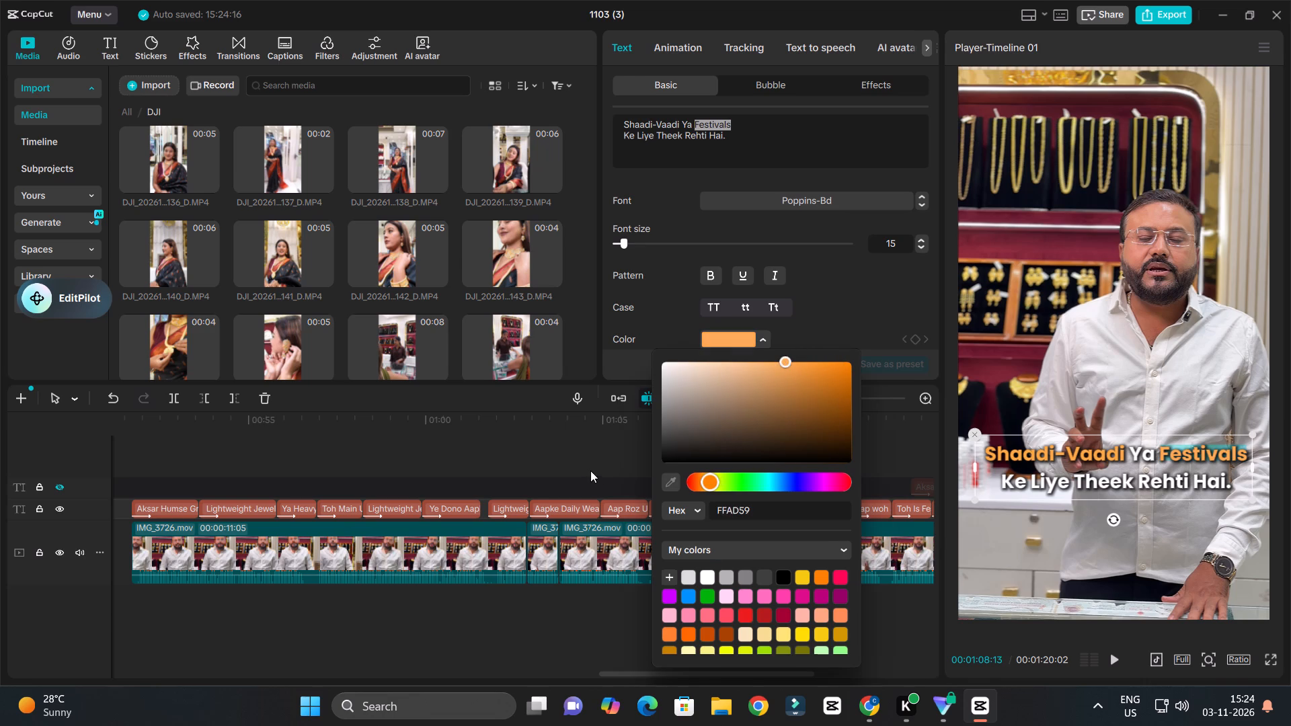
Play back the captions from the end of "Jabki Heavyweight Jewellery" through "aap woh Jewellery chunein." to check the coloured key words.
click(589, 470)
key(space)
click(694, 430)
key(space)
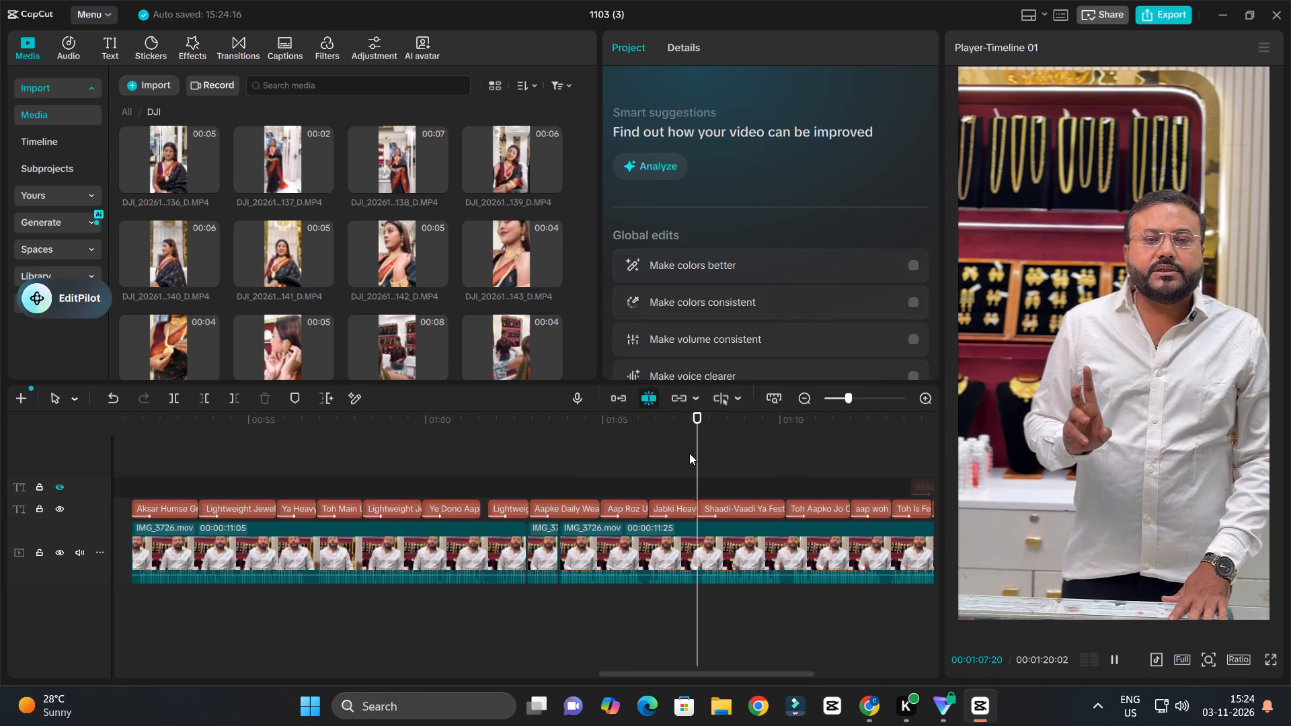
key(space)
ctrl+scroll(649, 476, down, 7)
ctrl+scroll(762, 497, up, 3)
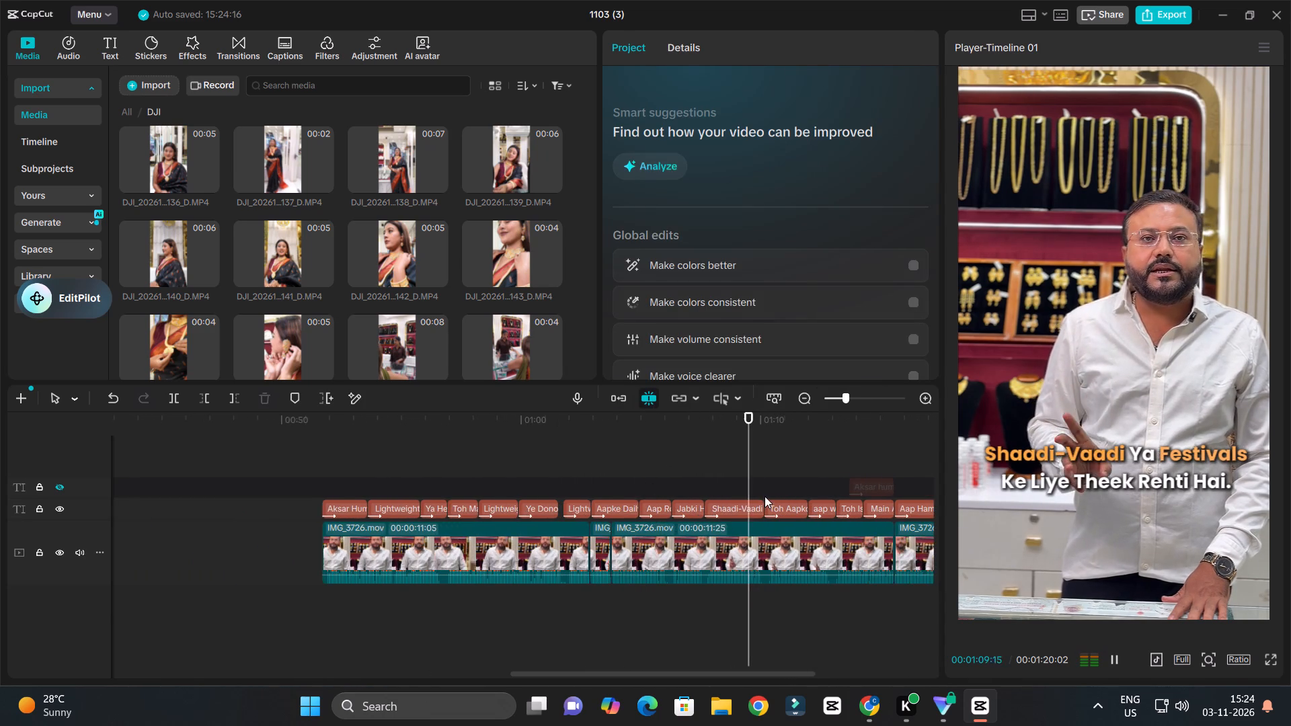
ctrl+scroll(770, 490, down, 2)
ctrl+scroll(775, 488, up, 5)
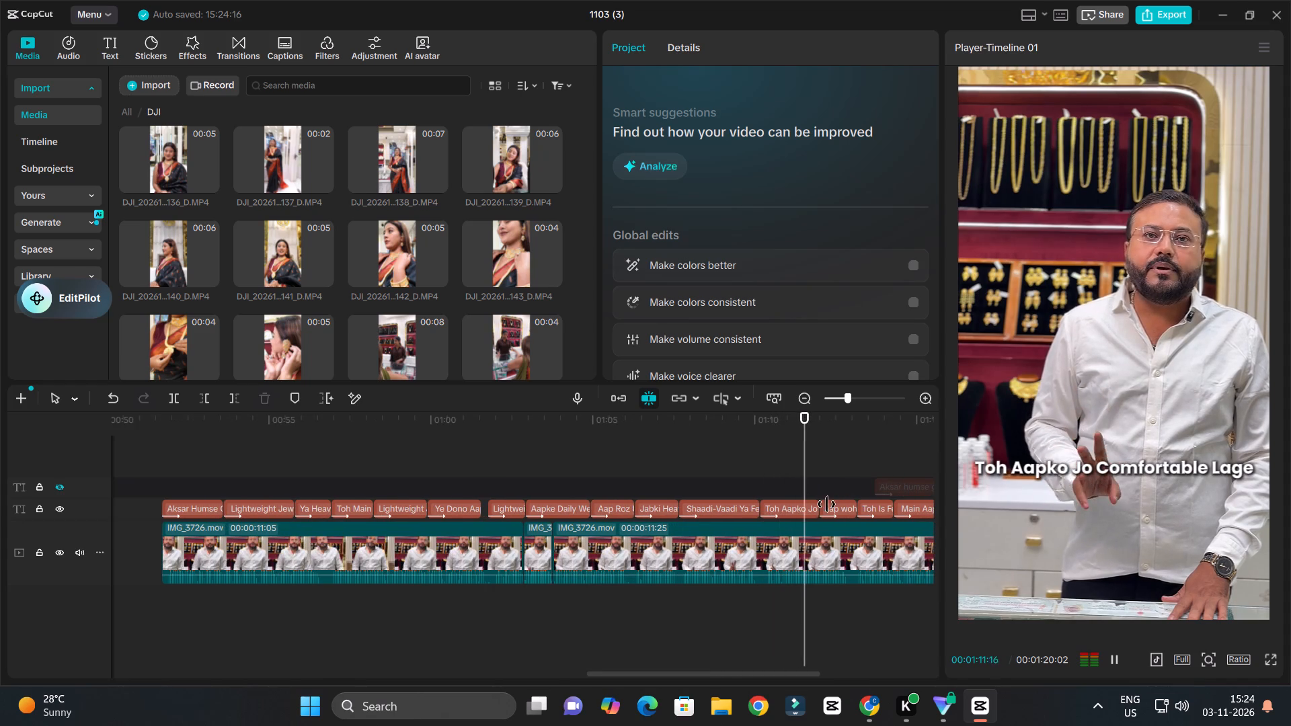
ctrl+scroll(789, 501, down, 2)
ctrl+scroll(845, 501, up, 3)
key(space)
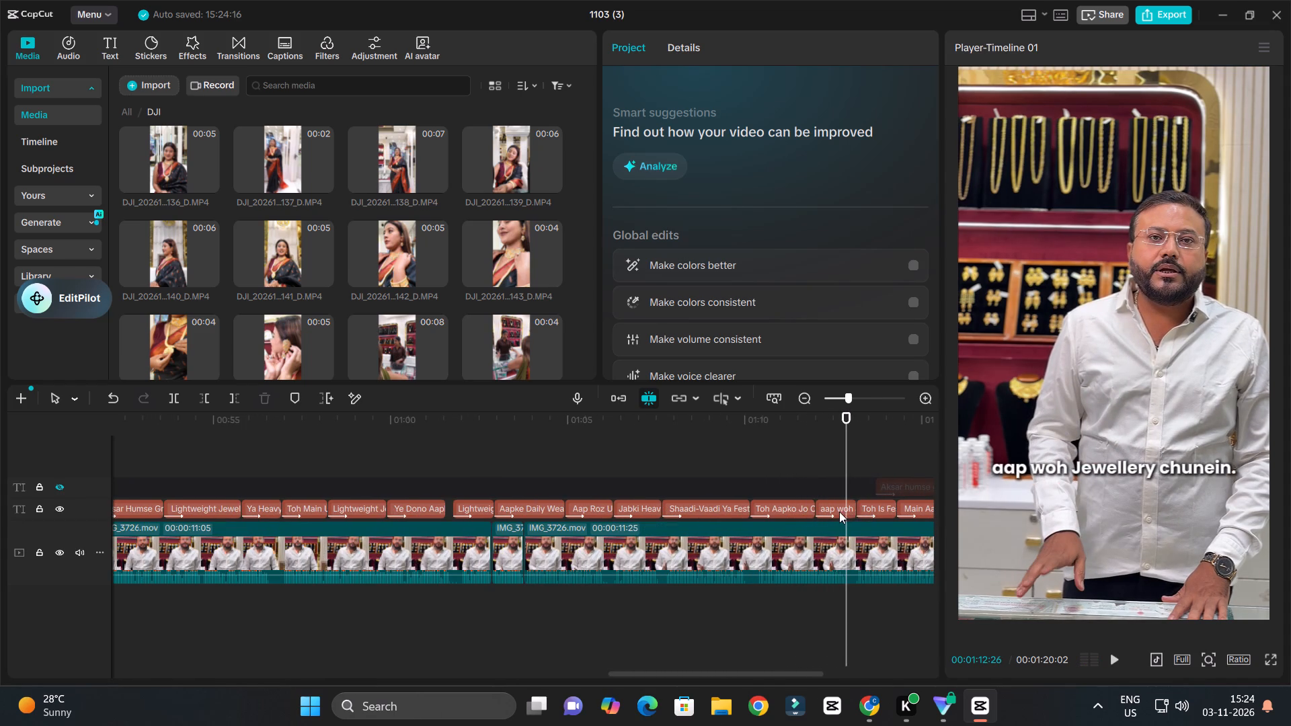
Colour "Jewellery" light orange in the "aap woh Jewellery chunein." caption.
click(839, 512)
drag(660, 129, 699, 129)
click(715, 339)
drag(773, 375, 786, 355)
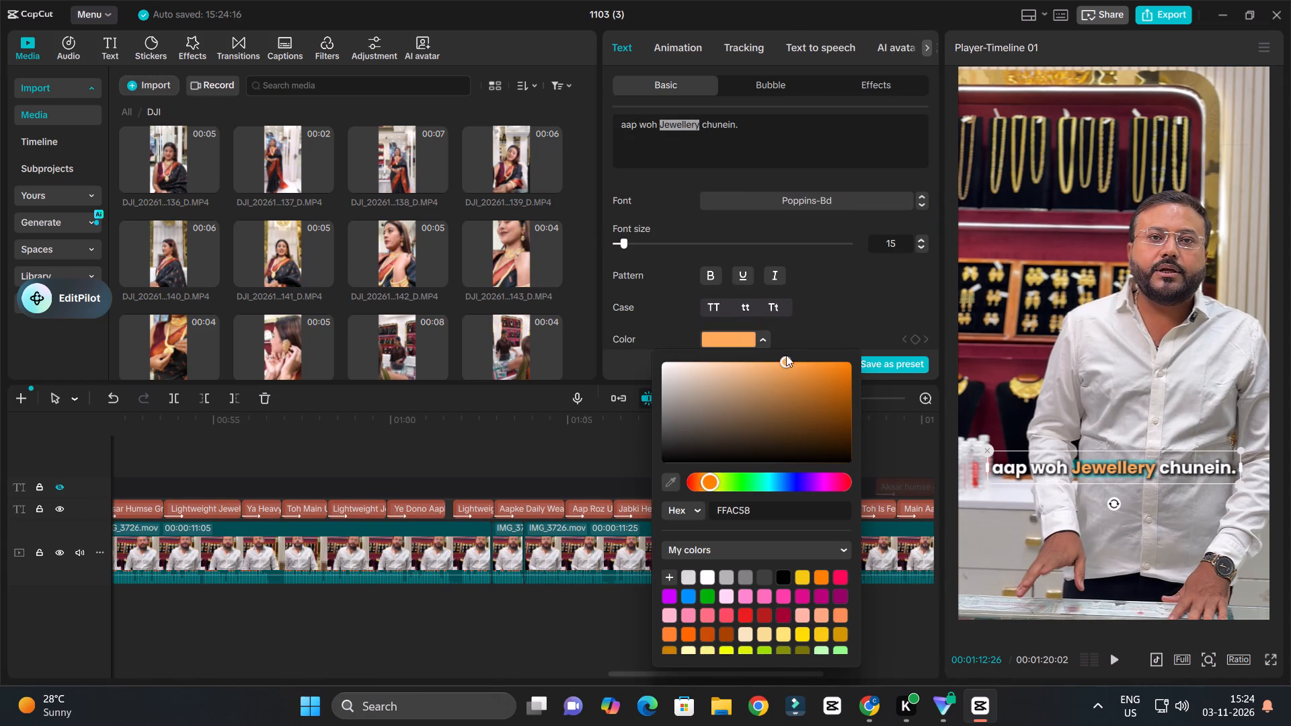
drag(786, 355, 787, 352)
click(620, 440)
Colour "Comfortable" light orange (FFB970) in the "Toh Aapko Jo Comfortable Lage" caption.
click(779, 413)
click(762, 503)
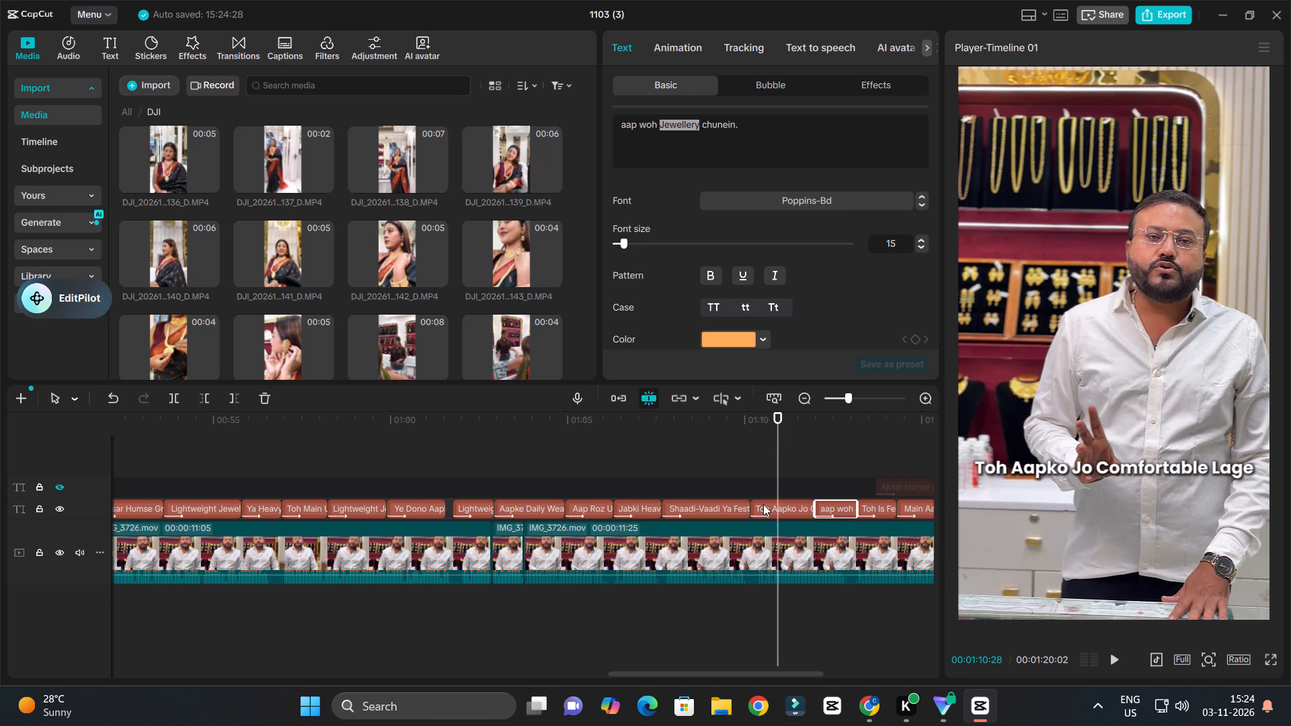
drag(680, 128, 732, 127)
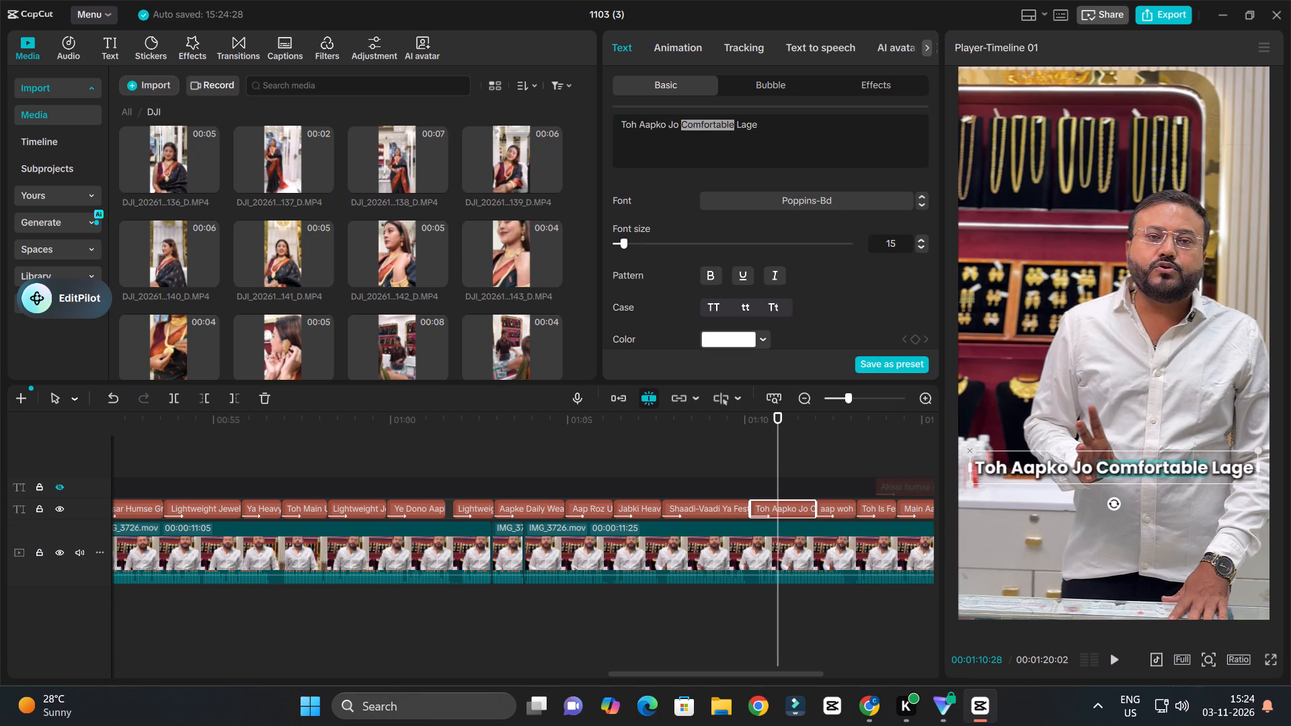
drag(732, 127, 732, 127)
click(735, 337)
drag(736, 397, 768, 346)
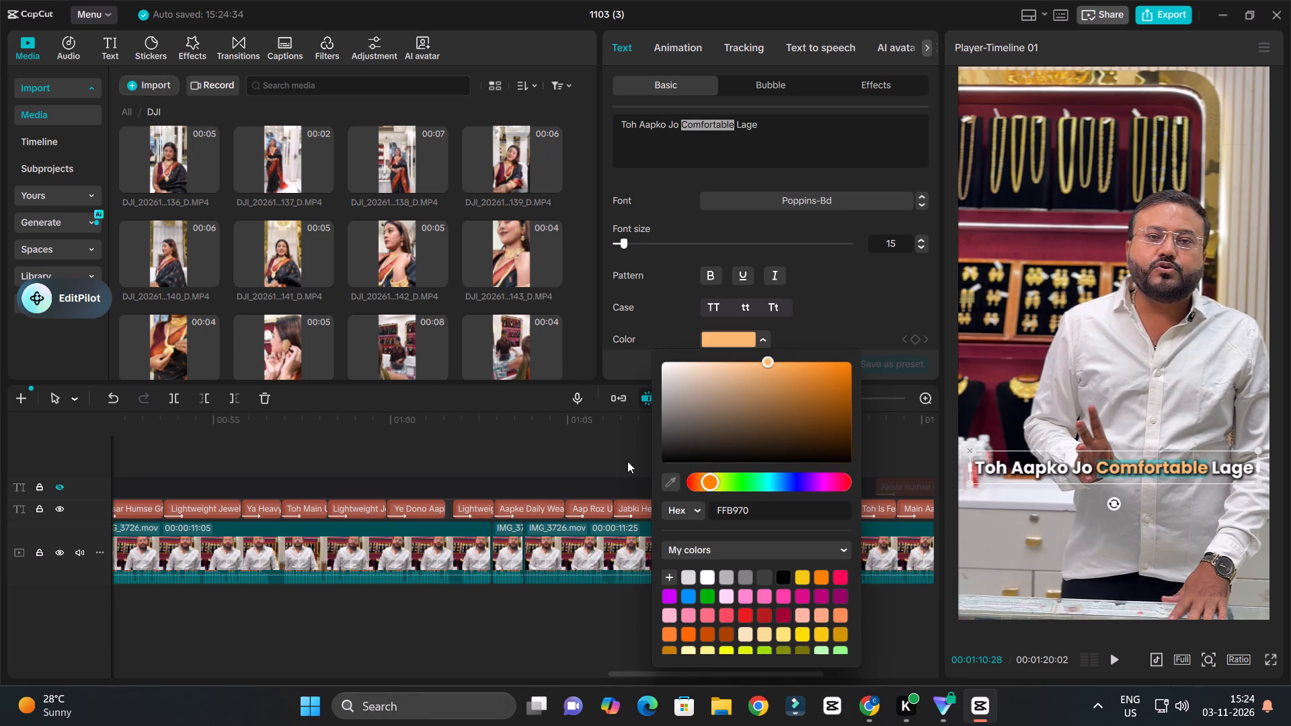
click(613, 464)
Colour "Festival Season" light orange in the "Toh Is Festival Season" caption.
key(space)
ctrl+scroll(769, 470, down, 6)
ctrl+scroll(793, 487, up, 3)
ctrl+scroll(795, 487, down, 2)
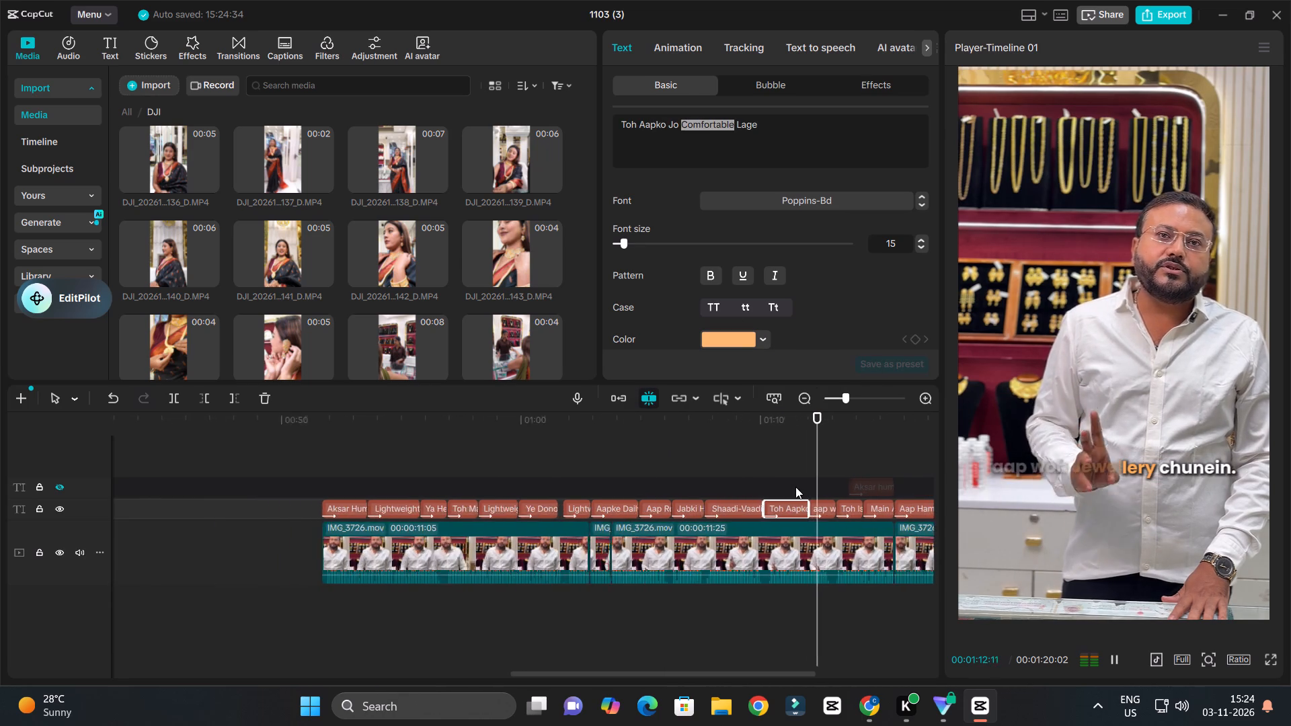
ctrl+scroll(795, 487, down, 5)
ctrl+scroll(860, 531, up, 4)
scroll(863, 529, down, 4)
ctrl+scroll(863, 529, up, 3)
key(space)
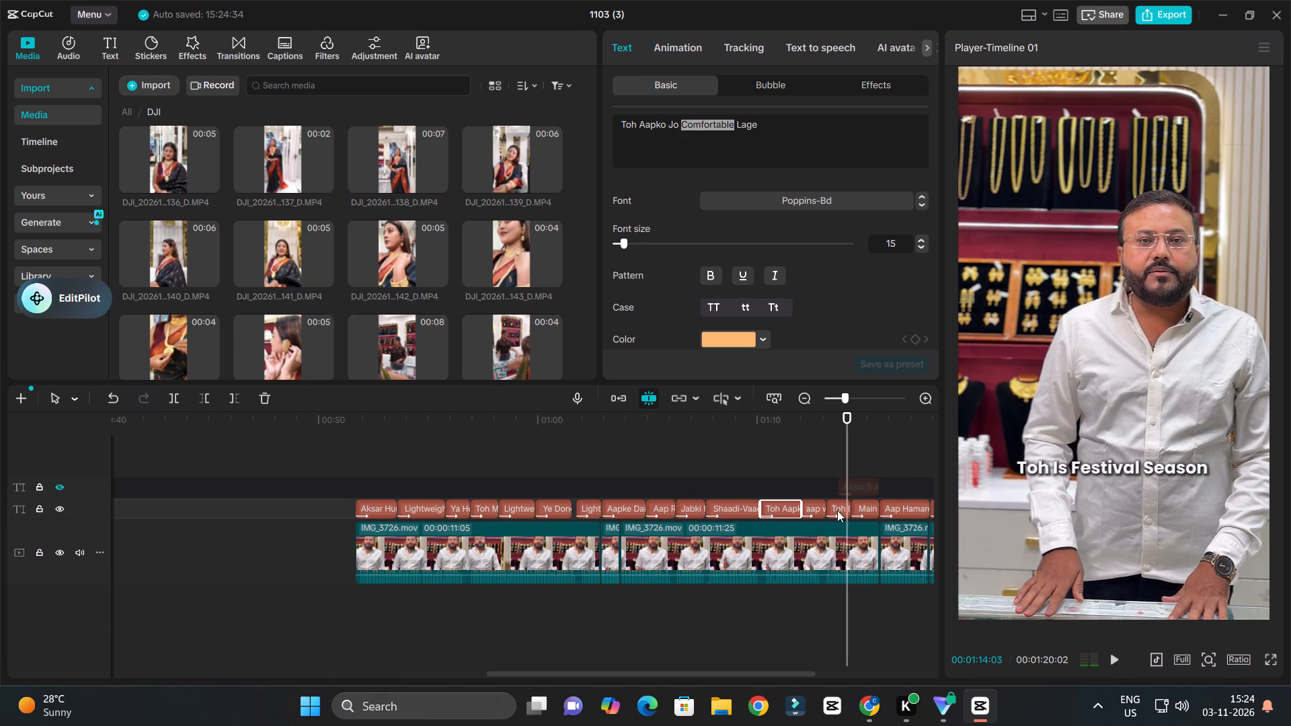
click(838, 510)
drag(648, 124, 666, 123)
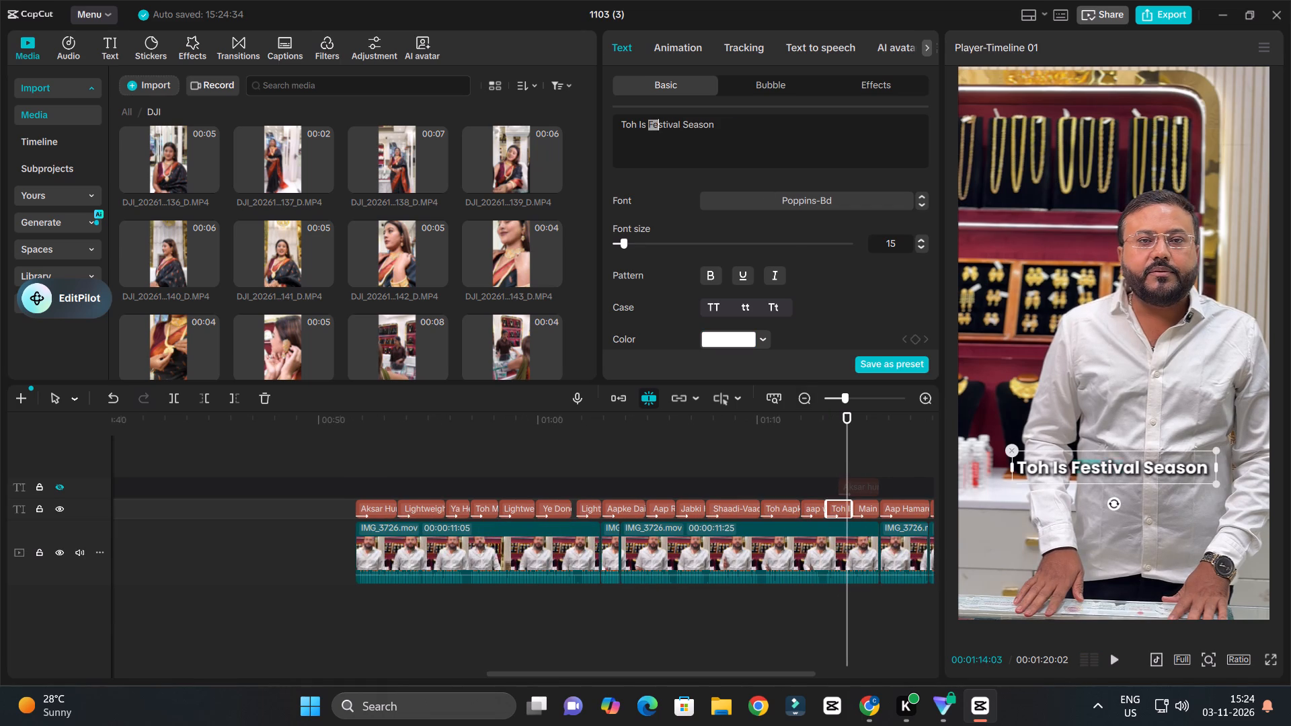
drag(666, 123, 714, 126)
click(738, 334)
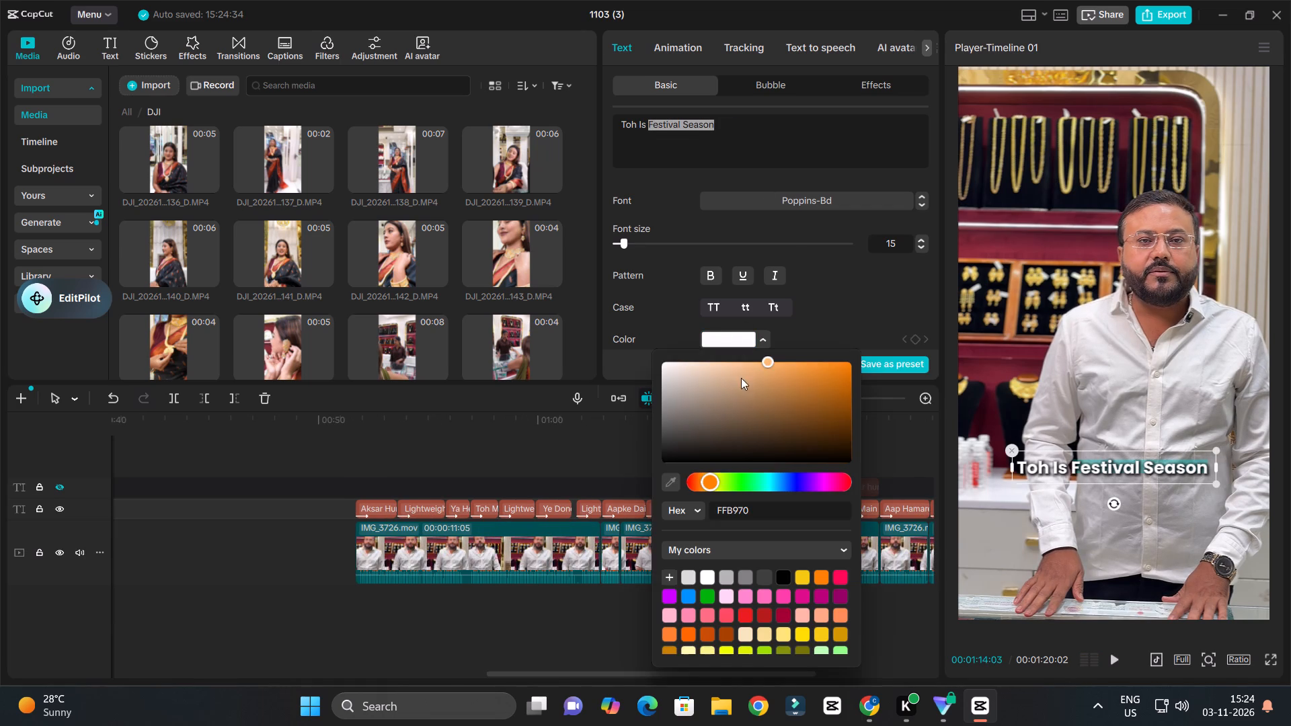
drag(750, 403, 790, 347)
click(626, 432)
Colour "Invite" light orange (FFAB5C) in the "Main Aapko Invite Karta Hoon Ki" caption.
key(space)
ctrl+scroll(743, 452, down, 3)
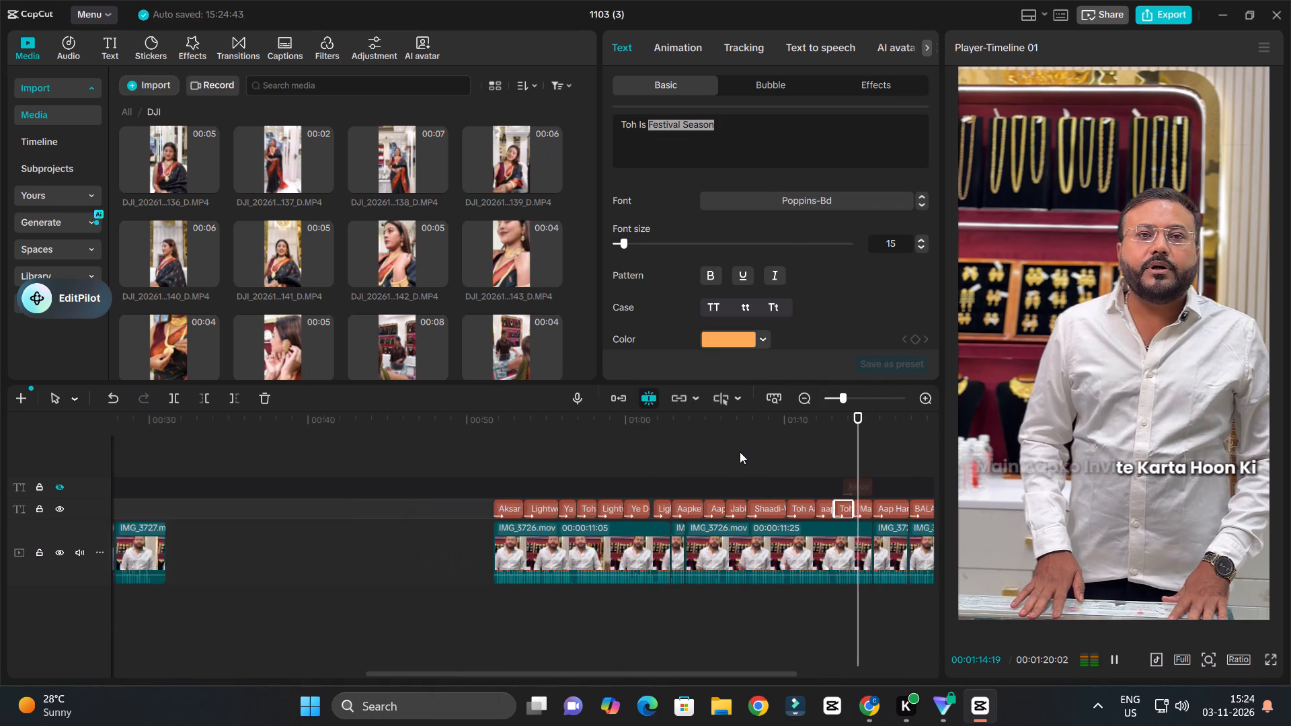
ctrl+scroll(740, 452, down, 2)
ctrl+scroll(818, 484, up, 6)
key(space)
click(859, 506)
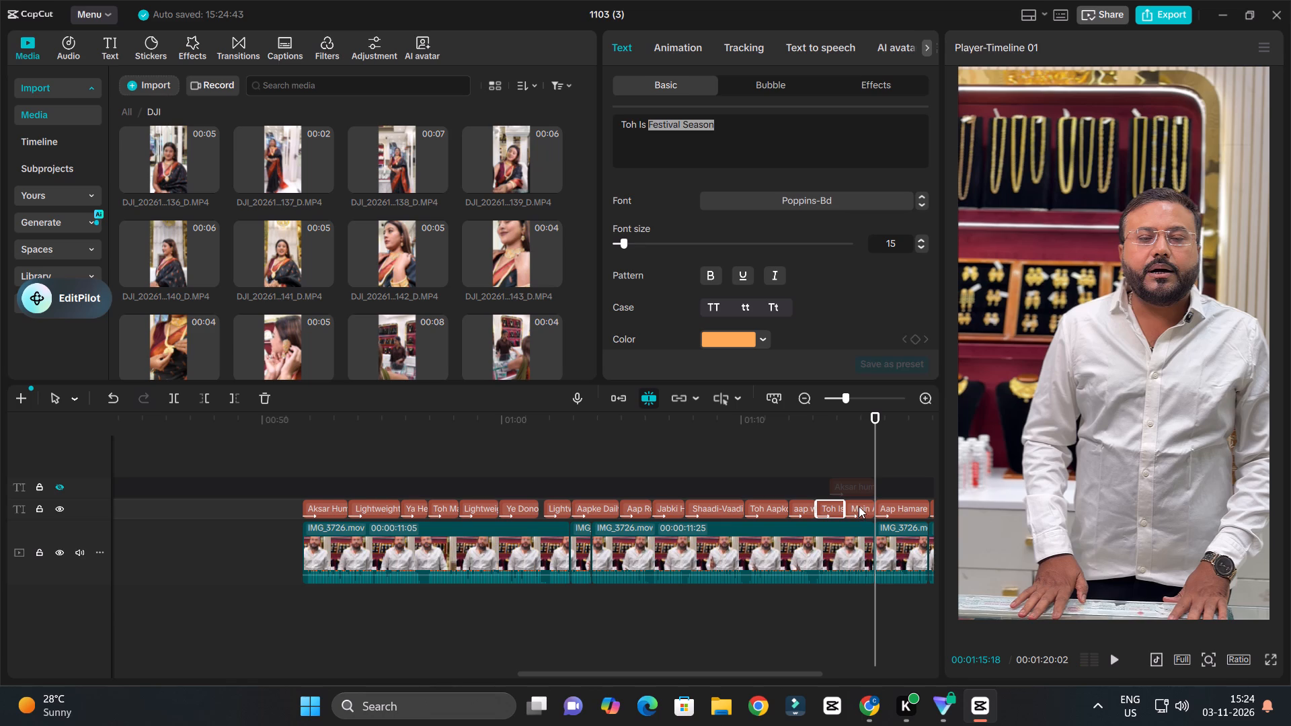
drag(877, 436, 866, 443)
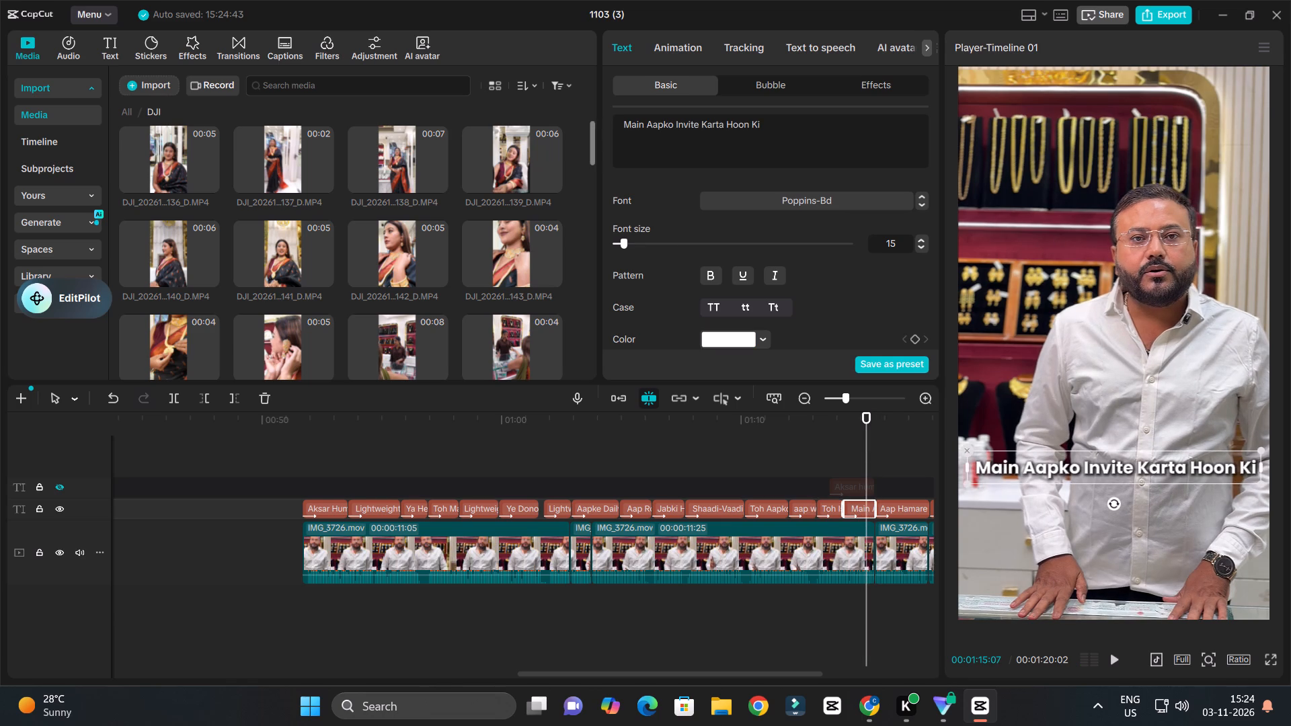
drag(674, 123, 699, 123)
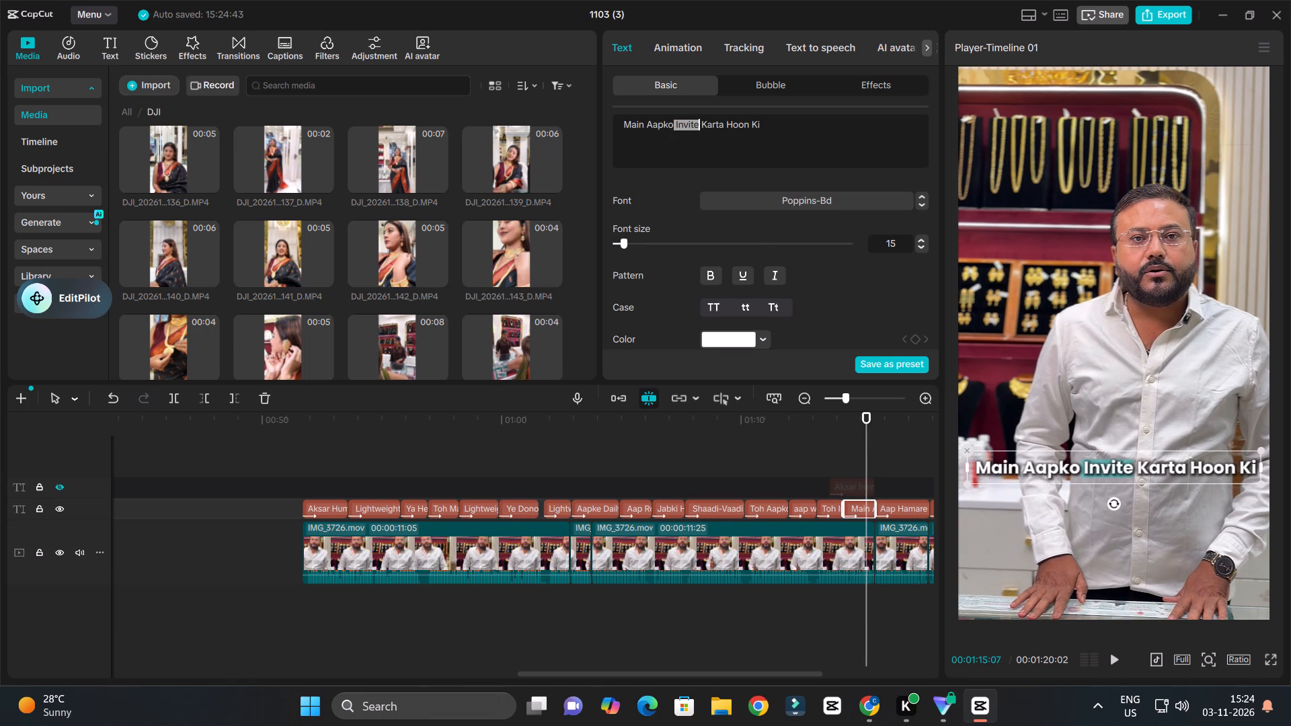
click(726, 337)
drag(736, 399, 783, 337)
click(641, 439)
Colour "Showroom" light orange (FFA856) in the "Aap Hamare Showroom Mein Zaroor Visit Karein." caption.
key(space)
ctrl+scroll(730, 456, down, 3)
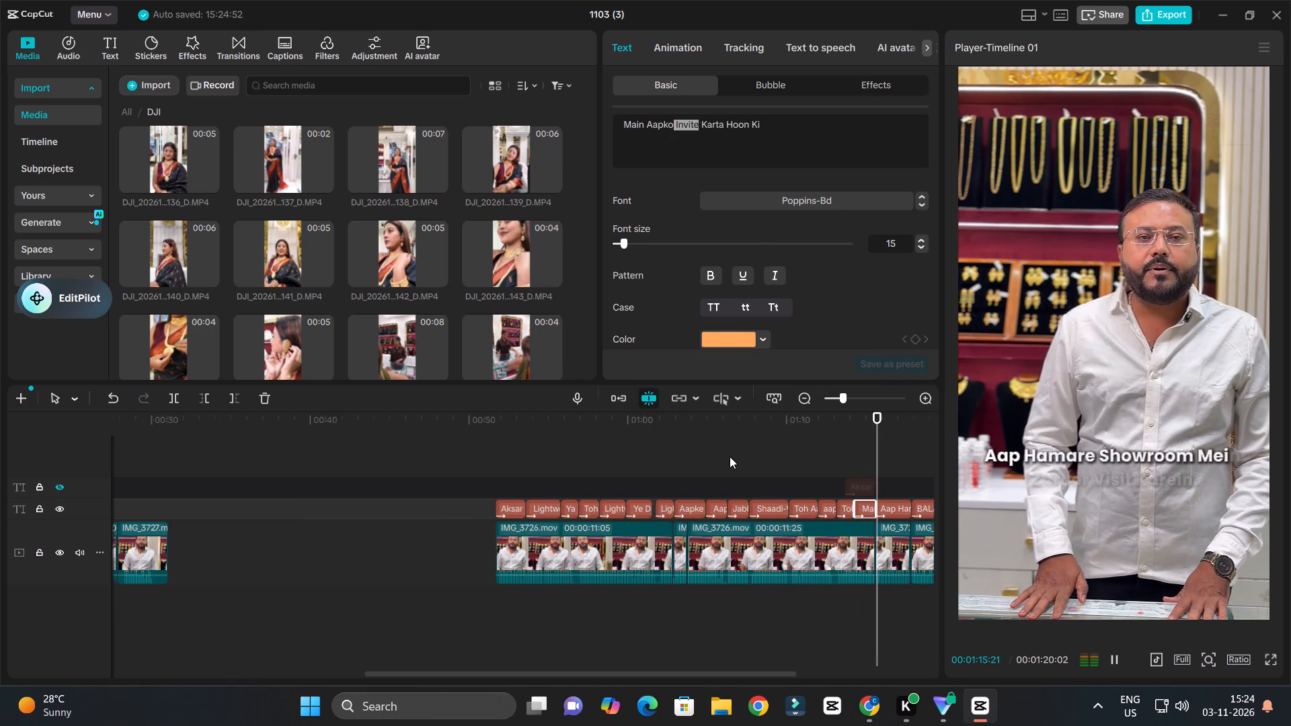
ctrl+scroll(730, 456, down, 4)
ctrl+scroll(783, 475, up, 4)
key(space)
click(894, 516)
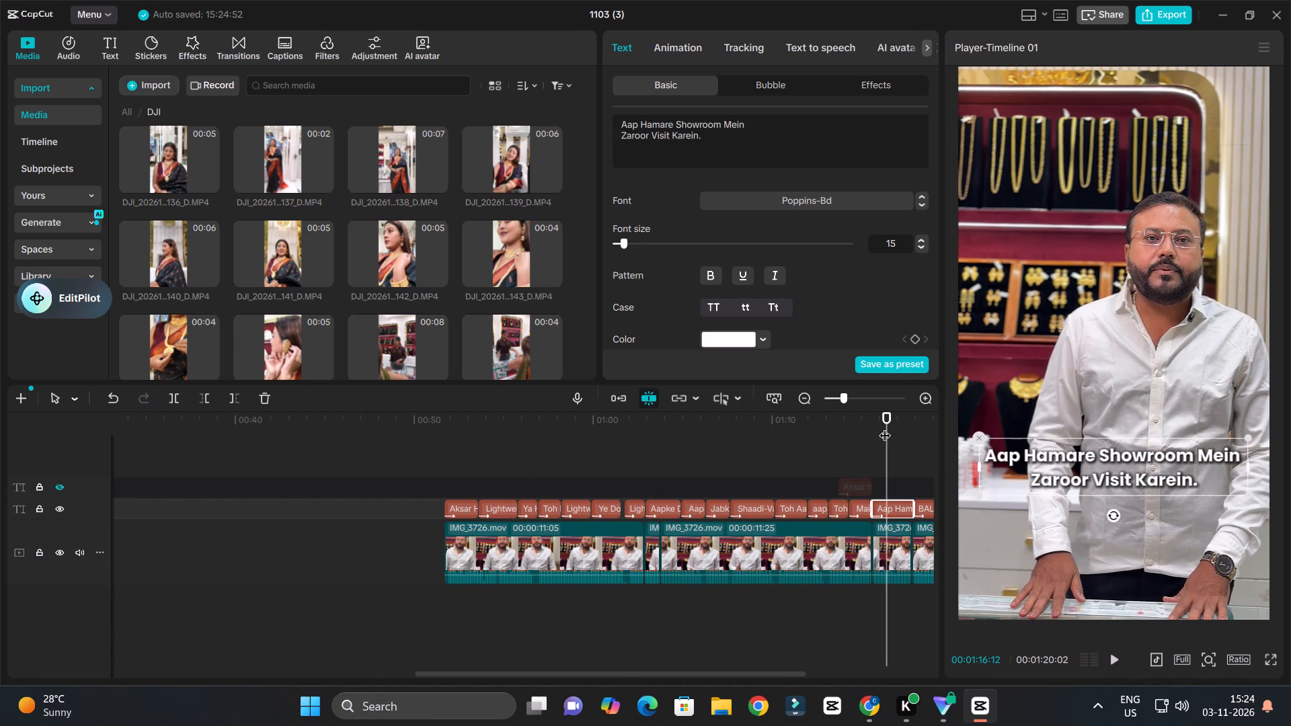
drag(676, 123, 705, 117)
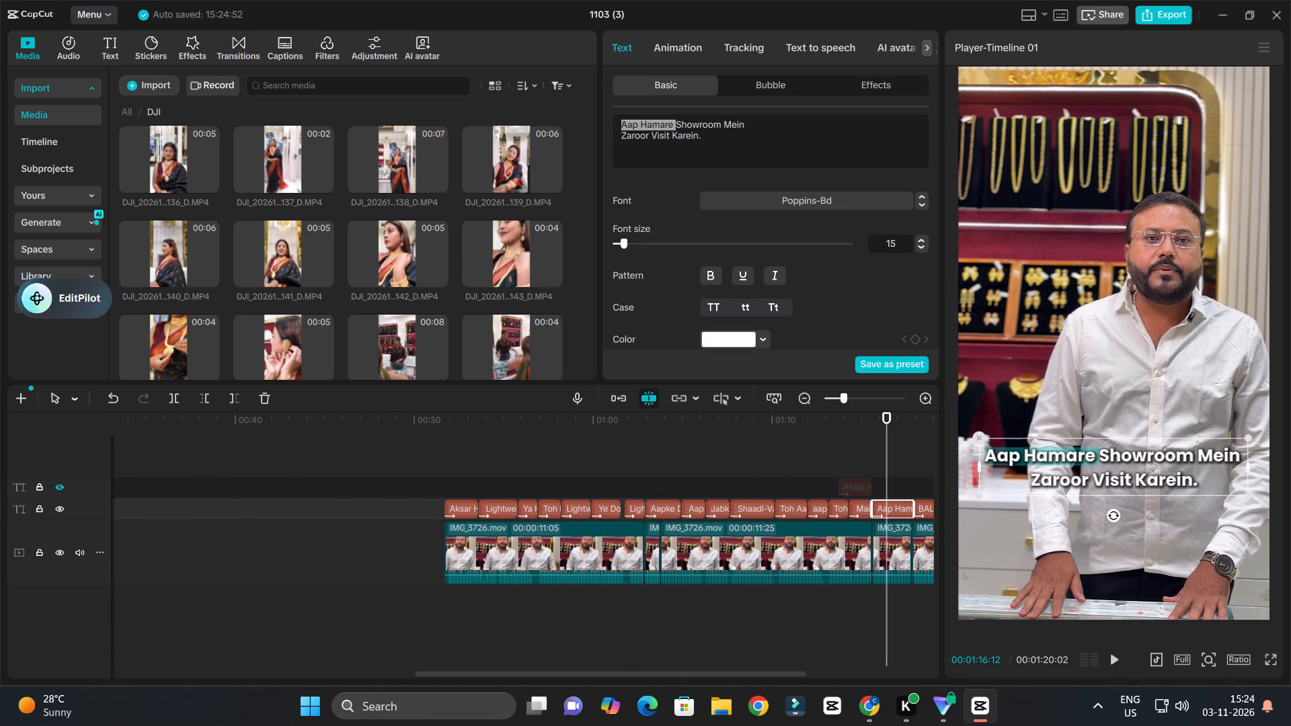
drag(705, 117, 718, 126)
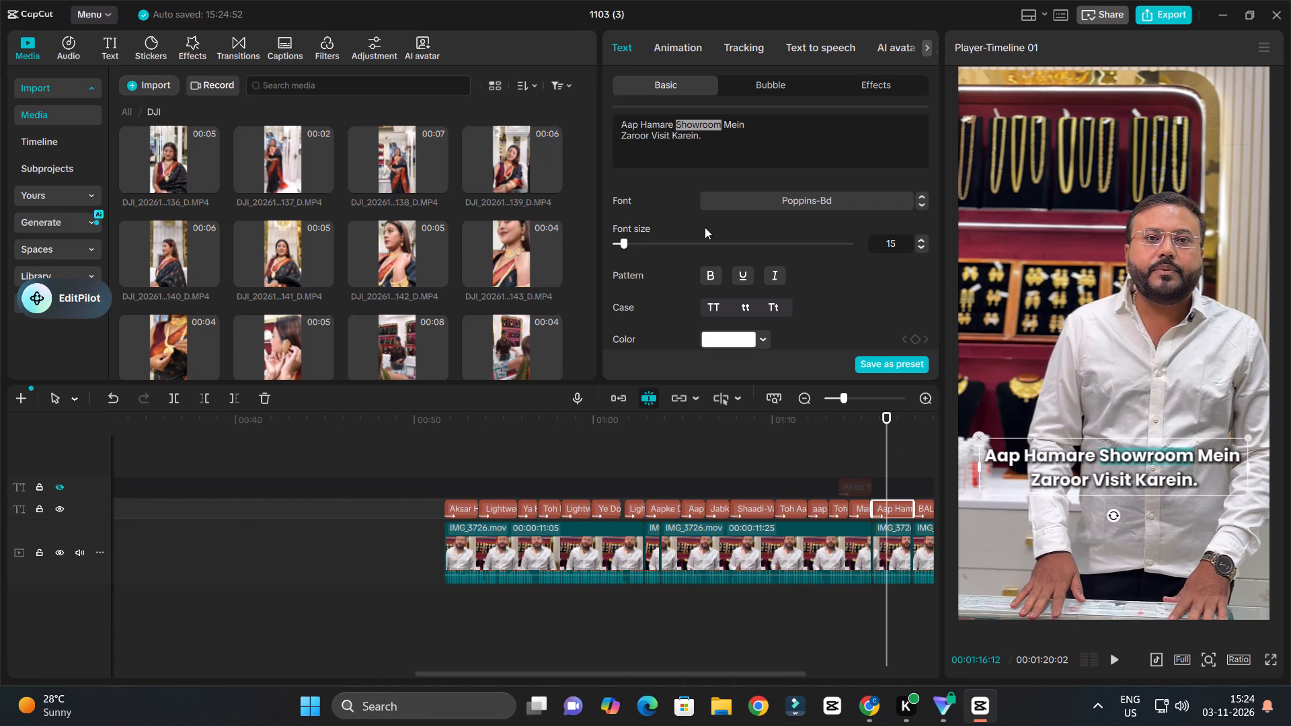
click(742, 339)
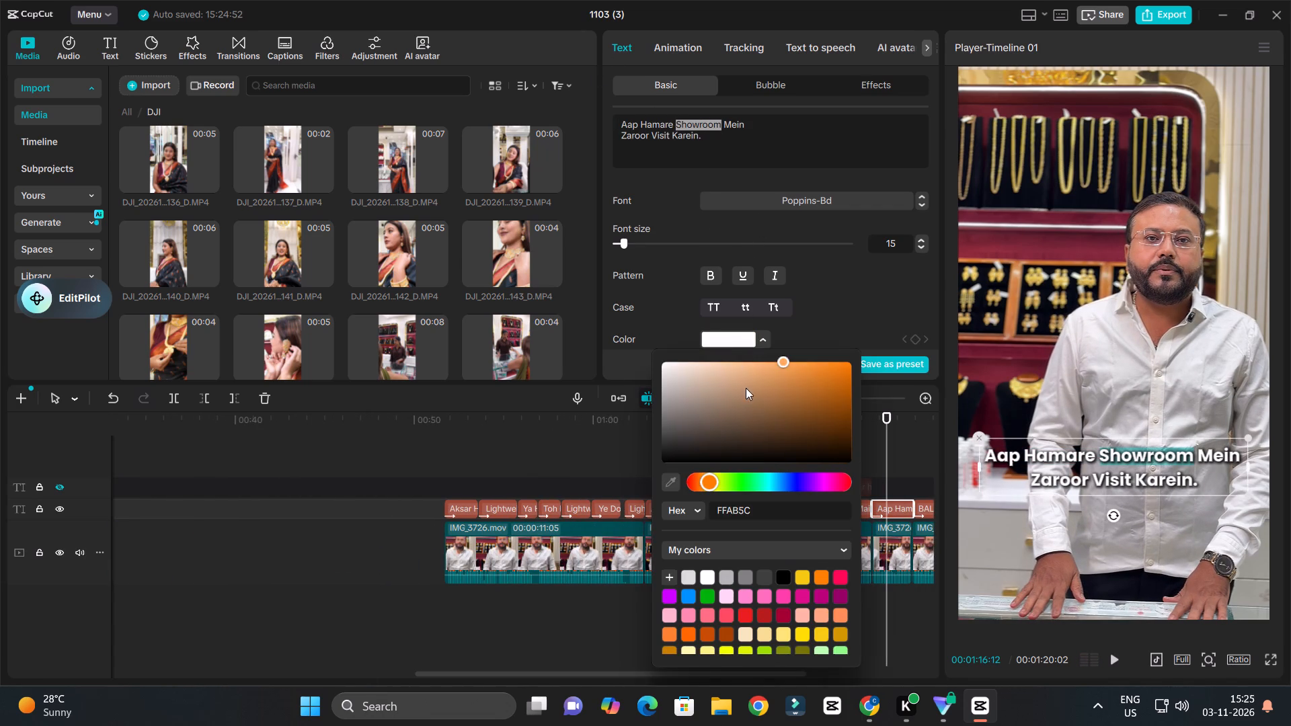
drag(746, 388, 787, 351)
Colour "Visit" light orange in the "Aap Hamare Showroom Mein Zaroor Visit Karein." caption.
drag(652, 136, 670, 135)
click(719, 343)
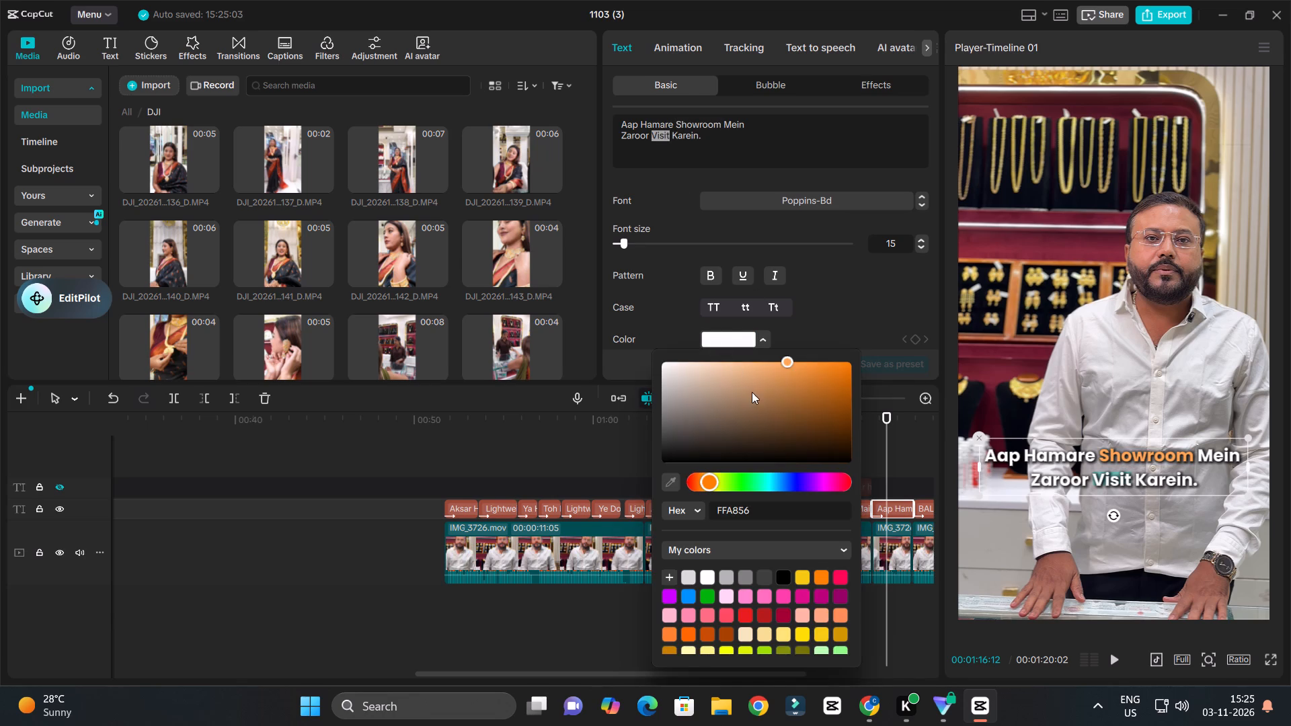
drag(757, 407, 795, 358)
click(639, 452)
Play back the video from the "Aap Hamare Showroom Mein" caption through the closing shop-name caption to the end.
key(space)
ctrl+scroll(711, 461, down, 3)
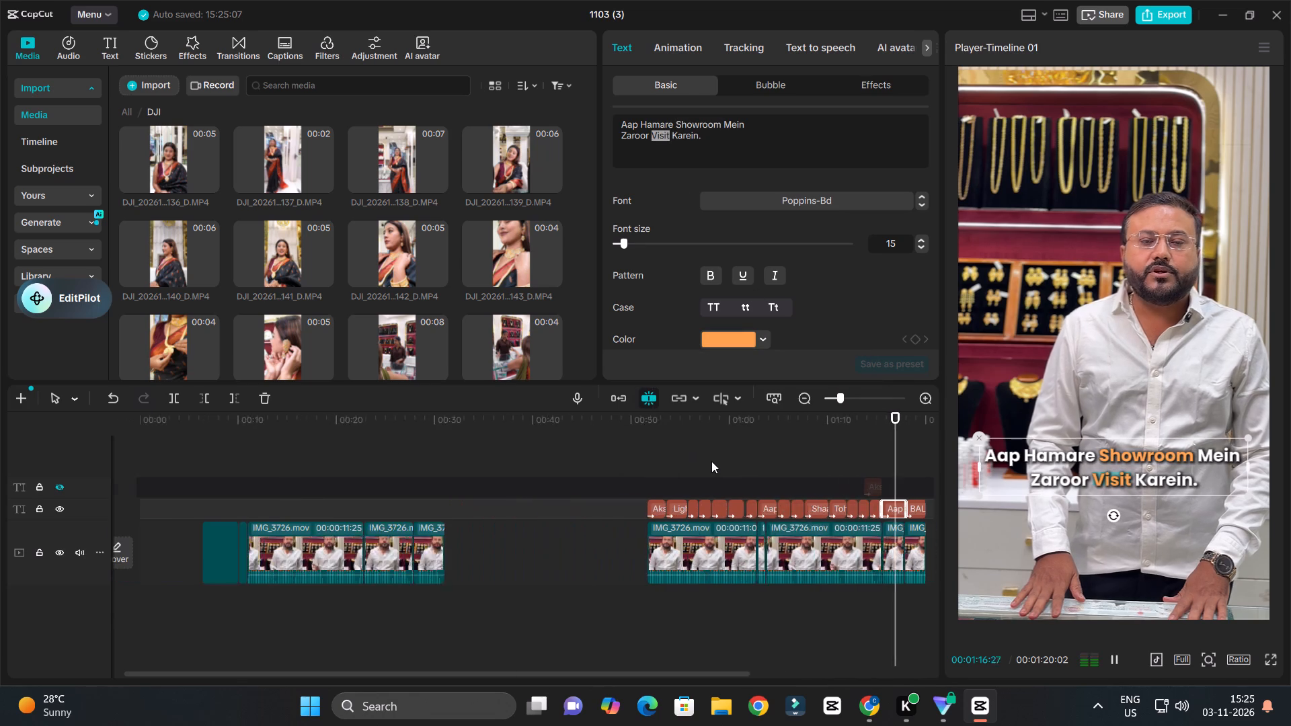
ctrl+scroll(711, 461, down, 3)
ctrl+scroll(748, 414, up, 7)
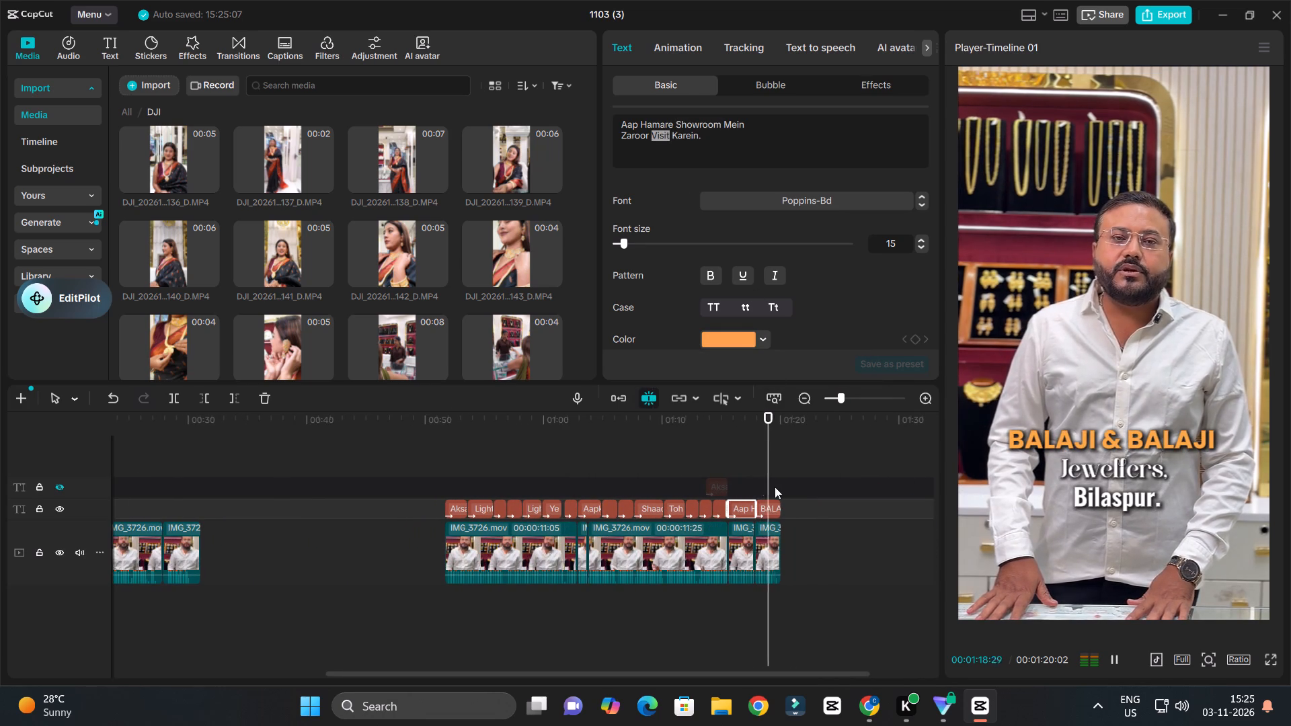
key(space)
key(space)
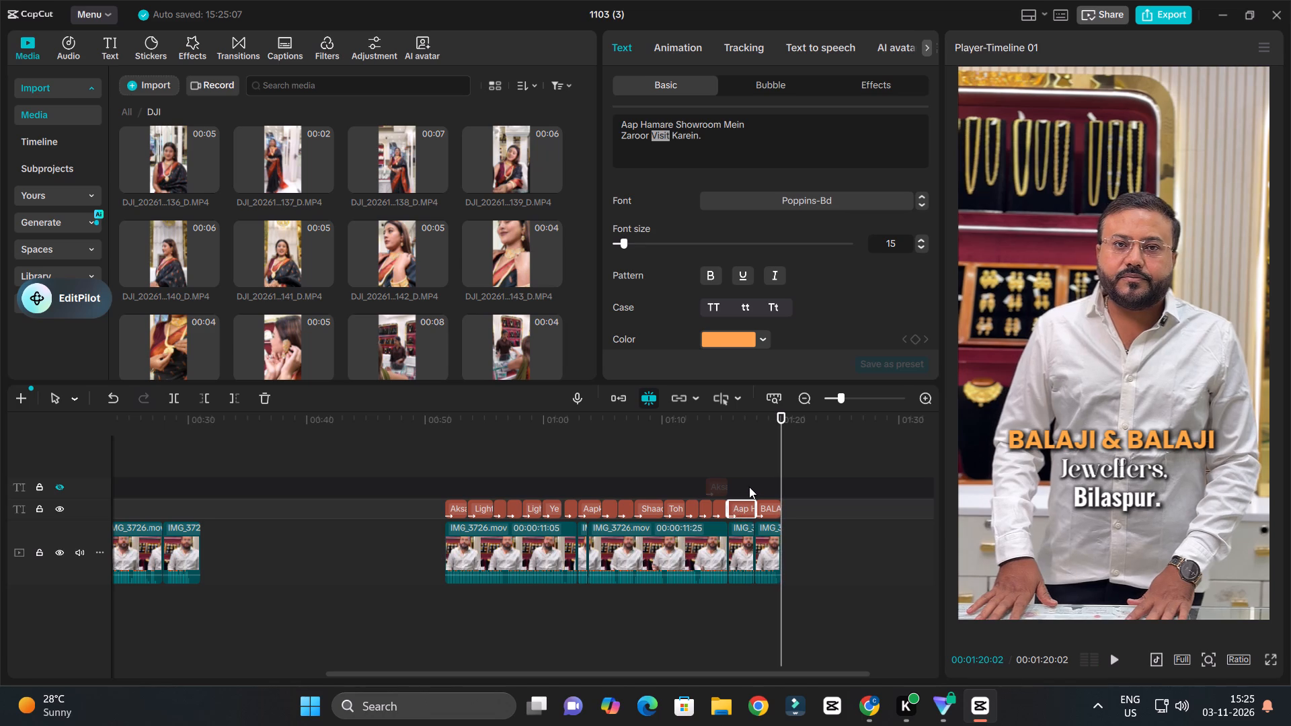
Save the project.
key(ctrl+s)
Search the Downloads folder for "instru" and import the Happy Diwali Festival BGM, NORTHERN LIGHTS (1) and Upbeat Happy Pop instrumental tracks.
ctrl+scroll(730, 474, down, 3)
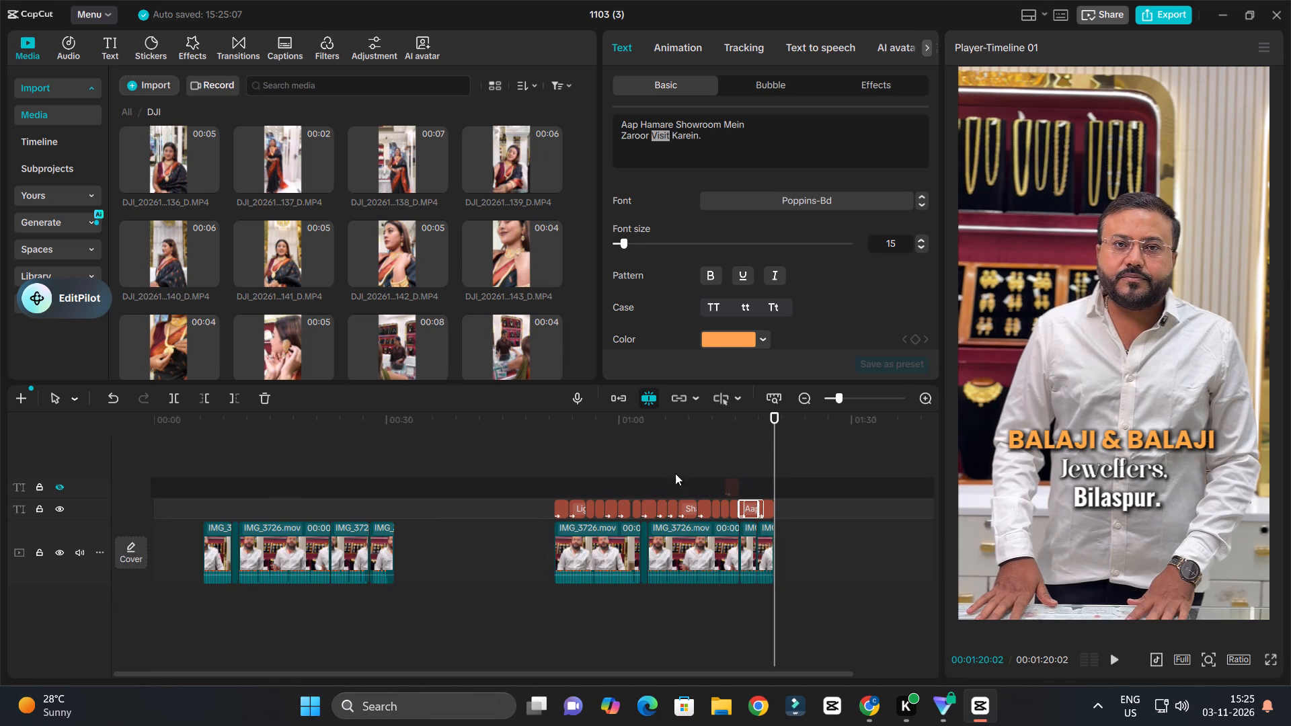
drag(550, 420, 554, 432)
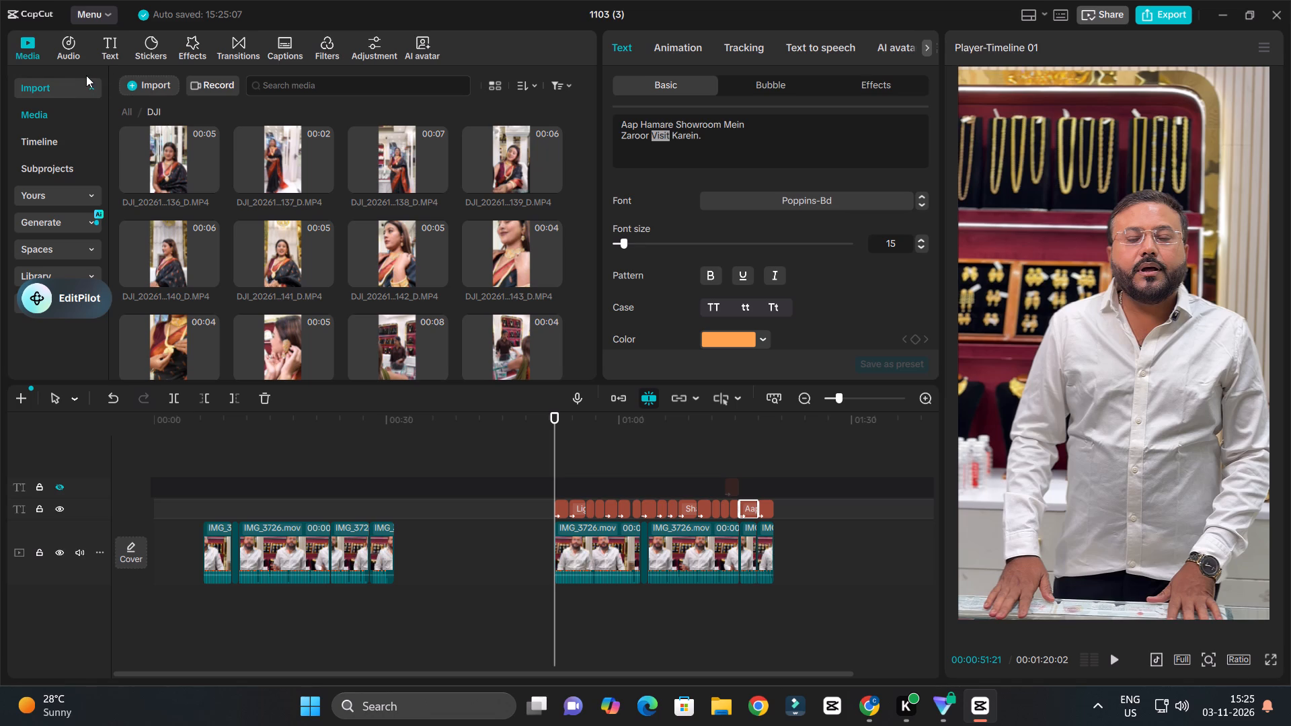
click(124, 104)
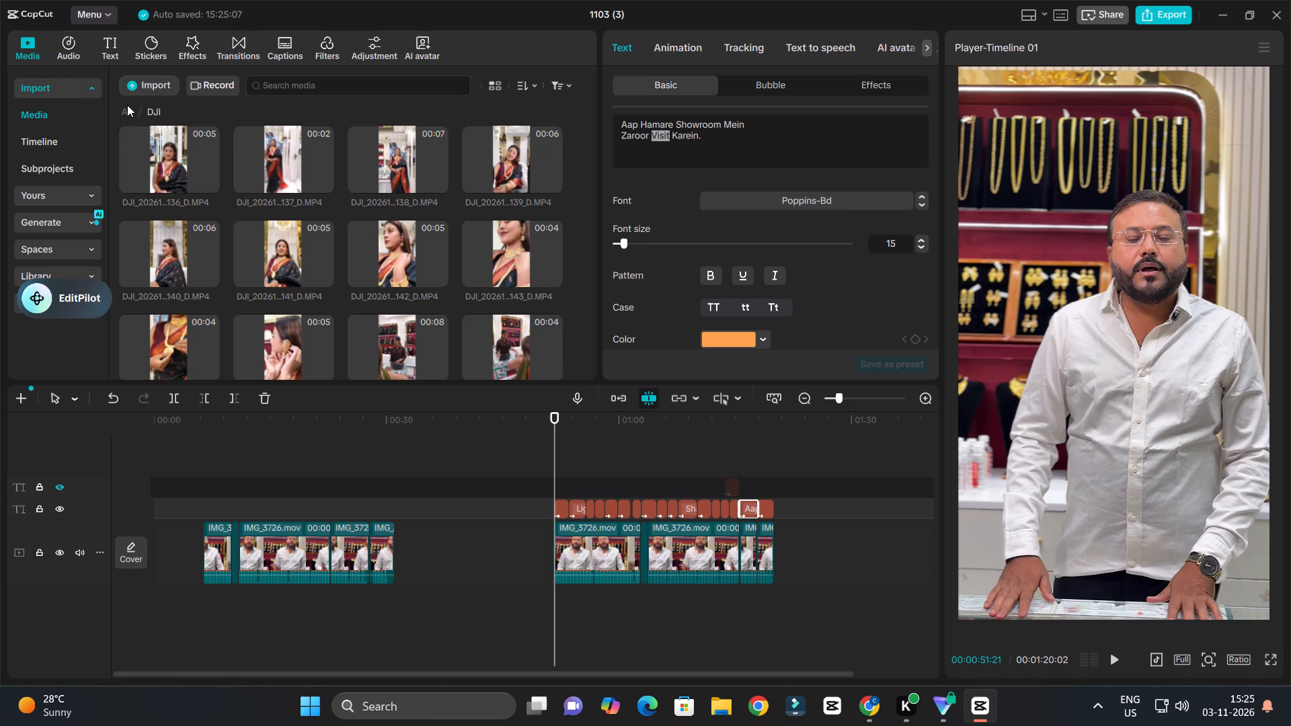
click(127, 105)
click(127, 110)
click(131, 87)
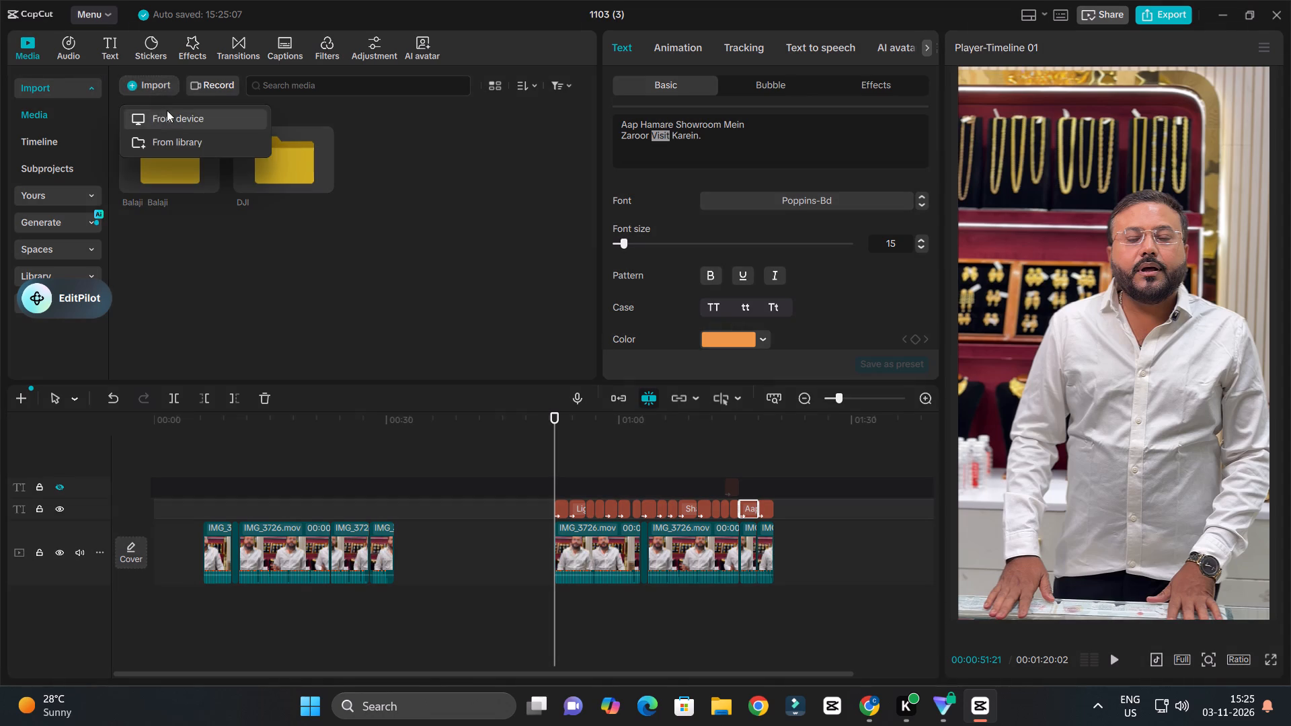
click(168, 117)
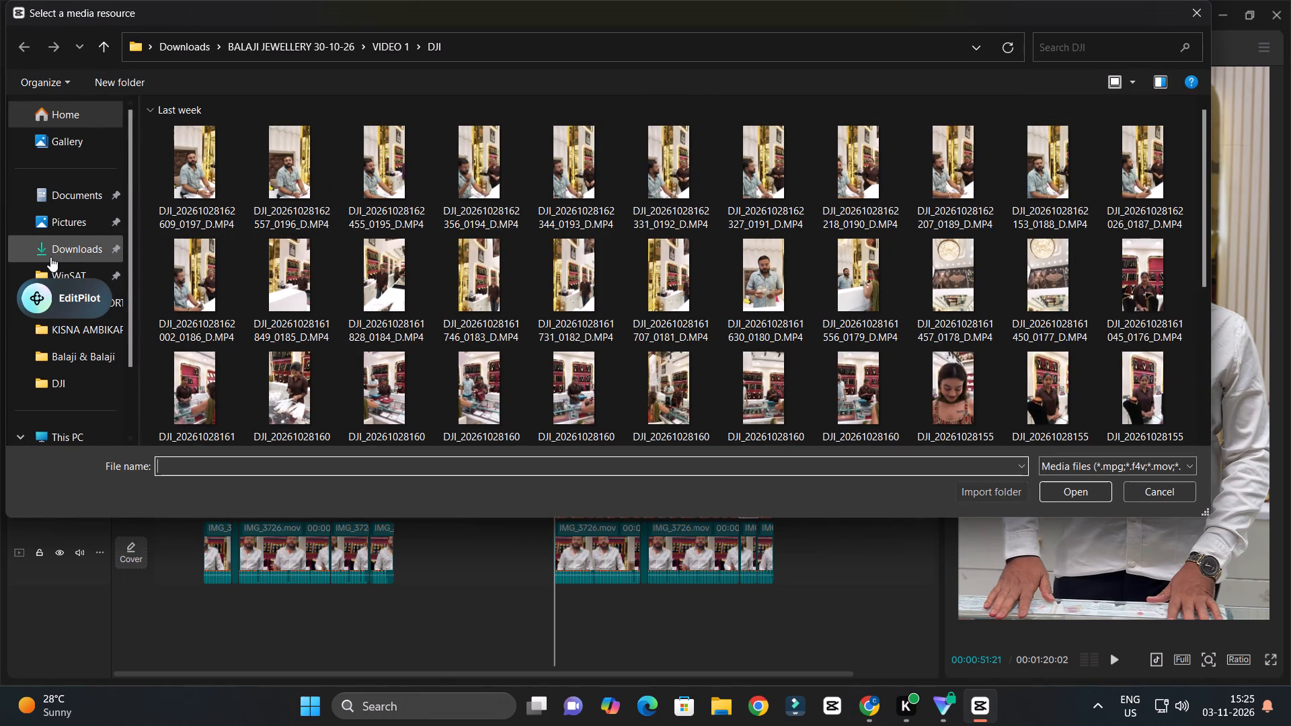
drag(52, 257, 58, 255)
click(1091, 55)
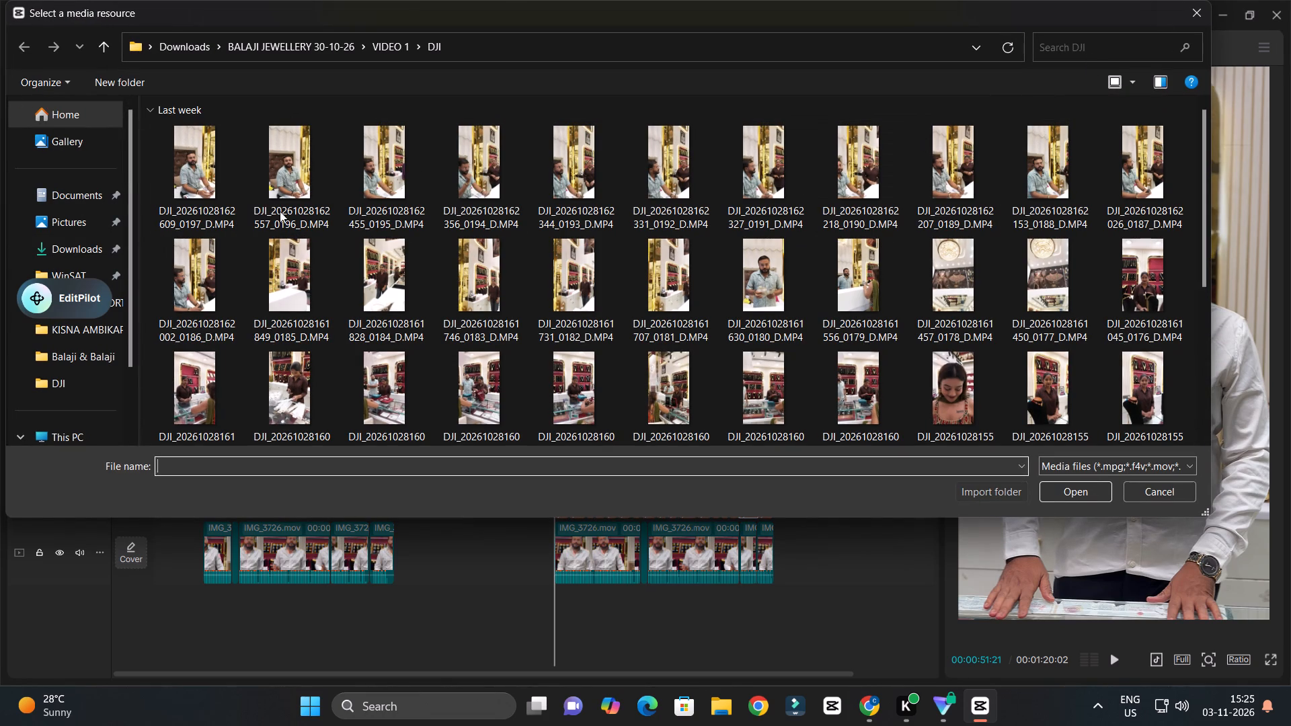
click(85, 249)
click(1065, 47)
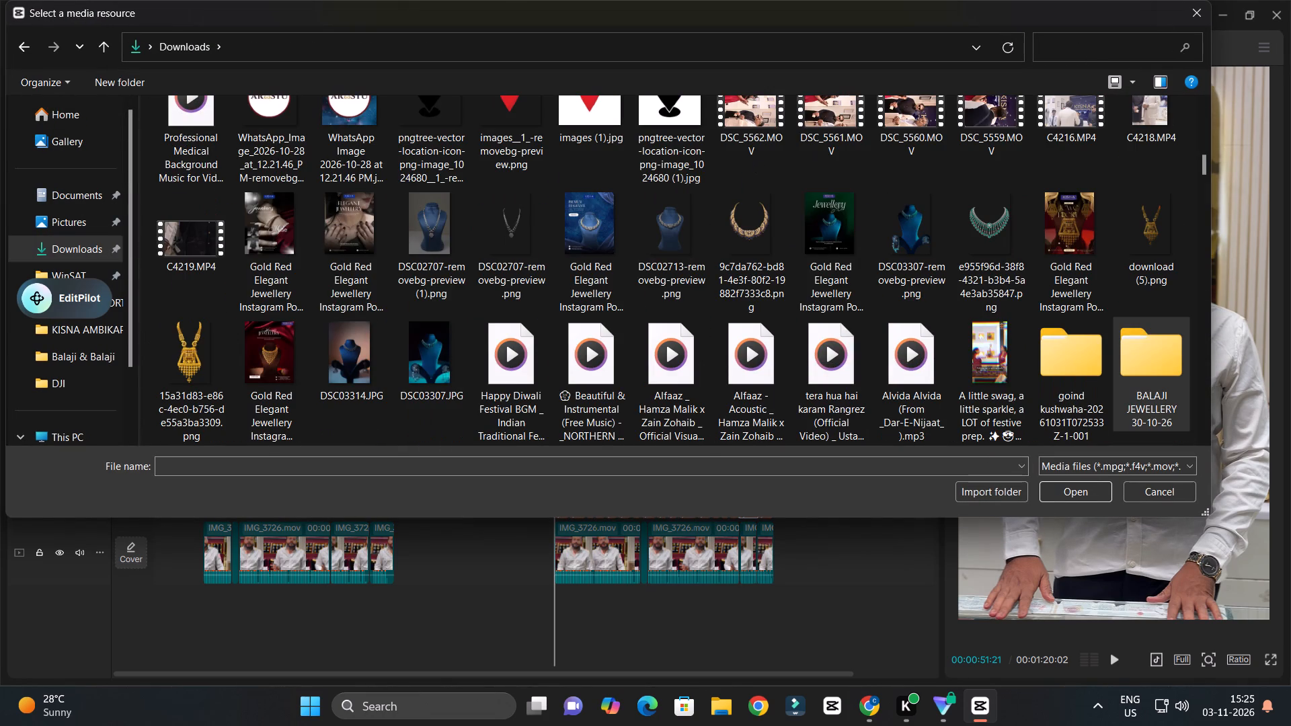
text(instru)
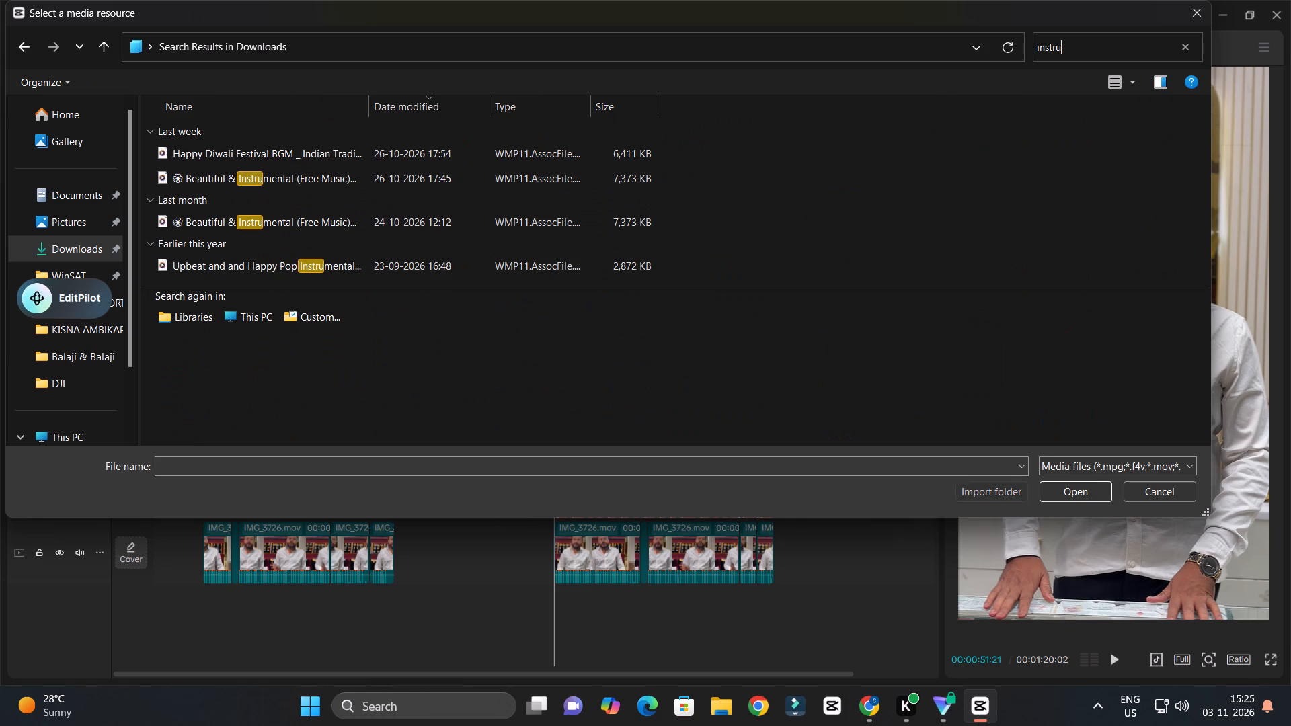
ctrl+click(607, 179)
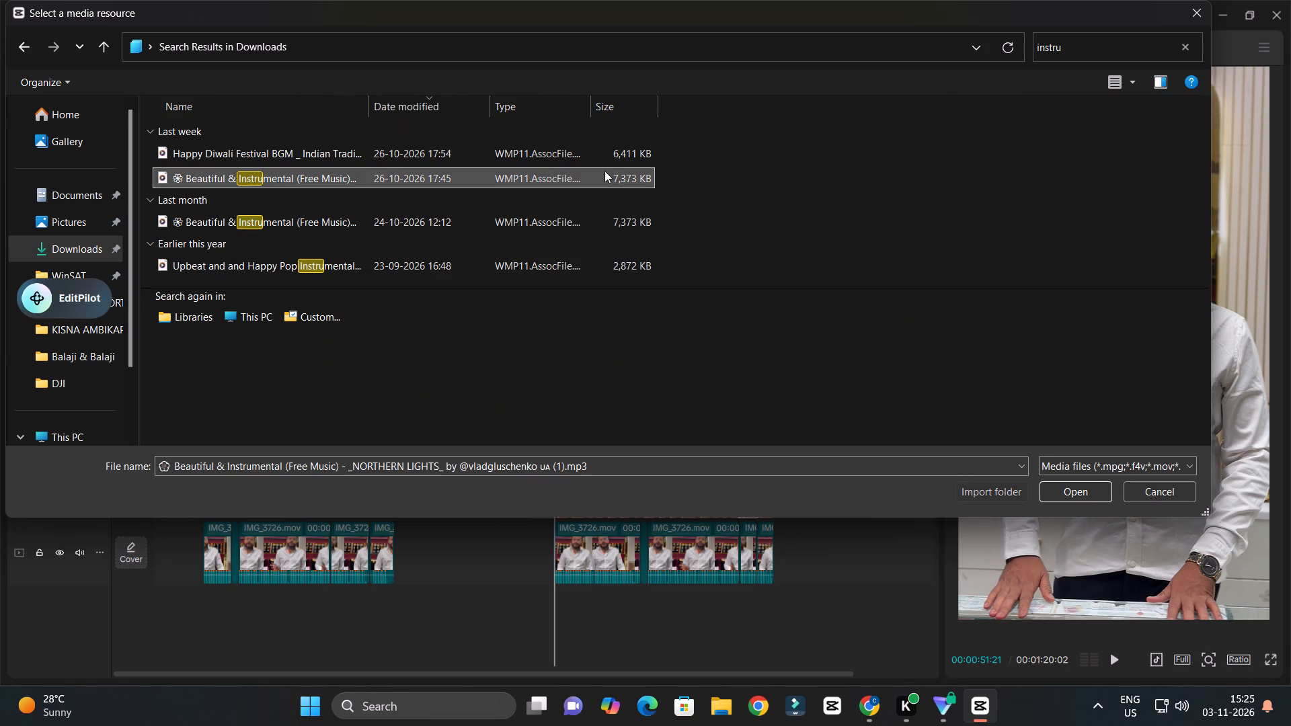
ctrl+click(600, 157)
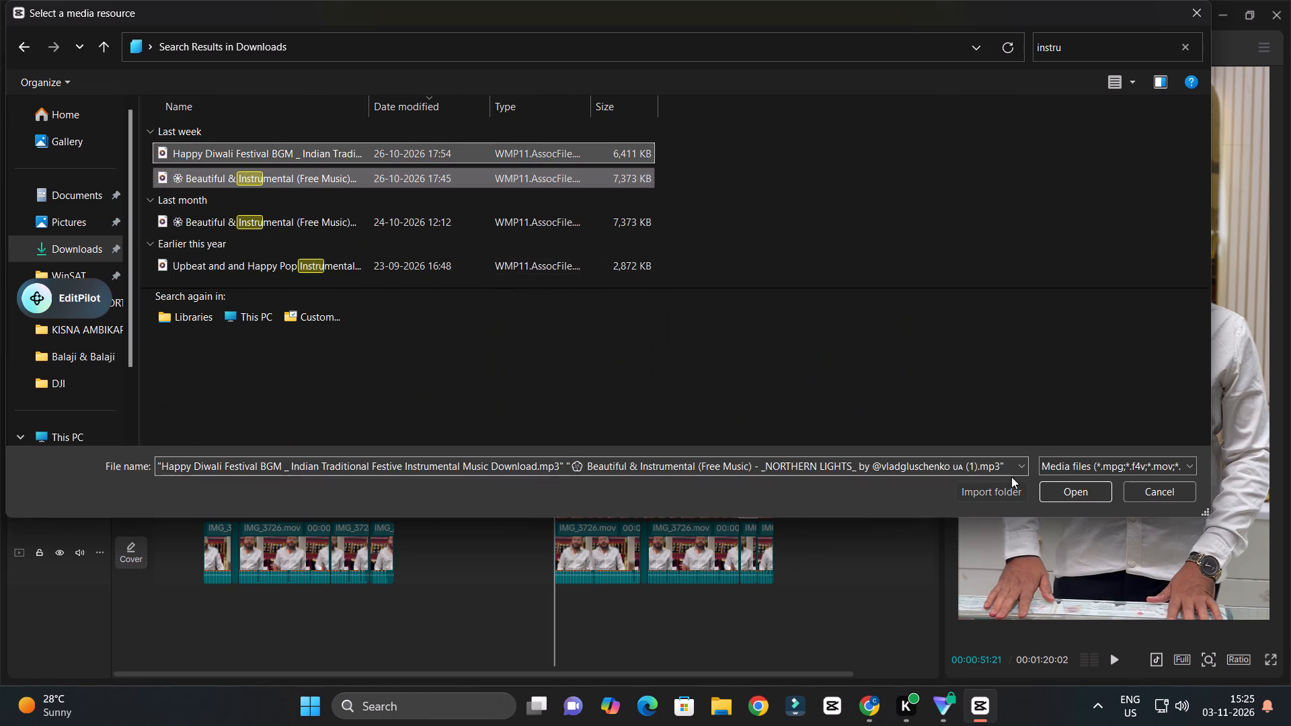
ctrl+click(582, 278)
ctrl+click(586, 272)
click(1068, 487)
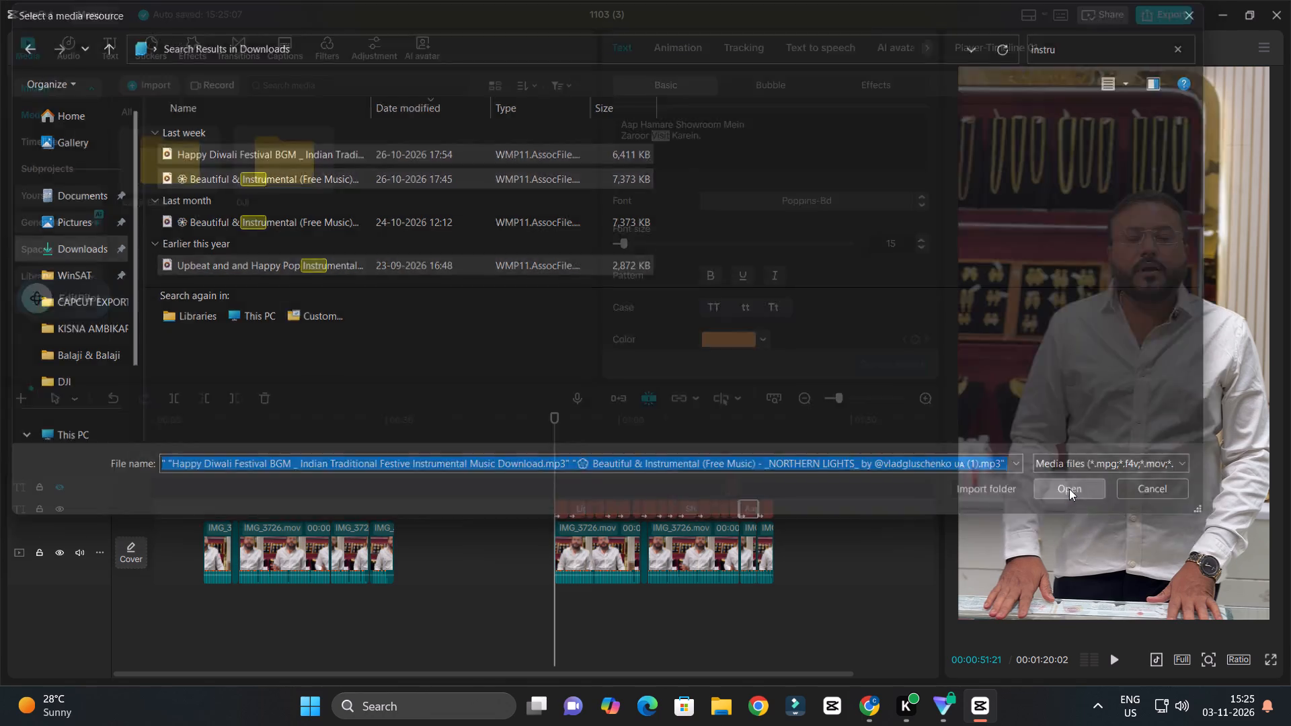
Audition the three imported music tracks, sampling different points of the Happy Diwali Festival BGM.
click(484, 311)
click(418, 194)
click(403, 189)
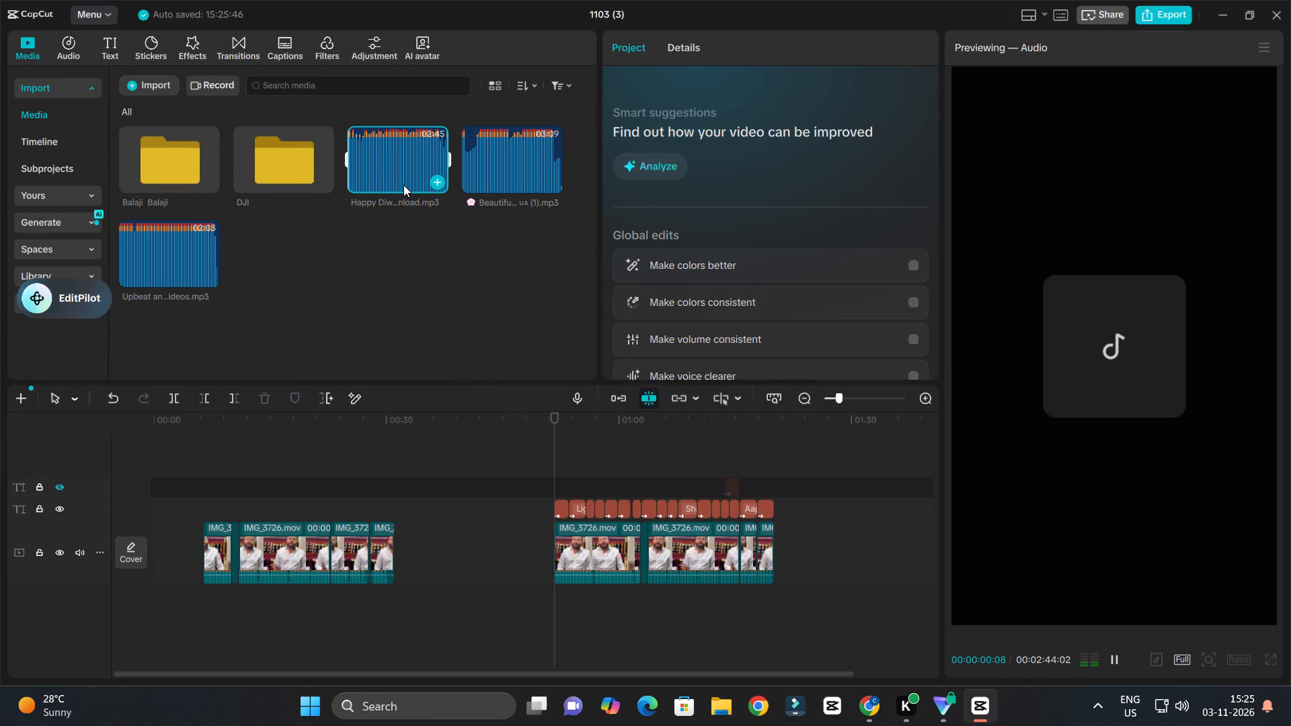
click(358, 161)
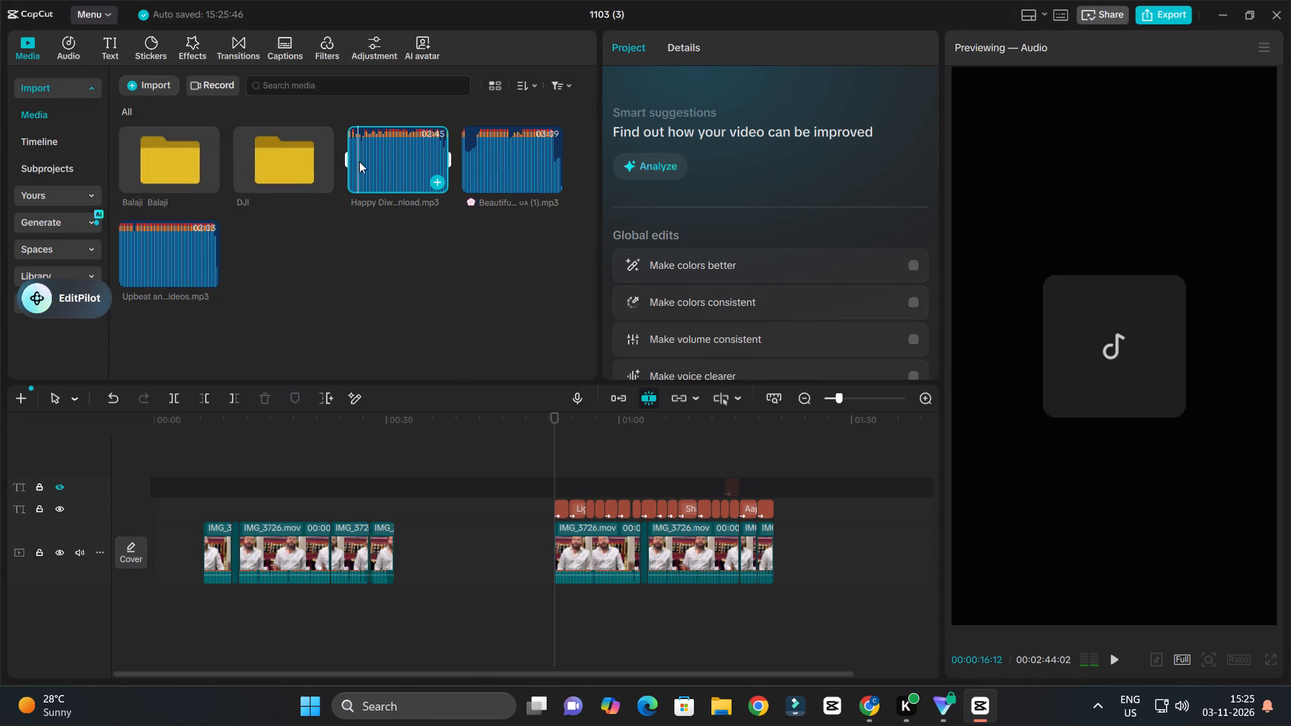
key(space)
click(371, 161)
key(space)
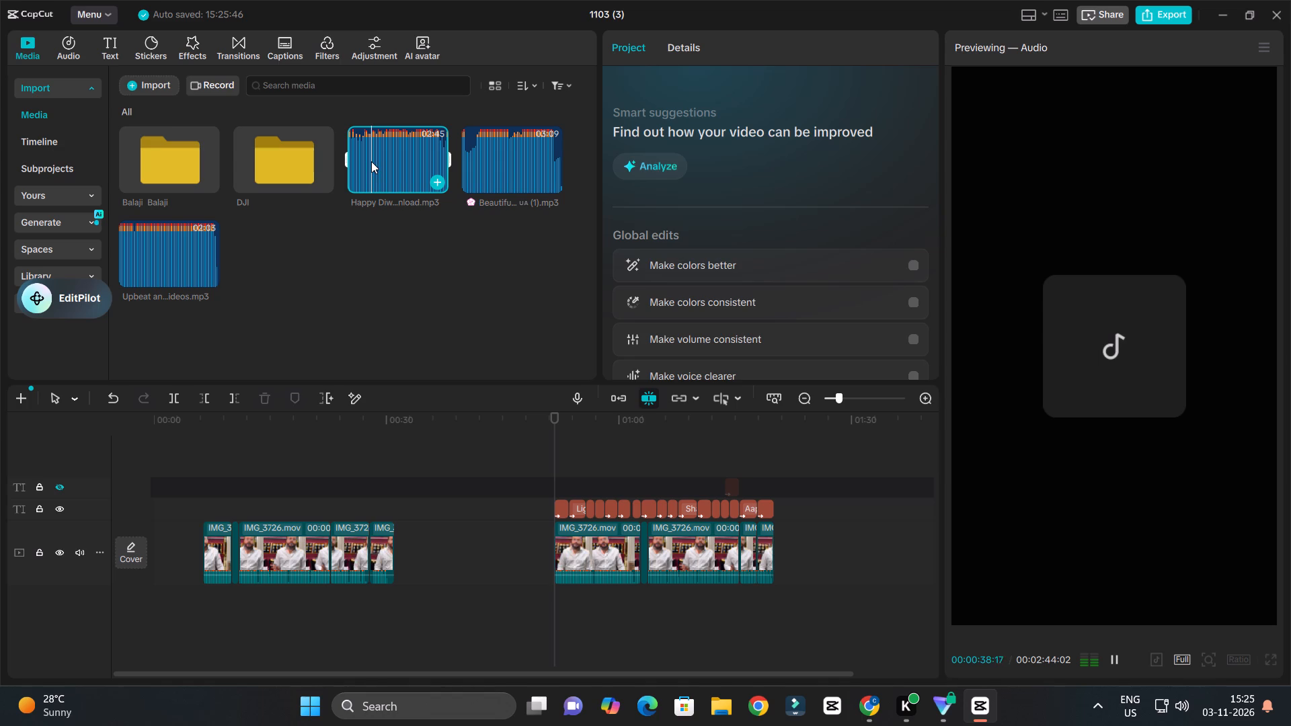
click(498, 162)
click(482, 165)
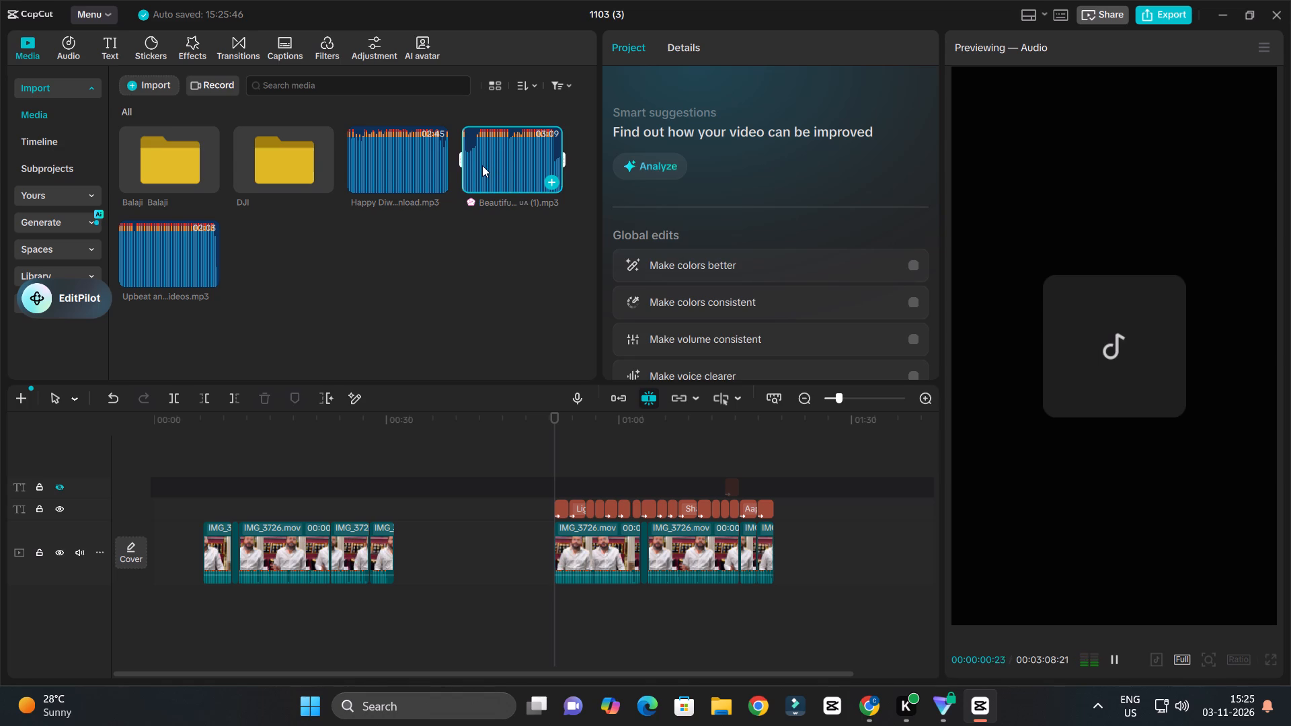
key(space)
click(173, 261)
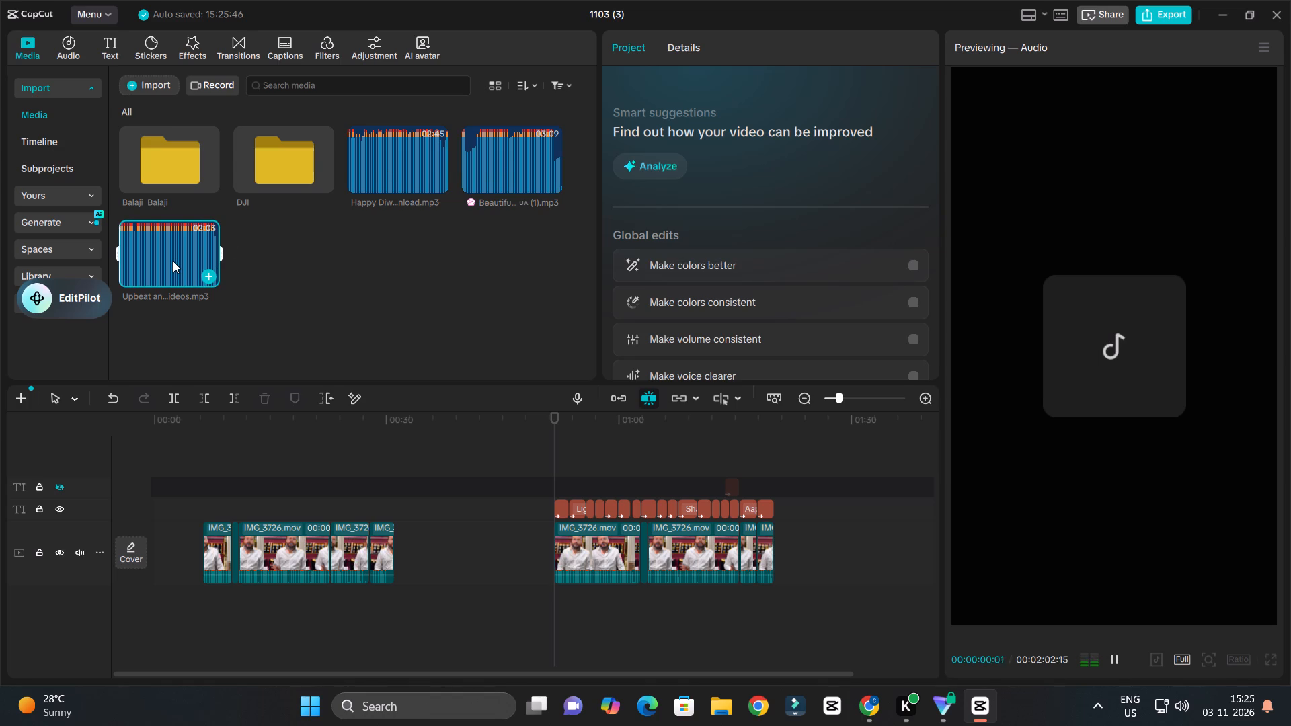
Add the Happy Diwali Festival BGM track to the timeline beneath the captioned talking-head clips.
click(377, 151)
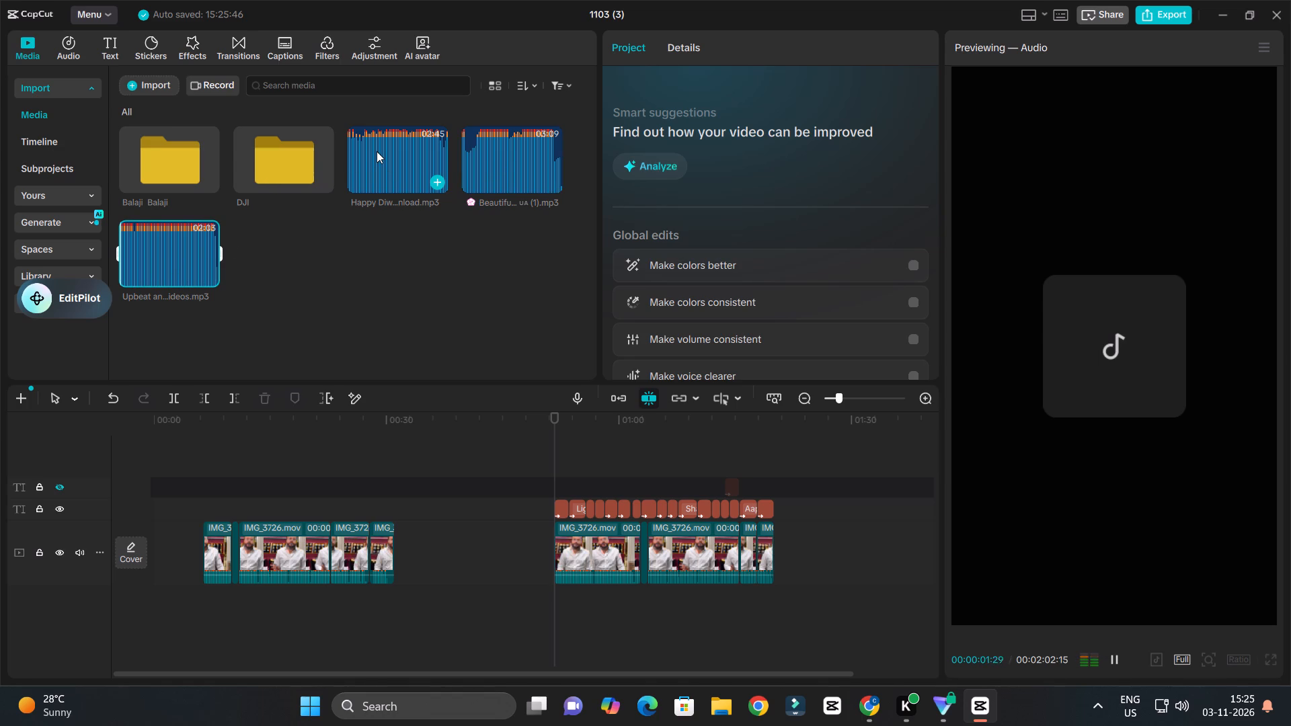
drag(379, 153, 522, 607)
key(space)
ctrl+scroll(661, 522, up, 7)
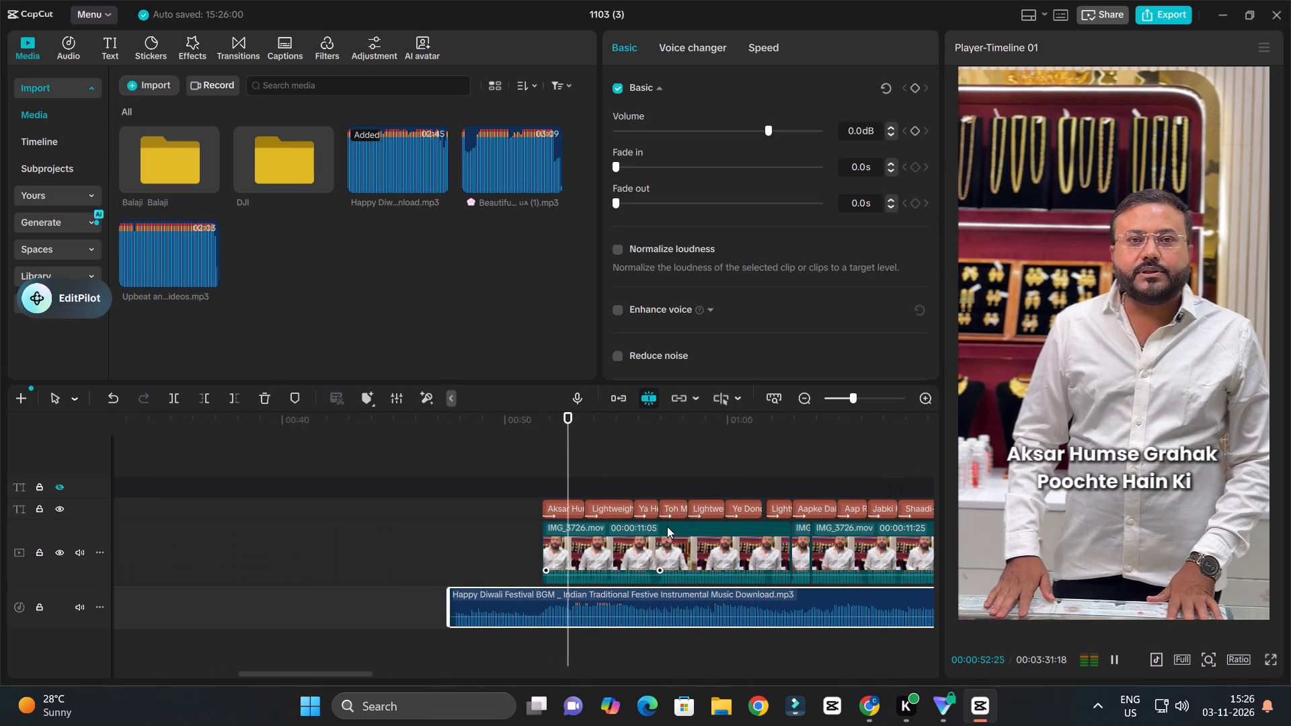
ctrl+scroll(667, 526, down, 3)
ctrl+scroll(663, 536, up, 7)
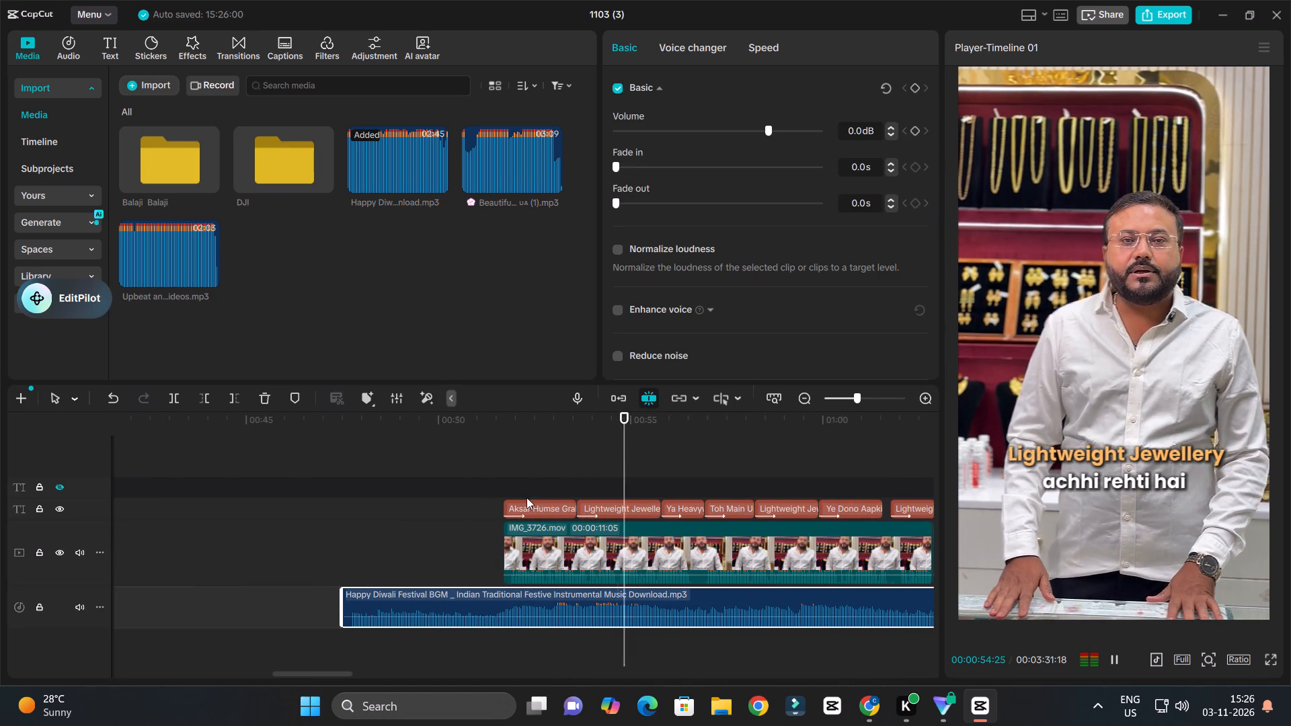
Trim the start of the Happy Diwali music to the beginning of the first captioned clip at 00:00:51:21.
drag(508, 438, 494, 476)
key(space)
drag(506, 428, 494, 462)
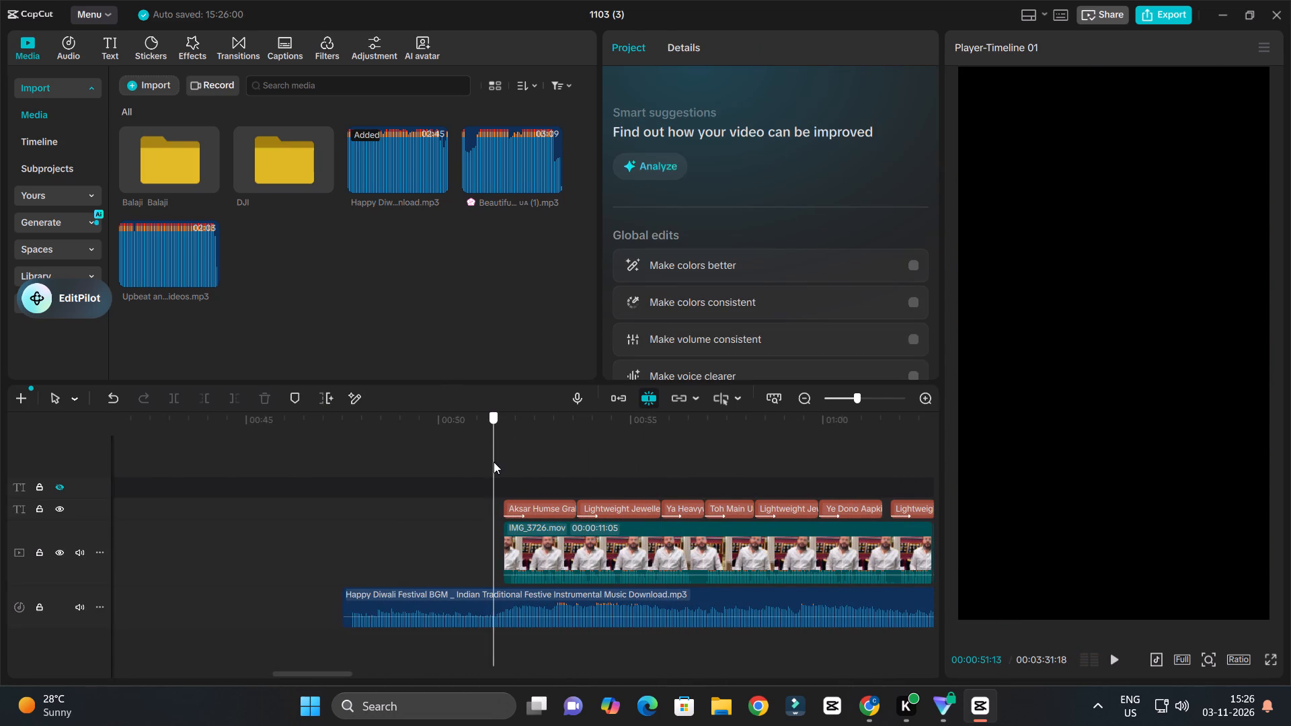
drag(494, 462, 506, 490)
click(510, 608)
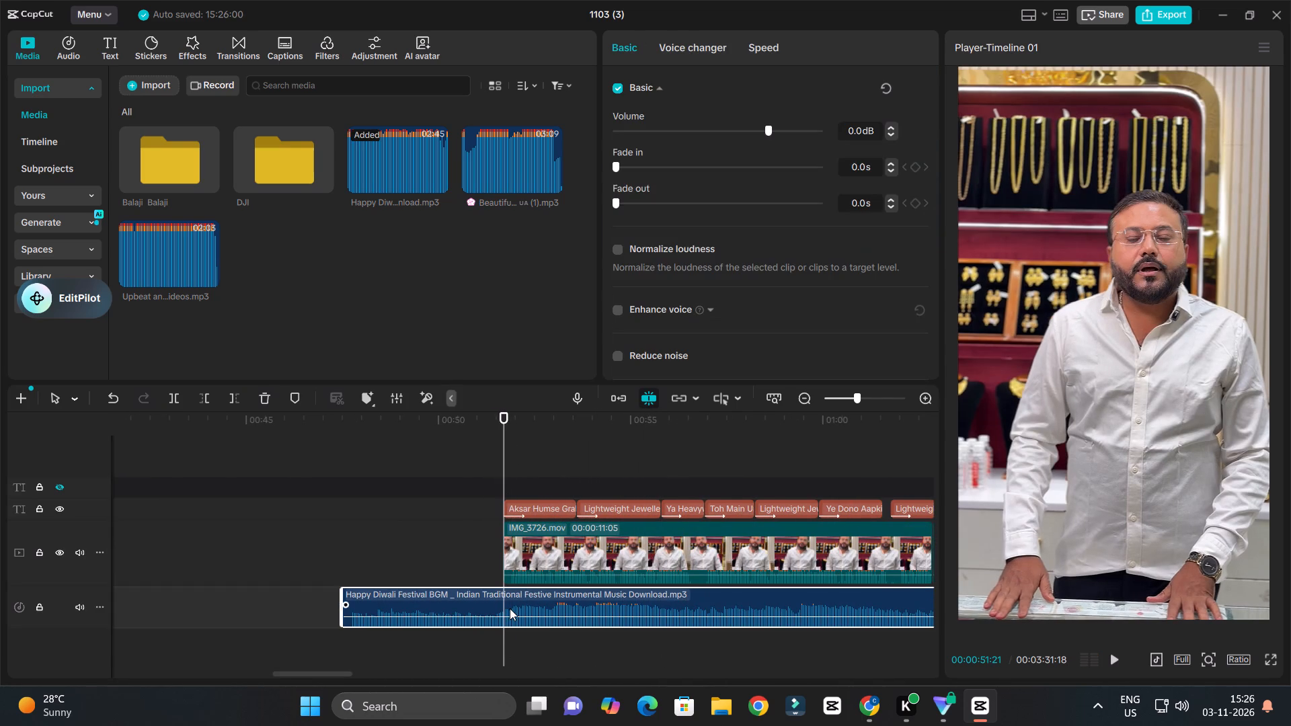
key(q)
Play the opening with the music and lower the Happy Diwali track's volume to -12.5 dB.
ctrl+scroll(494, 597, down, 2)
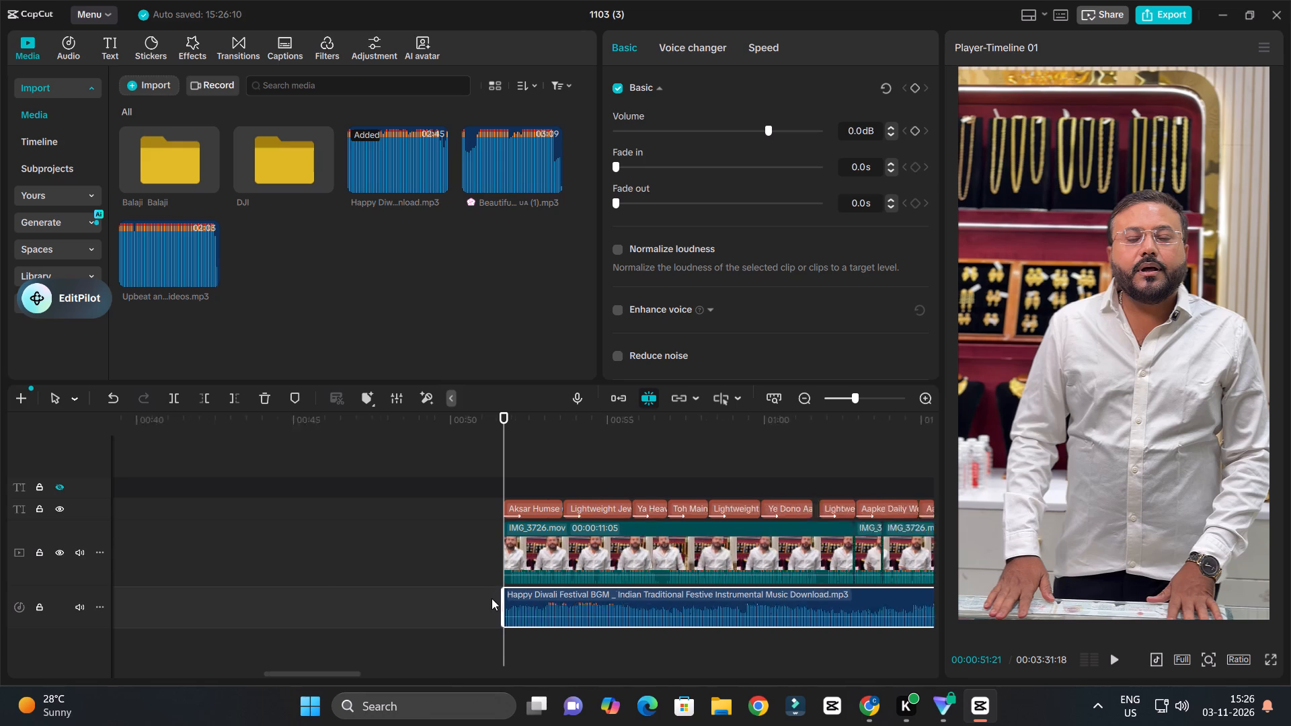
ctrl+scroll(492, 598, down, 11)
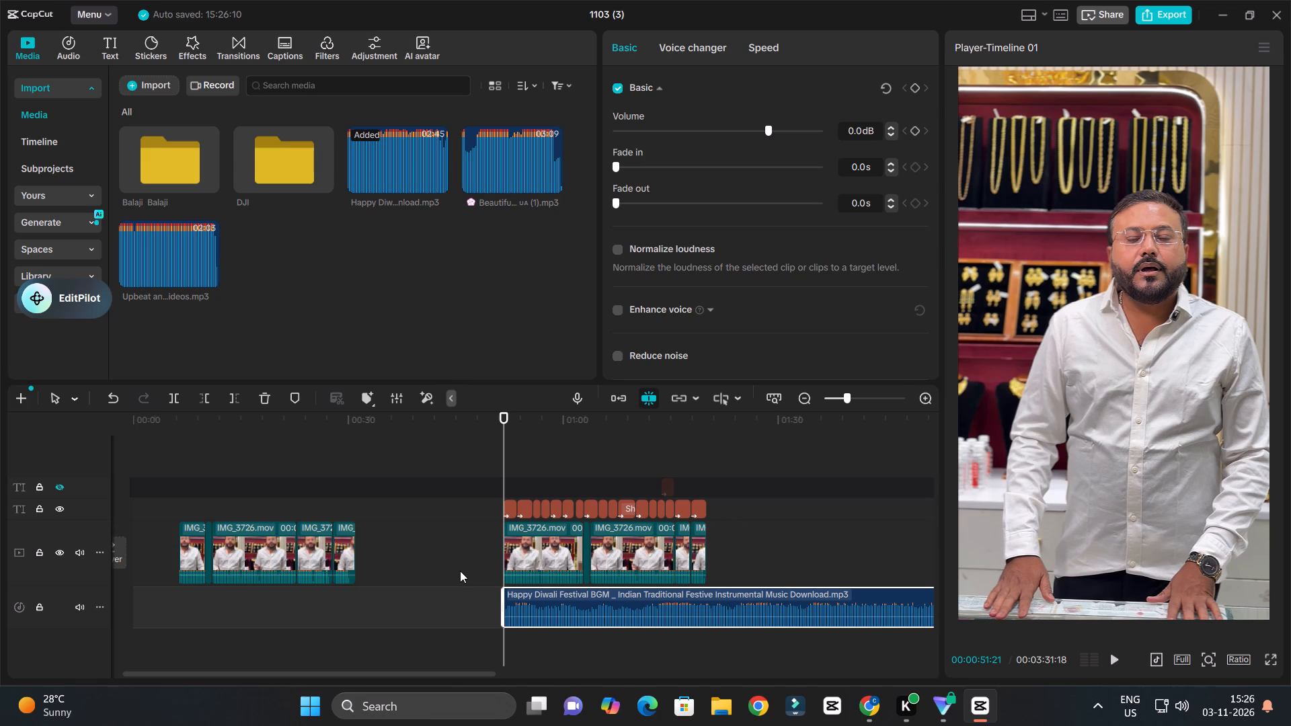
key(space)
ctrl+scroll(611, 521, down, 4)
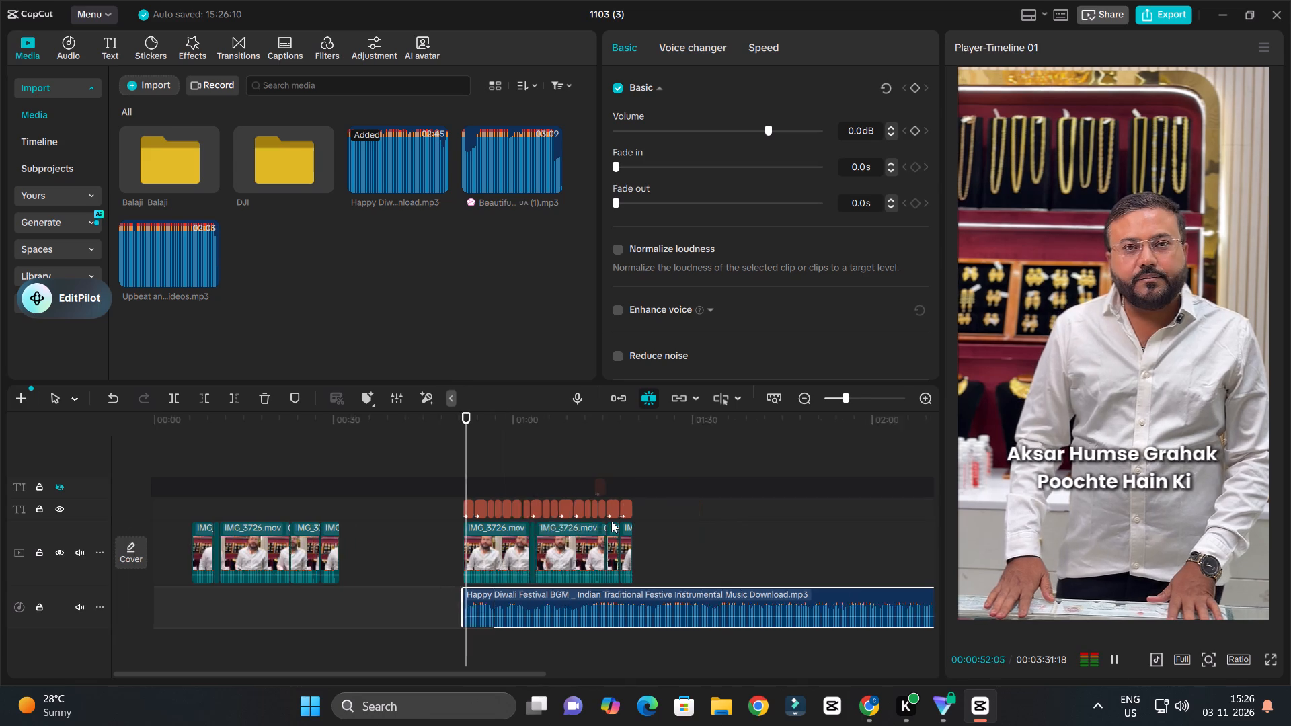
ctrl+scroll(656, 542, up, 7)
key(space)
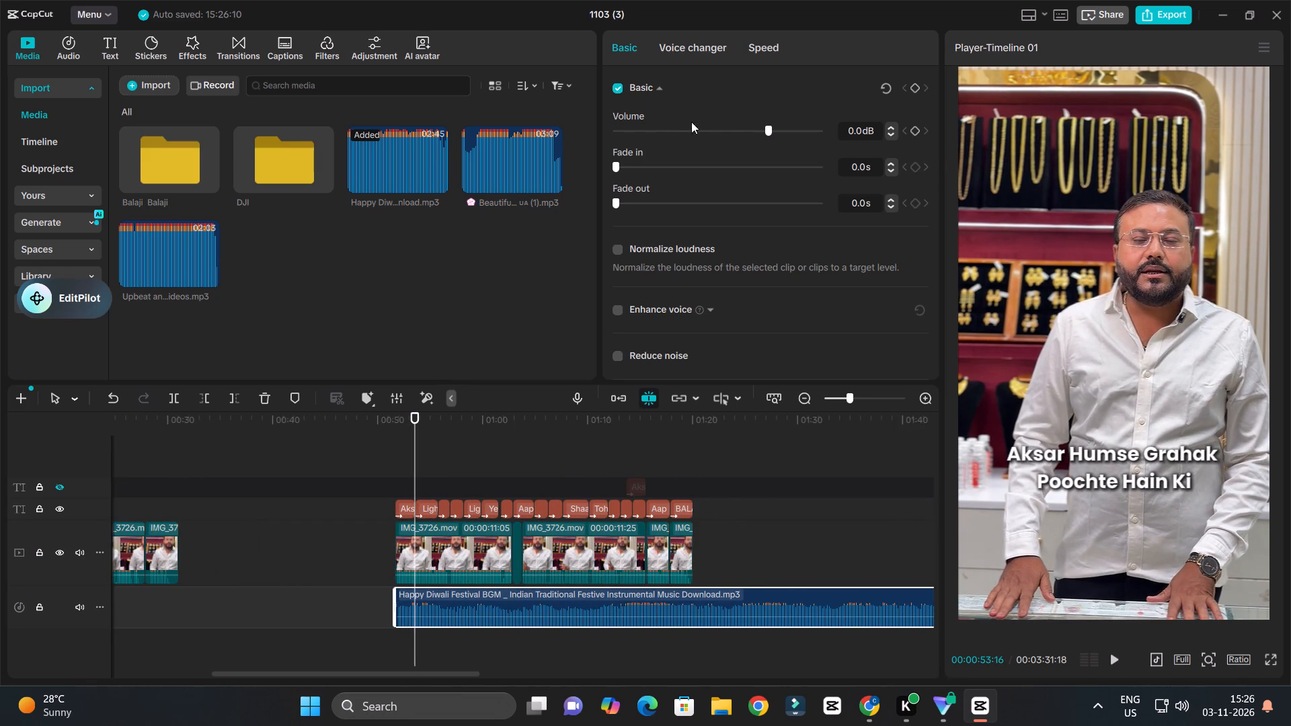
click(734, 130)
Play back the captioned section through the closing shop-name caption to check the music level against the speech.
key(space)
ctrl+scroll(652, 460, up, 3)
ctrl+scroll(652, 460, down, 3)
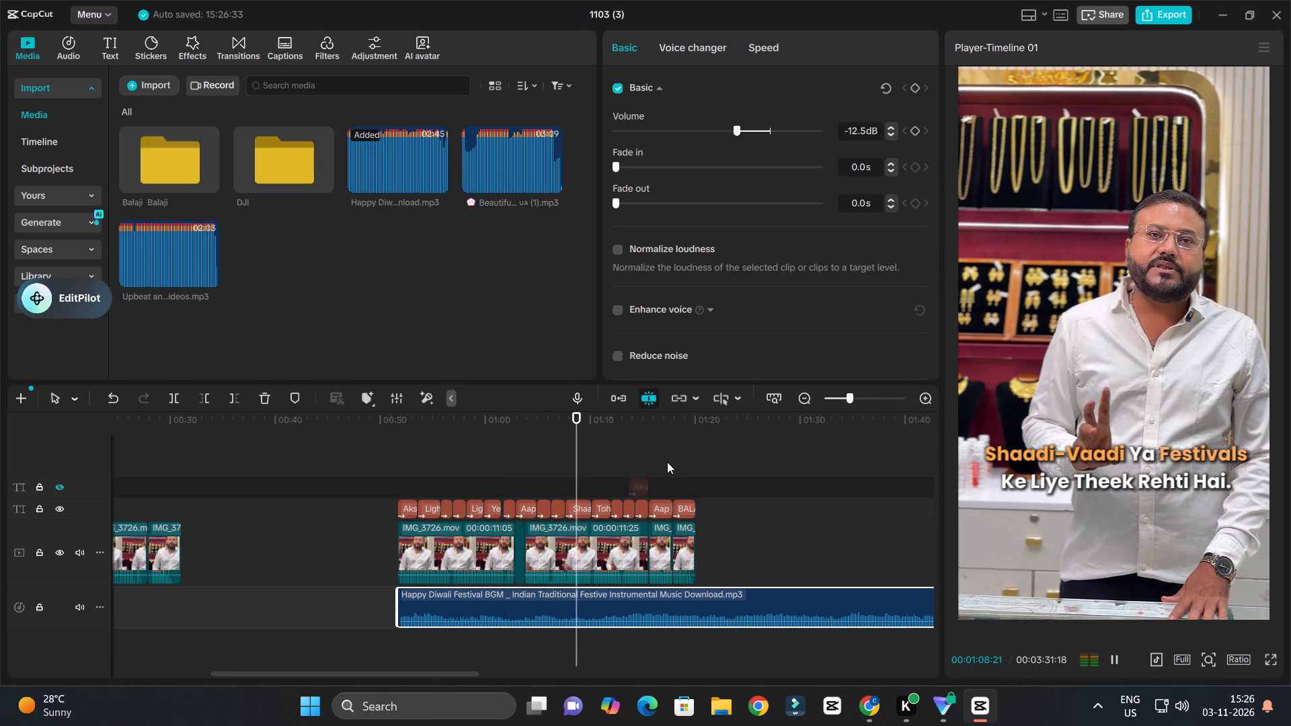
ctrl+scroll(747, 483, up, 3)
ctrl+scroll(748, 484, down, 7)
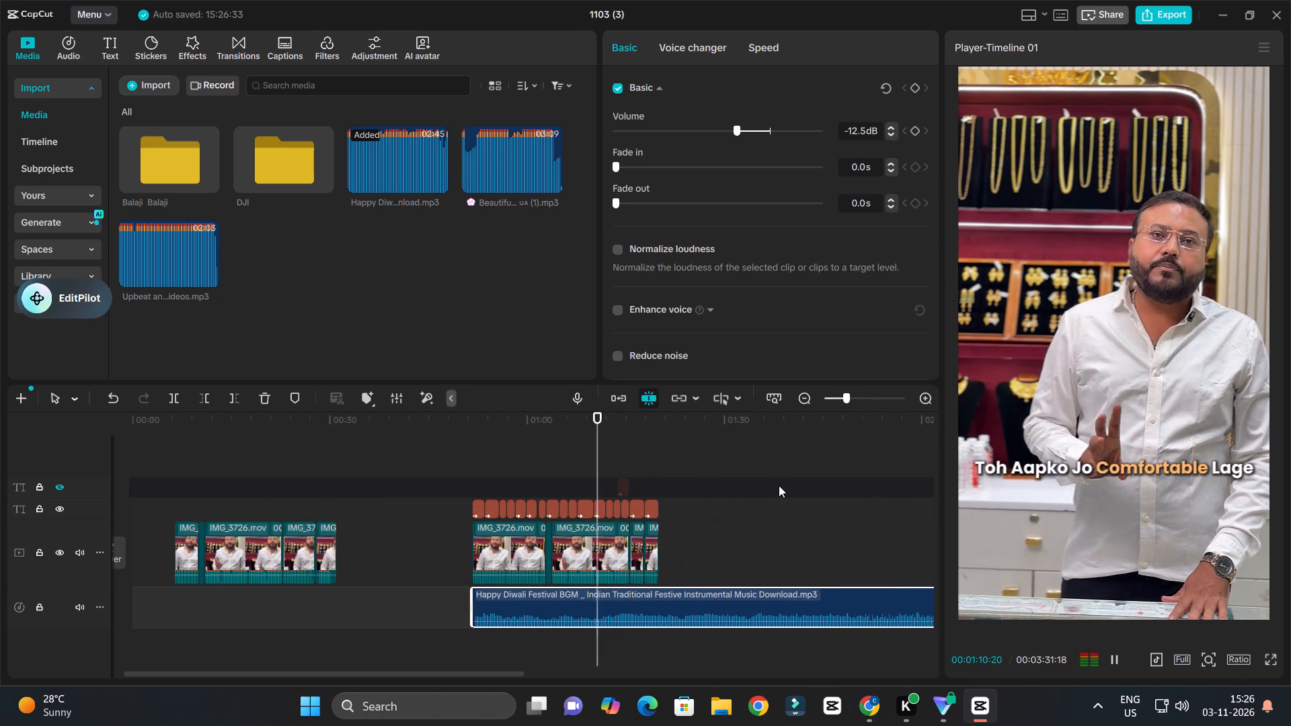
ctrl+scroll(779, 486, up, 3)
ctrl+scroll(779, 486, down, 9)
ctrl+scroll(760, 518, up, 5)
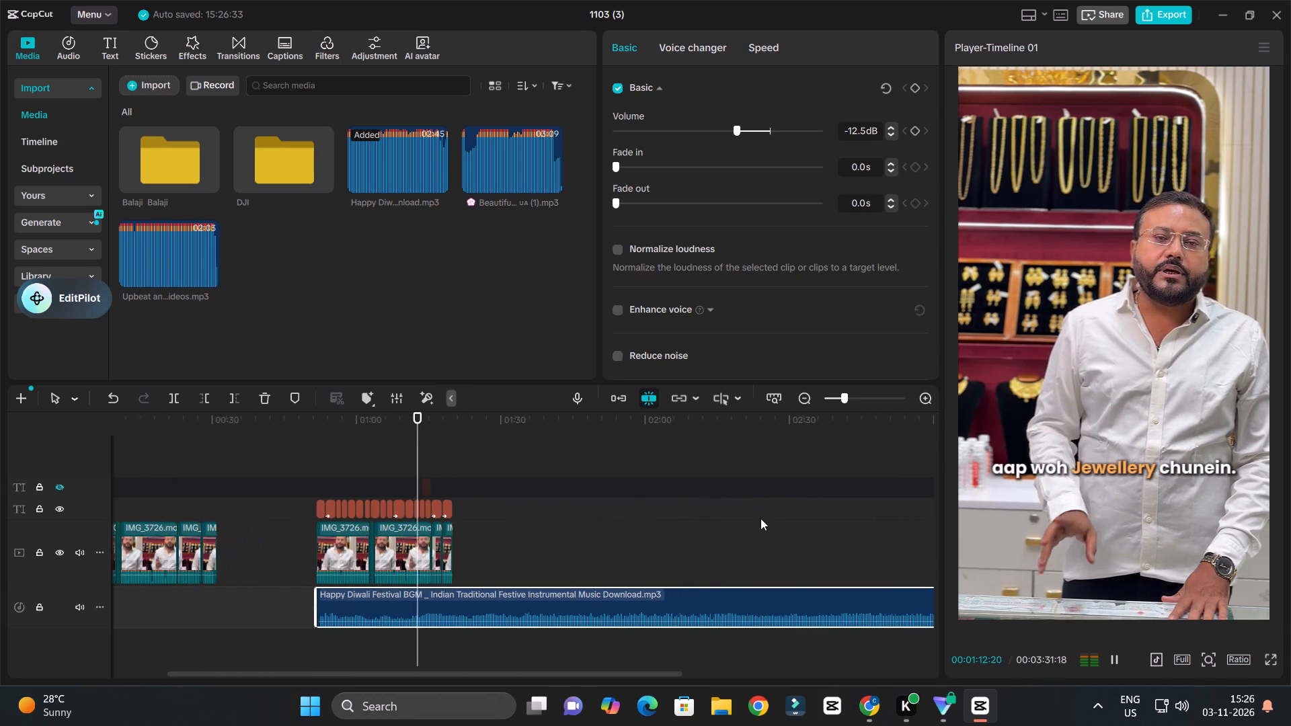
ctrl+scroll(760, 518, up, 11)
ctrl+scroll(701, 549, up, 4)
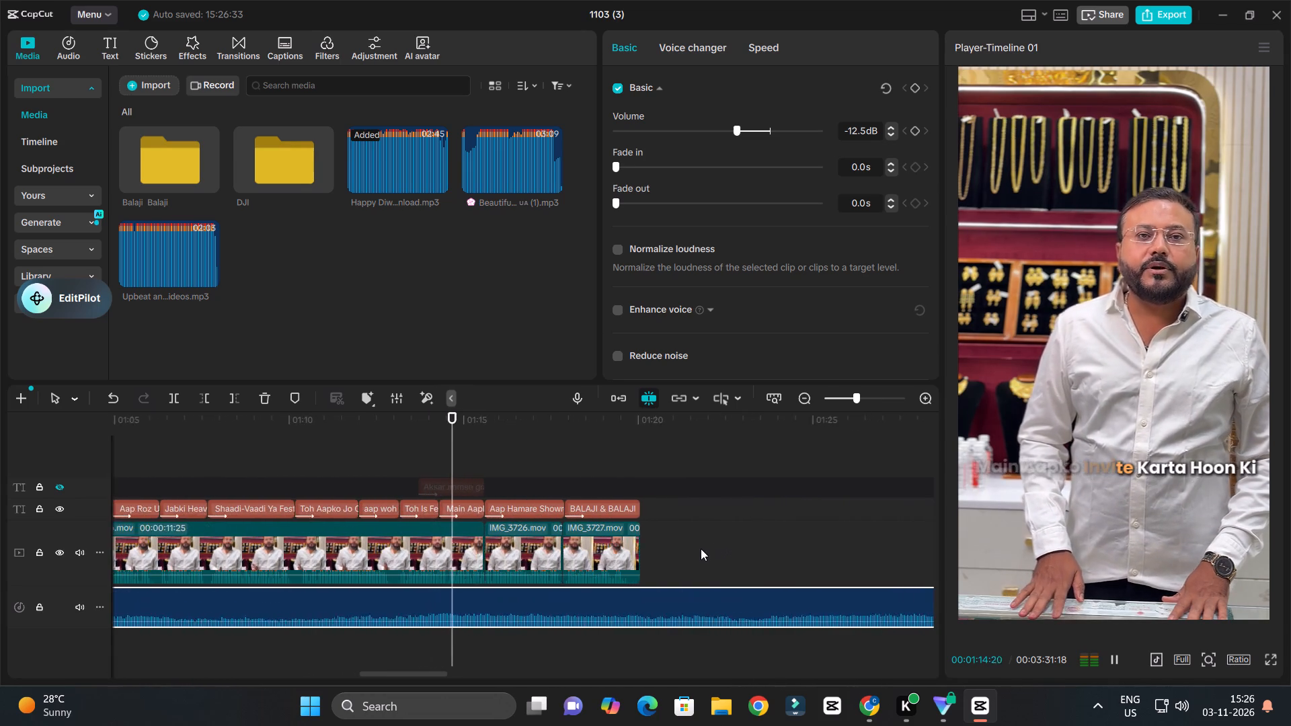
ctrl+scroll(701, 549, up, 2)
scroll(701, 549, down, 3)
ctrl+scroll(701, 549, down, 1)
ctrl+scroll(723, 547, up, 2)
scroll(726, 547, down, 2)
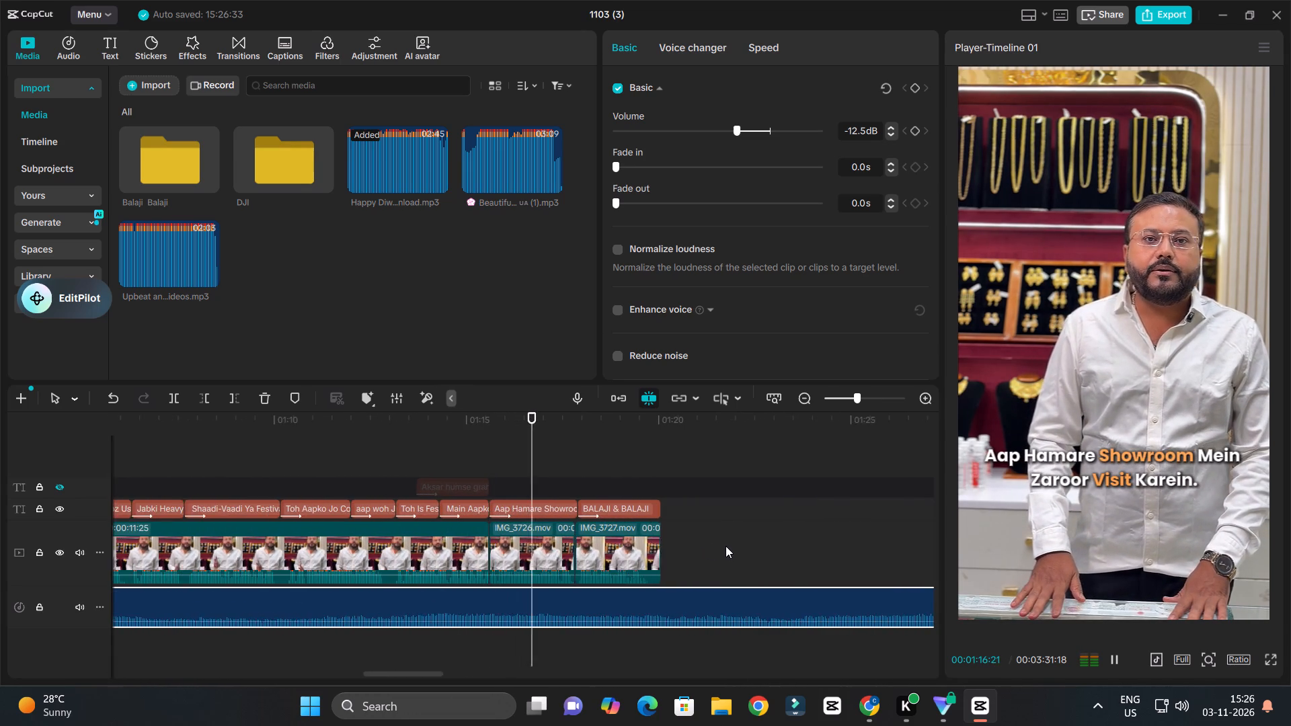
scroll(726, 546, down, 3)
ctrl+scroll(758, 538, up, 3)
ctrl+scroll(759, 537, down, 3)
ctrl+scroll(758, 538, up, 3)
ctrl+scroll(757, 538, down, 1)
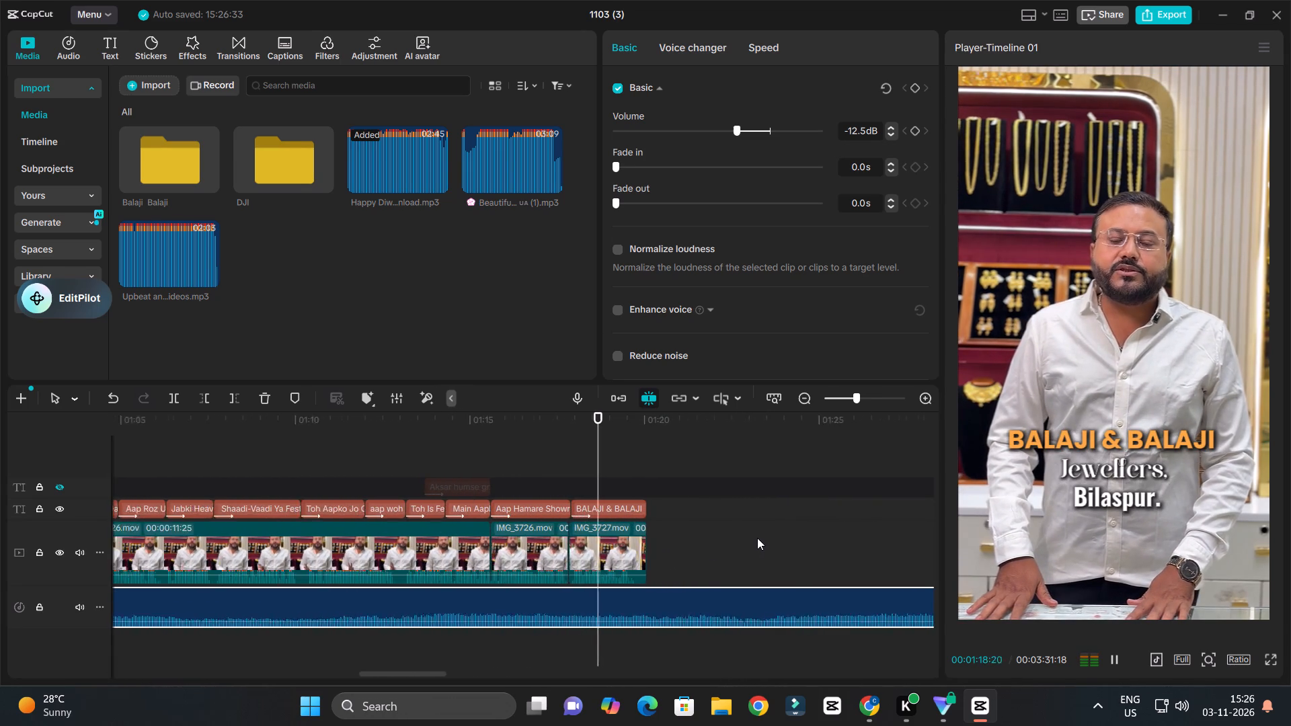
ctrl+scroll(757, 538, down, 1)
ctrl+scroll(757, 538, up, 6)
key(space)
key(space)
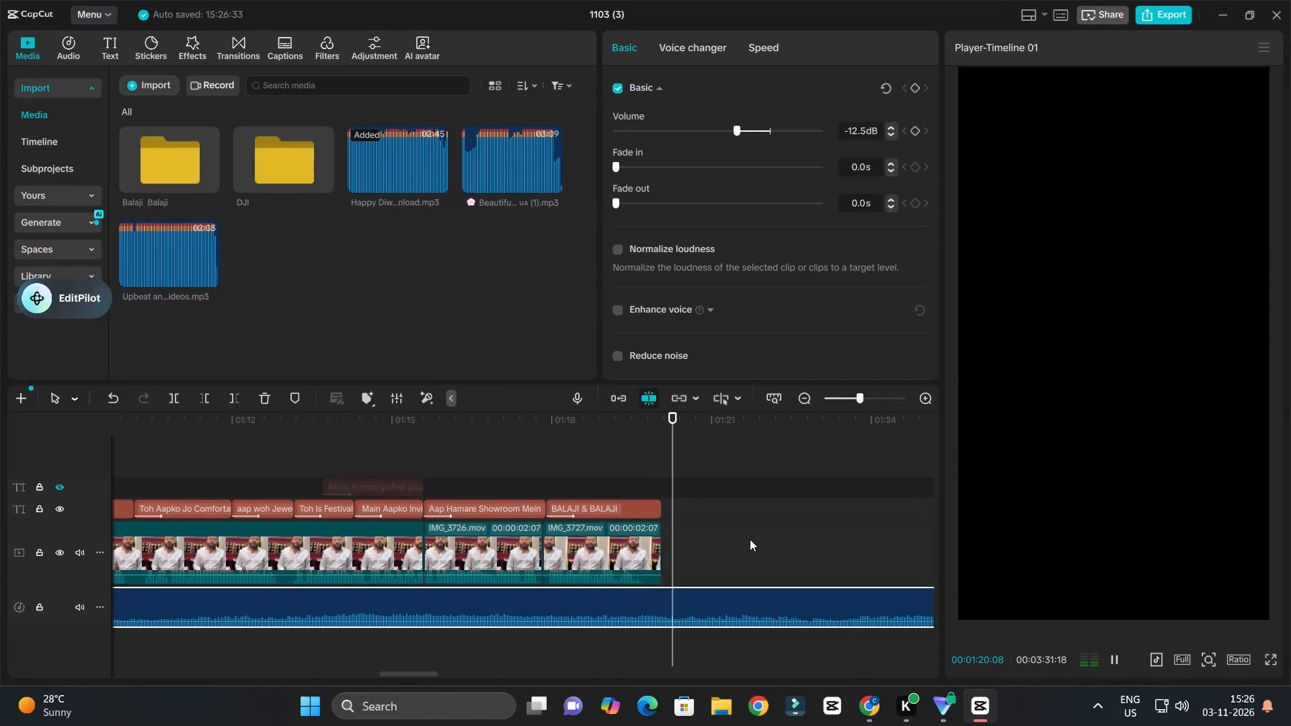
key(space)
ctrl+scroll(748, 538, down, 11)
key(space)
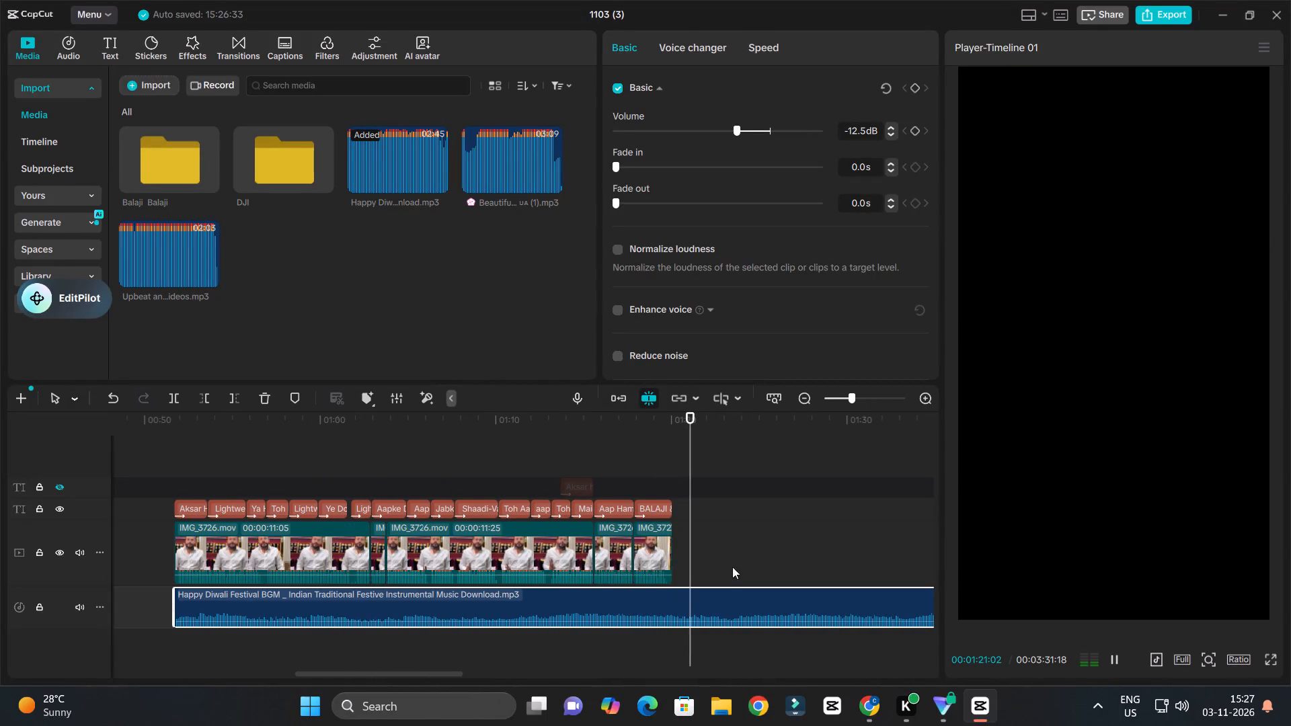
key(space)
Import 1013.mp4 and balaji & balaji logo1 (1).png from the Downloads folder into the project media.
click(128, 86)
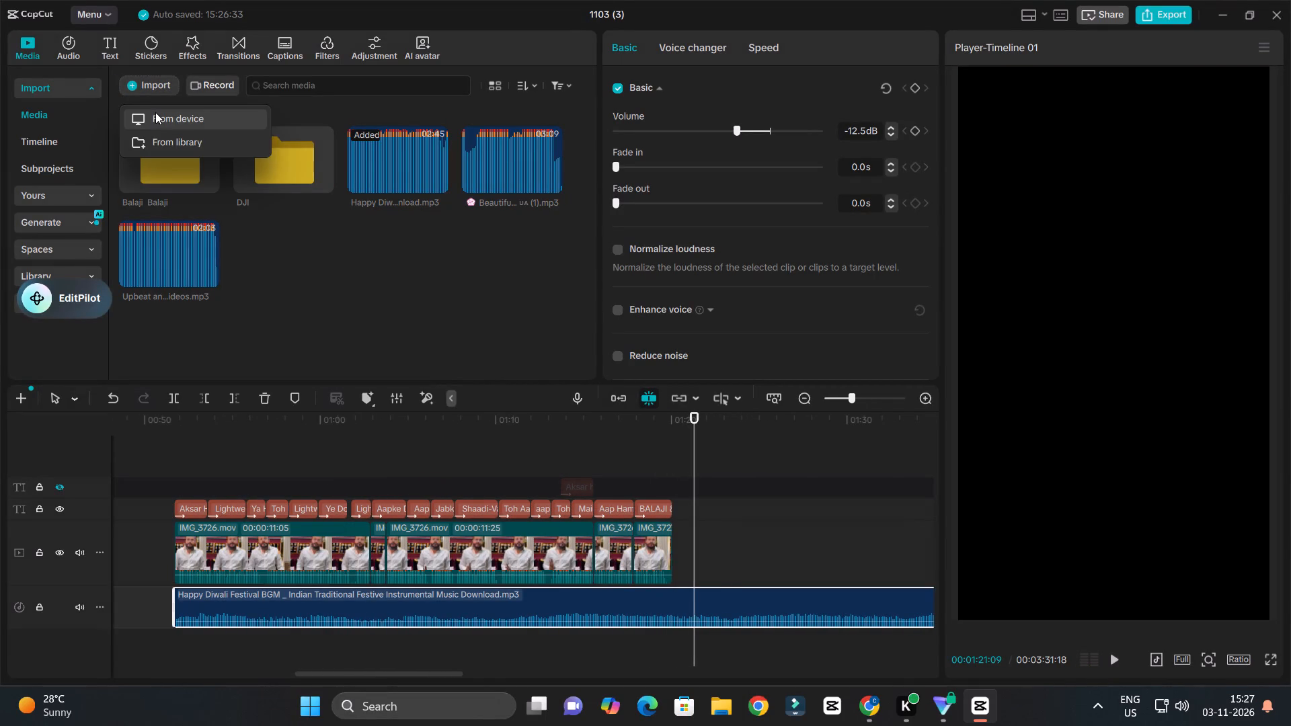
click(155, 112)
click(63, 239)
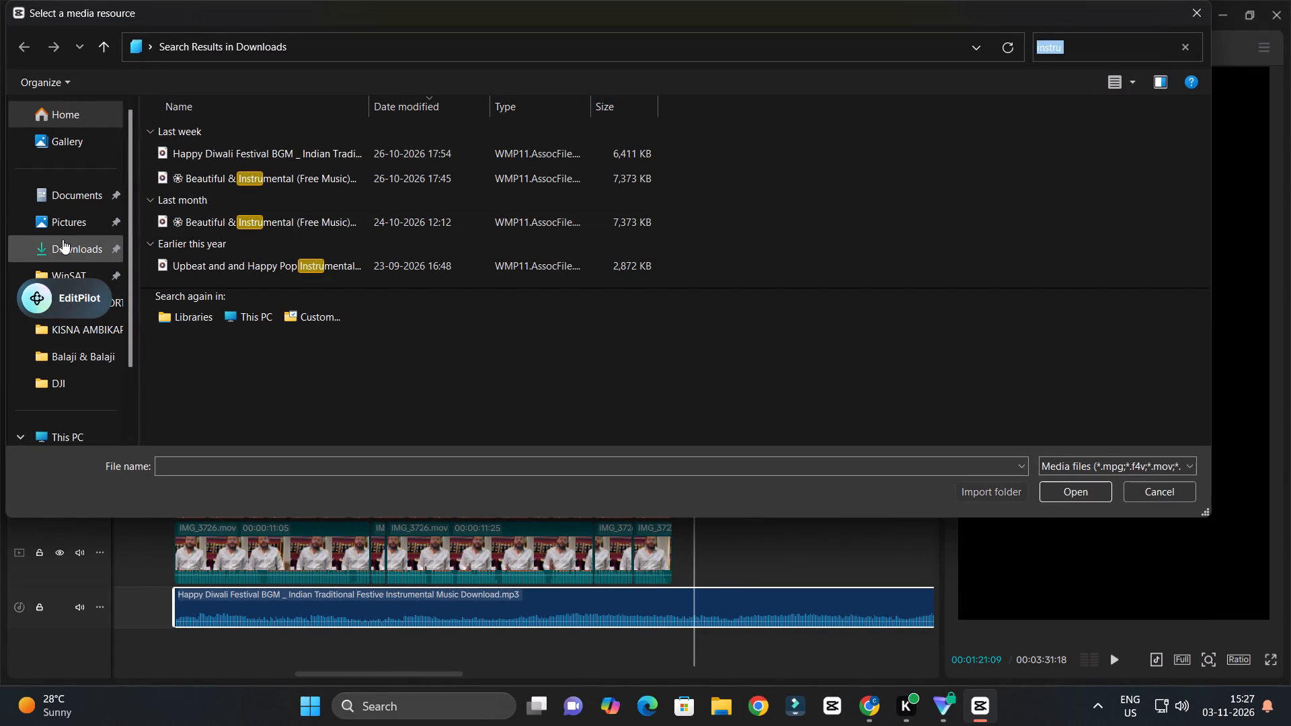
scroll(618, 250, down, 2)
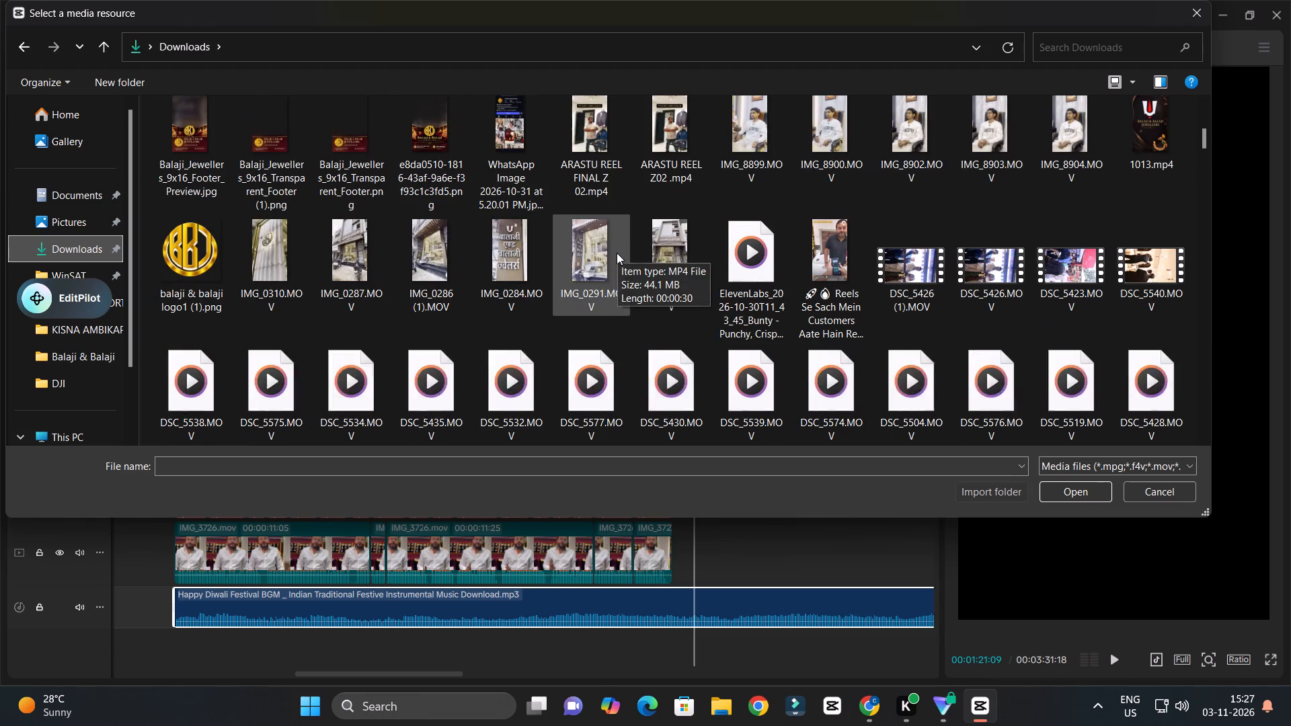
ctrl+click(190, 249)
scroll(443, 284, up, 1)
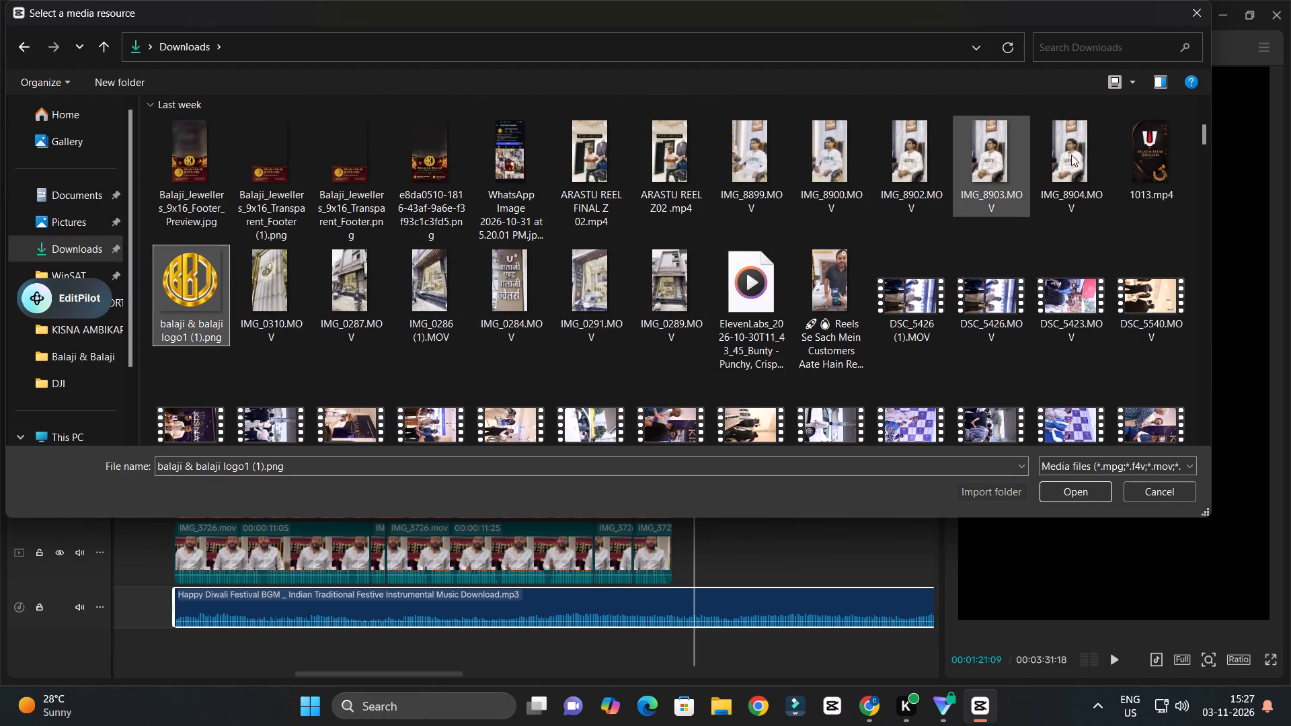
ctrl+click(1137, 129)
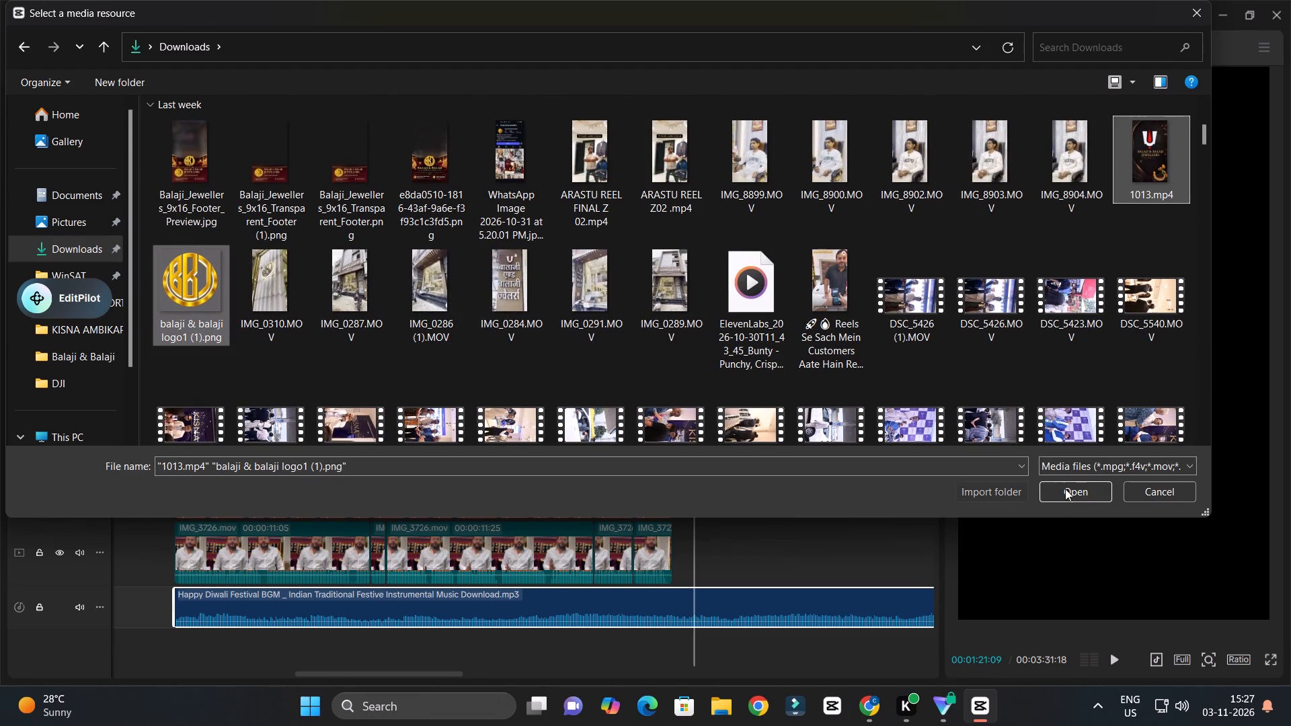
click(1070, 498)
click(541, 341)
Add the 1013.mp4 end card to the main video track directly after the last talking-head clip.
drag(285, 233, 295, 241)
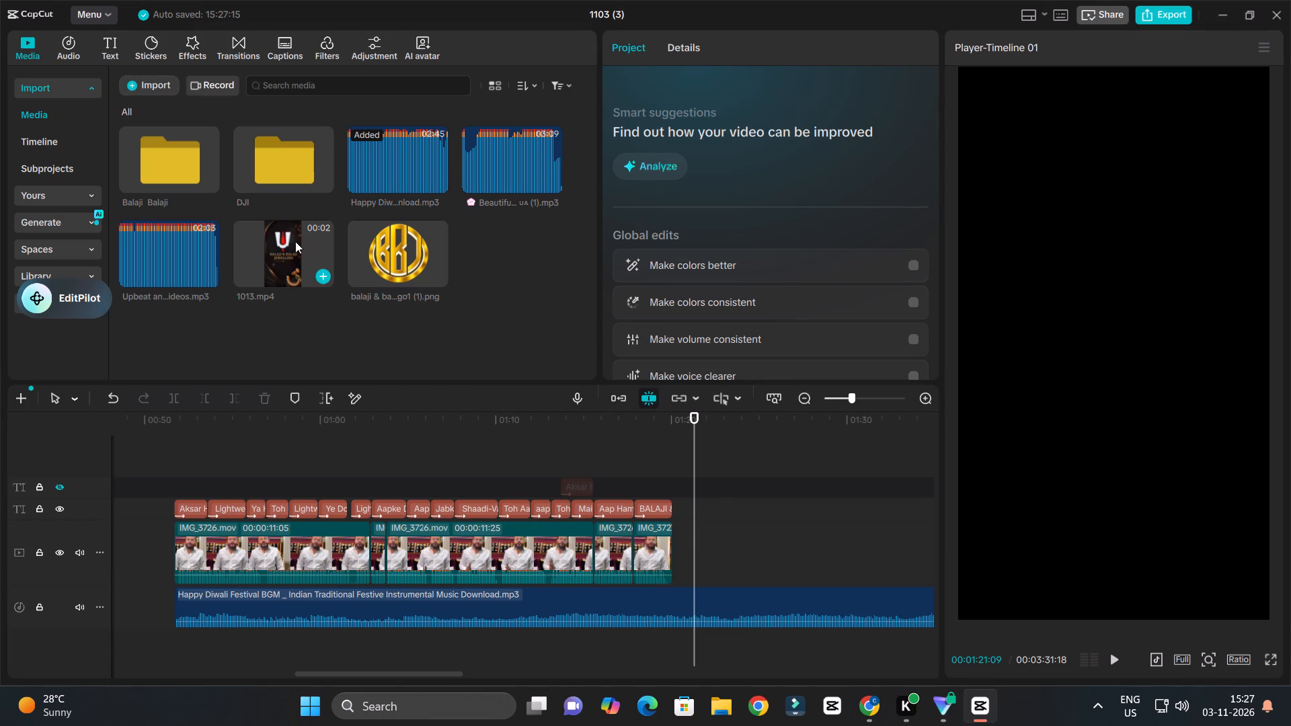
drag(295, 241, 675, 557)
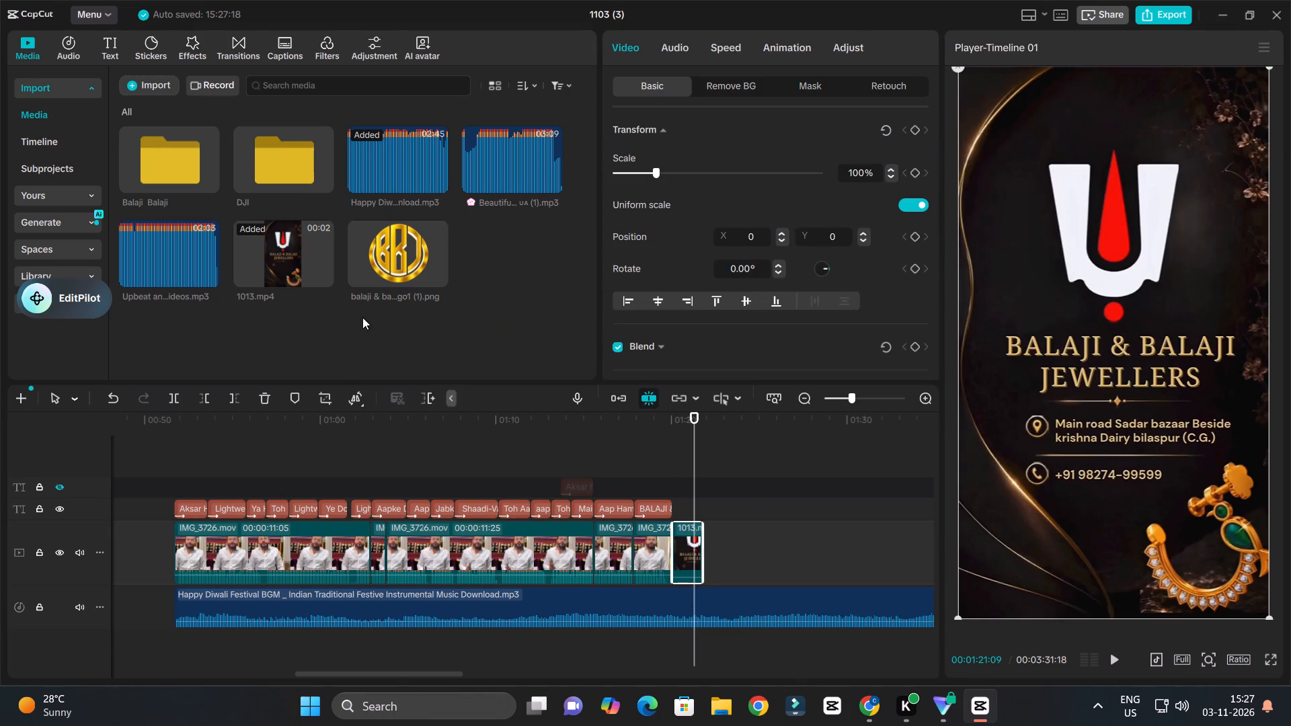
Place the balaji & balaji logo image on a new track above the captions, starting with the first captioned clip.
drag(395, 265, 178, 479)
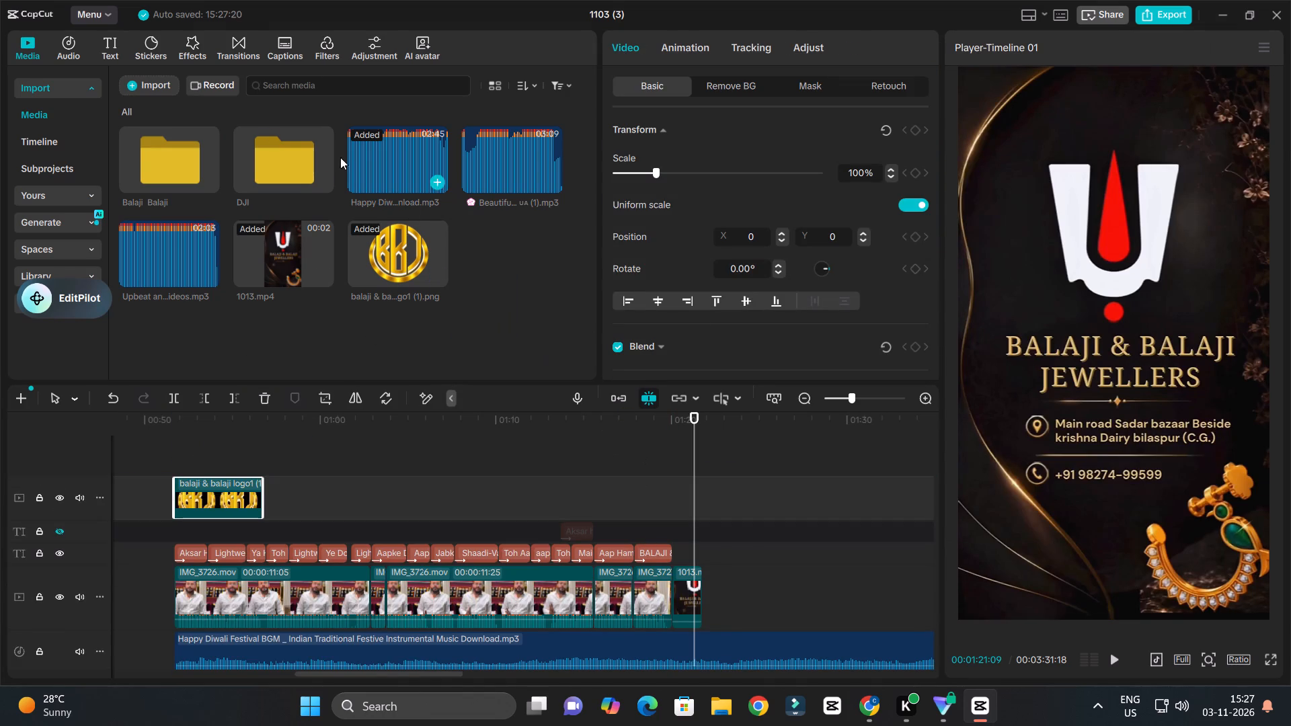
Search the transitions for FLASH and add White Flash between the last two talking-head clips, before the shop-name closing.
click(220, 49)
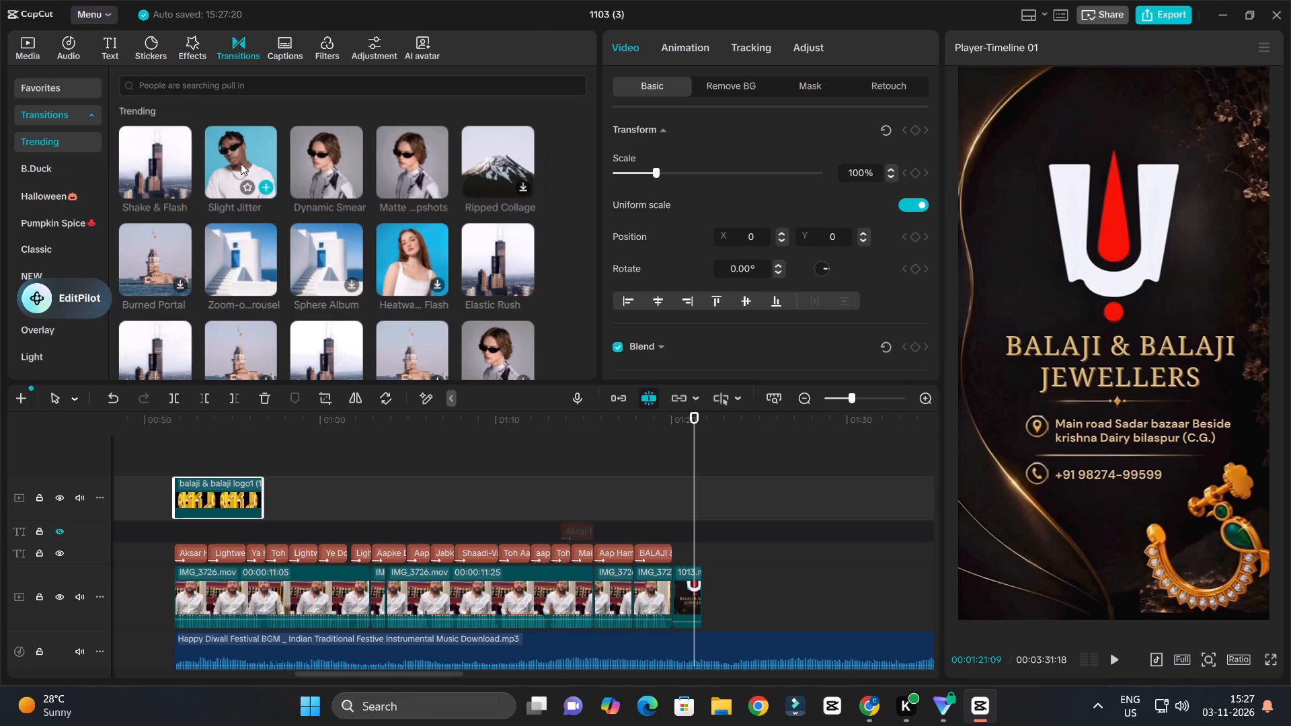
click(218, 84)
click(142, 150)
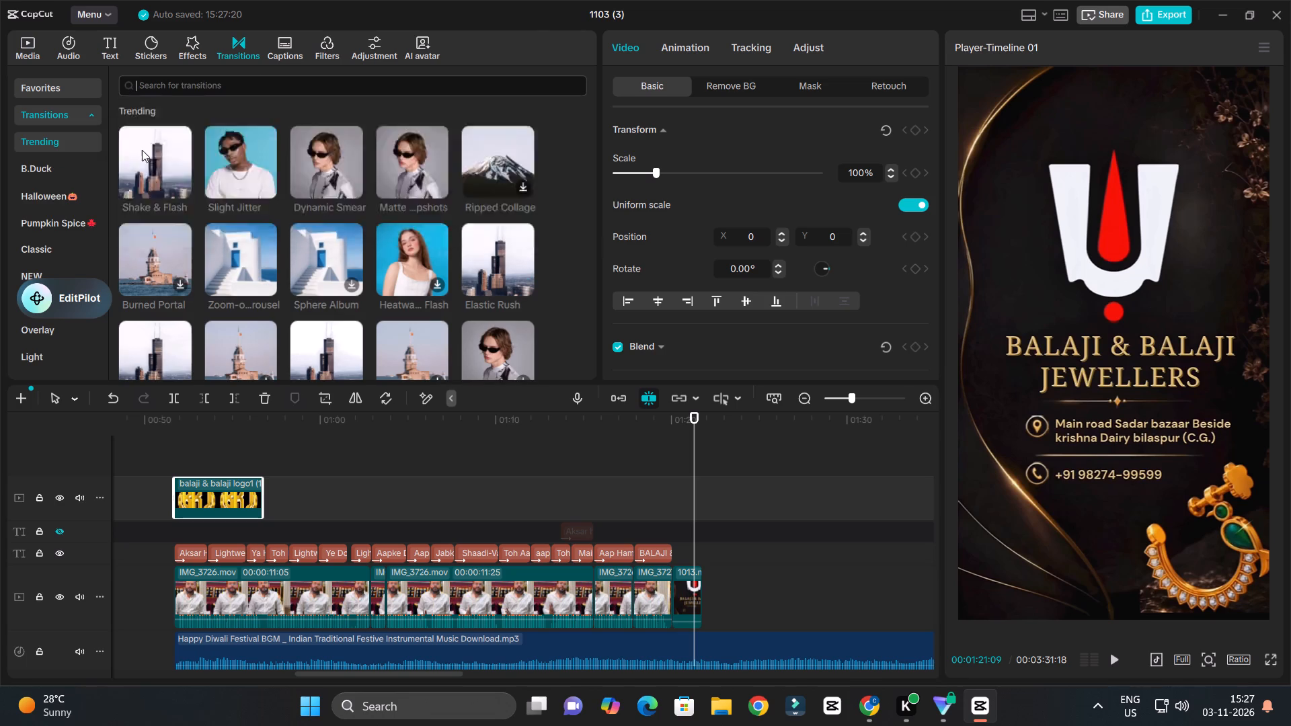
click(199, 93)
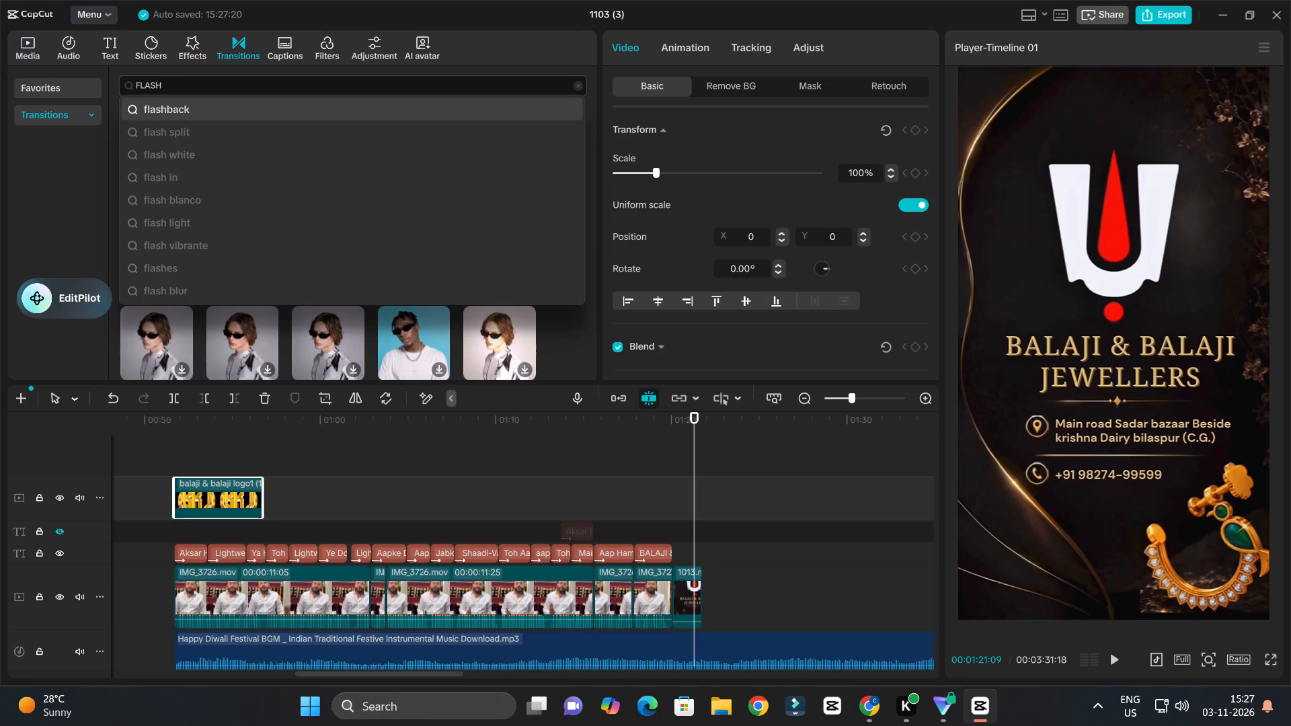
click(227, 81)
click(78, 173)
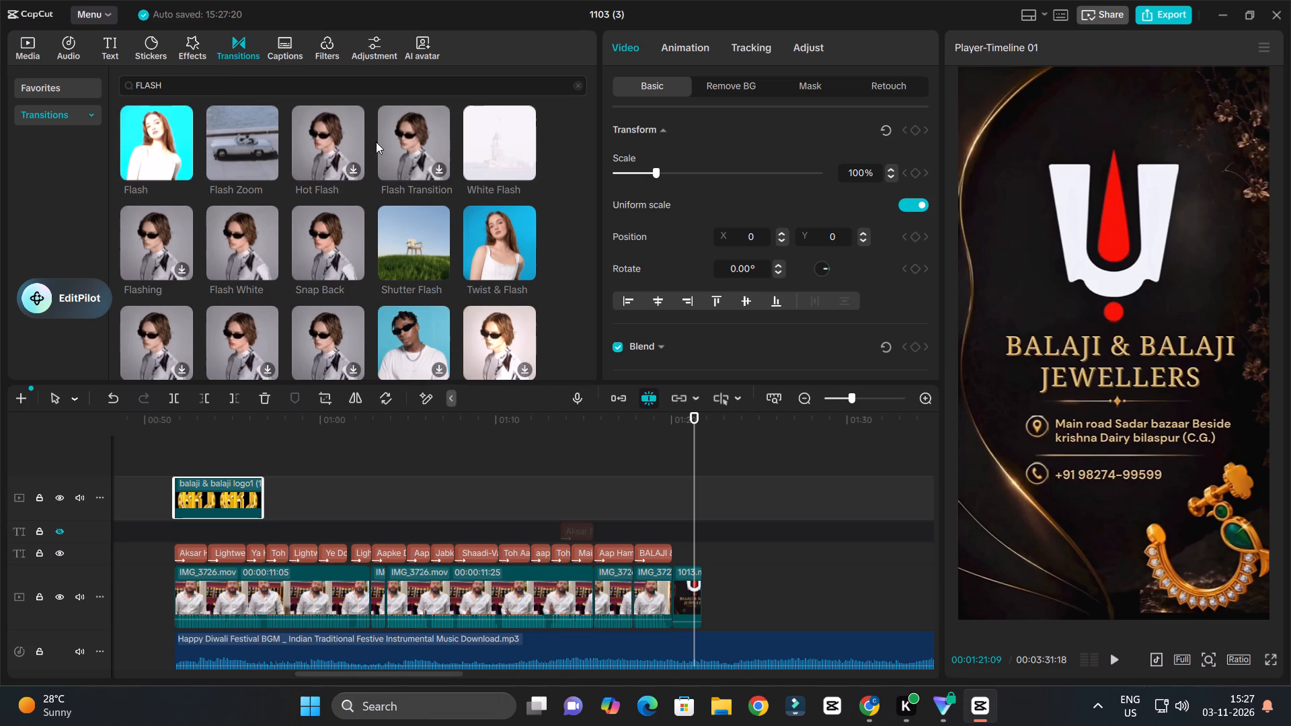
drag(493, 144, 629, 596)
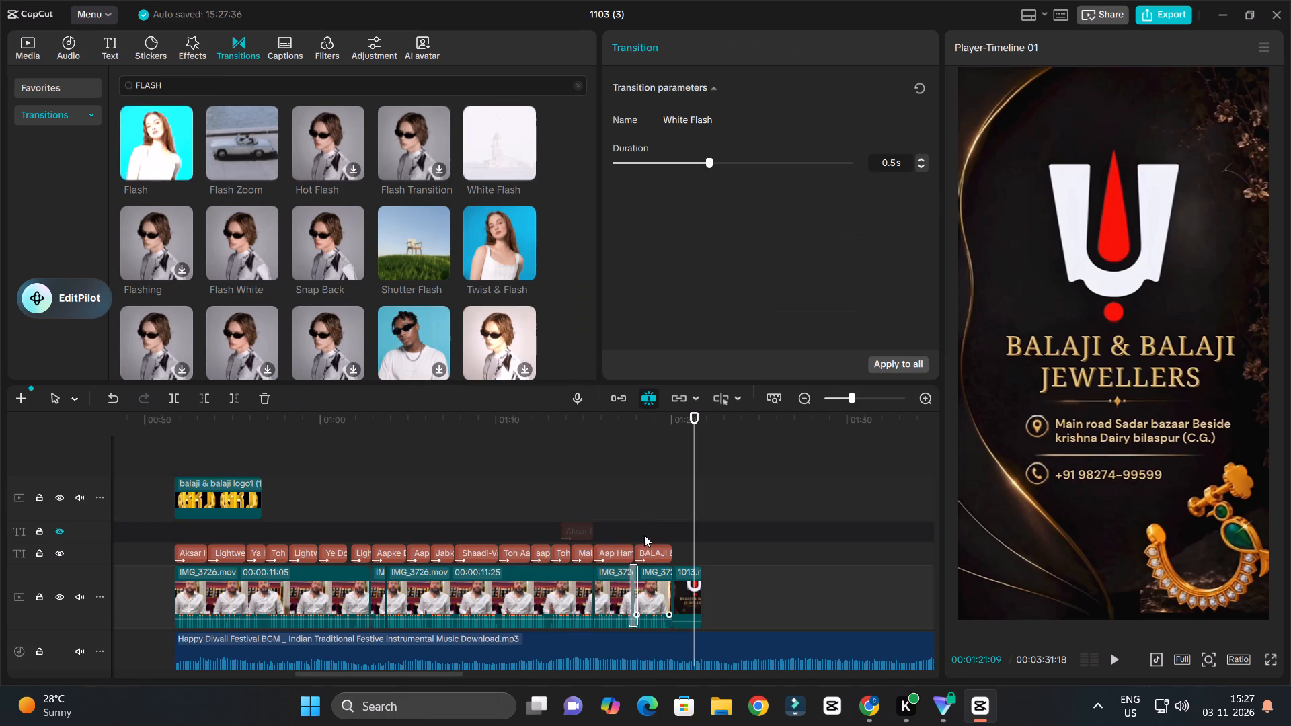
click(621, 430)
key(space)
ctrl+scroll(671, 473, up, 3)
ctrl+scroll(676, 472, down, 3)
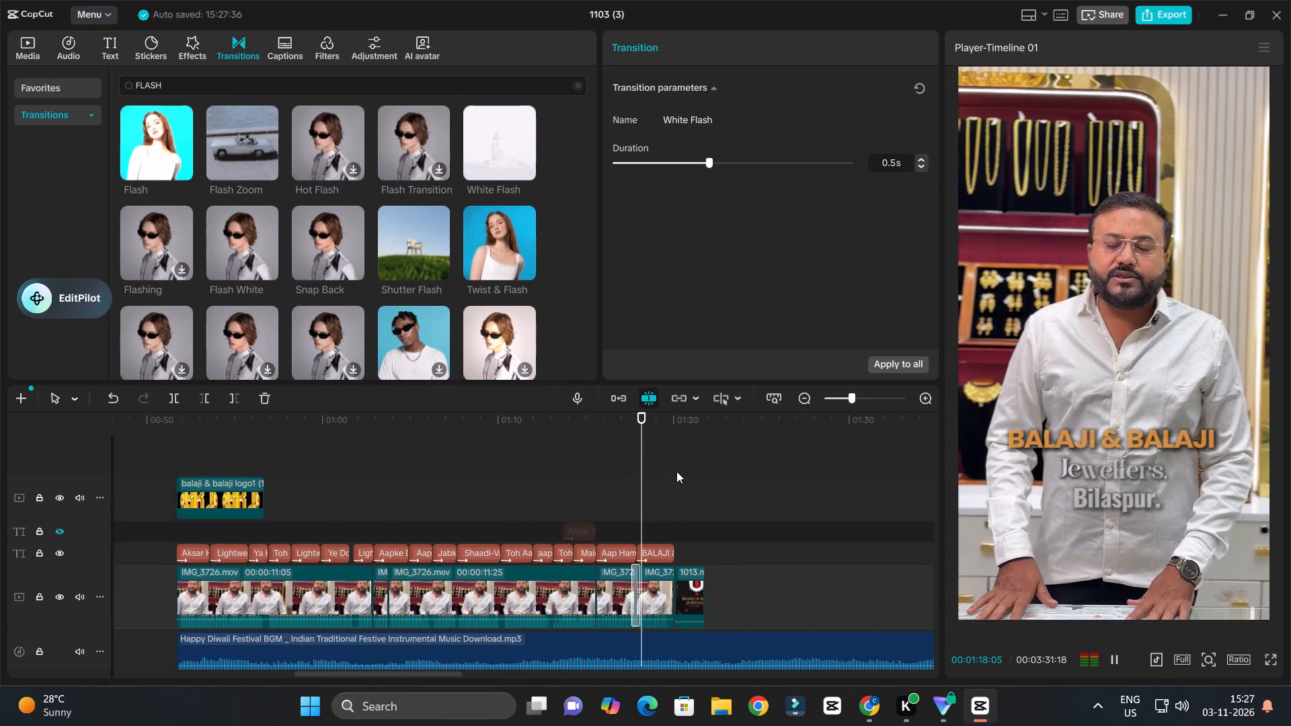
ctrl+scroll(676, 471, up, 5)
key(space)
Add a White Flash transition at the cut before the Aap Hamare Showroom caption and shorten it to 0.2 s.
drag(494, 125, 550, 598)
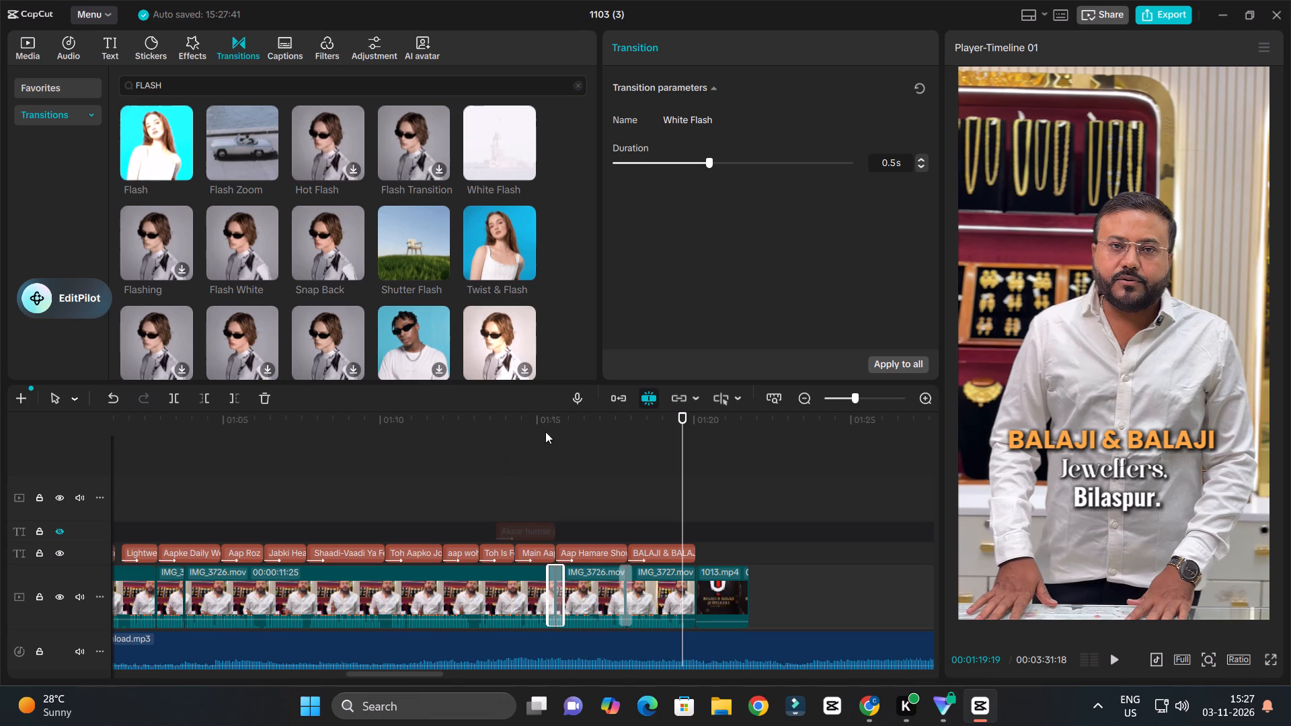
click(547, 429)
key(space)
ctrl+scroll(604, 485, up, 3)
ctrl+scroll(604, 485, down, 4)
key(space)
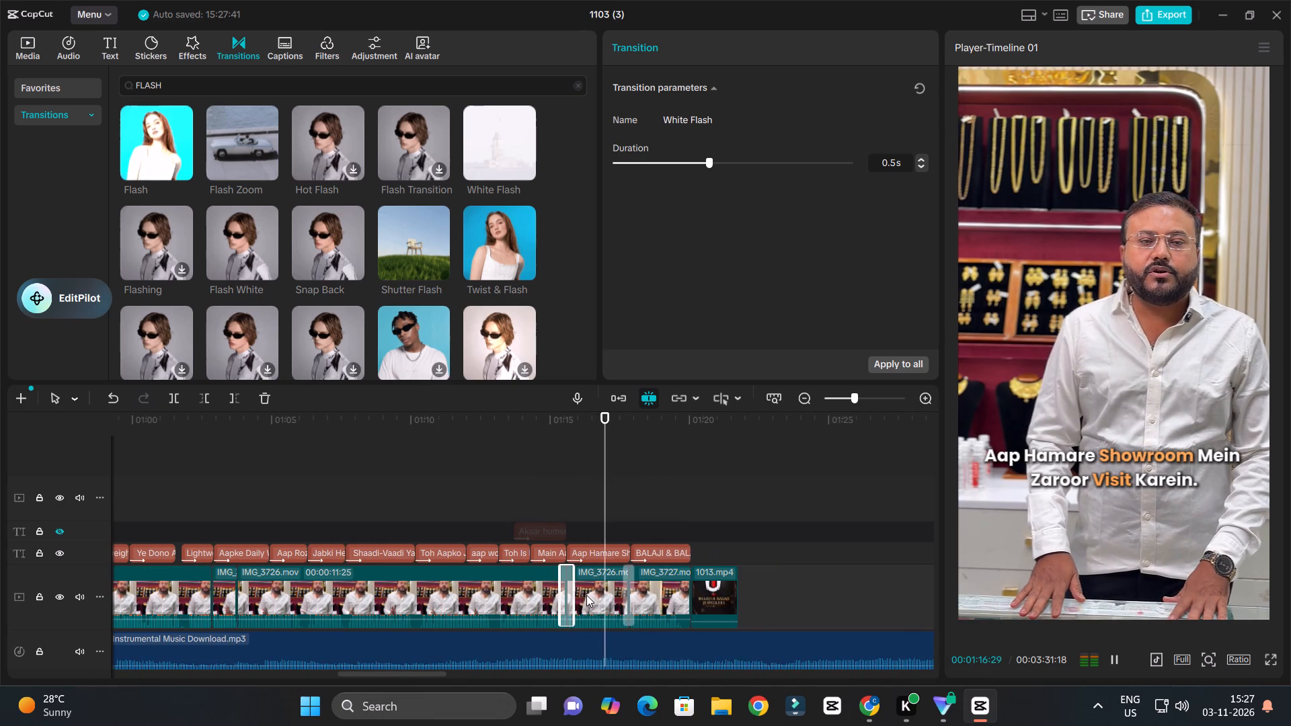
click(572, 600)
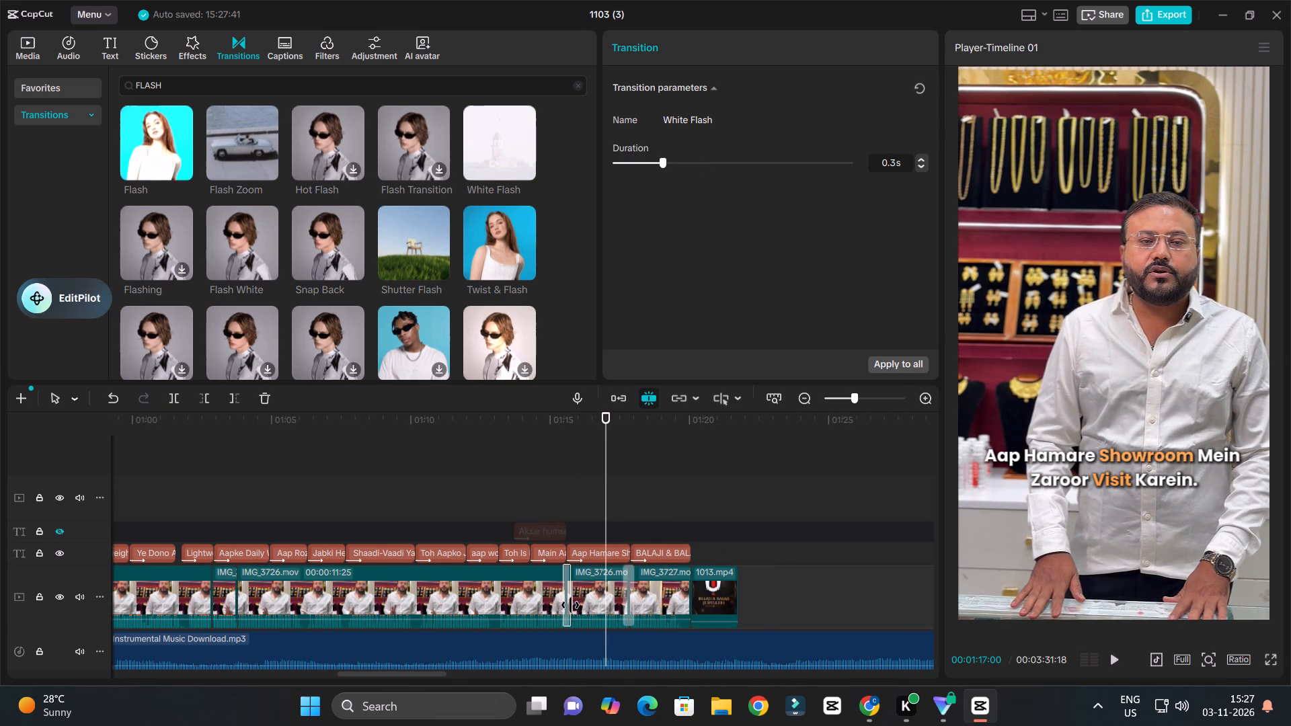
click(549, 430)
key(space)
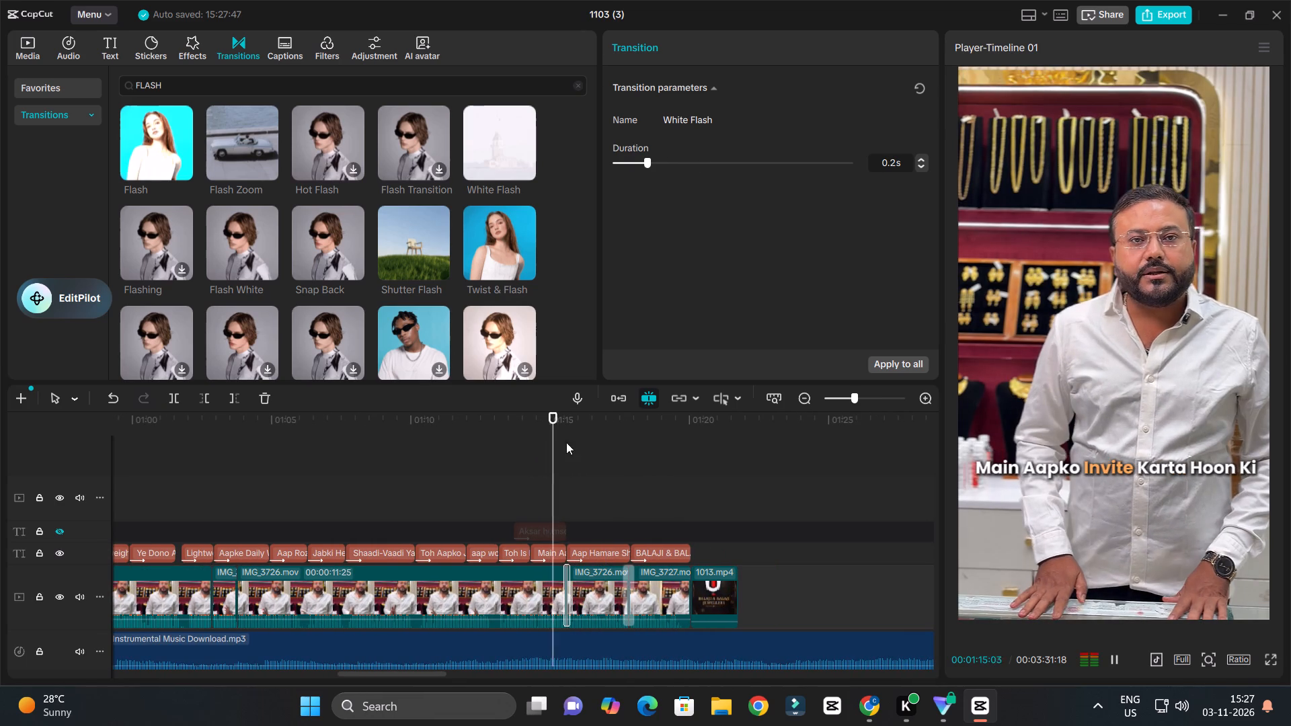
ctrl+scroll(594, 496, up, 3)
ctrl+scroll(594, 496, down, 6)
ctrl+scroll(594, 496, up, 2)
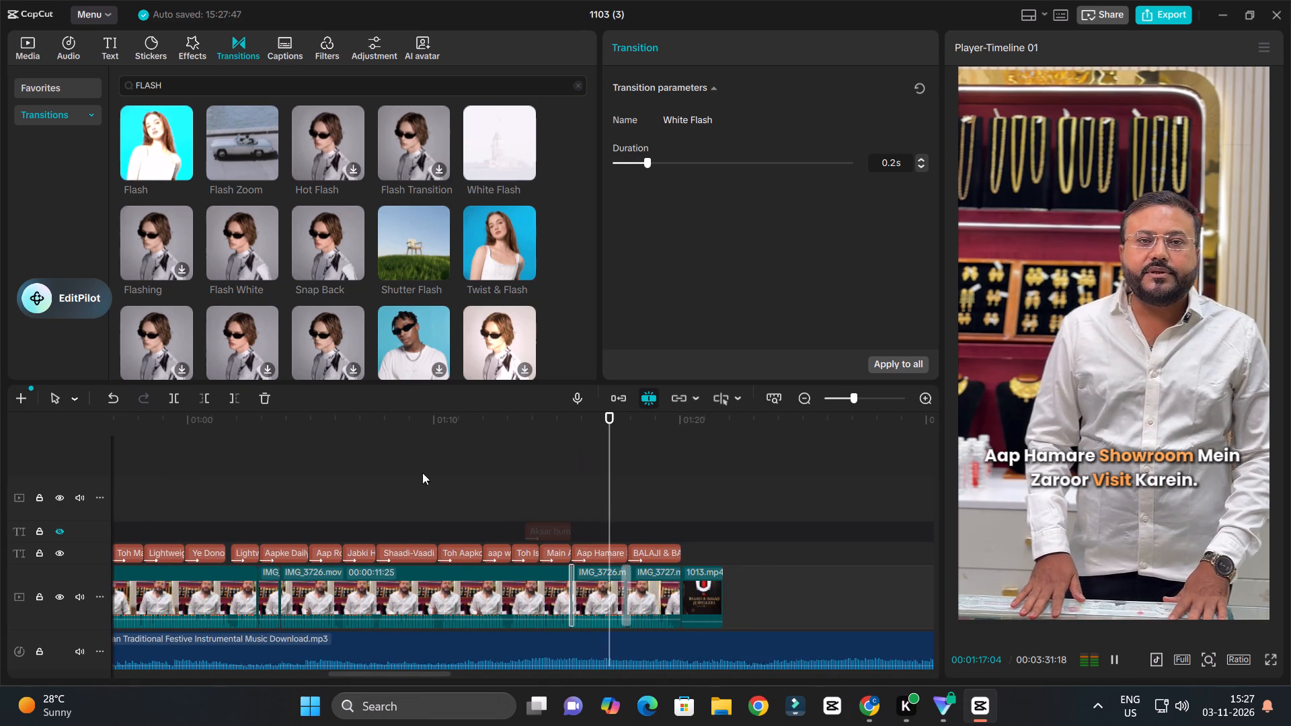
key(space)
Add a White Flash transition between the short Aapke Daily Wear clip and the 00:00:11:25 talking-head clip.
drag(498, 162, 245, 603)
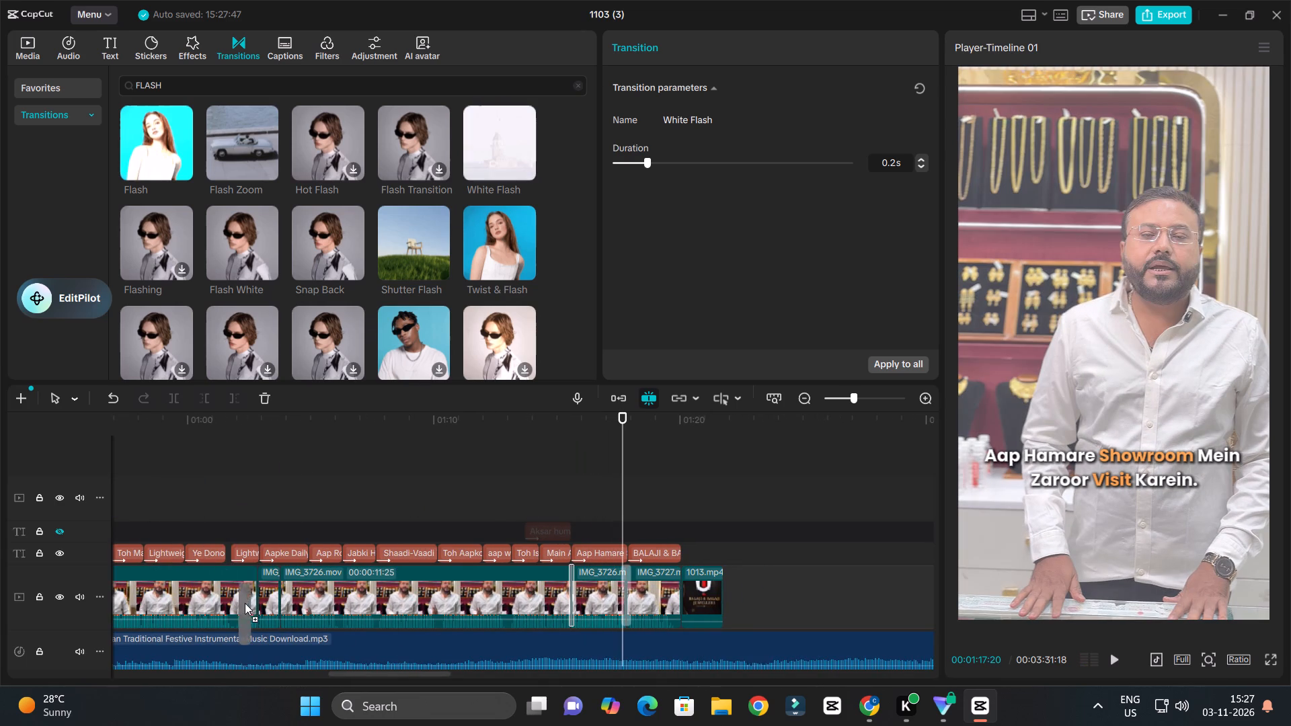
drag(245, 603, 273, 600)
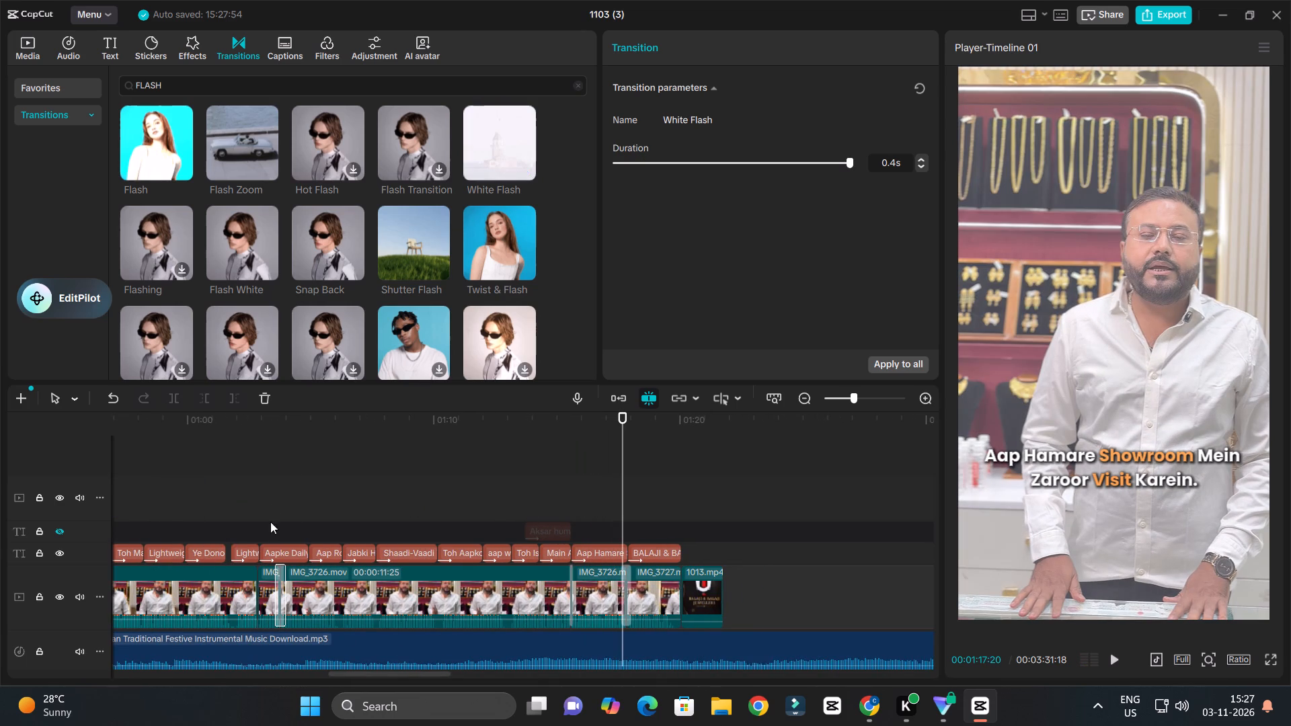
click(274, 425)
key(space)
ctrl+scroll(318, 547, up, 2)
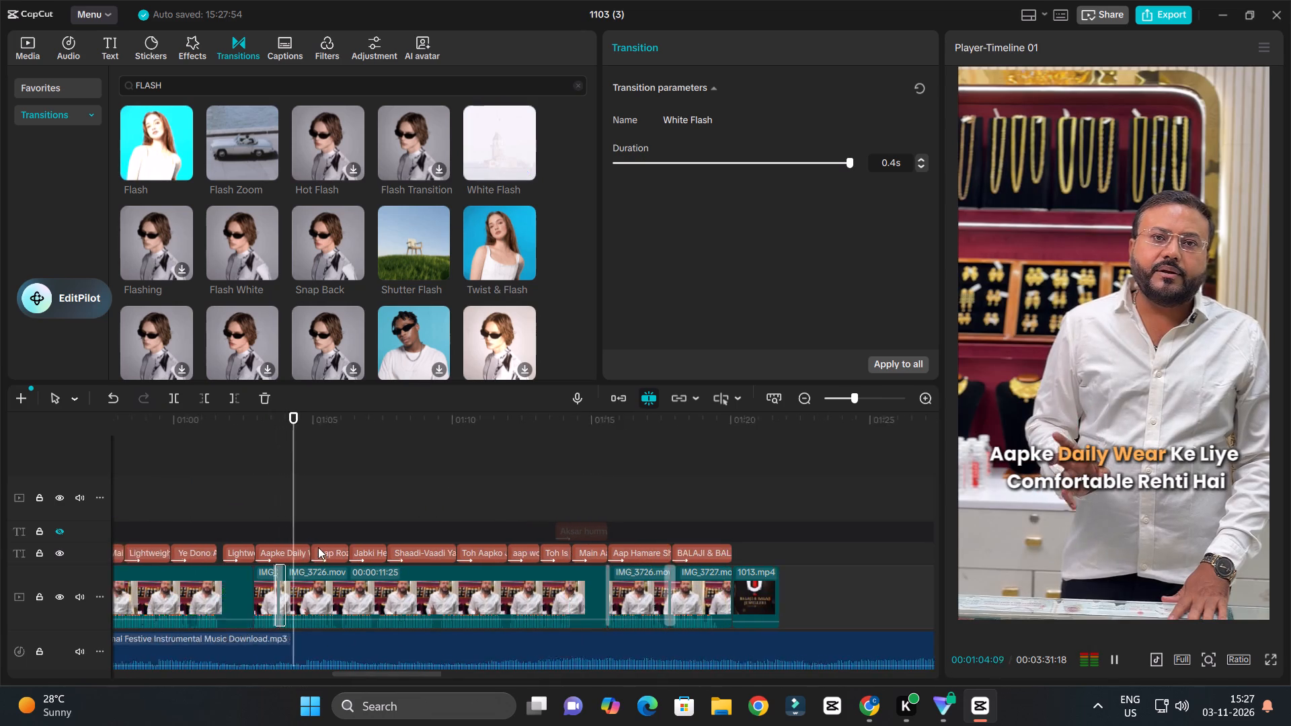
ctrl+scroll(318, 547, up, 3)
key(space)
Add a White Flash transition between the opening 00:00:11:05 talking-head clip and the short clip after it.
drag(219, 436, 344, 530)
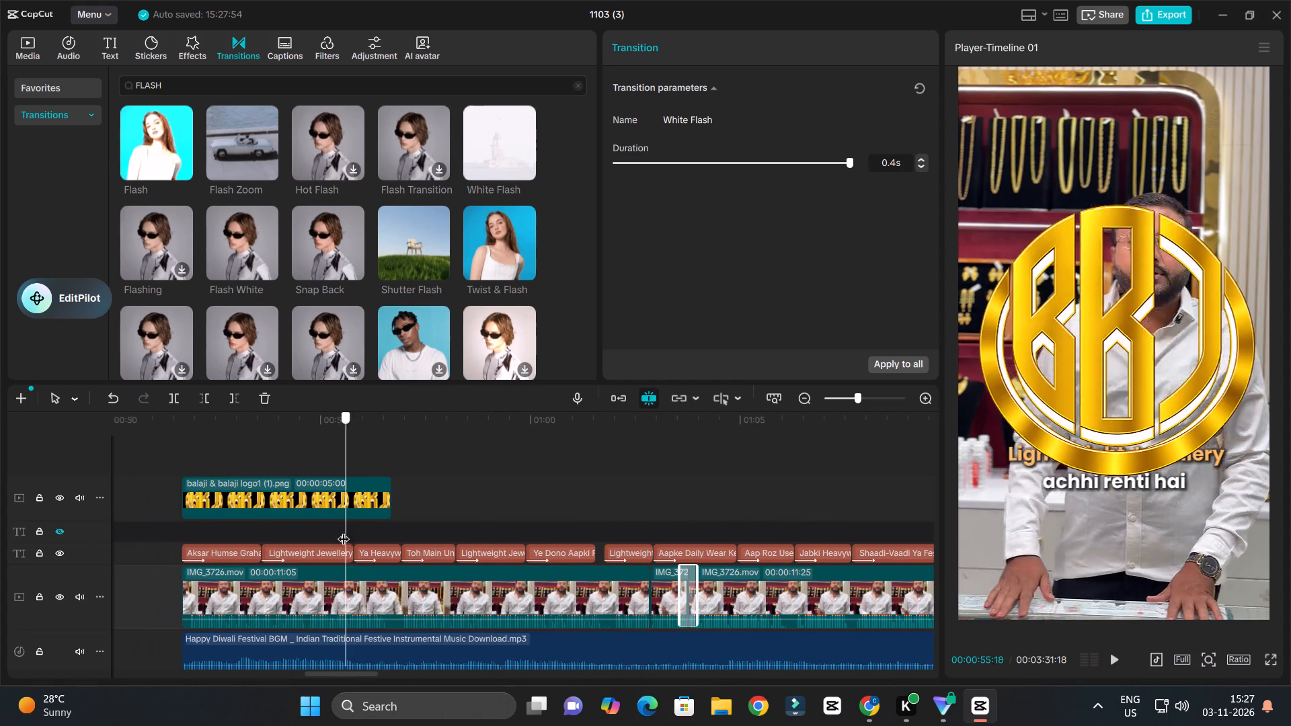
drag(344, 530, 501, 536)
key(space)
key(space)
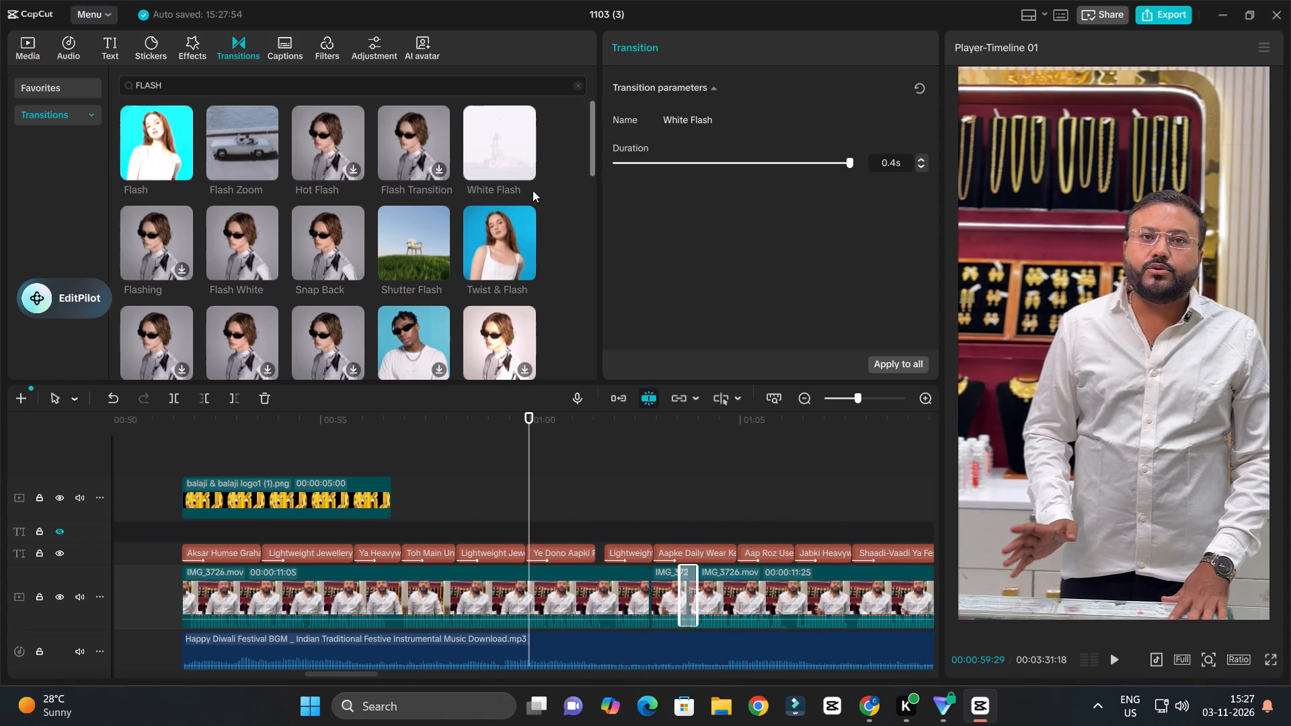
drag(489, 118, 637, 598)
Play the captioned section from about 00:01:00 through the 1013.mp4 end card to check the flash transitions.
key(space)
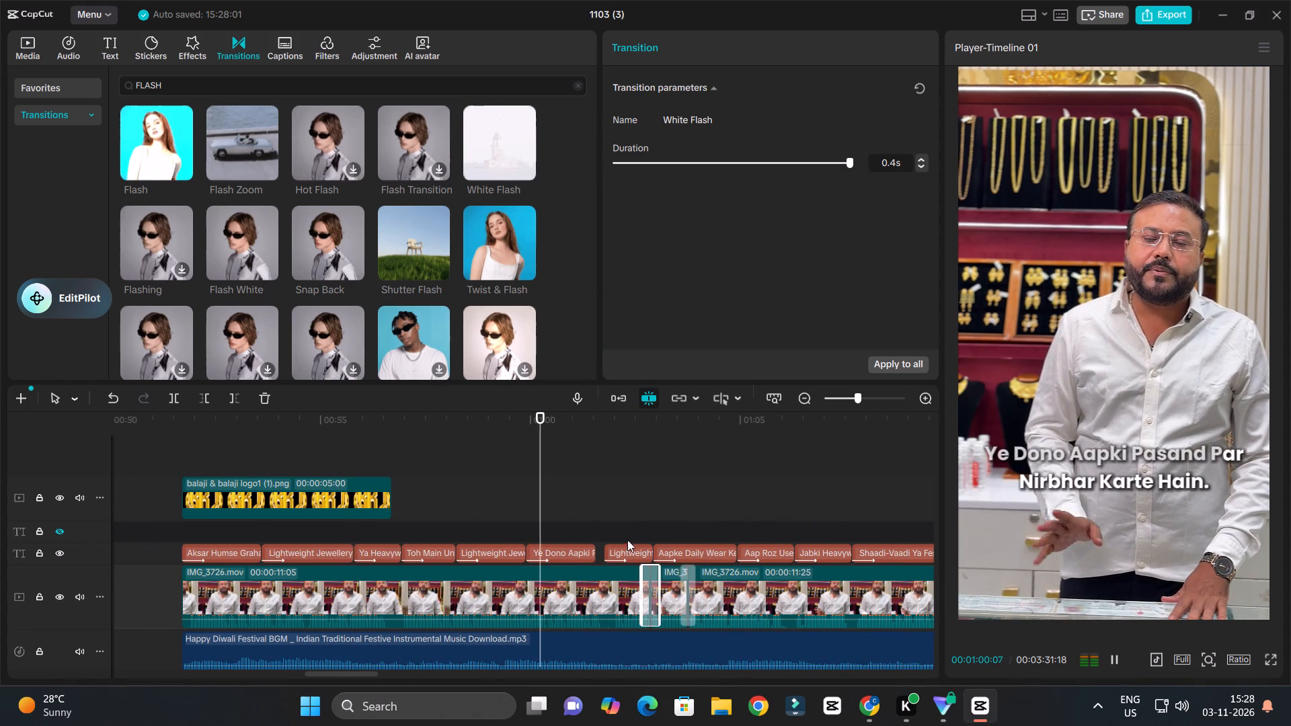
ctrl+scroll(611, 529, down, 5)
ctrl+scroll(677, 565, up, 3)
ctrl+scroll(678, 565, down, 3)
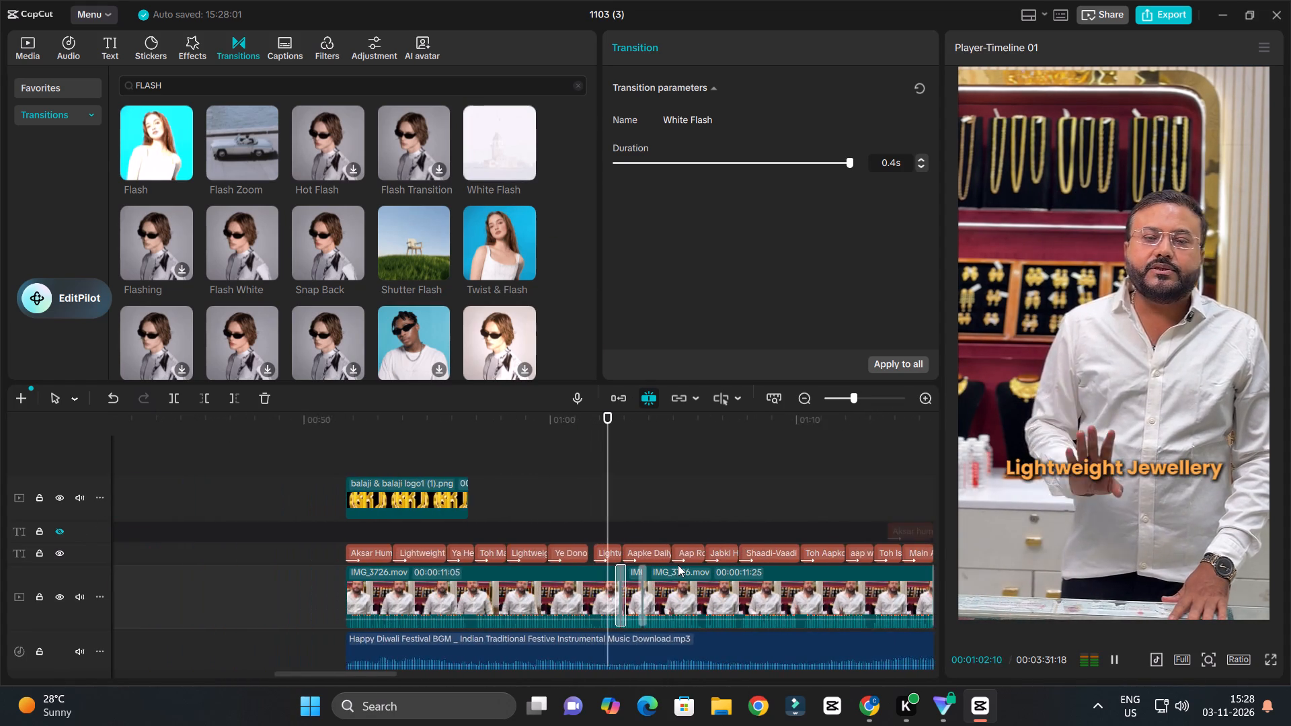
ctrl+scroll(678, 565, up, 3)
ctrl+scroll(678, 565, down, 3)
ctrl+scroll(678, 565, up, 3)
ctrl+scroll(678, 565, down, 3)
ctrl+scroll(678, 565, up, 3)
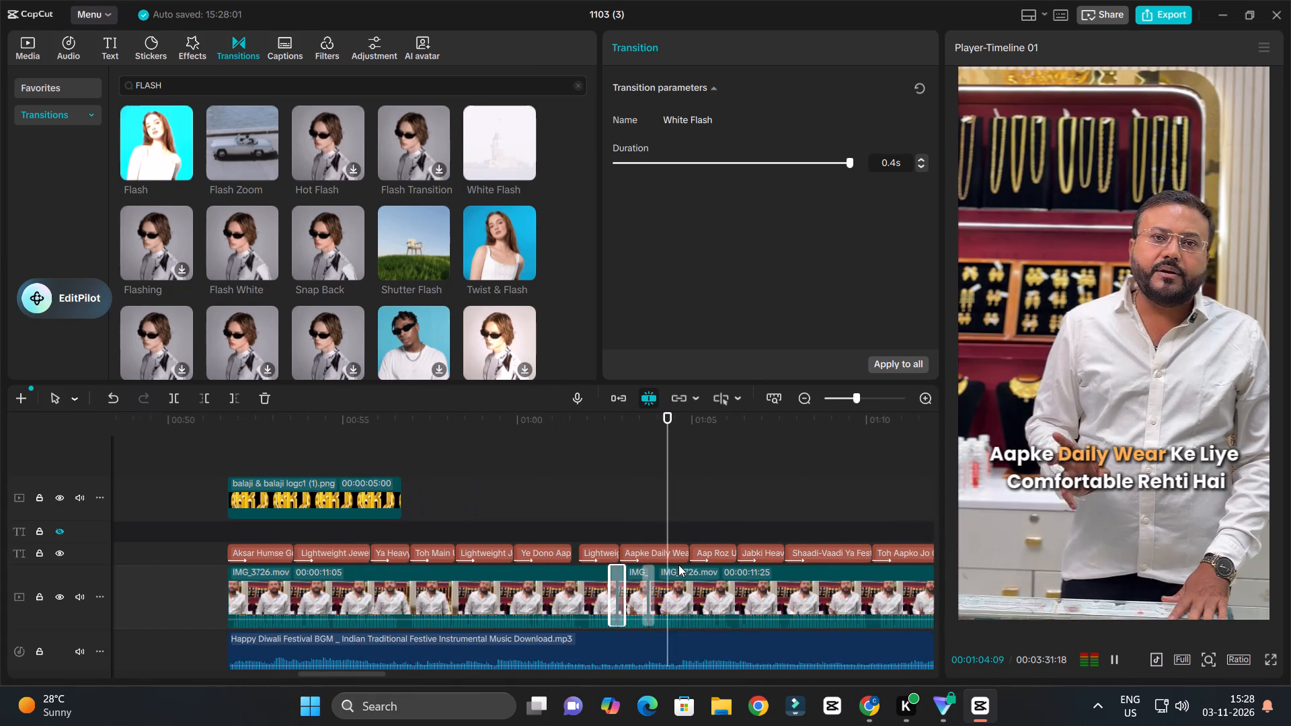
ctrl+scroll(678, 565, down, 3)
ctrl+scroll(678, 565, up, 3)
ctrl+scroll(678, 565, down, 5)
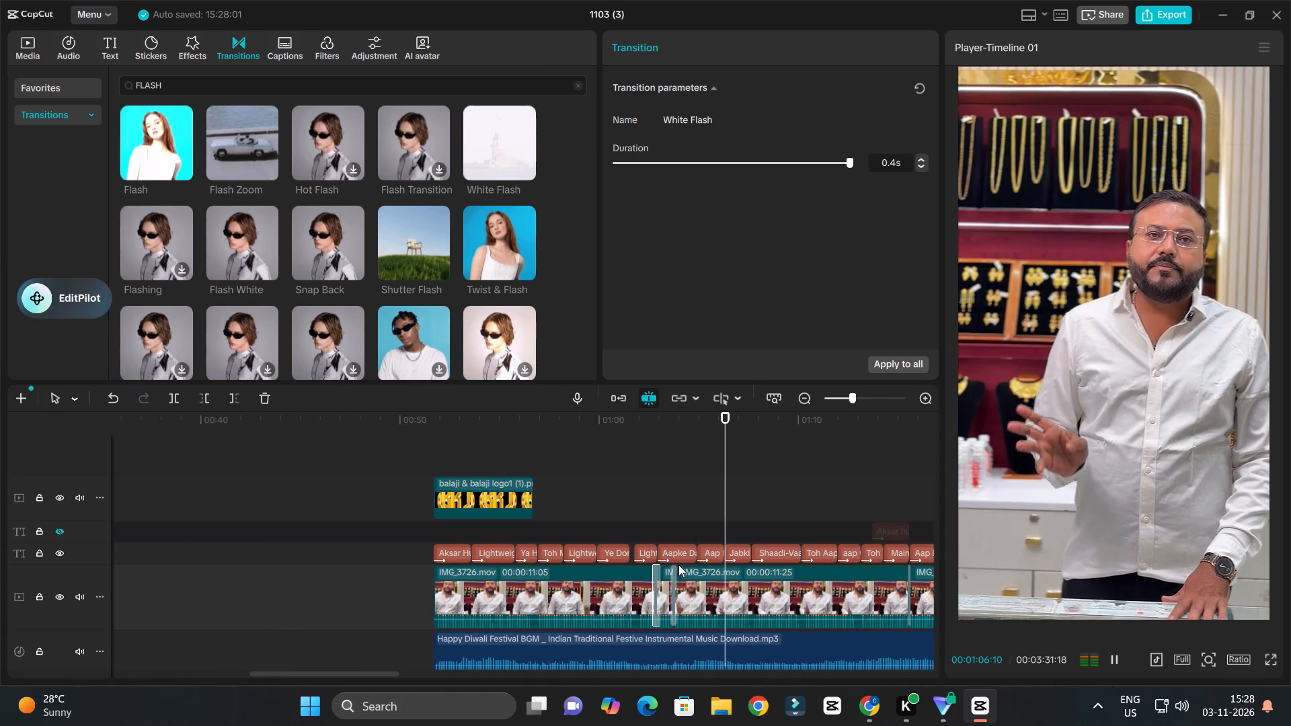
ctrl+scroll(678, 565, up, 3)
ctrl+scroll(680, 565, down, 3)
ctrl+scroll(680, 565, up, 1)
ctrl+scroll(680, 565, down, 3)
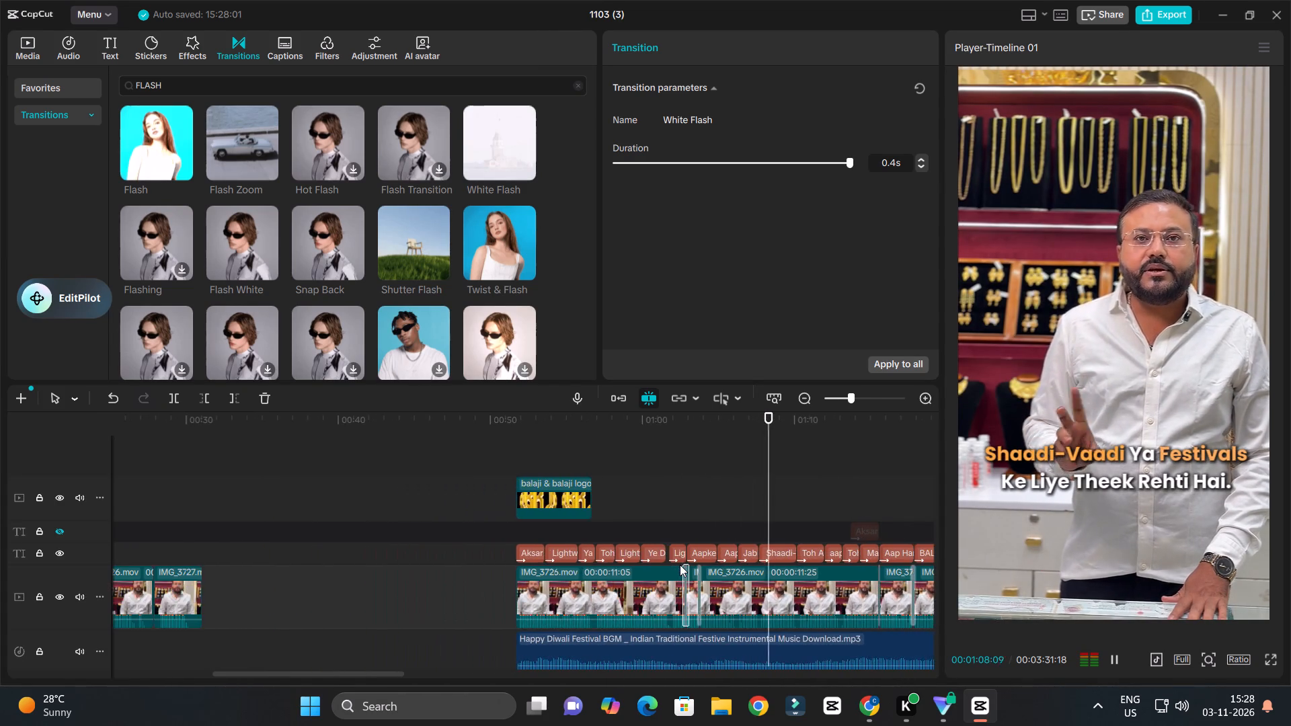
ctrl+scroll(680, 565, down, 1)
ctrl+scroll(680, 565, up, 3)
ctrl+scroll(680, 565, down, 9)
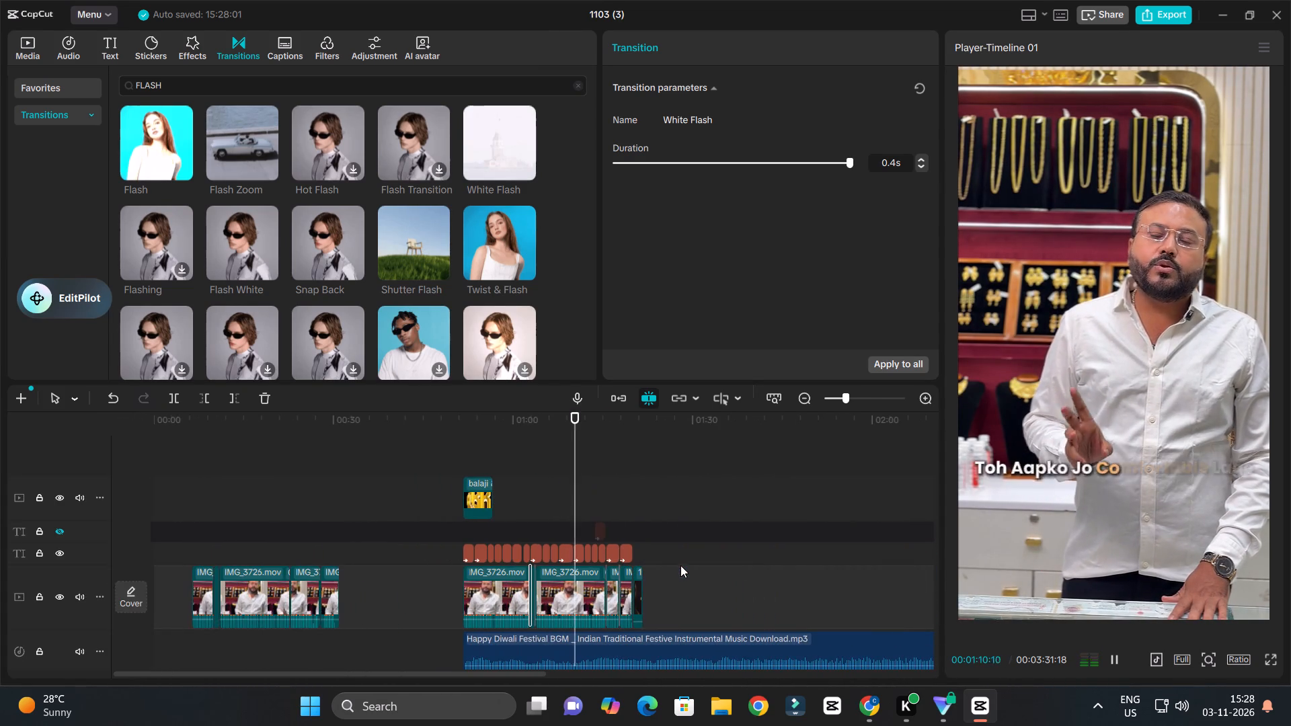
ctrl+scroll(680, 569, up, 3)
ctrl+scroll(680, 569, down, 2)
ctrl+scroll(680, 569, up, 2)
ctrl+scroll(680, 569, down, 2)
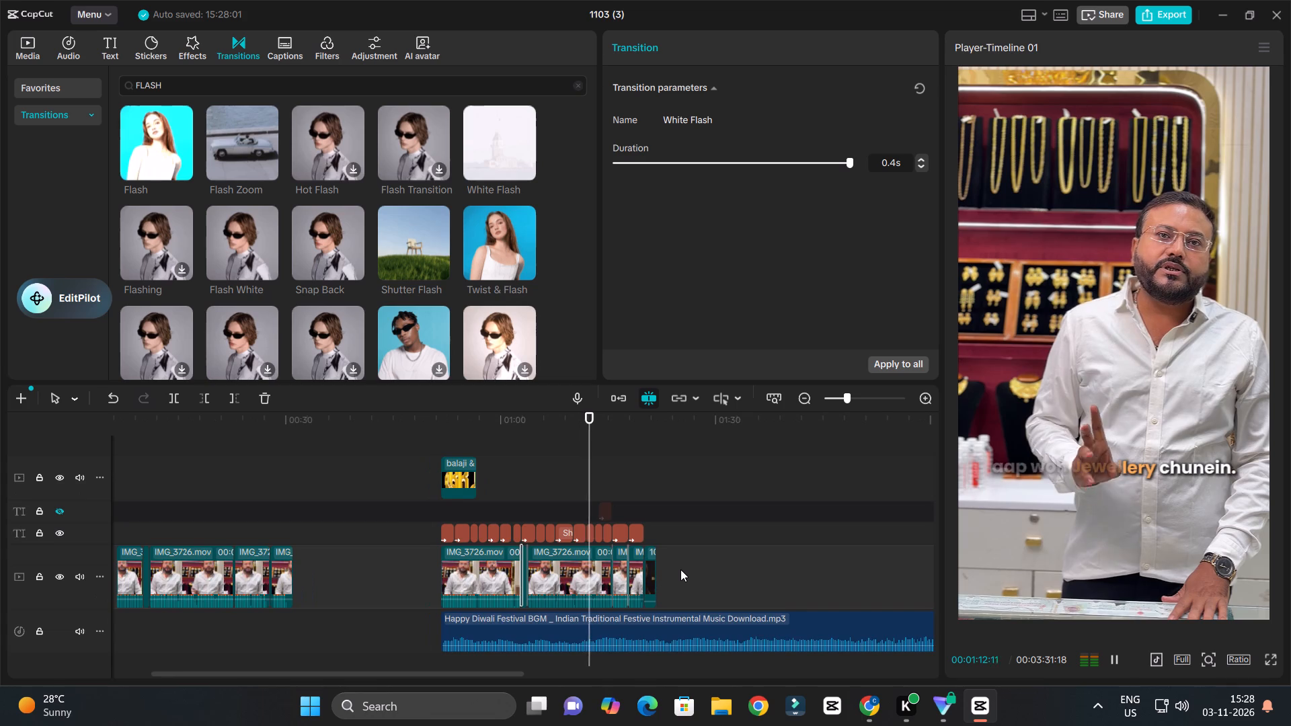
ctrl+scroll(680, 569, up, 2)
ctrl+scroll(681, 569, down, 1)
ctrl+scroll(681, 569, up, 3)
scroll(681, 569, down, 2)
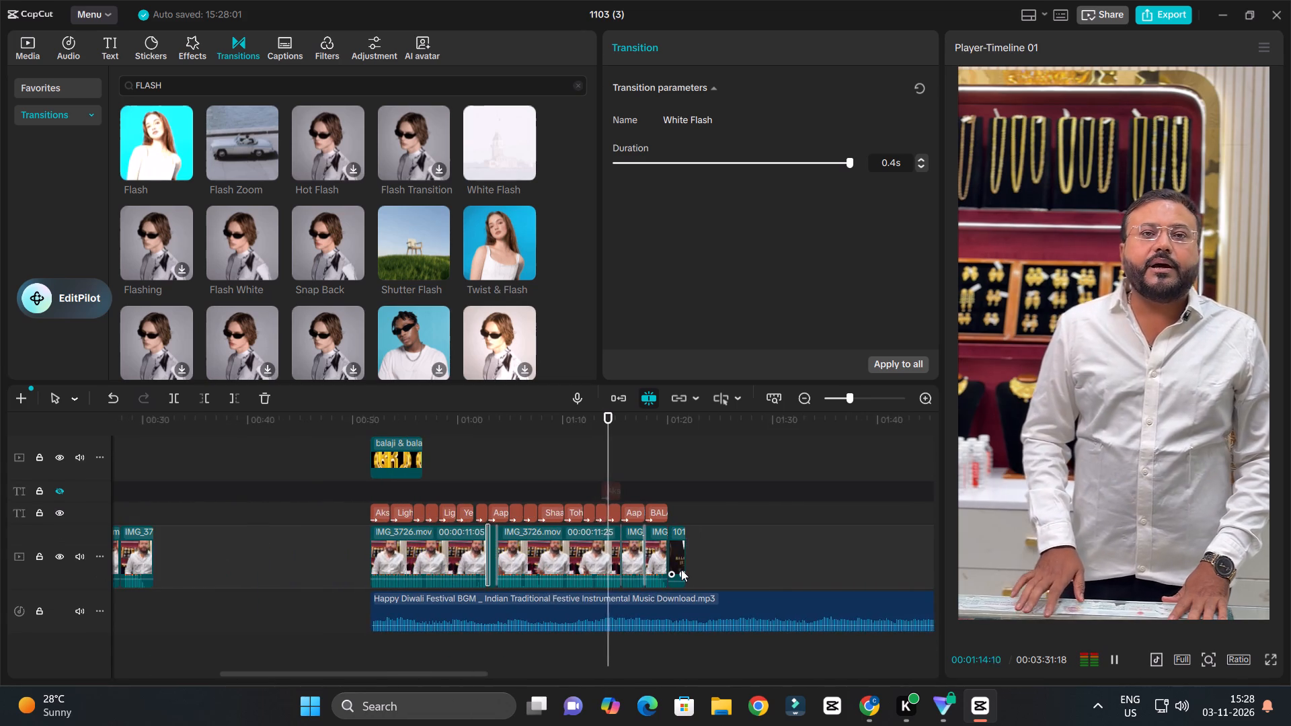
ctrl+scroll(681, 569, up, 3)
ctrl+scroll(681, 569, down, 2)
ctrl+scroll(681, 569, up, 2)
ctrl+scroll(681, 569, down, 1)
ctrl+scroll(682, 570, up, 5)
ctrl+scroll(682, 570, down, 1)
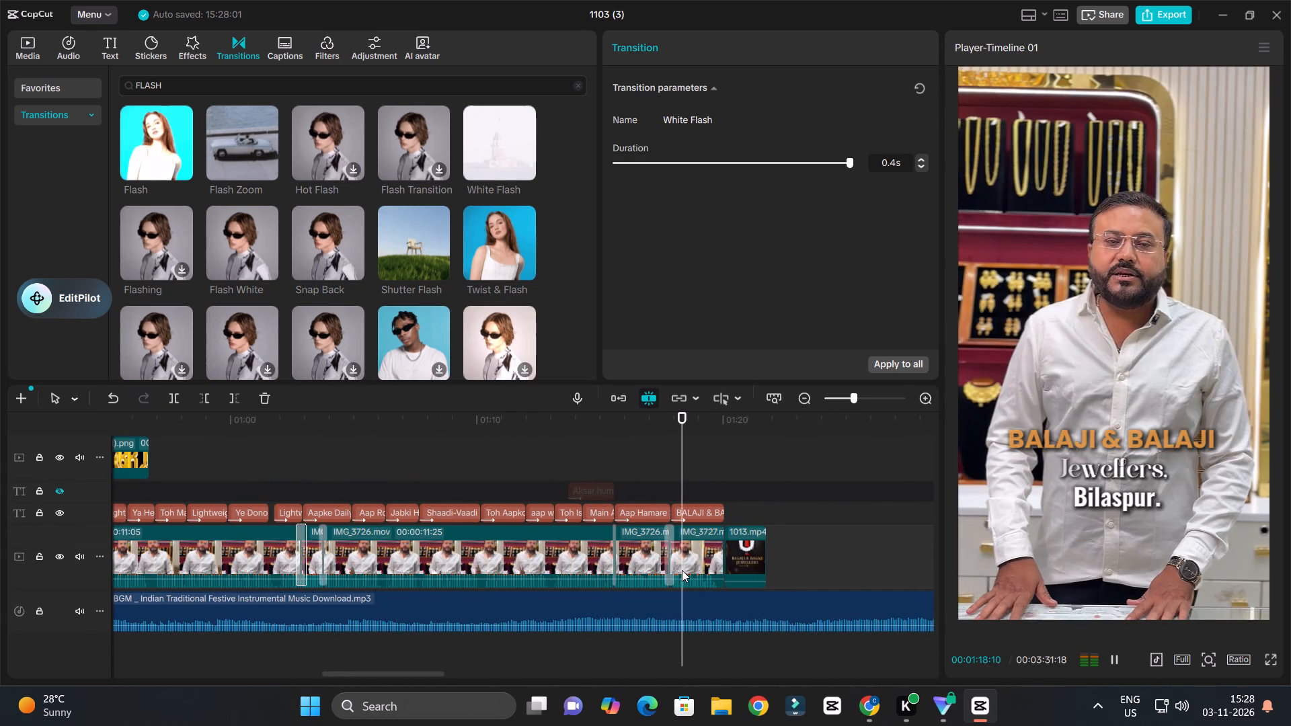
ctrl+scroll(682, 570, up, 1)
ctrl+scroll(682, 570, down, 3)
ctrl+scroll(682, 570, up, 2)
ctrl+scroll(682, 570, down, 3)
key(space)
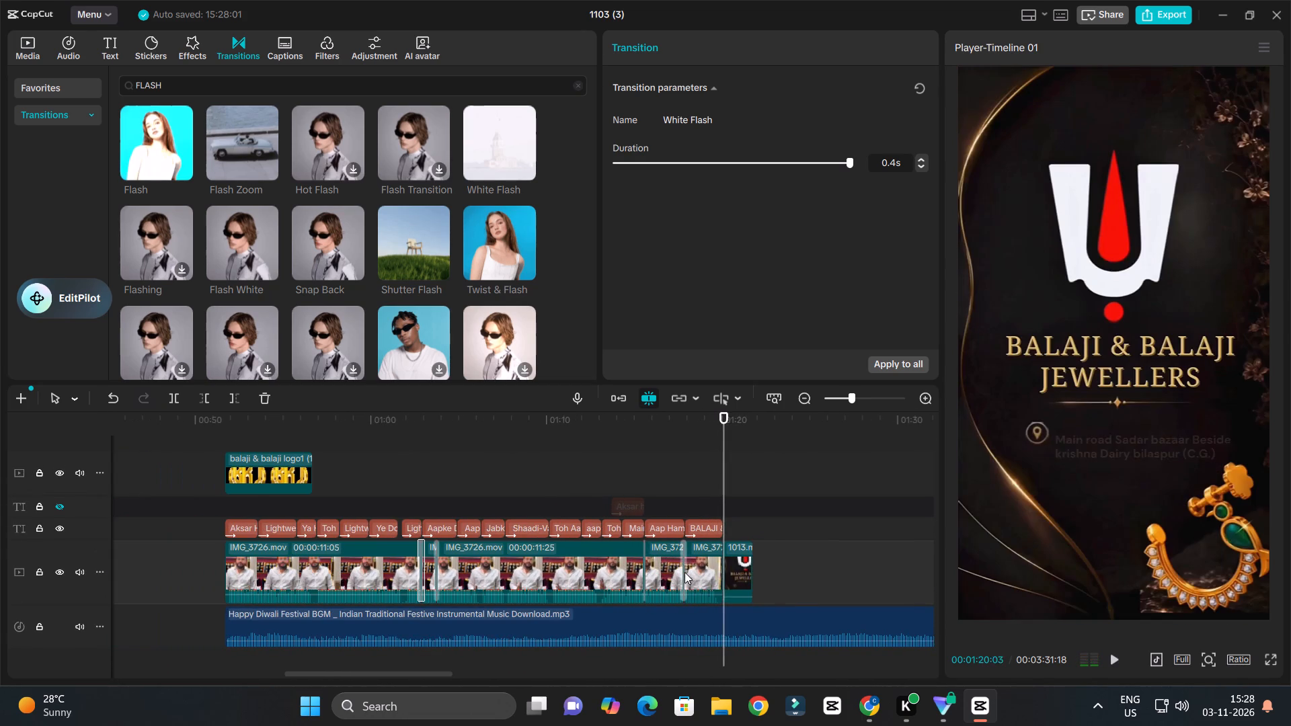
key(space)
ctrl+scroll(697, 574, down, 5)
ctrl+scroll(850, 624, up, 3)
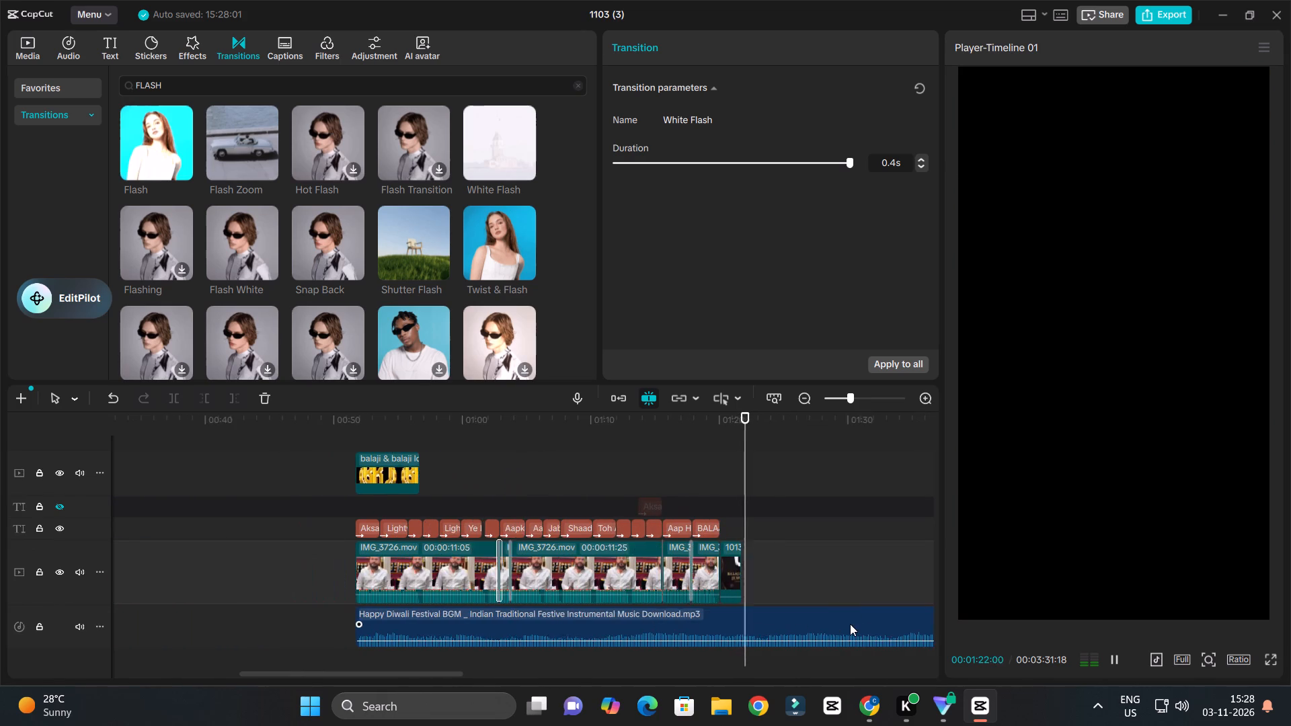
Split the 1013.mp4 end card at 00:01:20:26, slow its second part to 0.49x, and play it back.
ctrl+scroll(850, 624, up, 2)
key(space)
drag(723, 444, 723, 454)
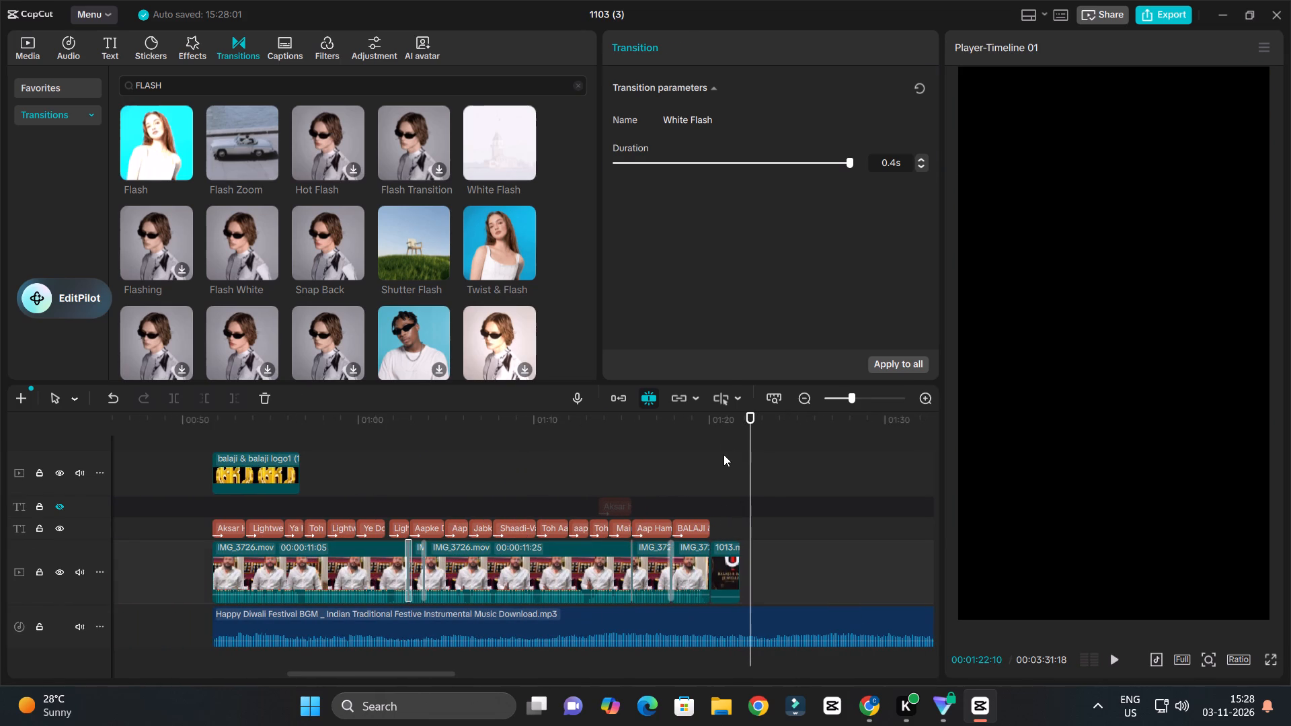
drag(723, 454, 728, 481)
drag(718, 433, 725, 464)
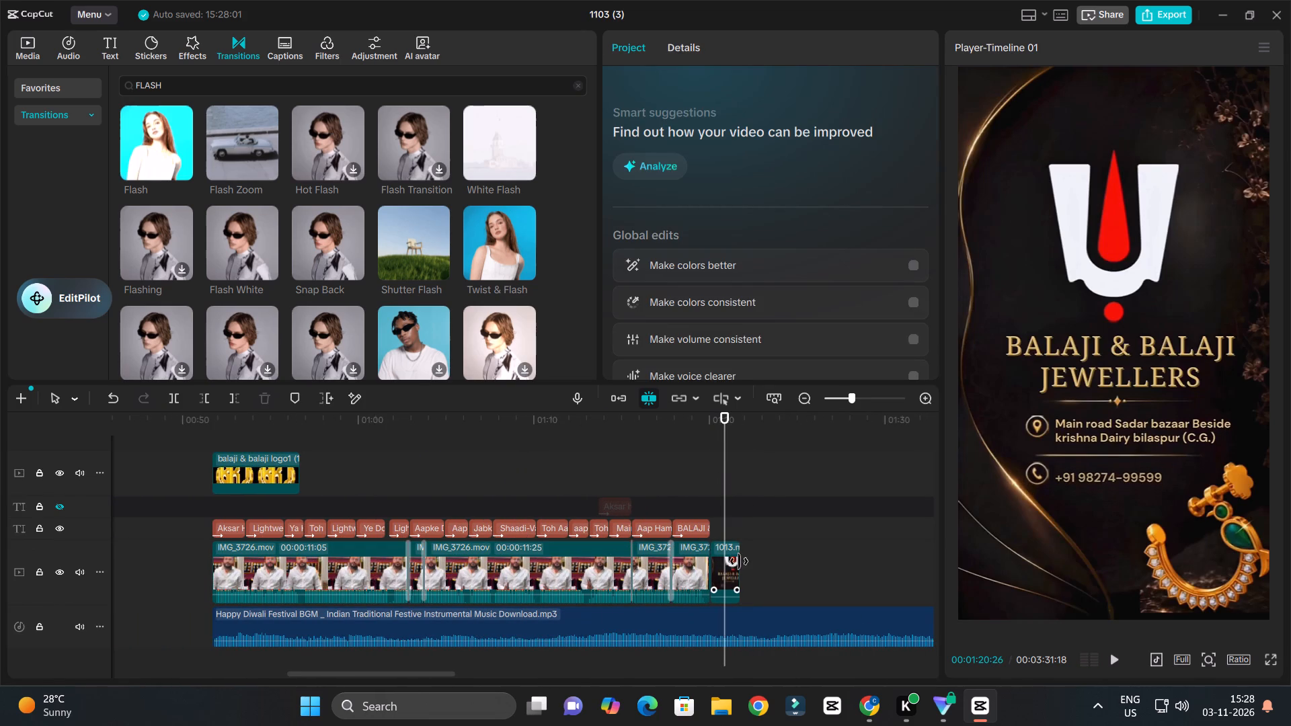
click(732, 571)
key(c)
click(732, 571)
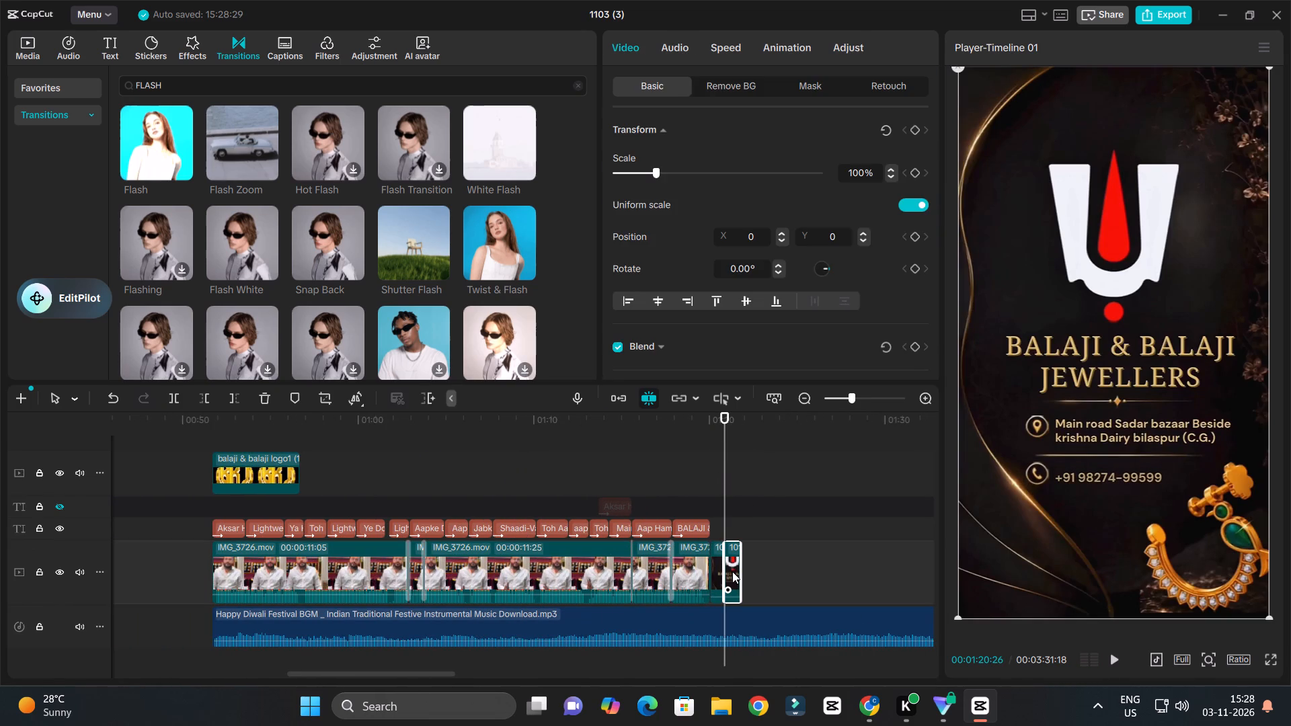
key(ctrl+r)
click(639, 153)
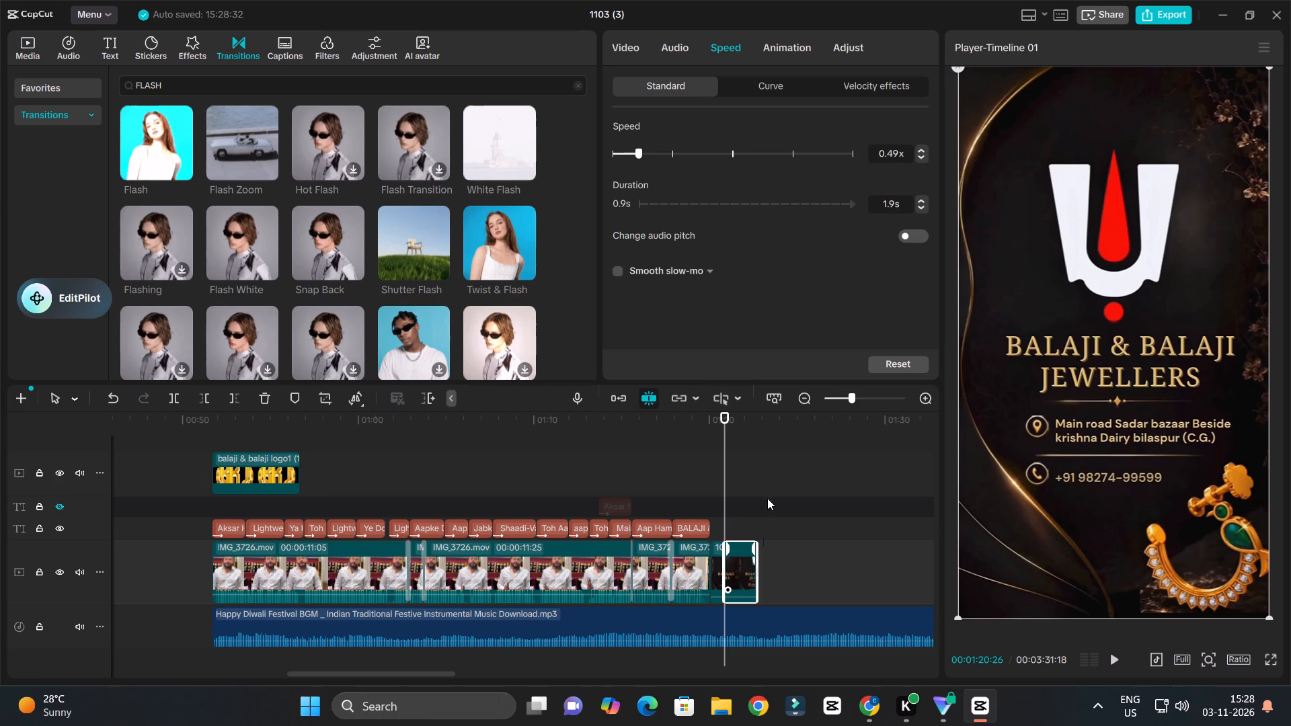
key(space)
ctrl+scroll(834, 499, up, 11)
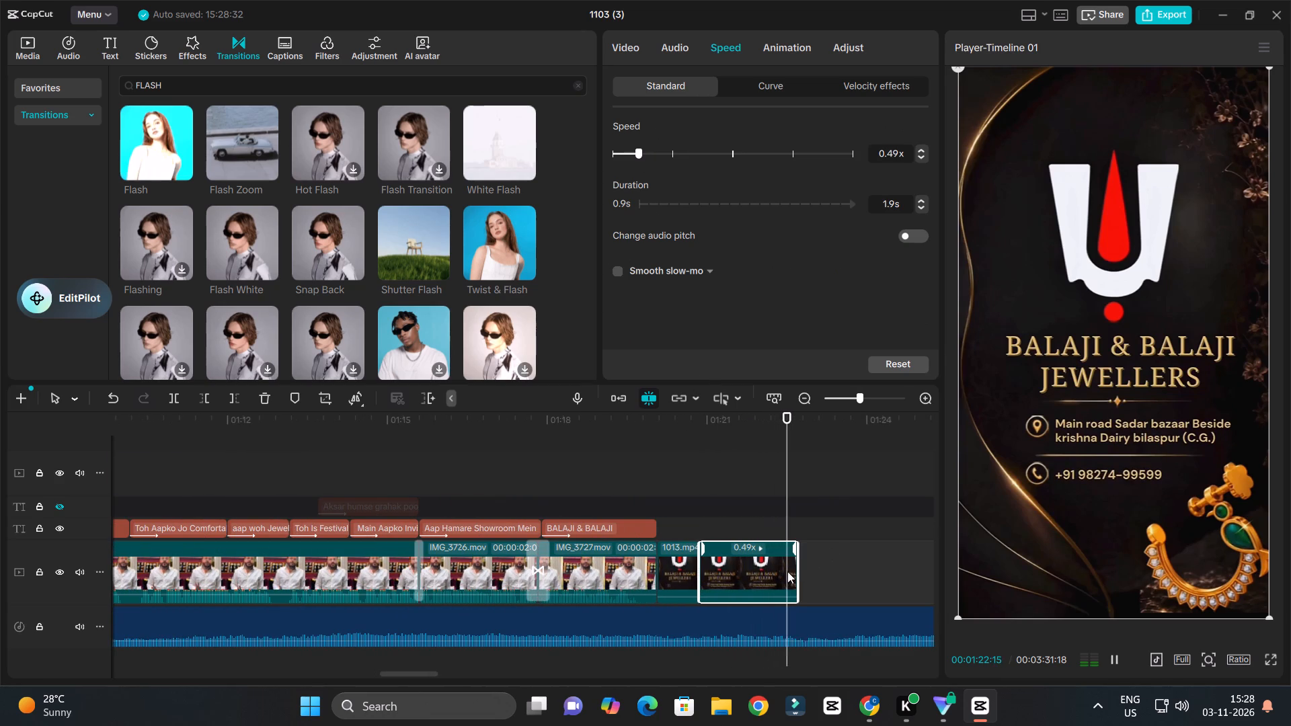
key(space)
click(787, 571)
click(718, 454)
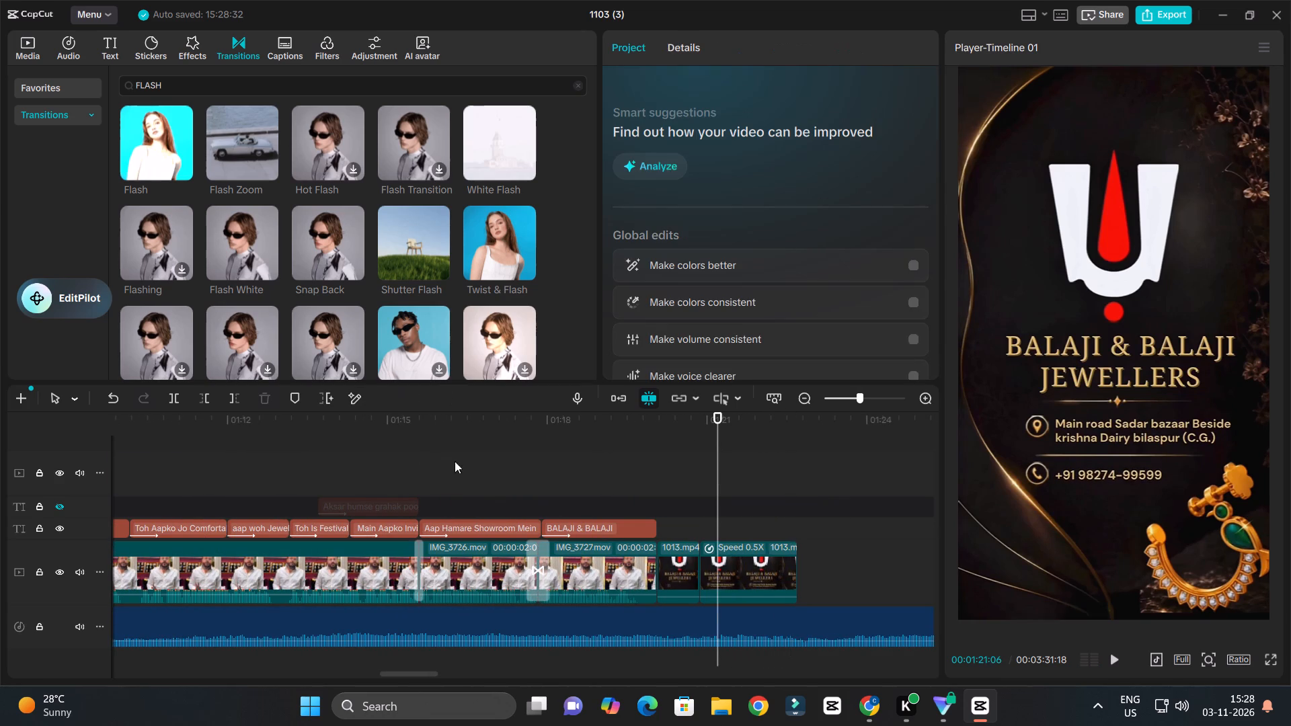
Trim the Happy Diwali Festival music to finish with the end card at 00:01:22:21.
ctrl+scroll(510, 491, down, 11)
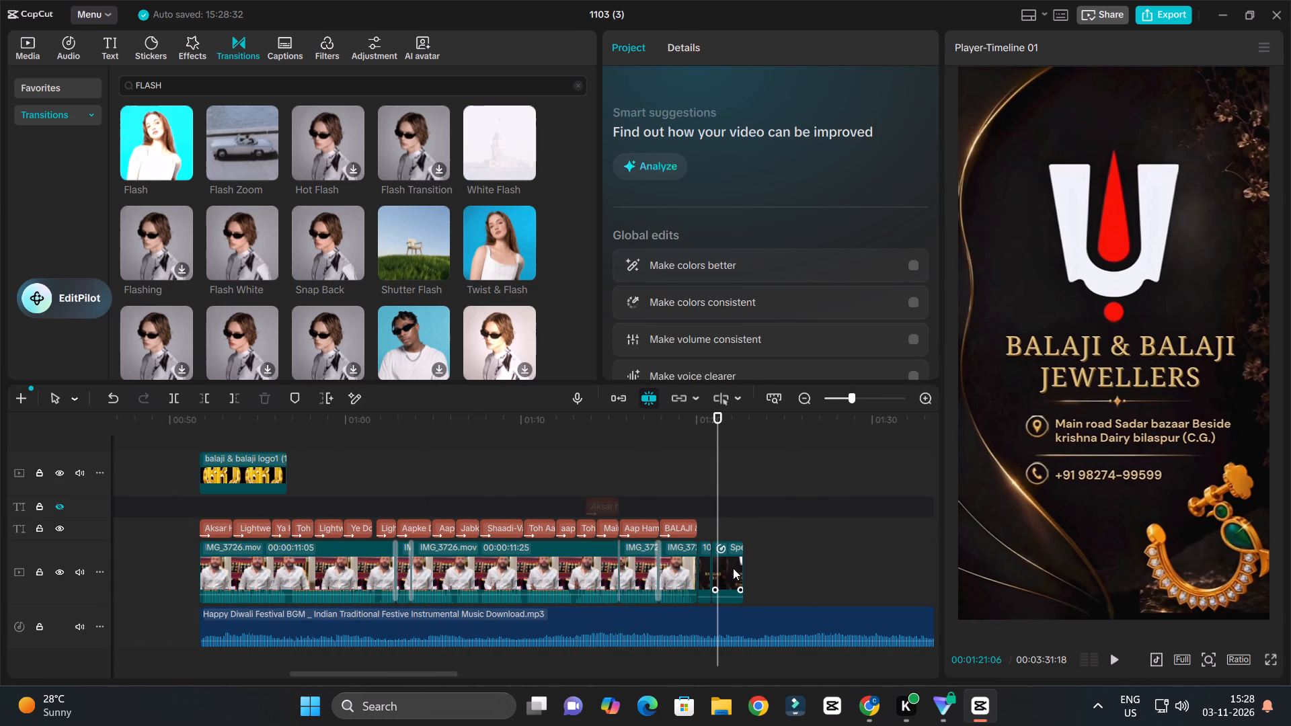
drag(747, 425, 746, 452)
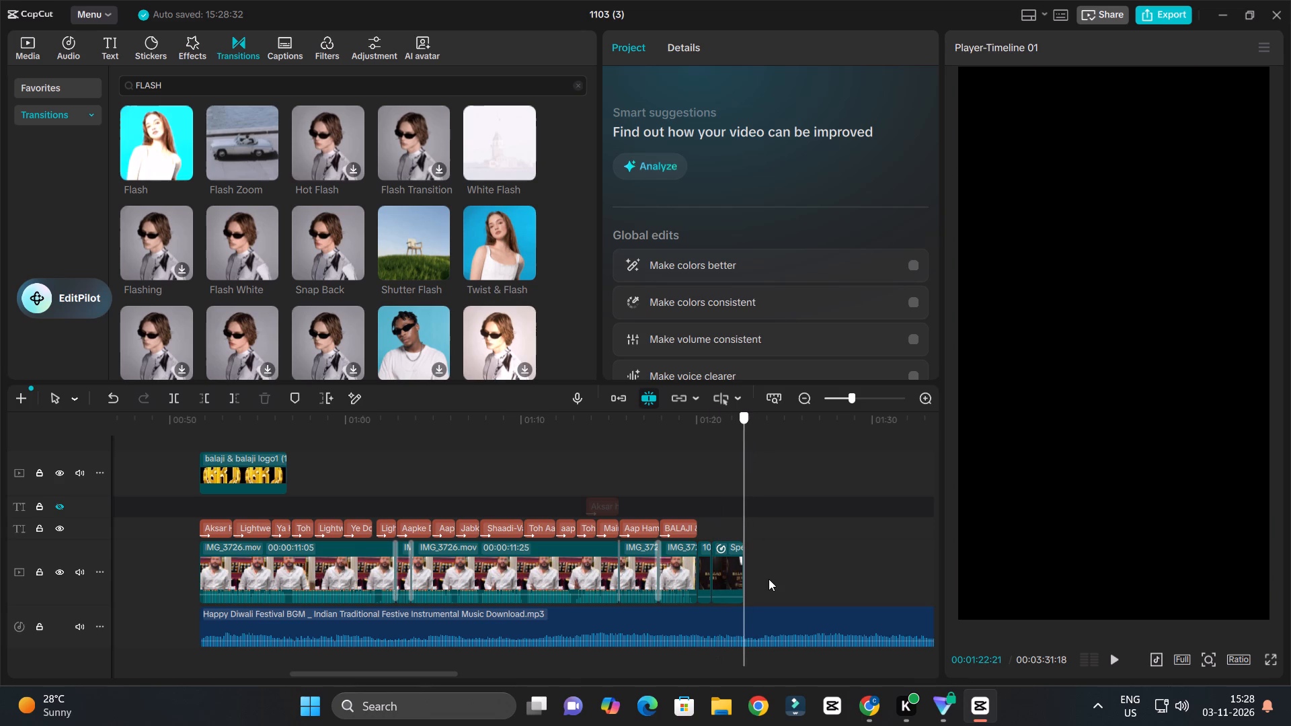
click(763, 612)
key(w)
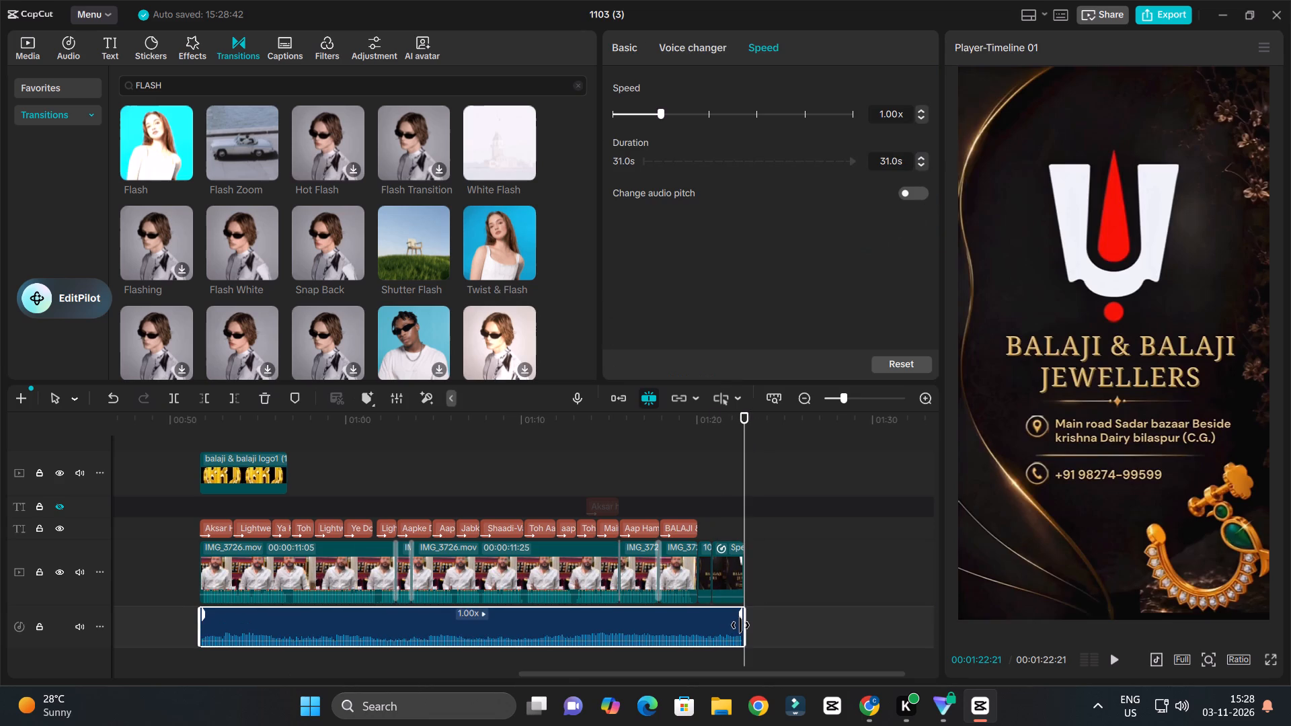
Add a short fade-out at the end of the background music and play it.
drag(738, 622, 729, 625)
drag(729, 625, 718, 628)
click(734, 428)
key(space)
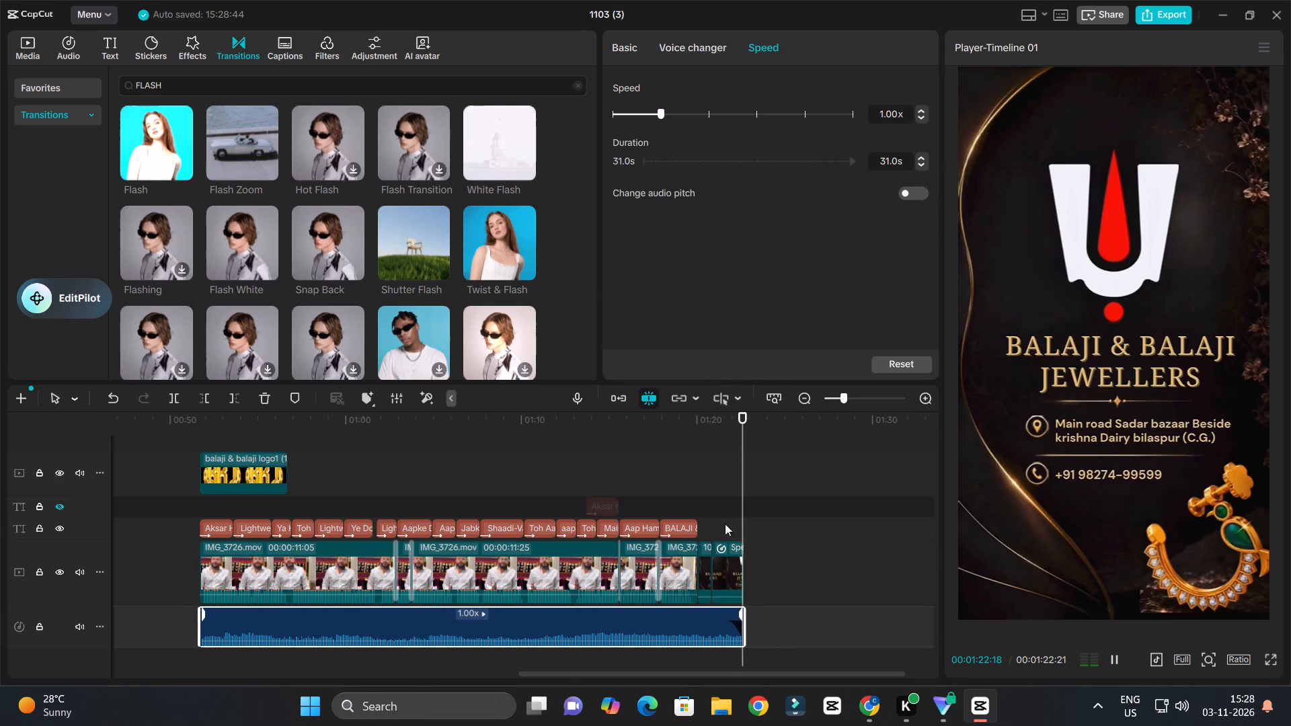
Extend the logo overlay to 00:00:28:11 so it covers the talking-head clips up to the end card.
drag(235, 469, 236, 446)
drag(235, 397, 231, 405)
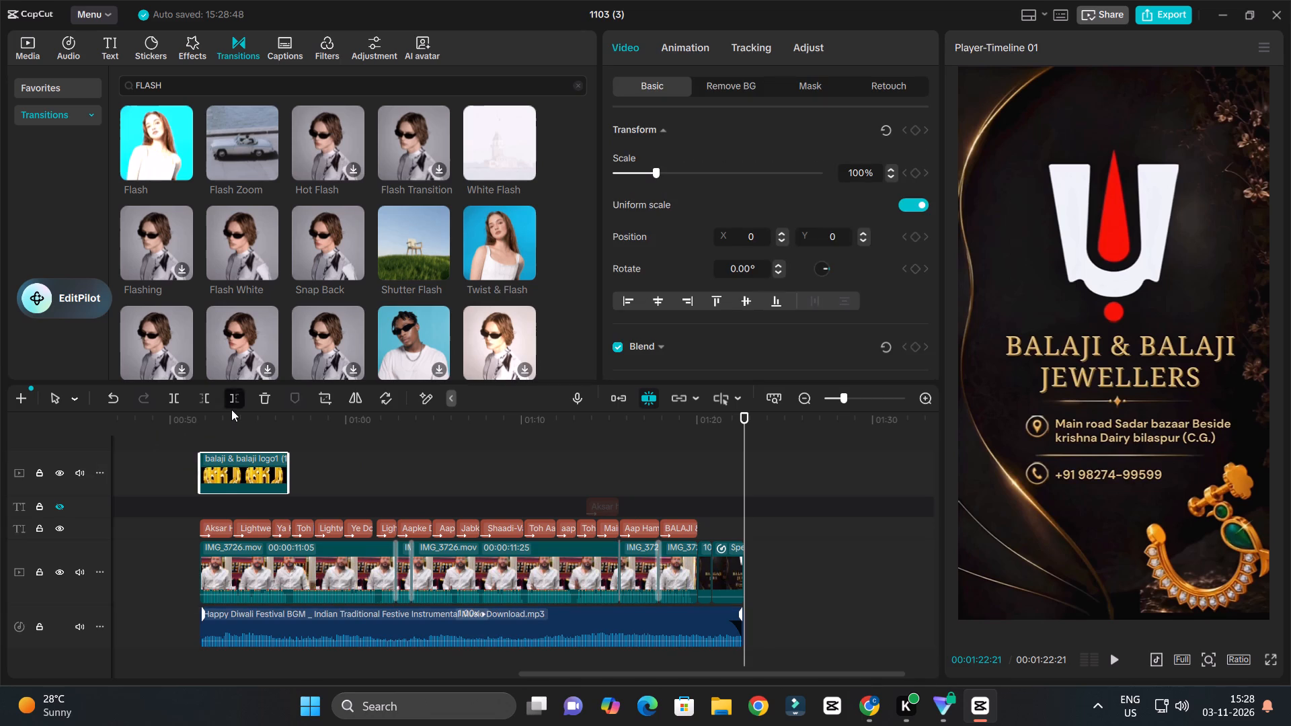
drag(231, 412, 220, 422)
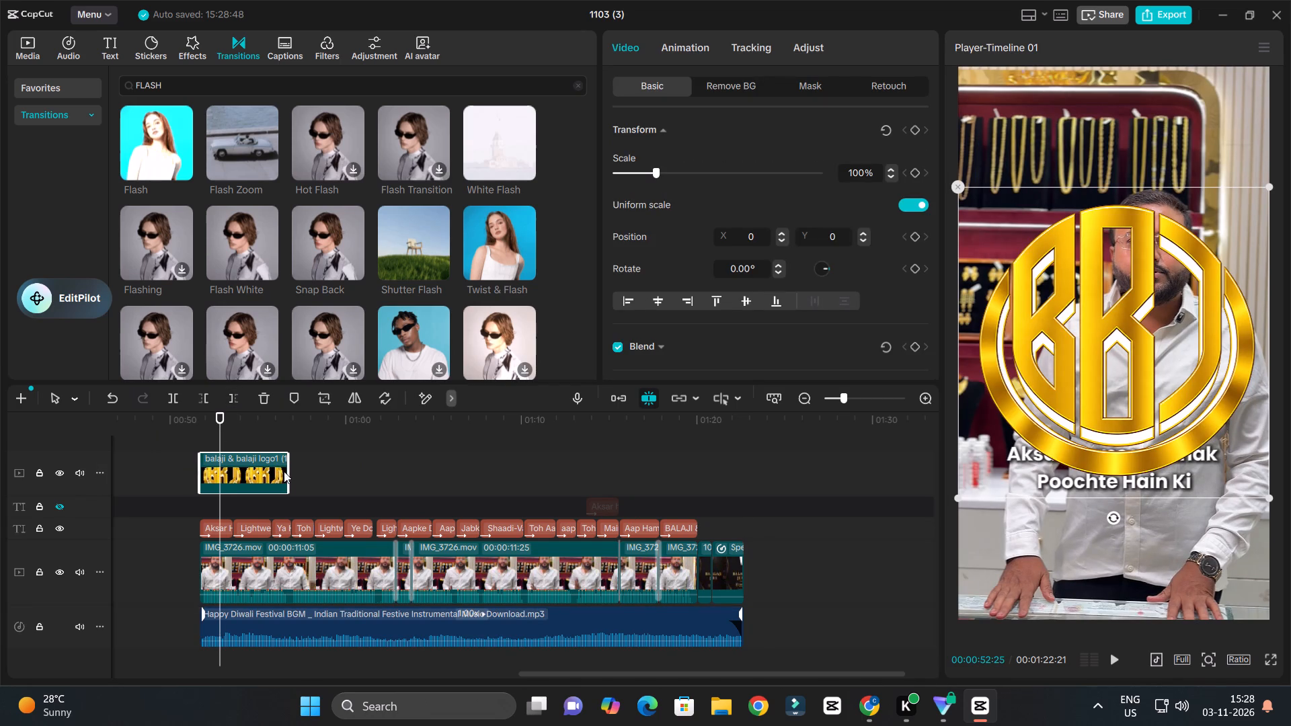
drag(290, 471, 697, 497)
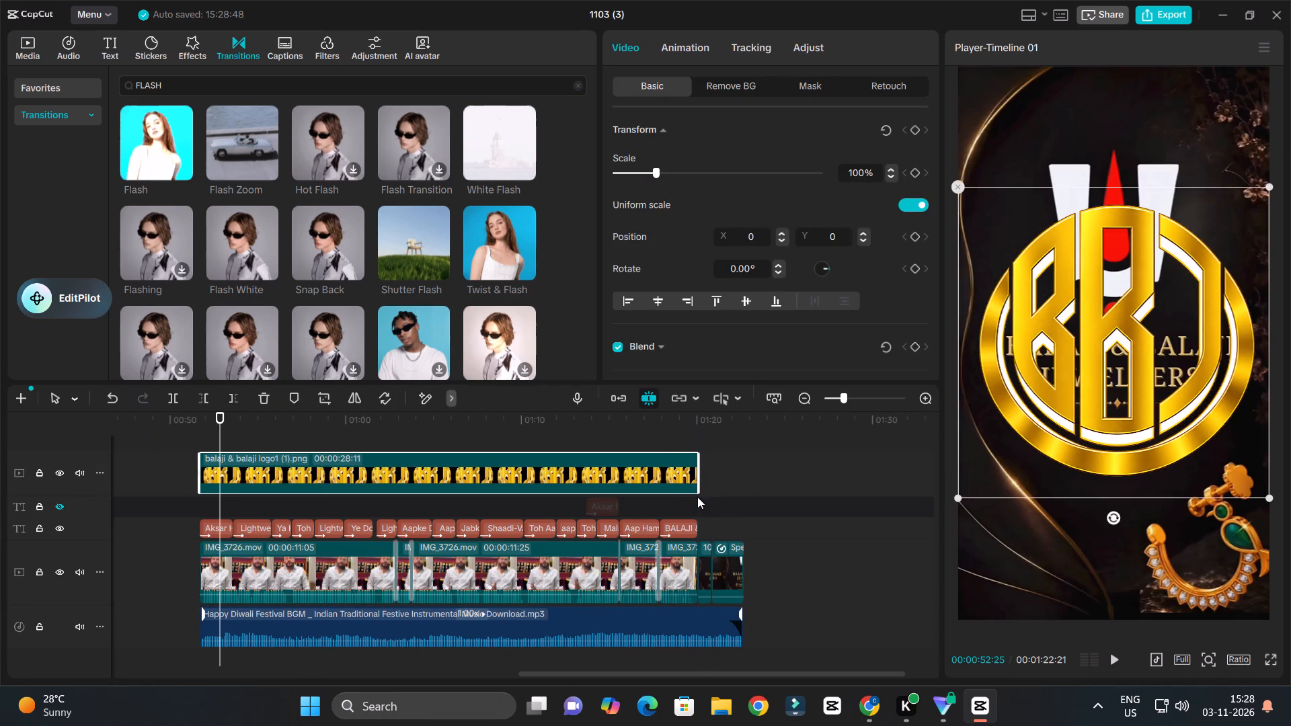
click(661, 489)
Scale the logo overlay down to 12% and place it in the video frame's upper-right corner at about X 886, Y 1726.
drag(954, 503, 988, 481)
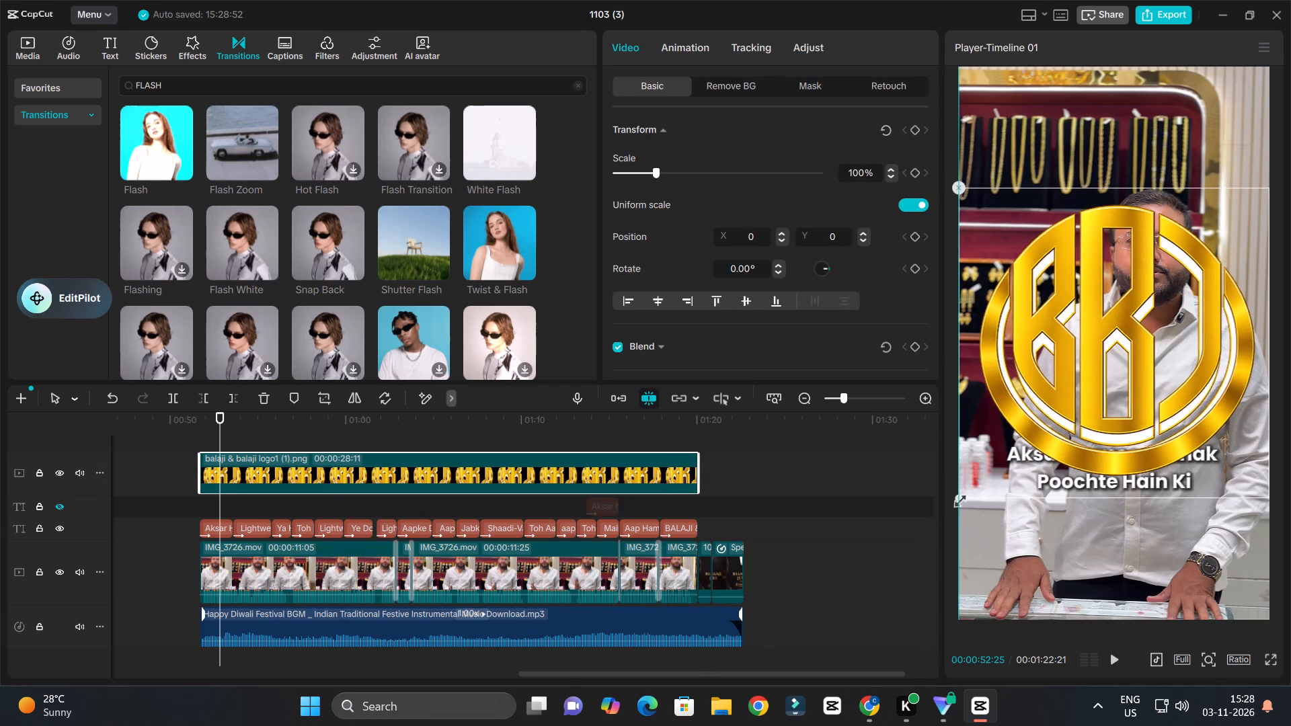
drag(988, 481, 1138, 339)
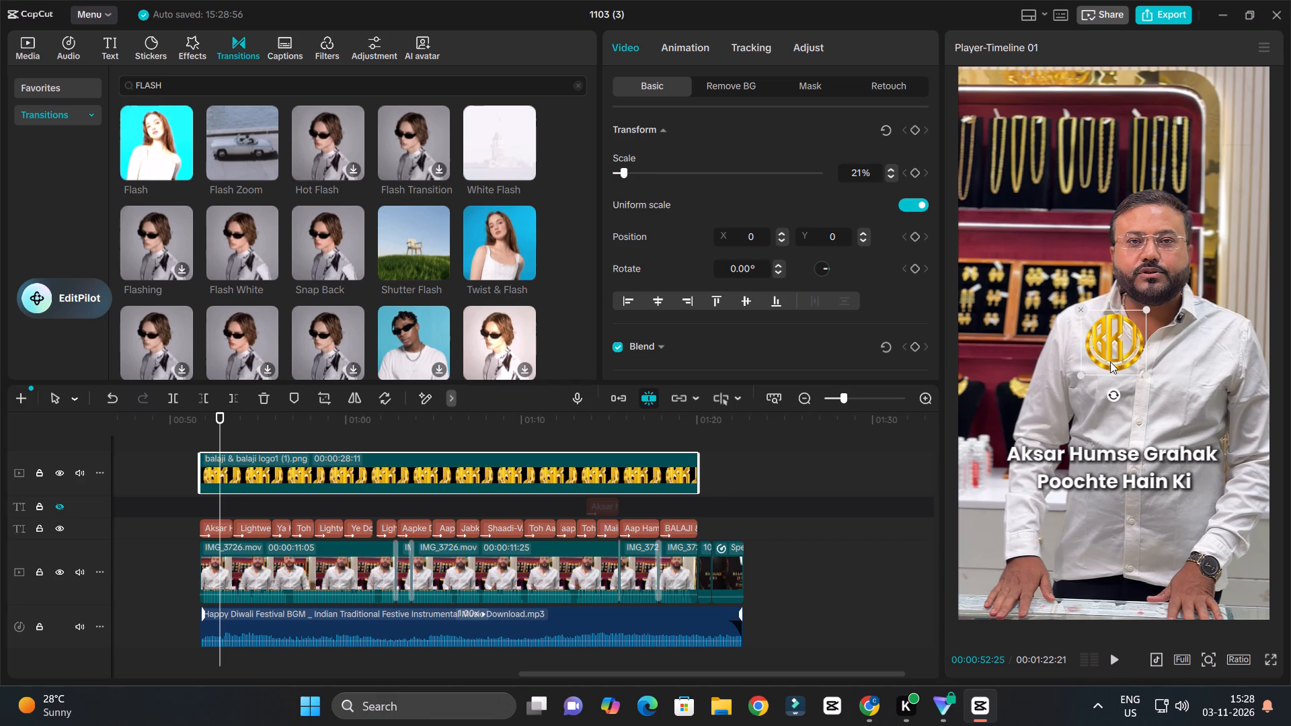
drag(863, 173, 800, 173)
drag(800, 173, 797, 173)
text(15)
key(Return)
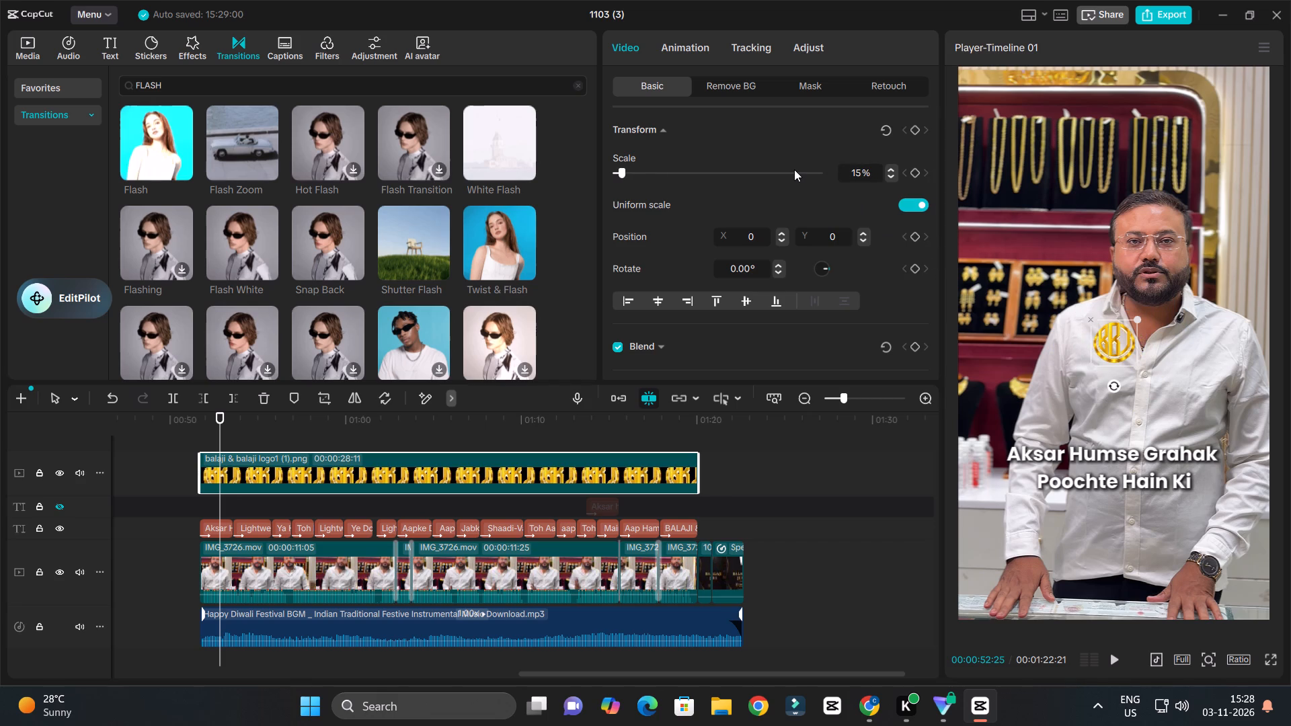
drag(1120, 336, 1245, 86)
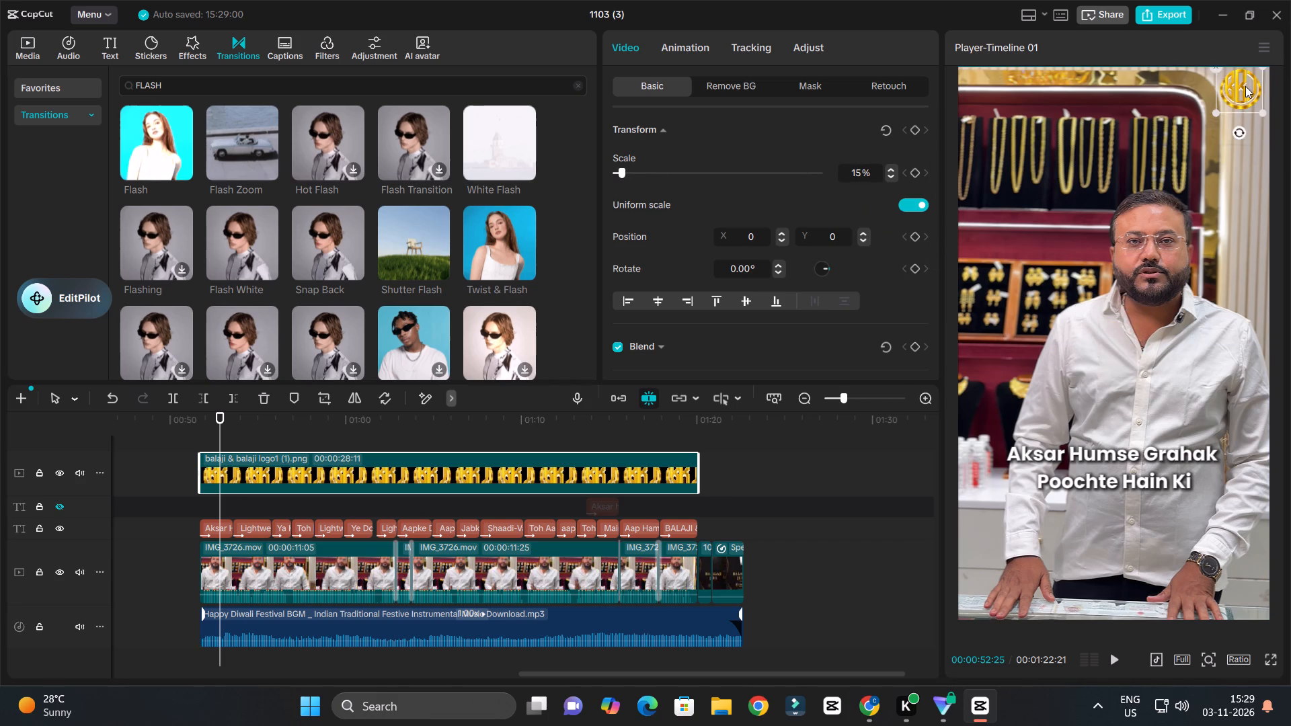
drag(1245, 86, 1248, 87)
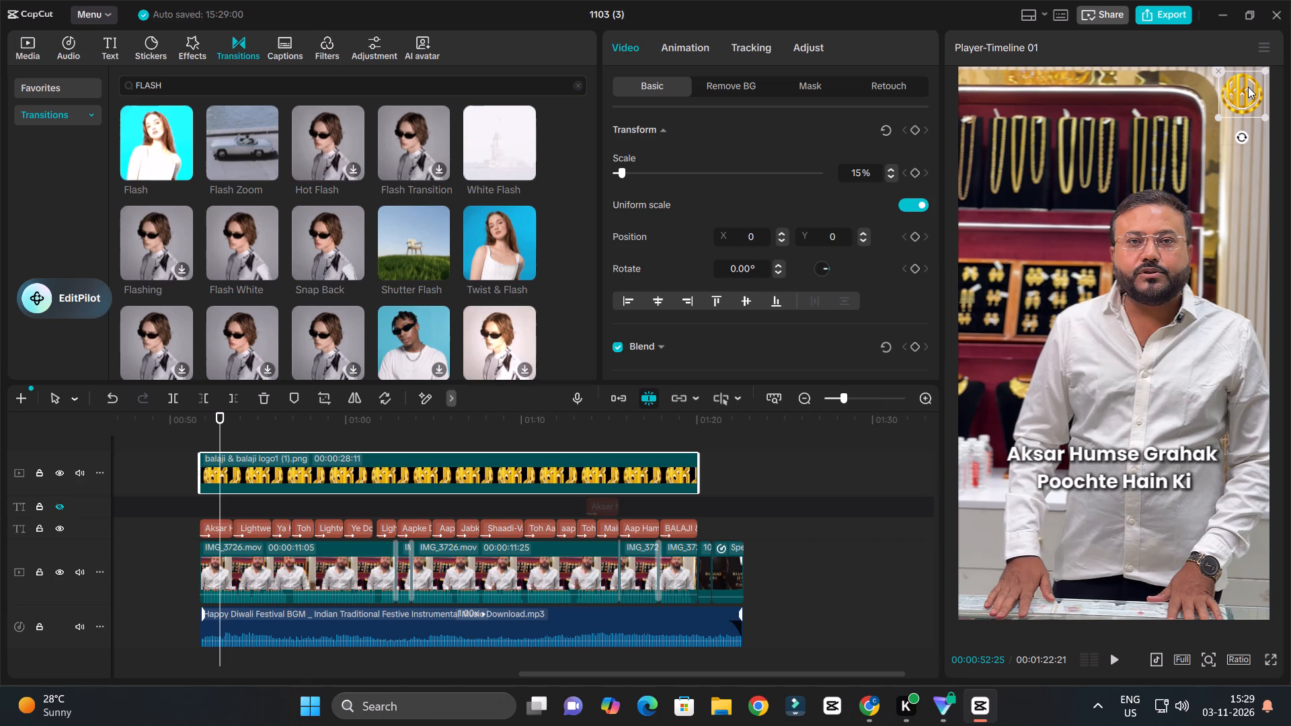
drag(860, 171, 809, 176)
text(12)
key(Return)
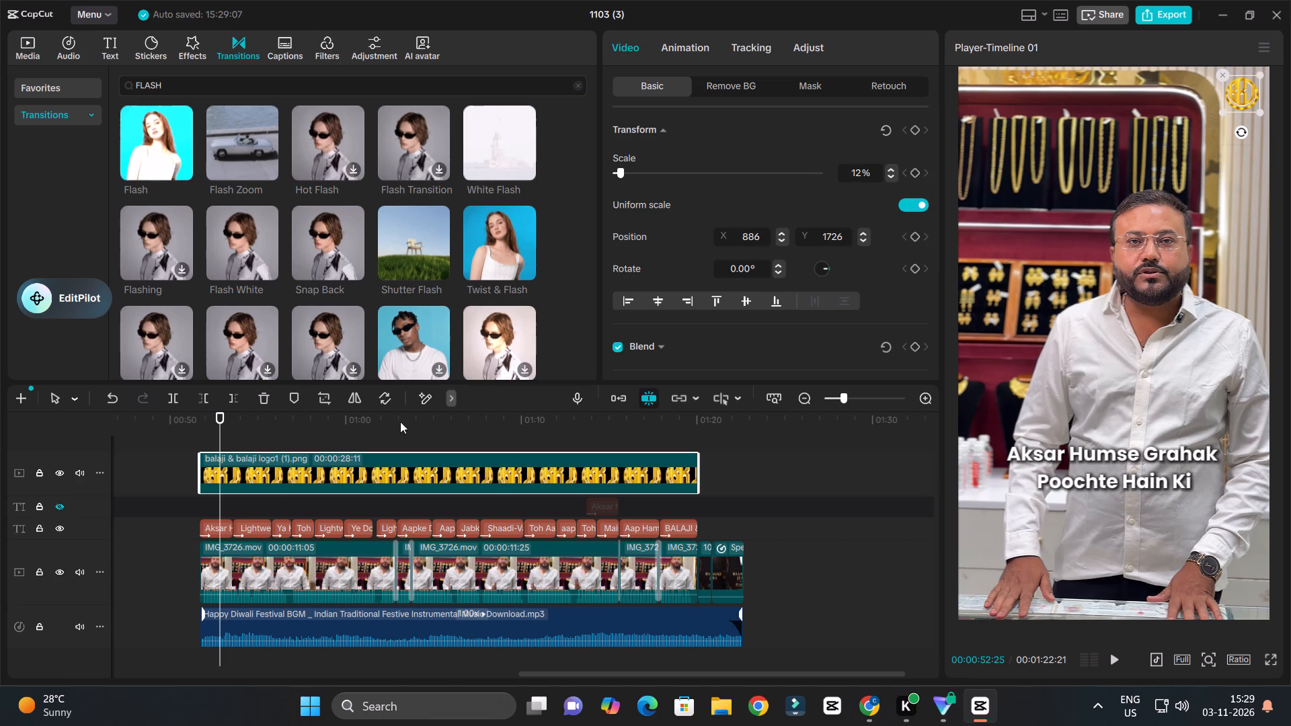
Mark the range start at 00:00:51:21, where the captioned edit begins, and play its opening and end card.
drag(317, 427, 196, 485)
key(space)
ctrl+scroll(229, 462, down, 4)
ctrl+scroll(231, 462, up, 4)
ctrl+scroll(265, 468, down, 8)
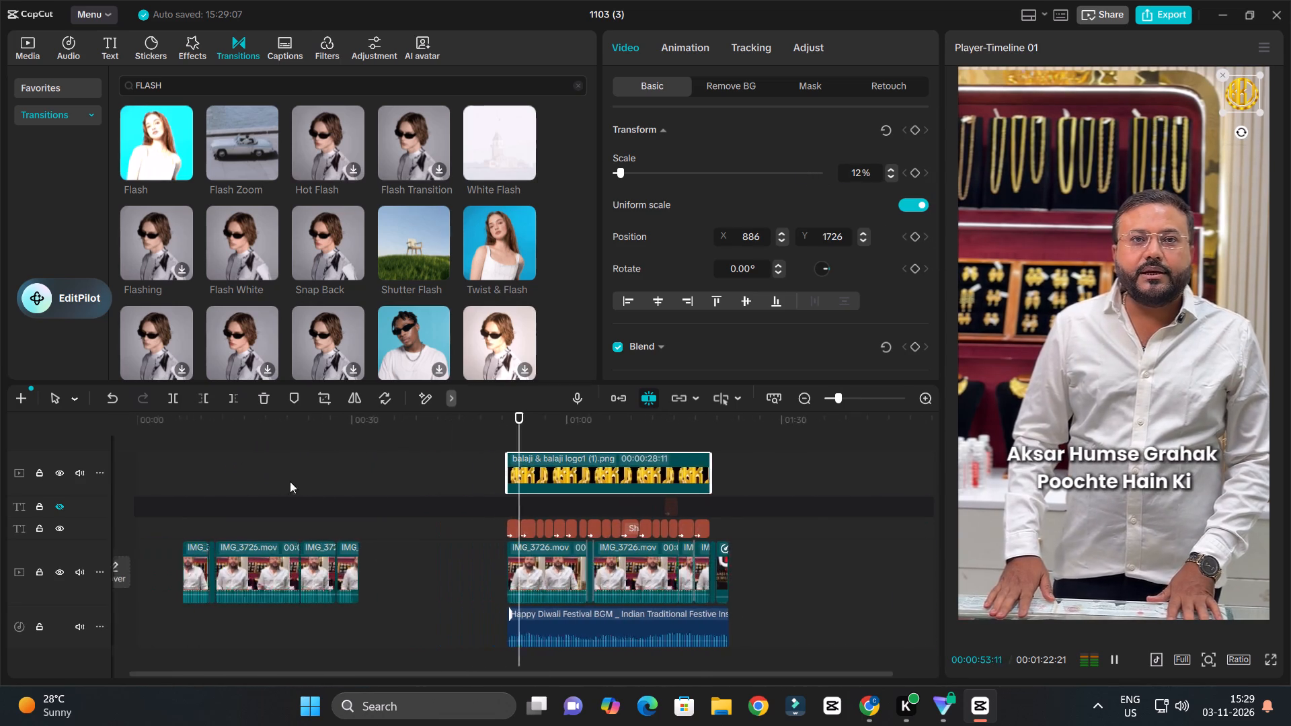
ctrl+scroll(518, 518, up, 4)
key(space)
drag(506, 428, 500, 449)
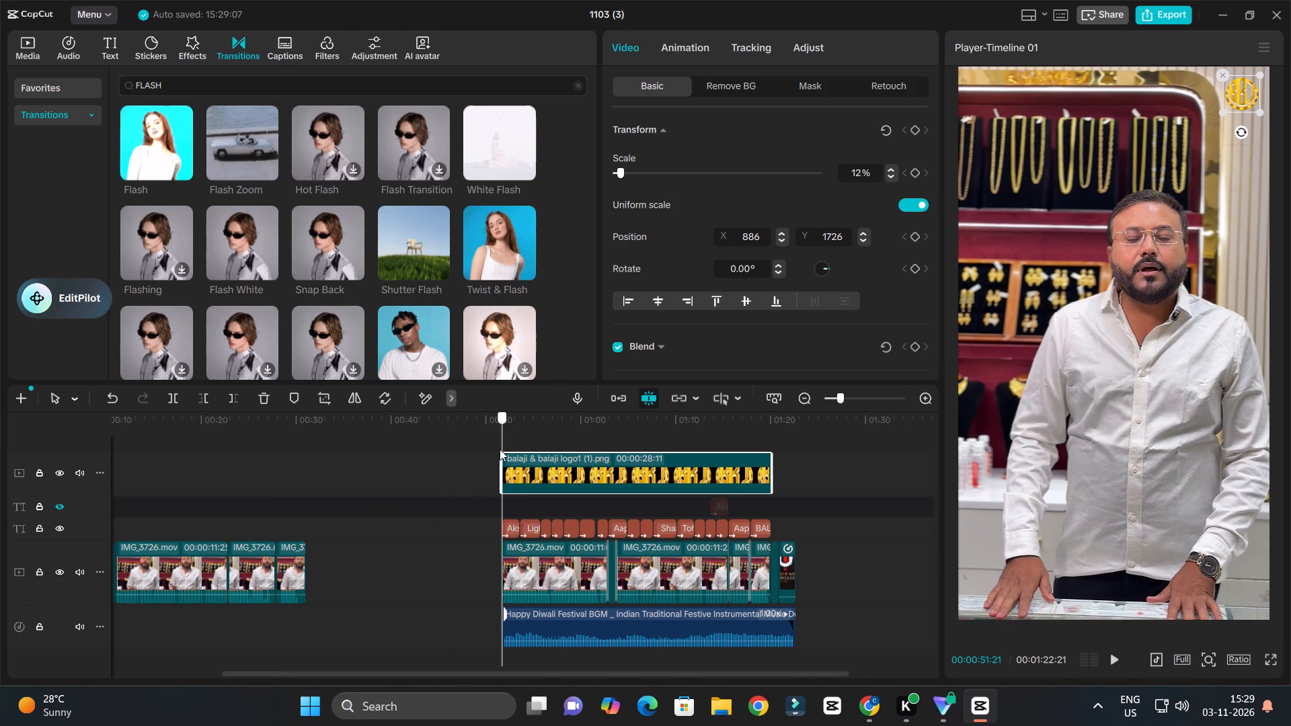
key(i)
key(space)
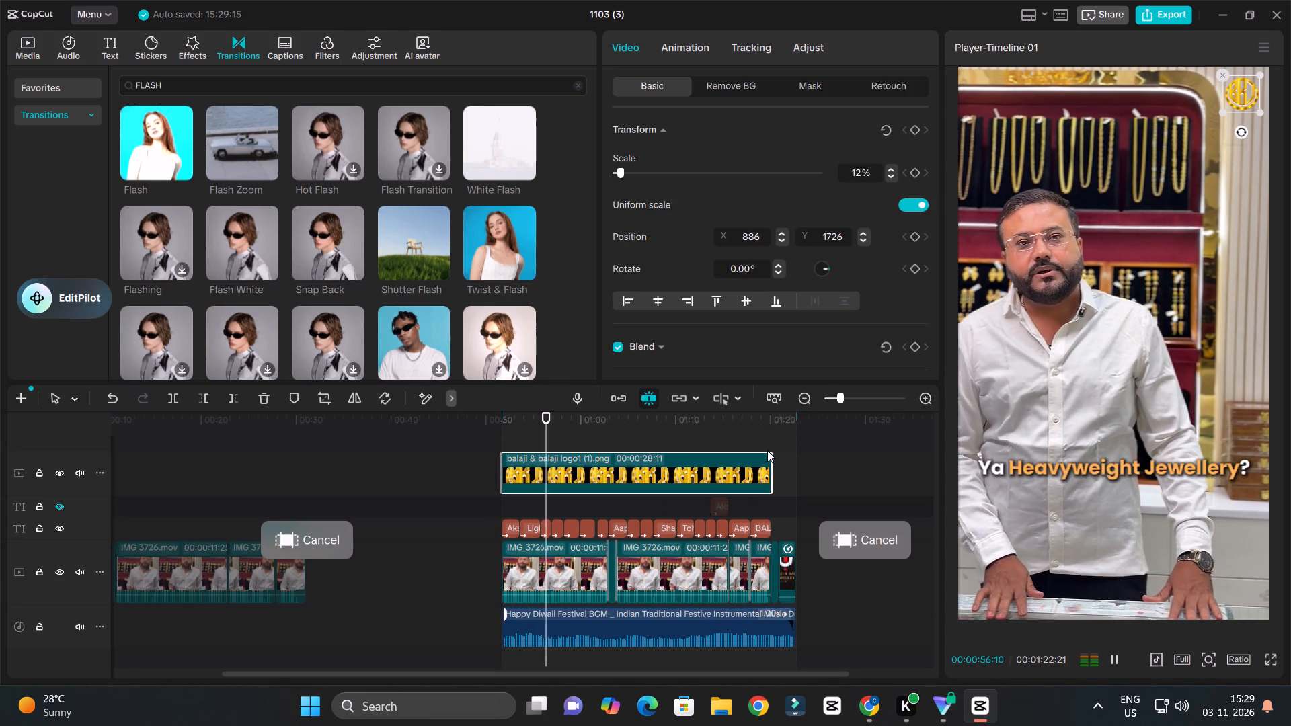
click(771, 426)
key(space)
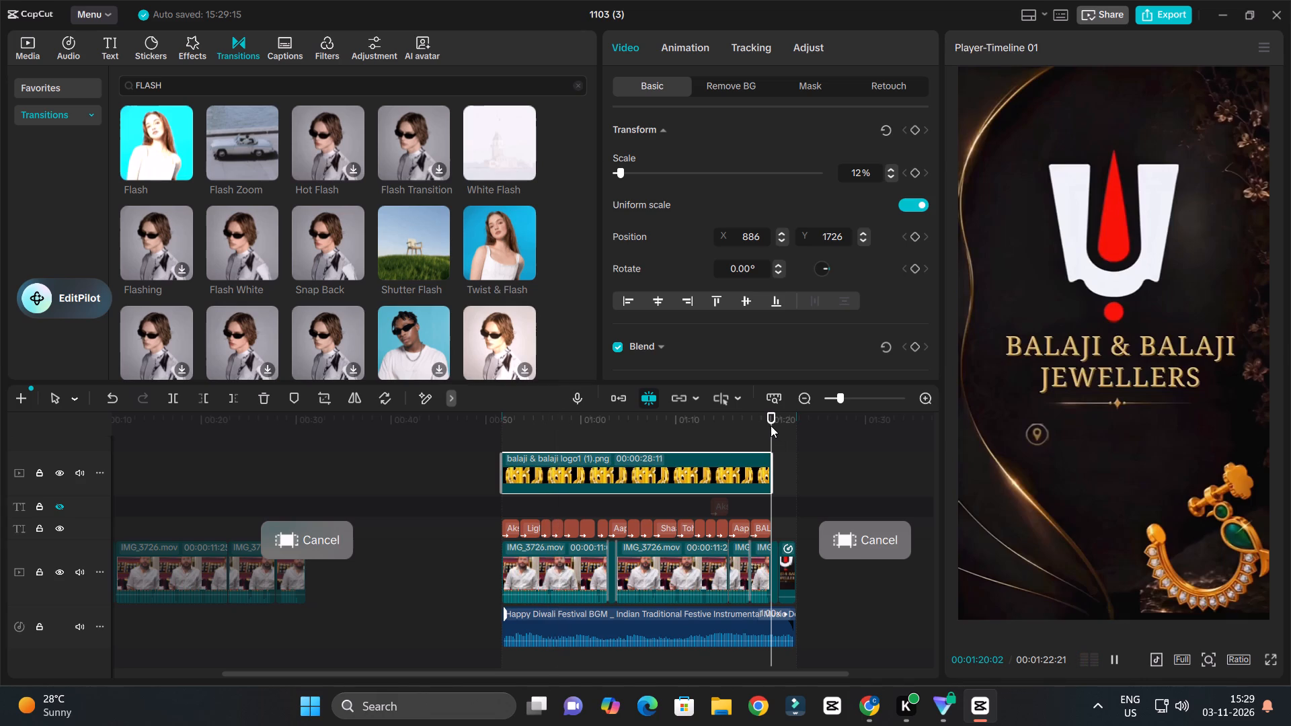
key(space)
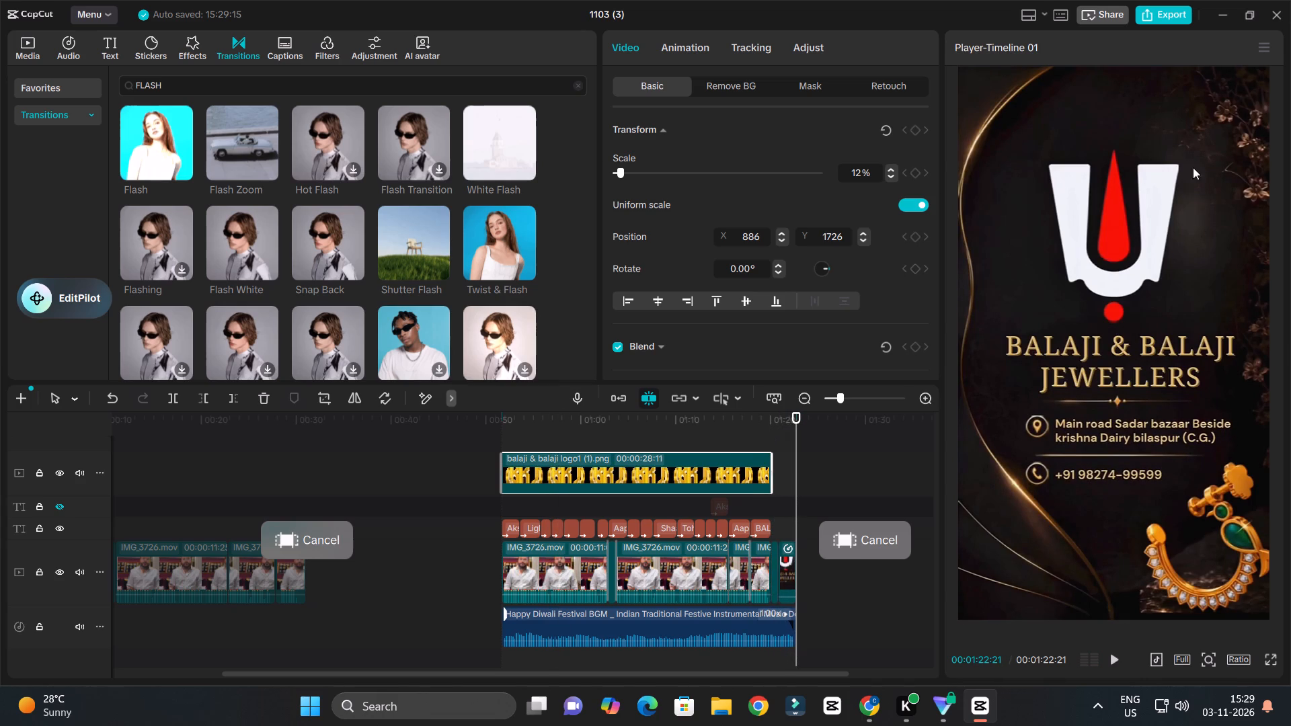
Open the export settings and name the file BBJ SM OWNER VIDEO Z 01 (3-11-26).
click(1166, 20)
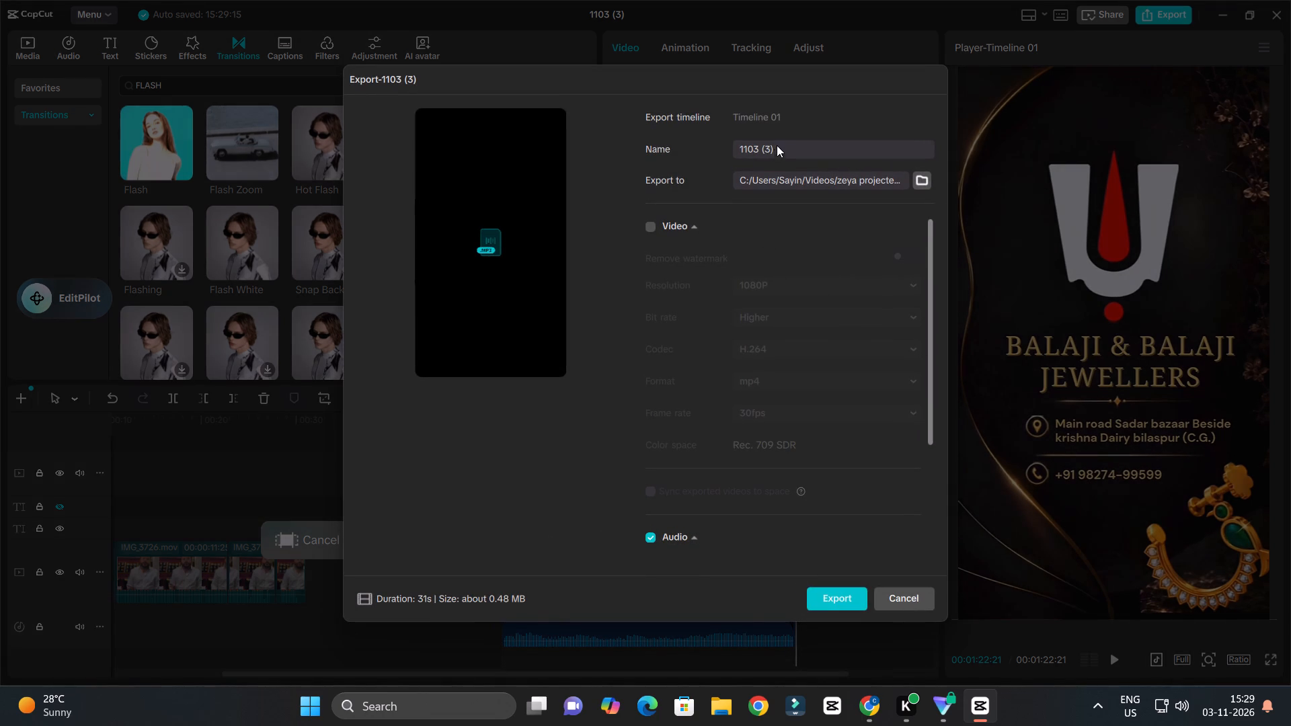
drag(777, 145, 686, 145)
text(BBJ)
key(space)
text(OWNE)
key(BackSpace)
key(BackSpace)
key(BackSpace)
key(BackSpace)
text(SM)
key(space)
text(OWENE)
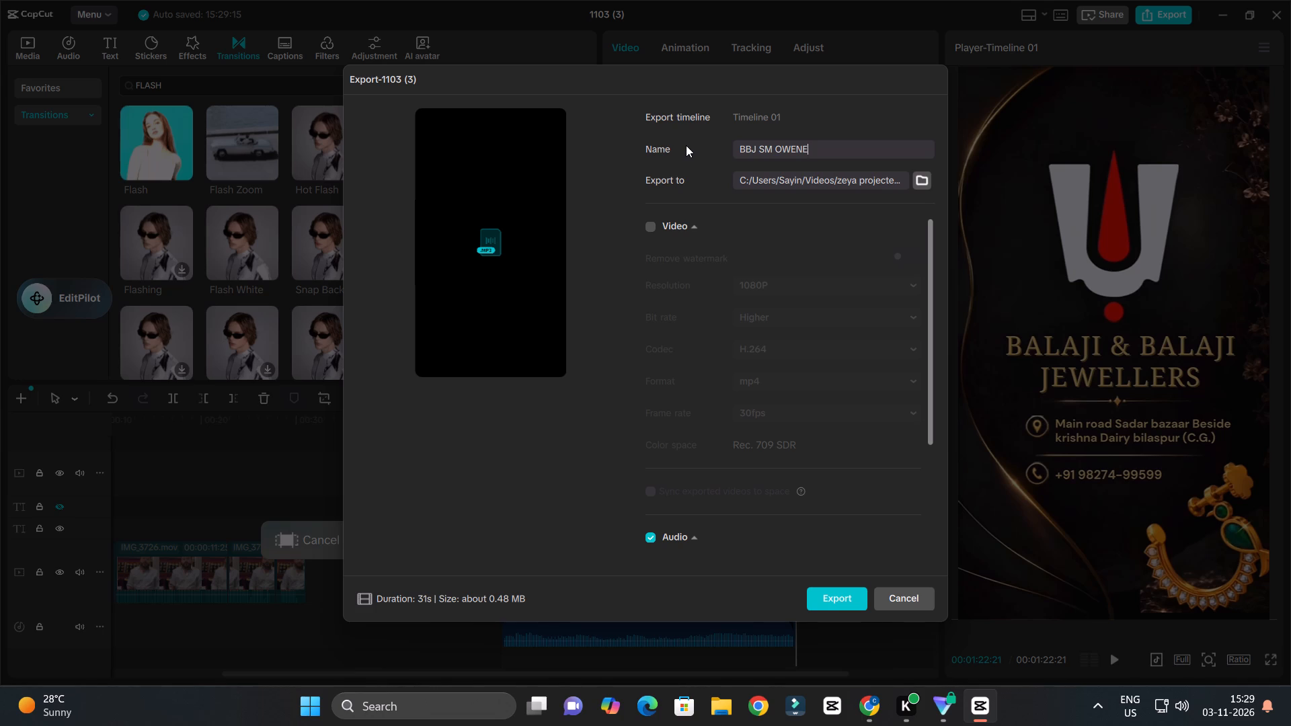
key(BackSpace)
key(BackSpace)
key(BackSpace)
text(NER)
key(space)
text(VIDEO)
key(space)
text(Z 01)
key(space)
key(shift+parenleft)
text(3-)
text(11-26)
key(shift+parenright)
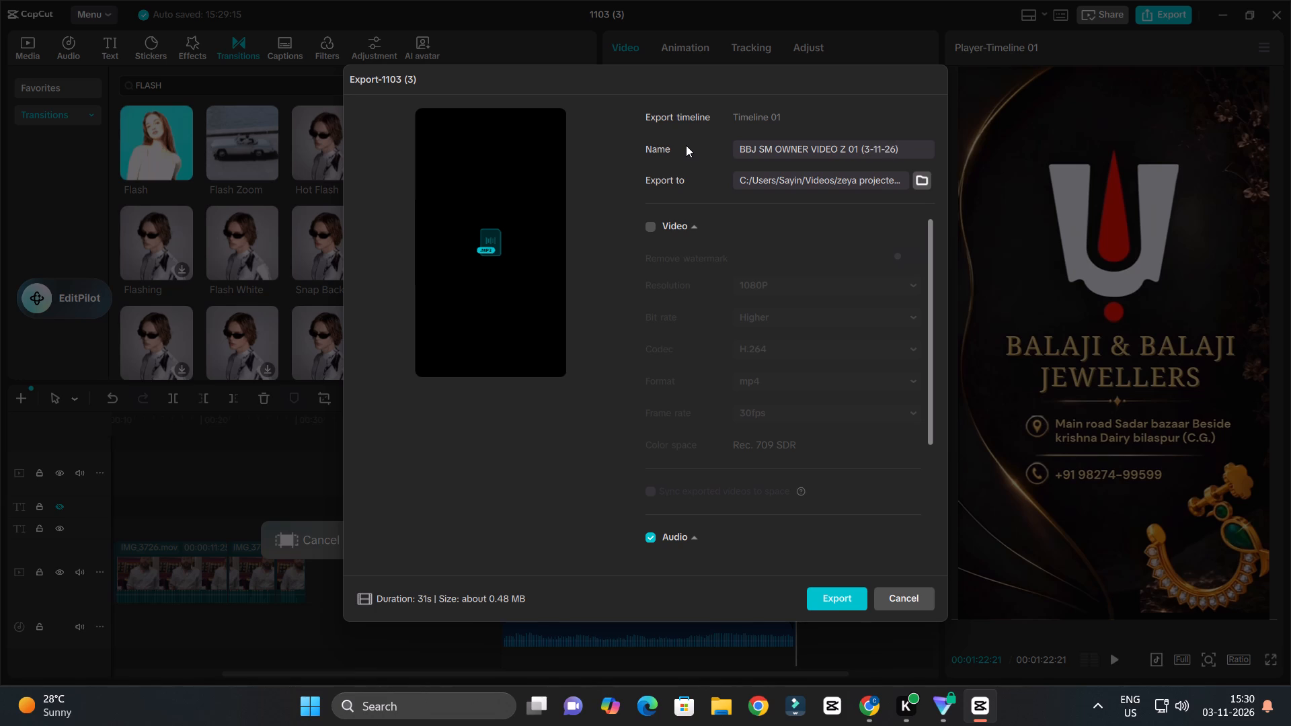
scroll(736, 394, up, 3)
Enable video output, disable the separate audio output, export the 1080P mp4 at 30fps, and pause the finished video's preview.
click(645, 223)
scroll(689, 355, down, 3)
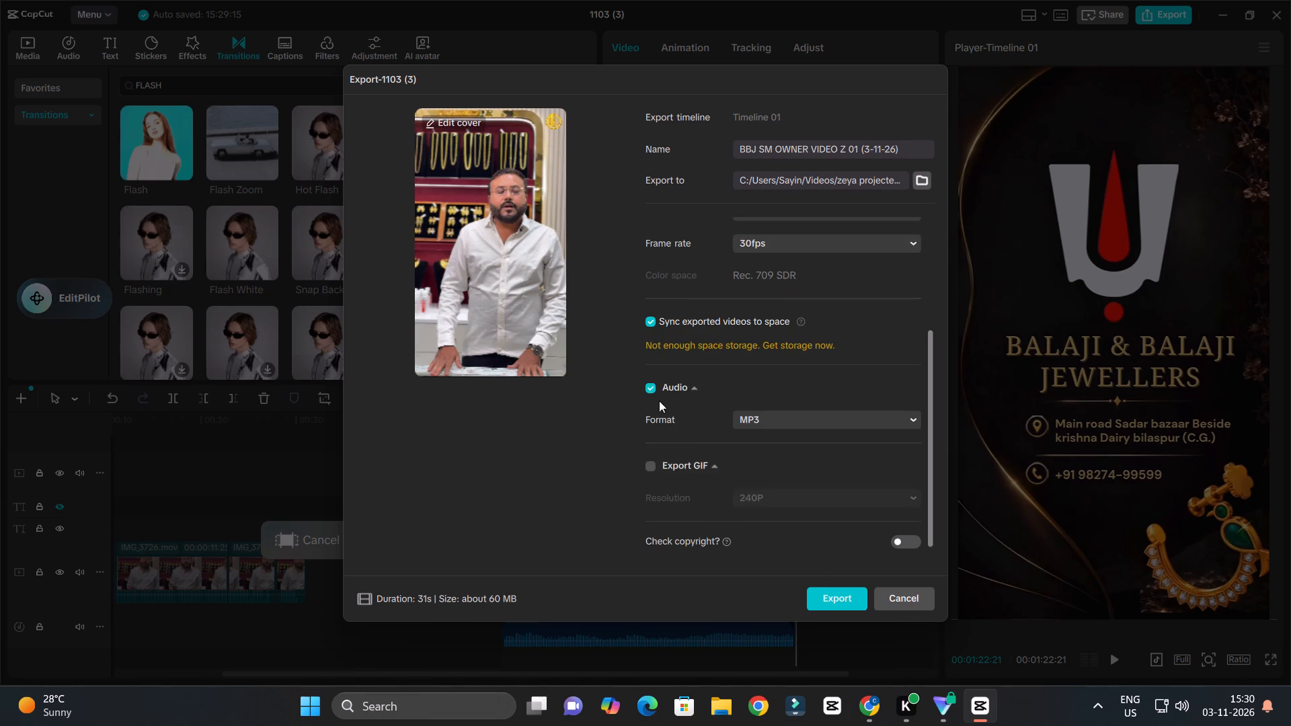
click(650, 389)
scroll(689, 415, up, 5)
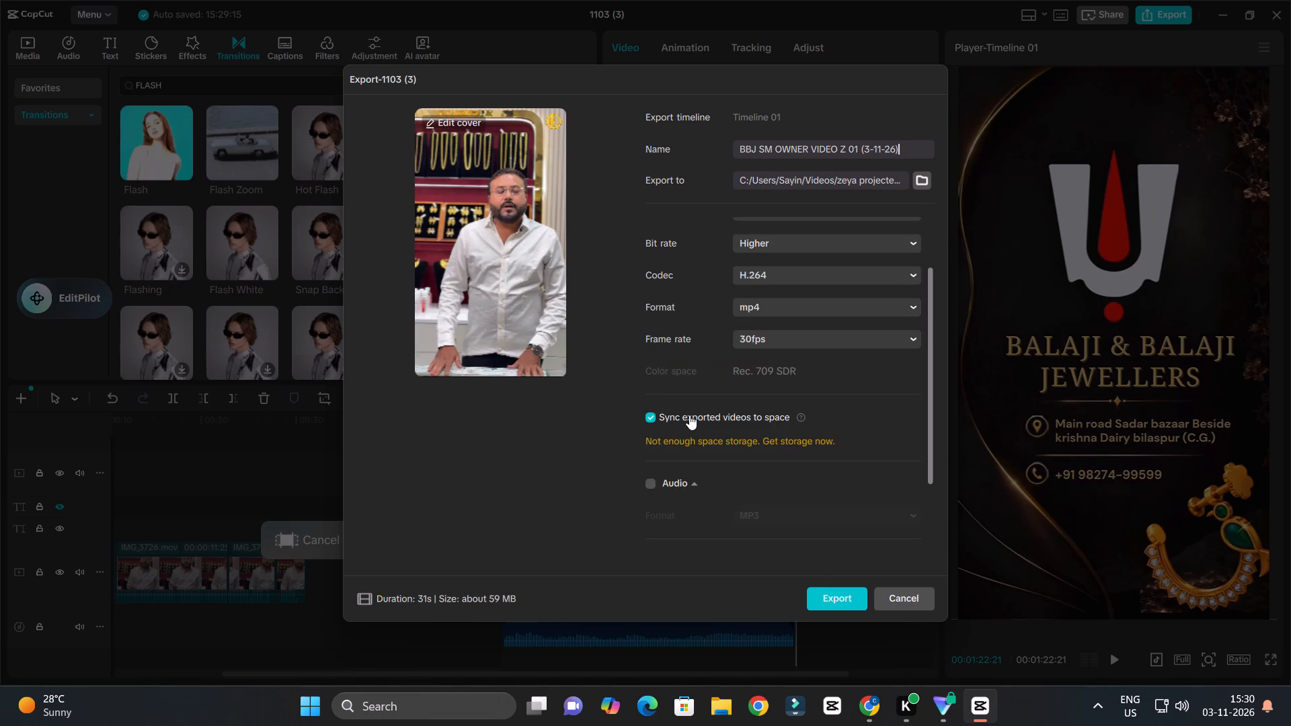
scroll(689, 415, up, 4)
click(839, 598)
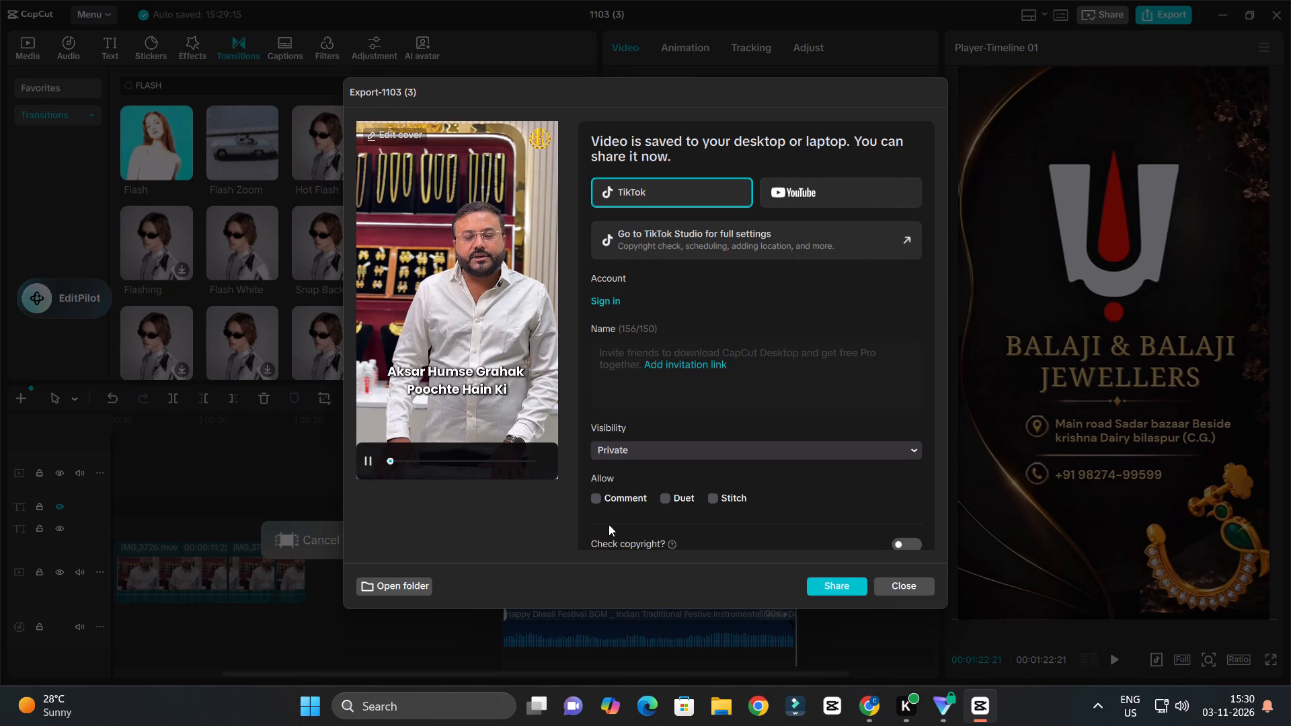
click(366, 458)
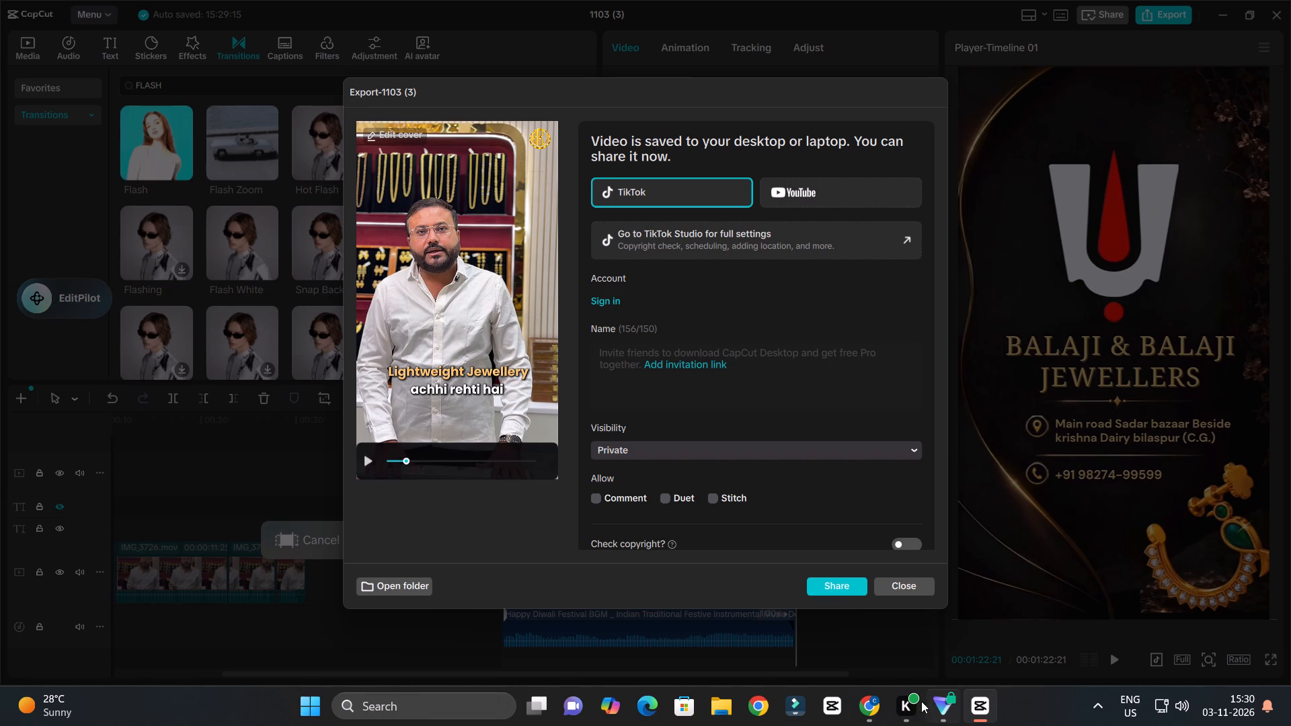
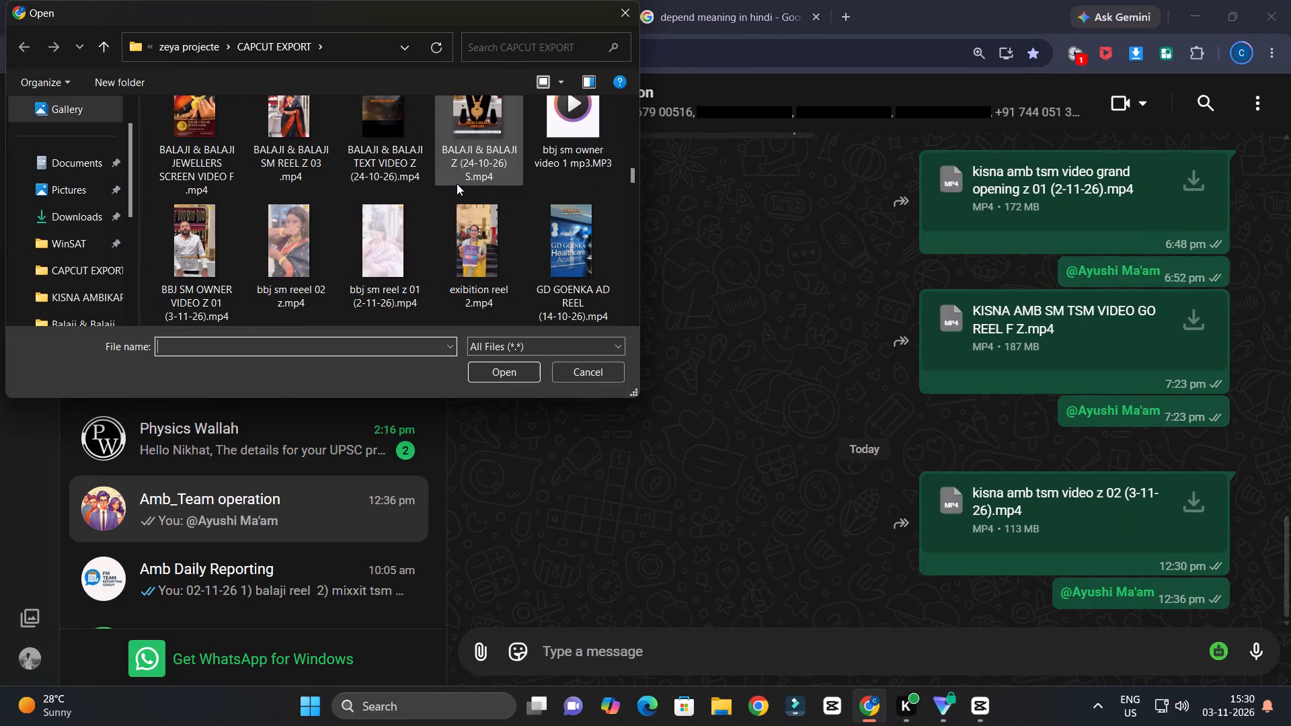
Select BBJ SM OWNER VIDEO Z 01 (3-11-26).mp4 in the CAPCUT EXPORT folder as the attachment for the Amb_Team operation chat.
click(200, 235)
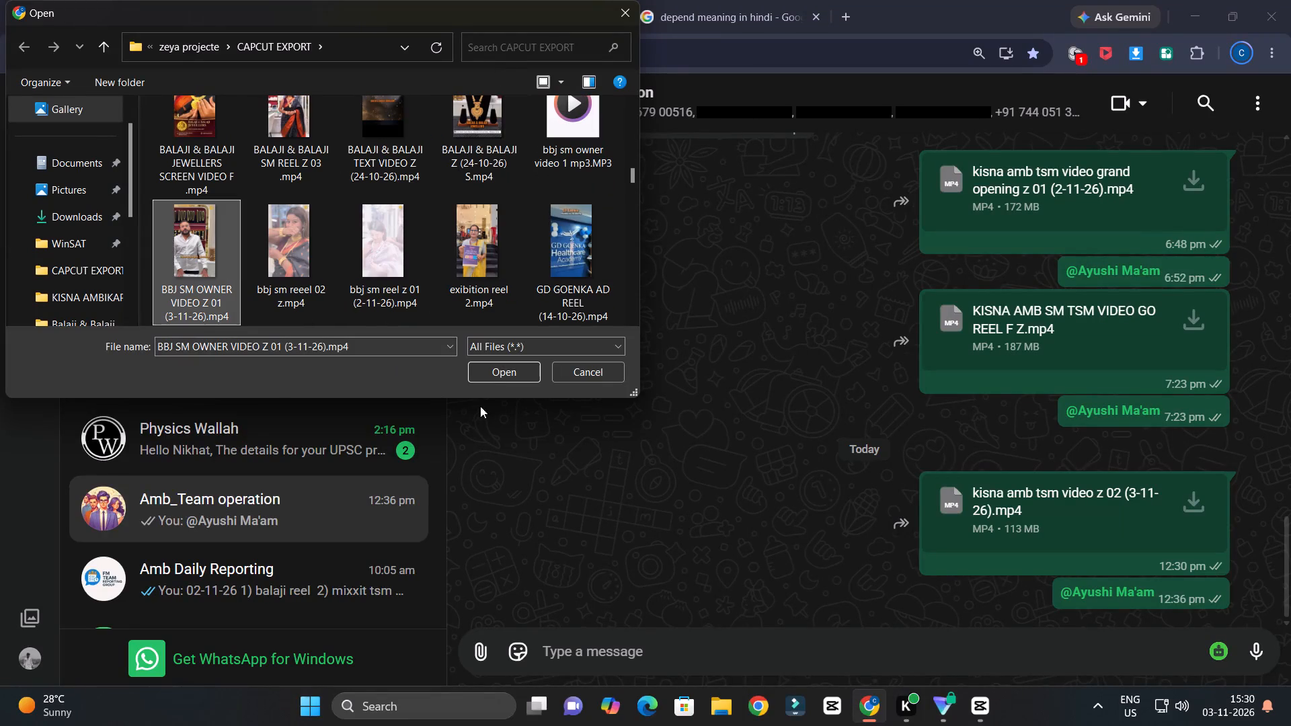